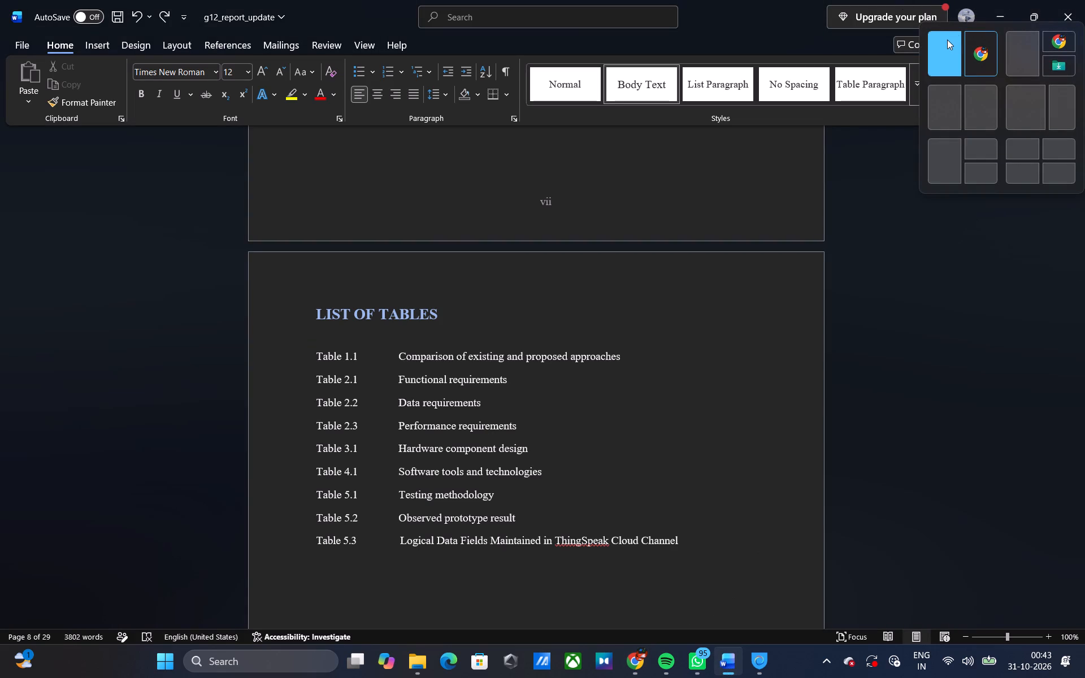
left_click(947, 40)
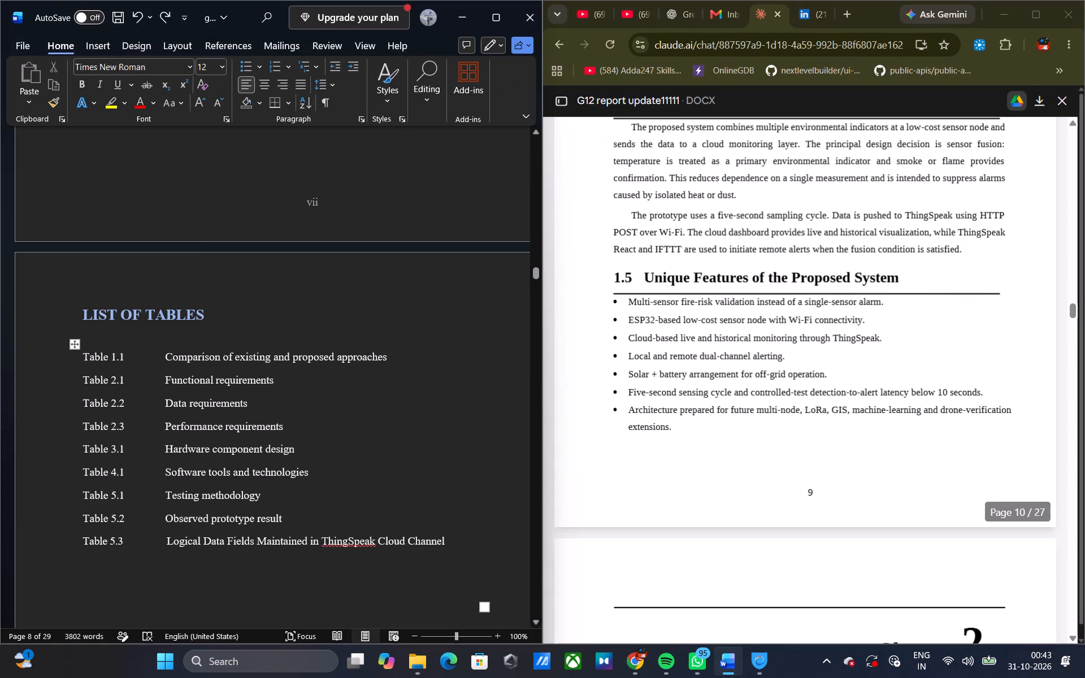
Find the List of Figures in Claude's updated report preview for comparison with the Word document.
scroll(380, 357, "up", 1)
scroll(380, 357, "down", 2)
scroll(657, 331, "up", 6)
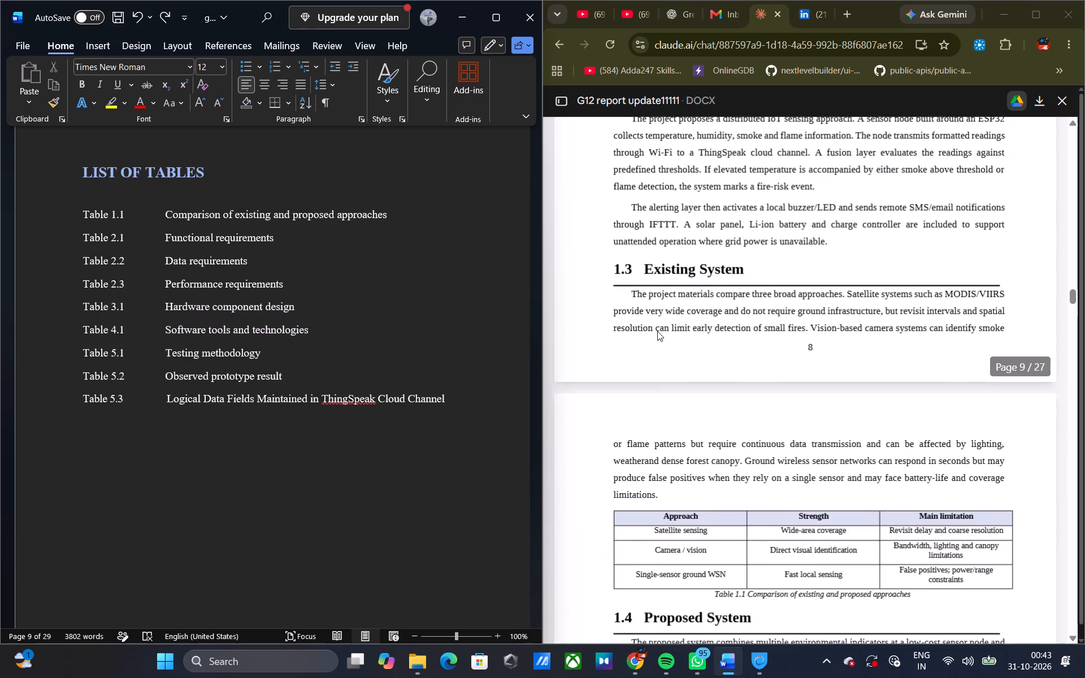
scroll(657, 331, "up", 8)
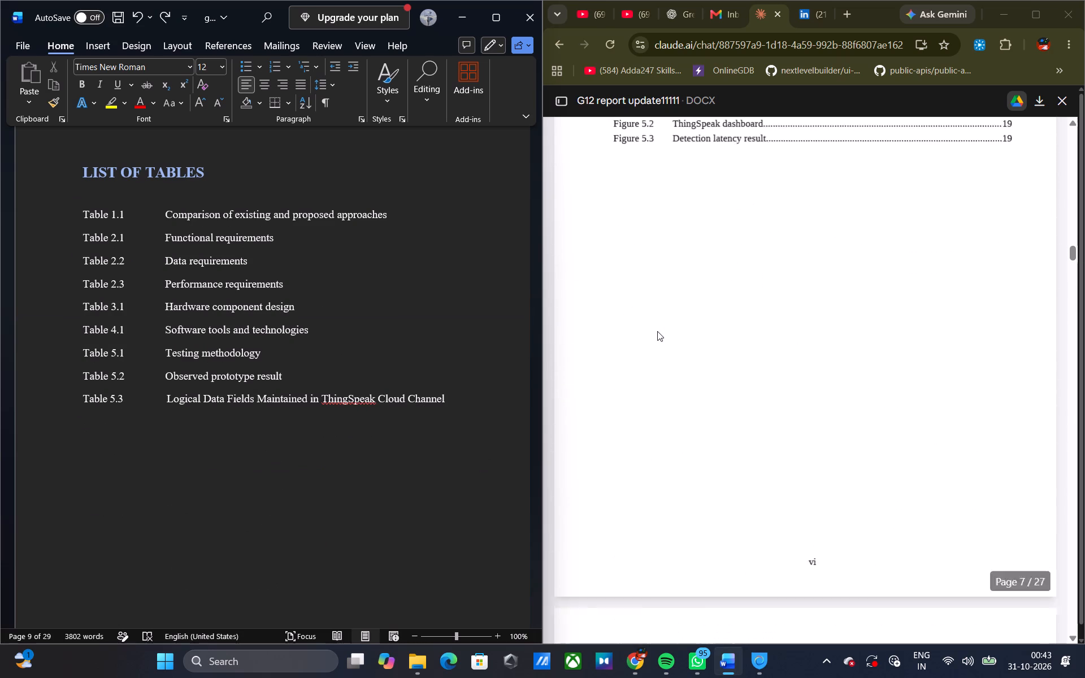
scroll(657, 331, "up", 1)
Find the System-Level Use Case View figure in the Word report and check its page number against the preview's List of Figures.
scroll(359, 350, "down", 5)
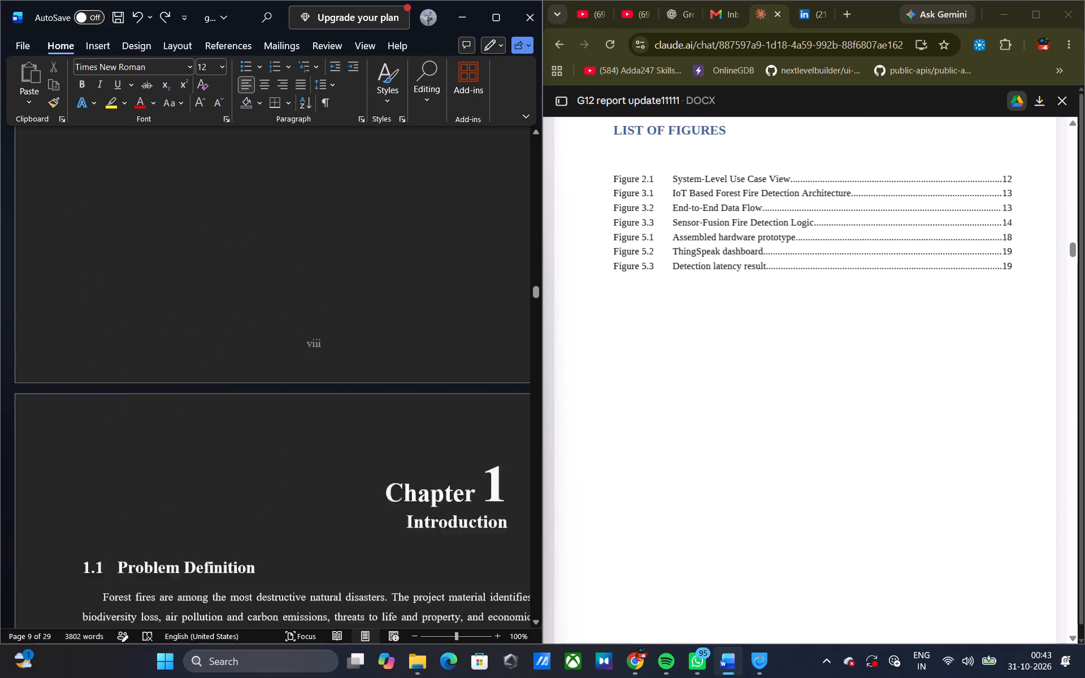
scroll(359, 350, "down", 12)
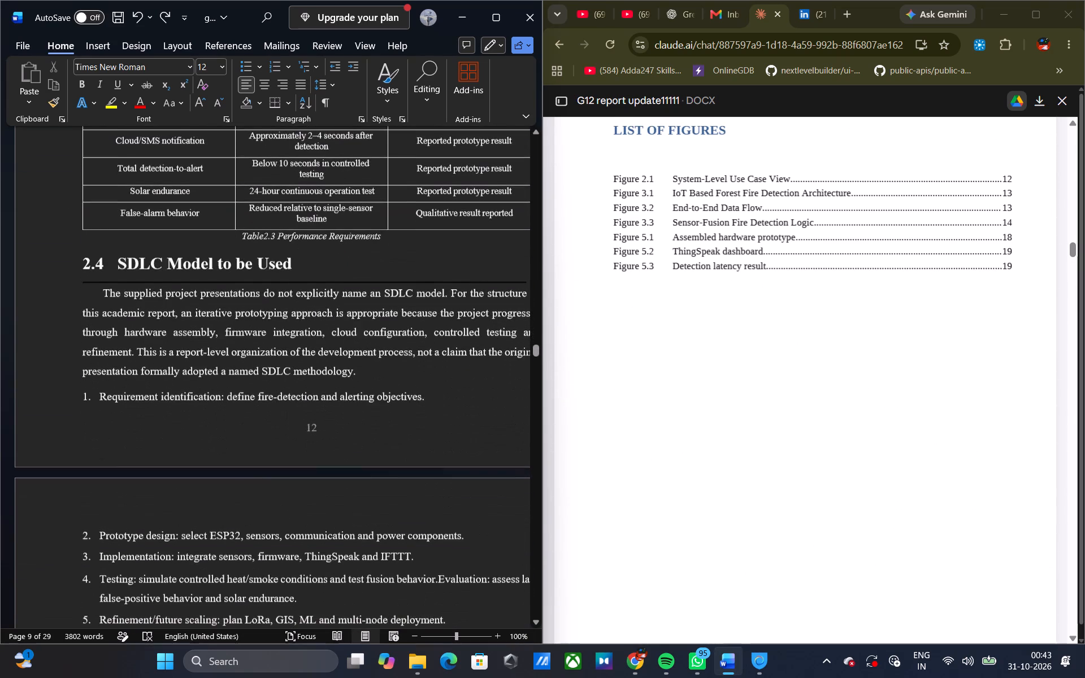
scroll(359, 350, "down", 3)
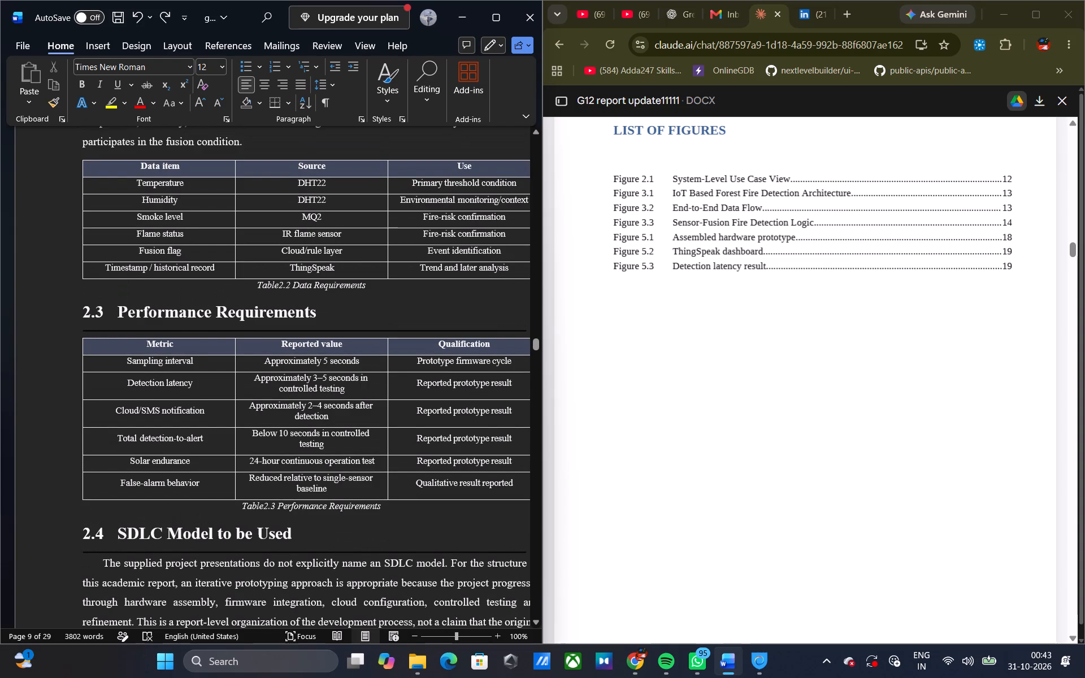
scroll(359, 350, "down", 2)
scroll(687, 277, "up", 1)
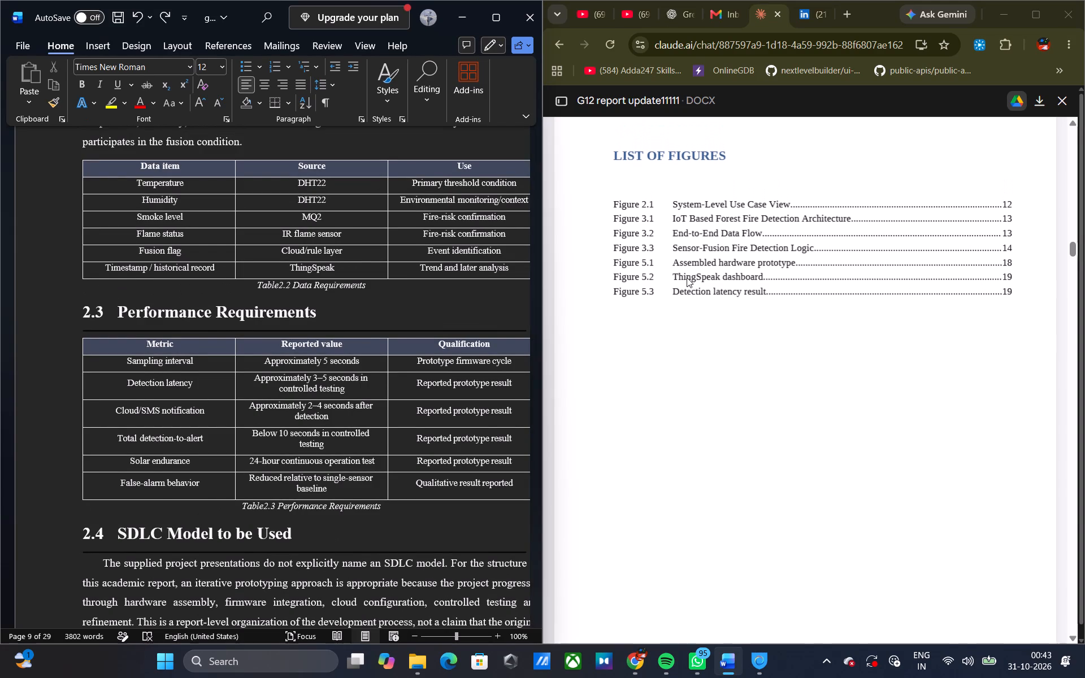
scroll(687, 277, "up", 2)
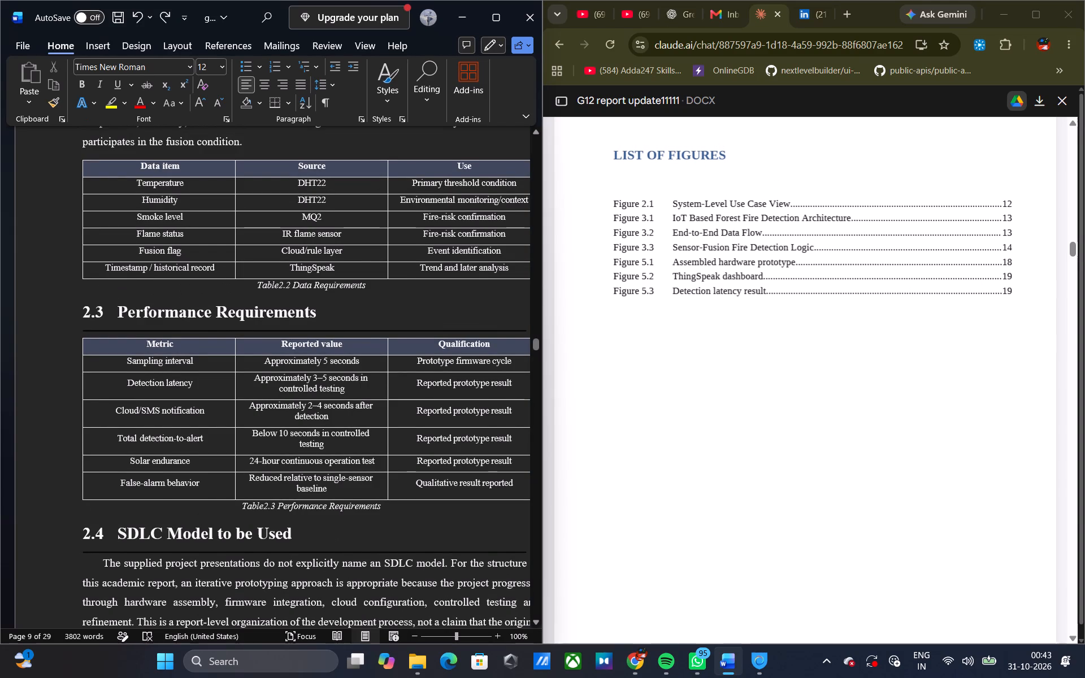
scroll(389, 414, "down", 3)
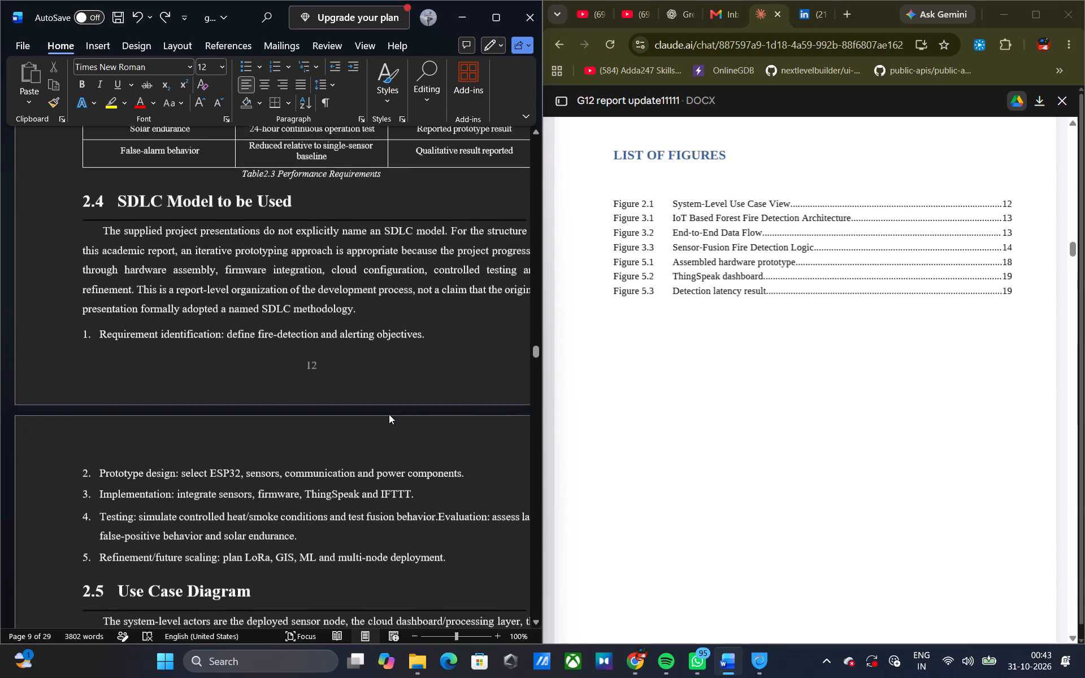
scroll(389, 414, "down", 5)
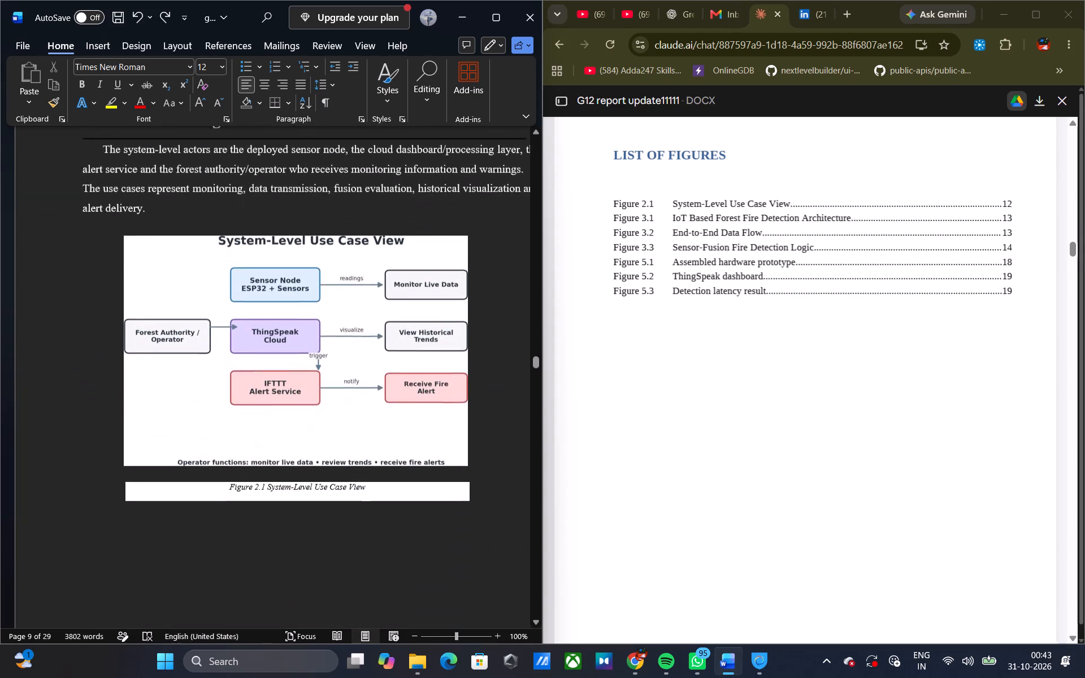
scroll(389, 414, "down", 3)
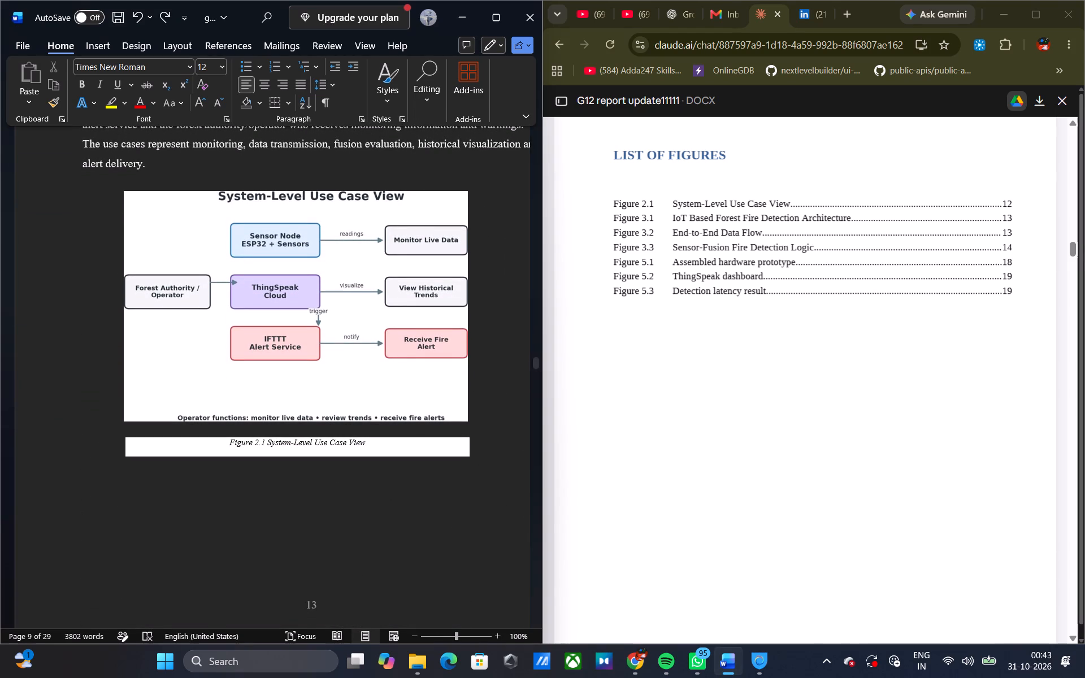
Check the page numbers of Figures 3.1, 3.2 and 3.3 in the Word report against the preview's List of Figures.
scroll(389, 414, "down", 5)
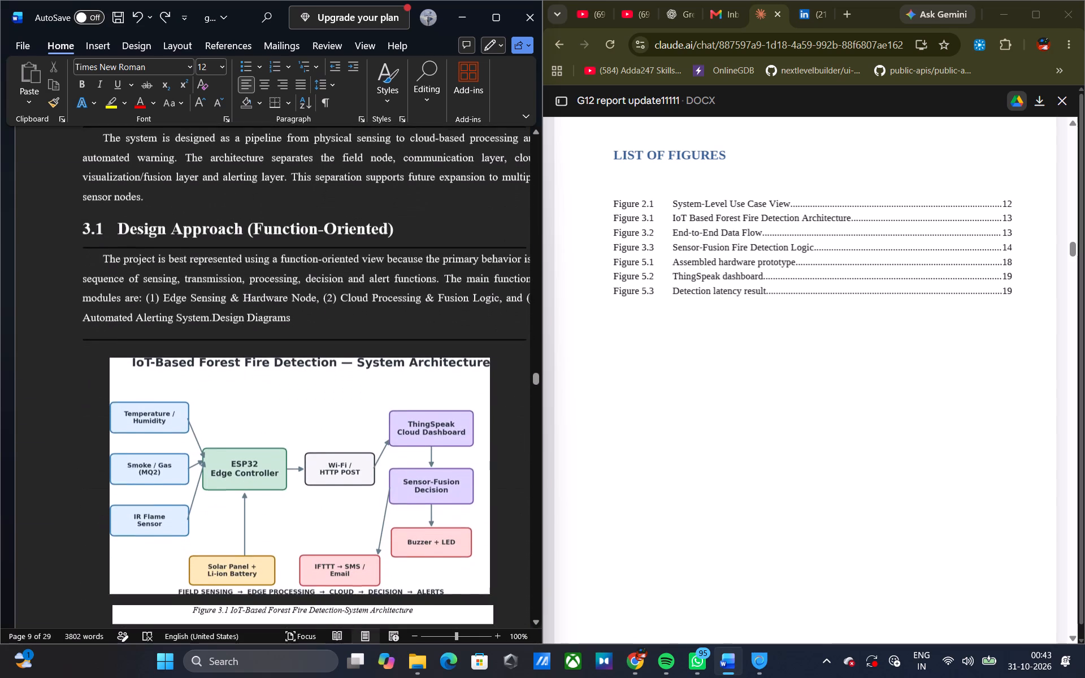
scroll(389, 414, "down", 2)
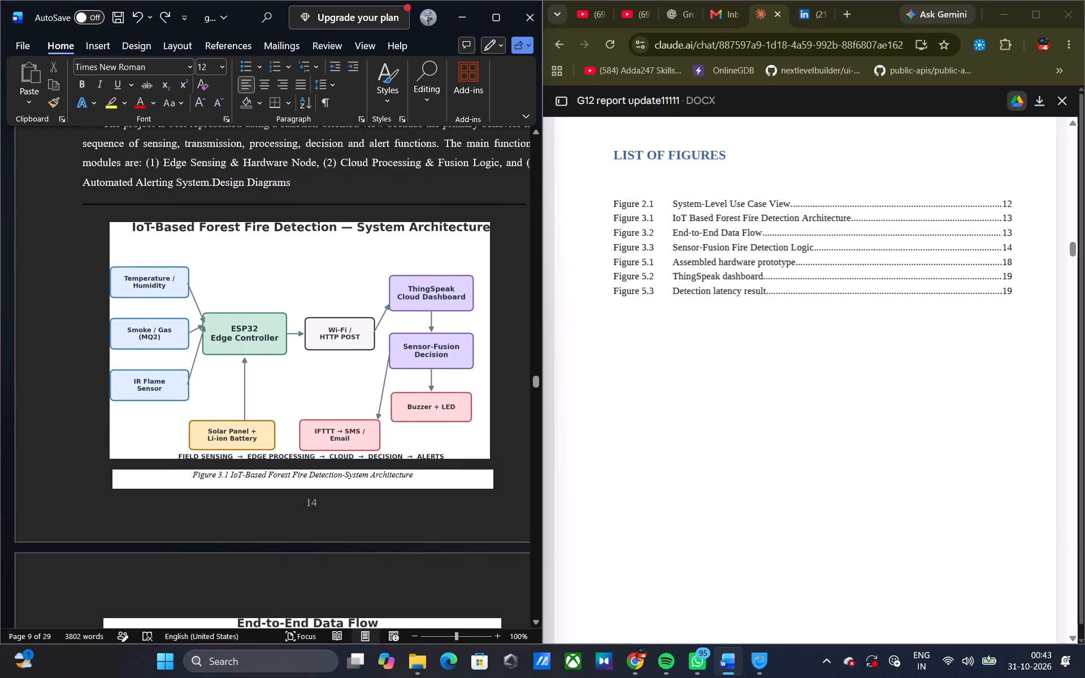
scroll(389, 414, "down", 5)
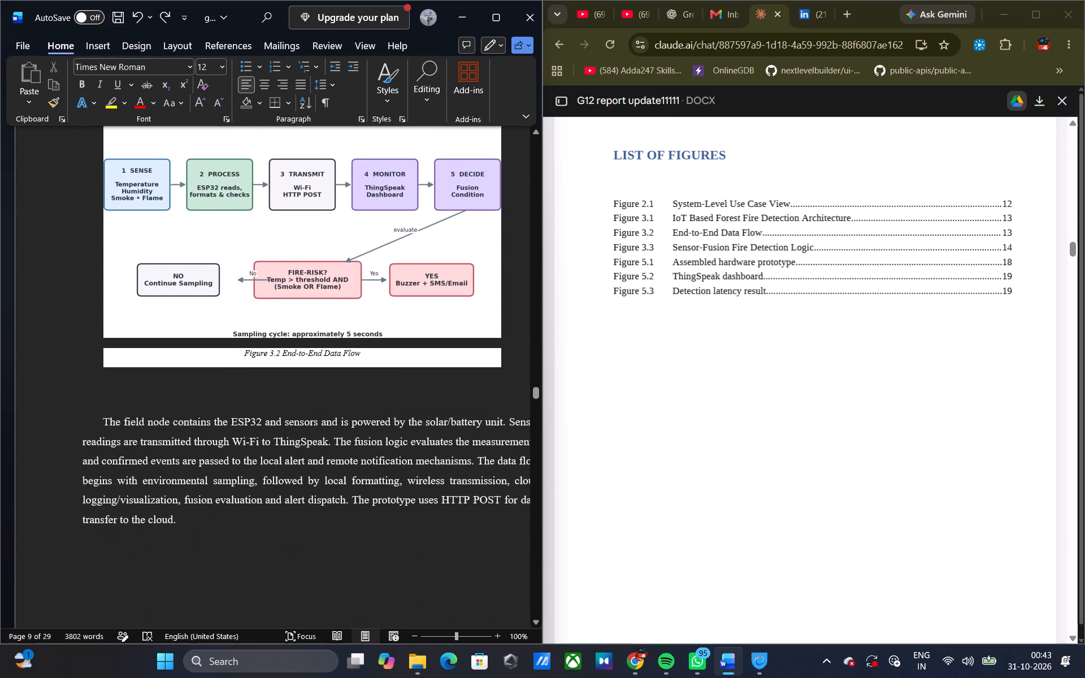
scroll(389, 414, "down", 2)
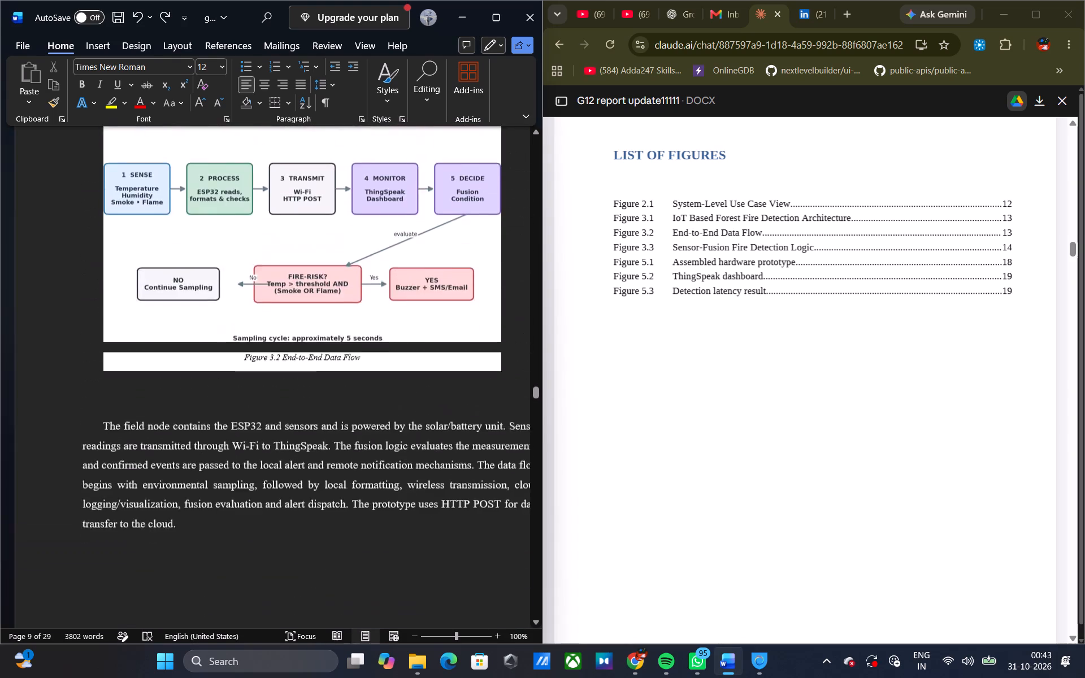
scroll(389, 414, "down", 2)
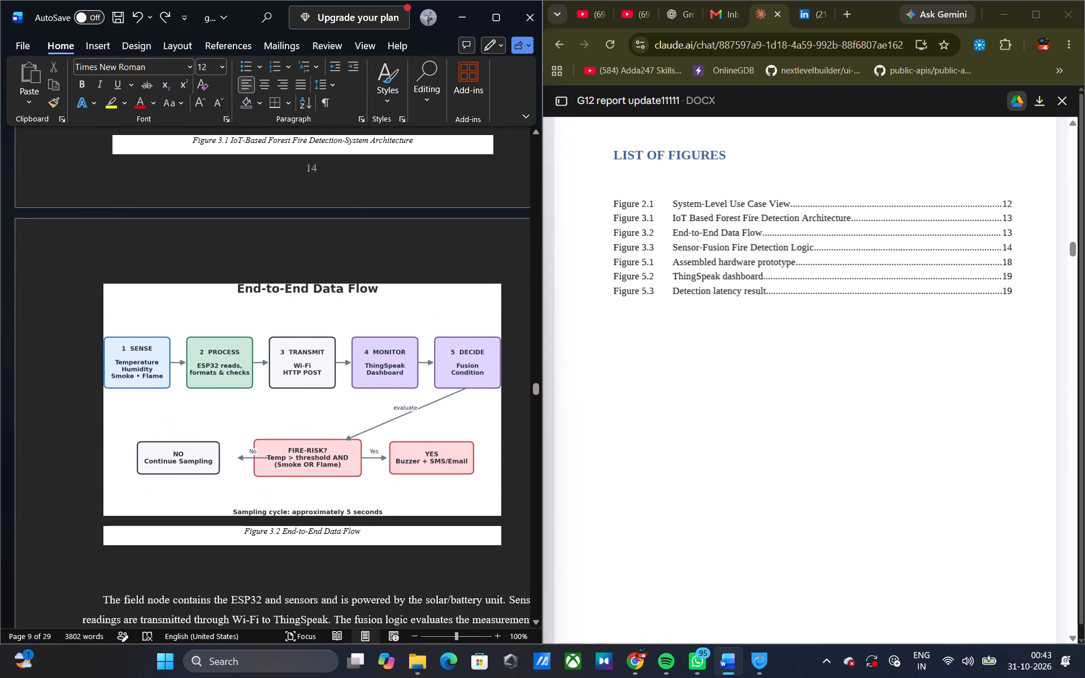
scroll(389, 414, "down", 1)
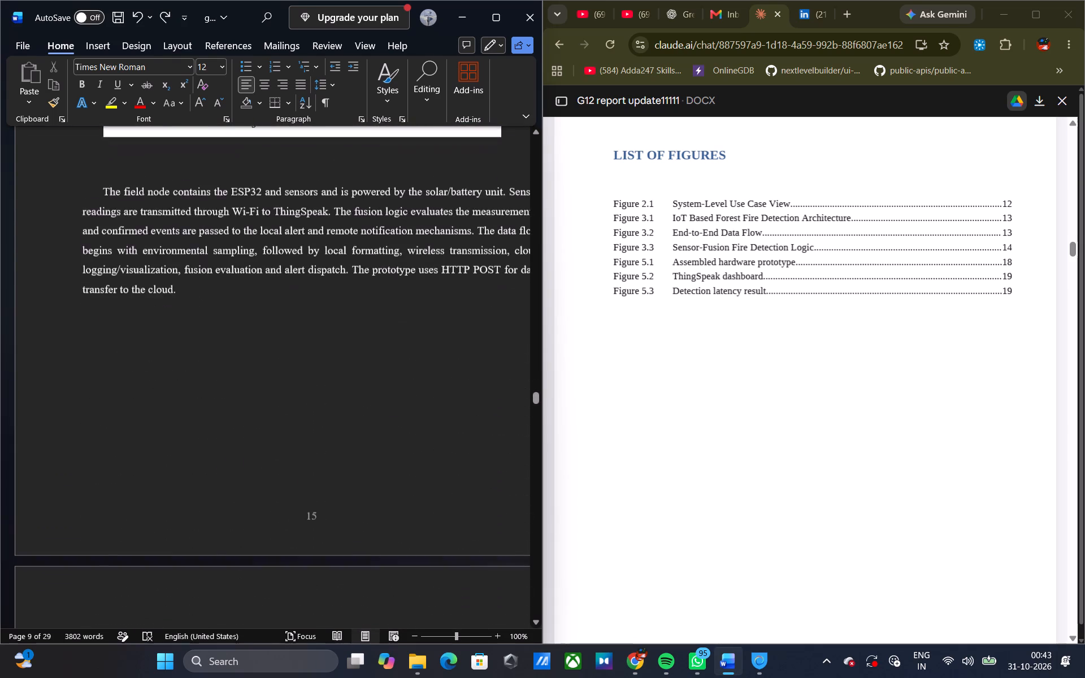
scroll(389, 414, "down", 5)
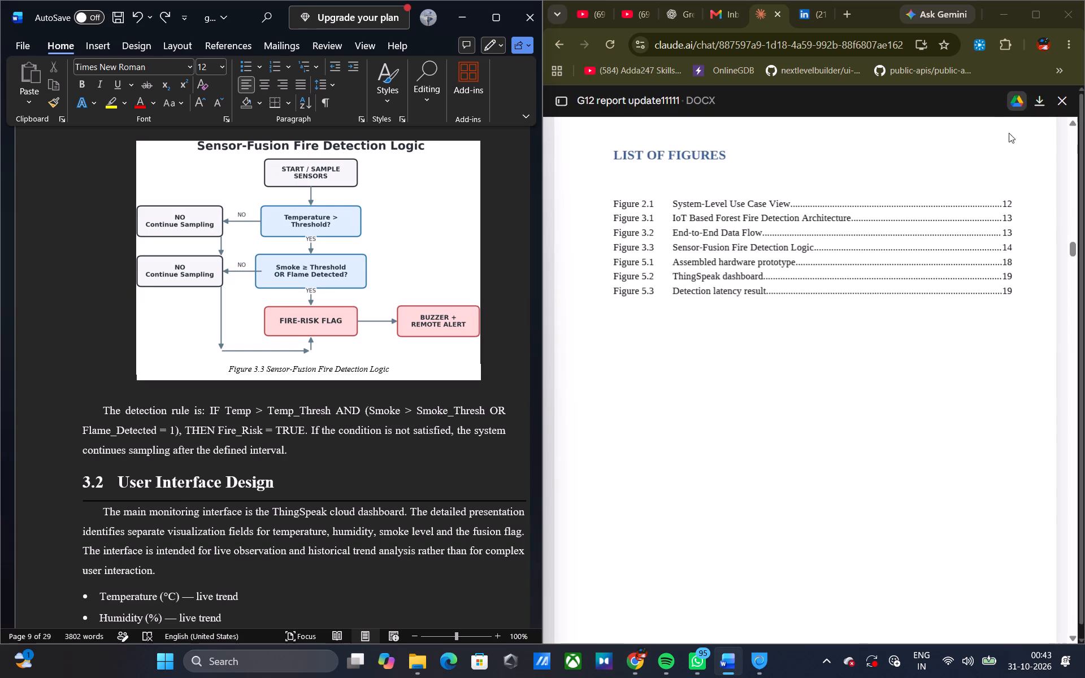
Download Claude's updated G12 report, open g12_report_update11111 (1).docx in Word and maximize its window.
left_click(1038, 105)
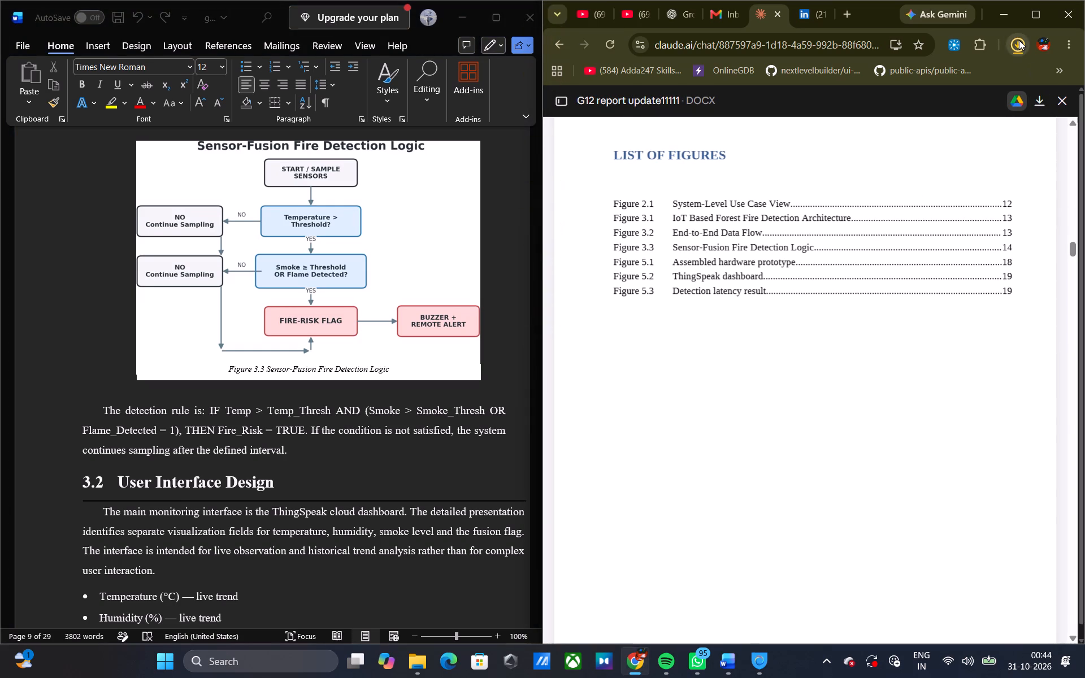
left_click(1019, 40)
left_click(1019, 40)
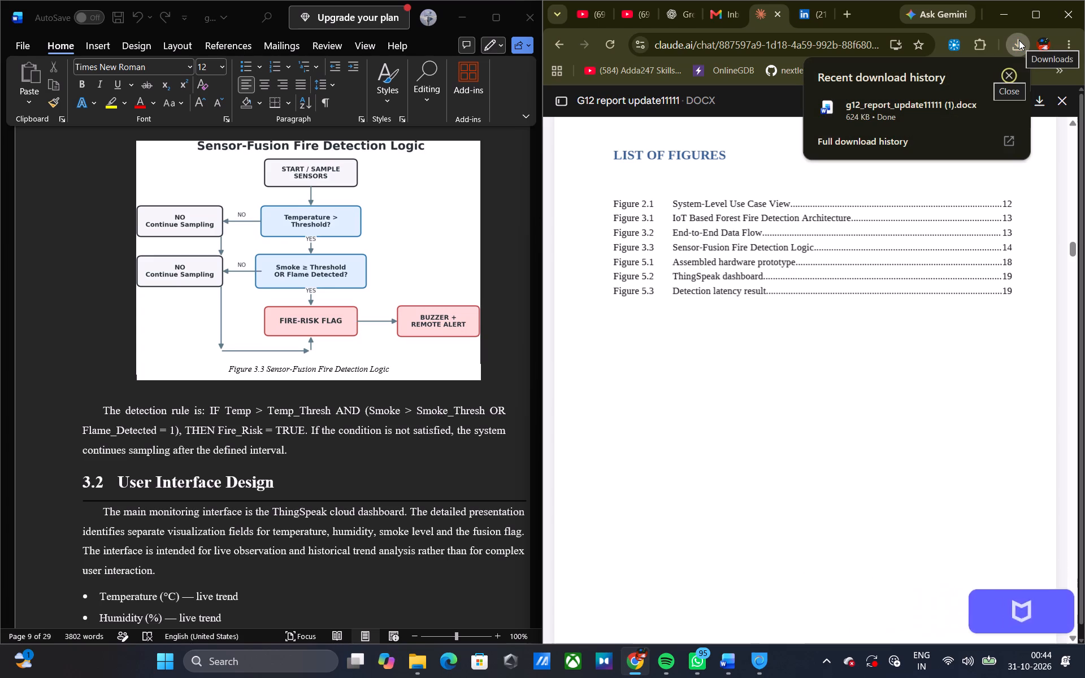
left_click(1019, 40)
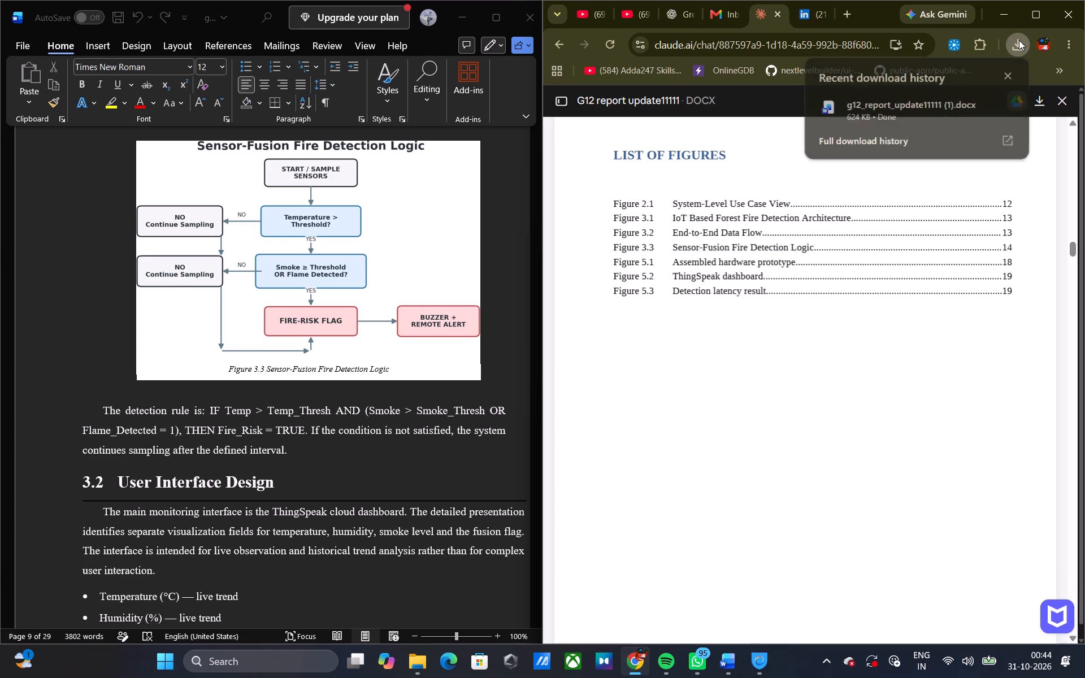
left_click(1019, 40)
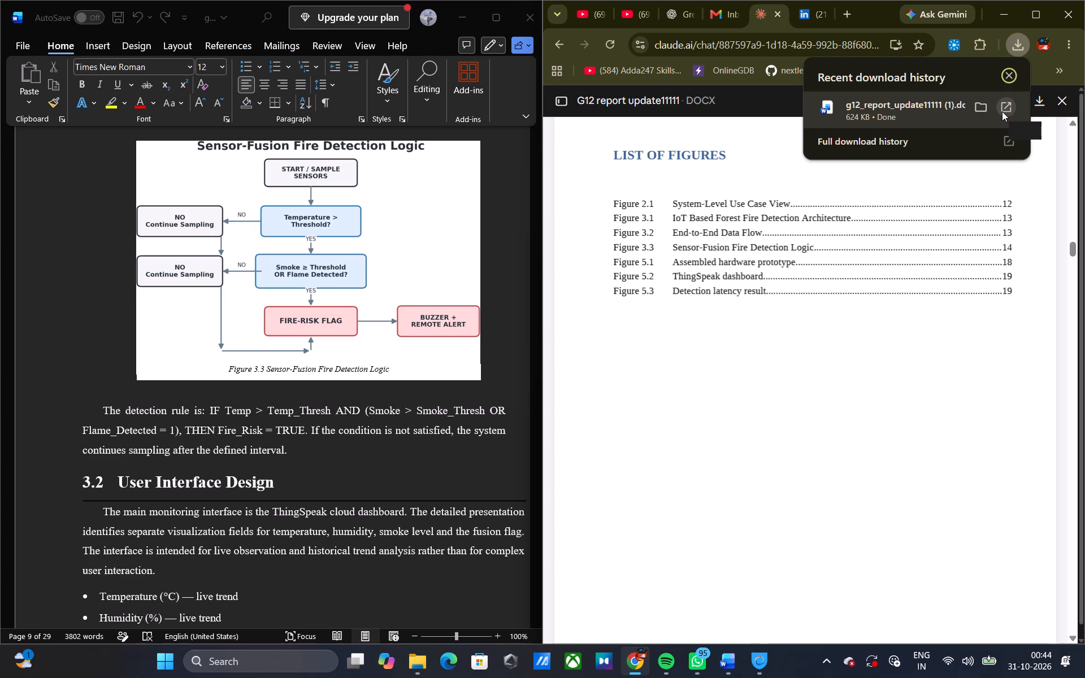
left_click(1002, 111)
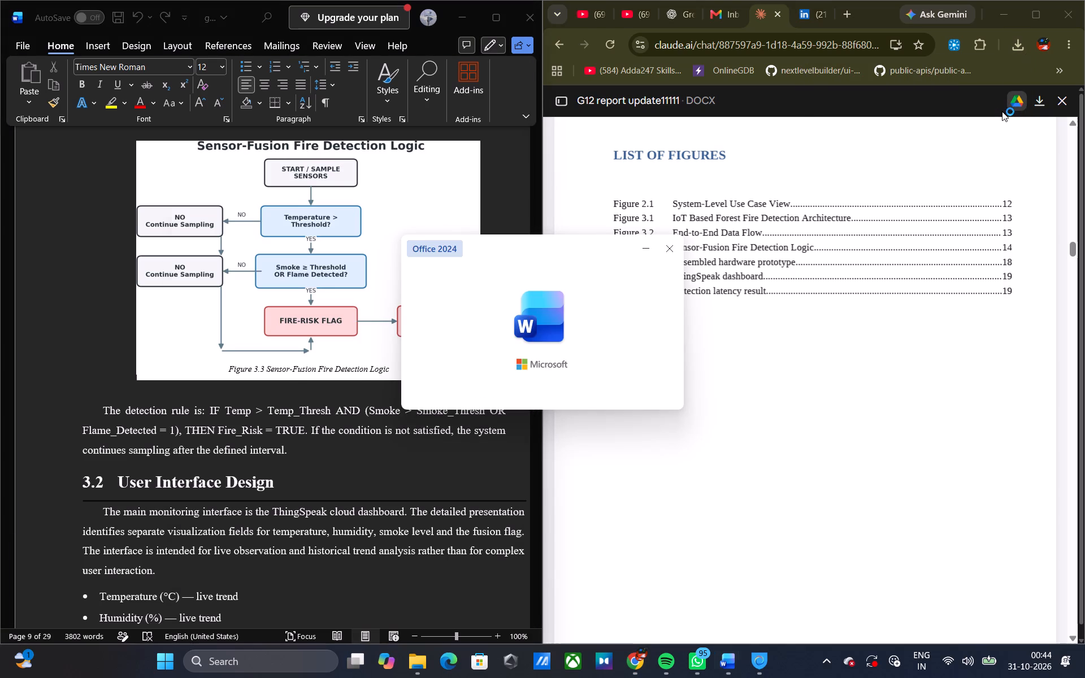
scroll(735, 486, "down", 9)
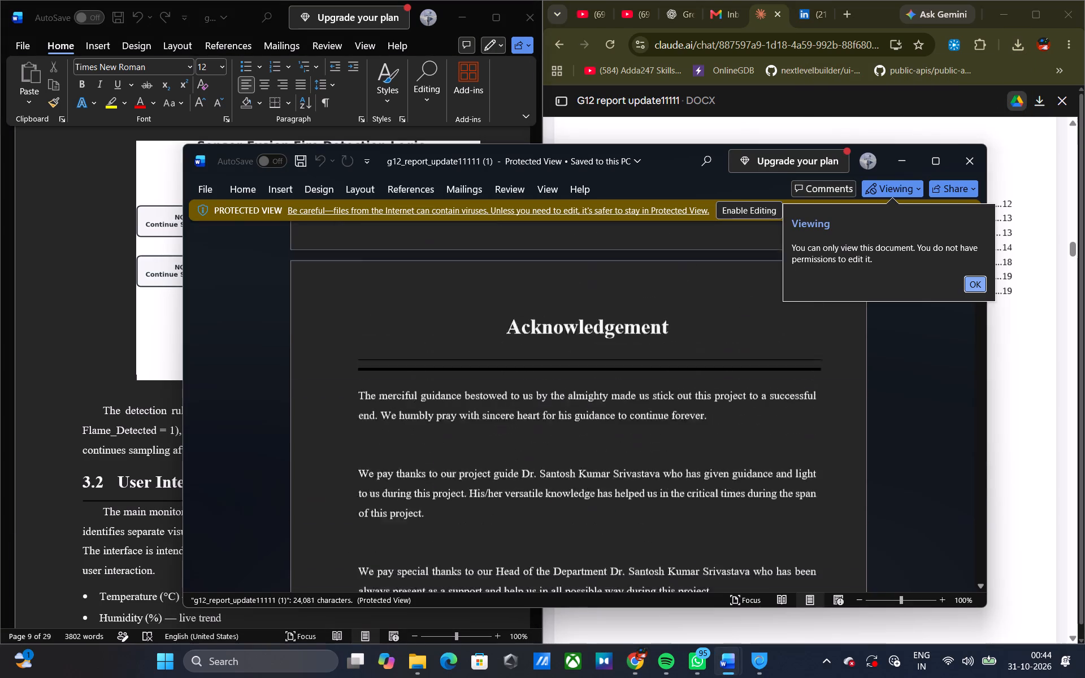
scroll(735, 486, "down", 11)
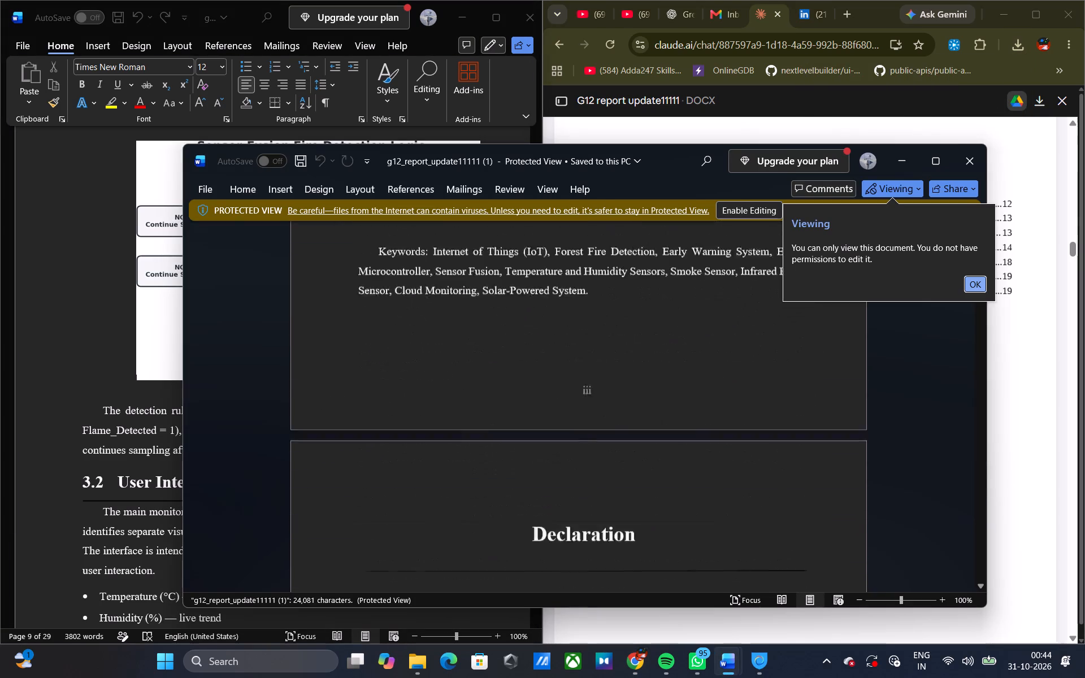
scroll(735, 486, "down", 1)
double_click(667, 154)
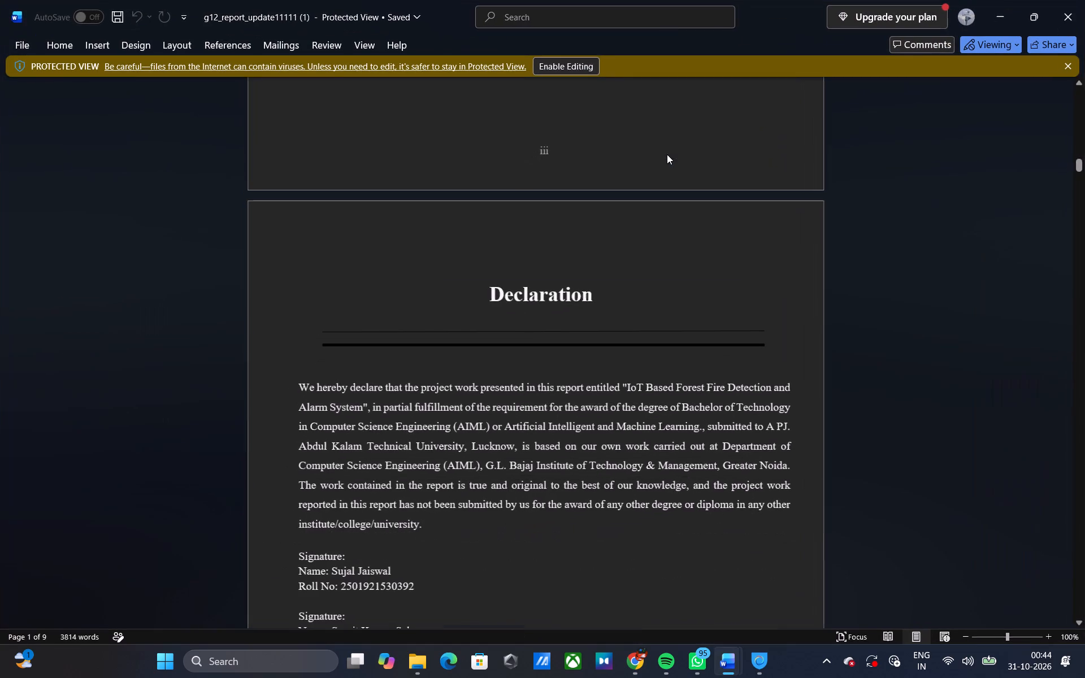
Examine the Declaration, Table of Contents and their page numbering in the downloaded report, alongside the g12_report_update document.
scroll(676, 441, "down", 2)
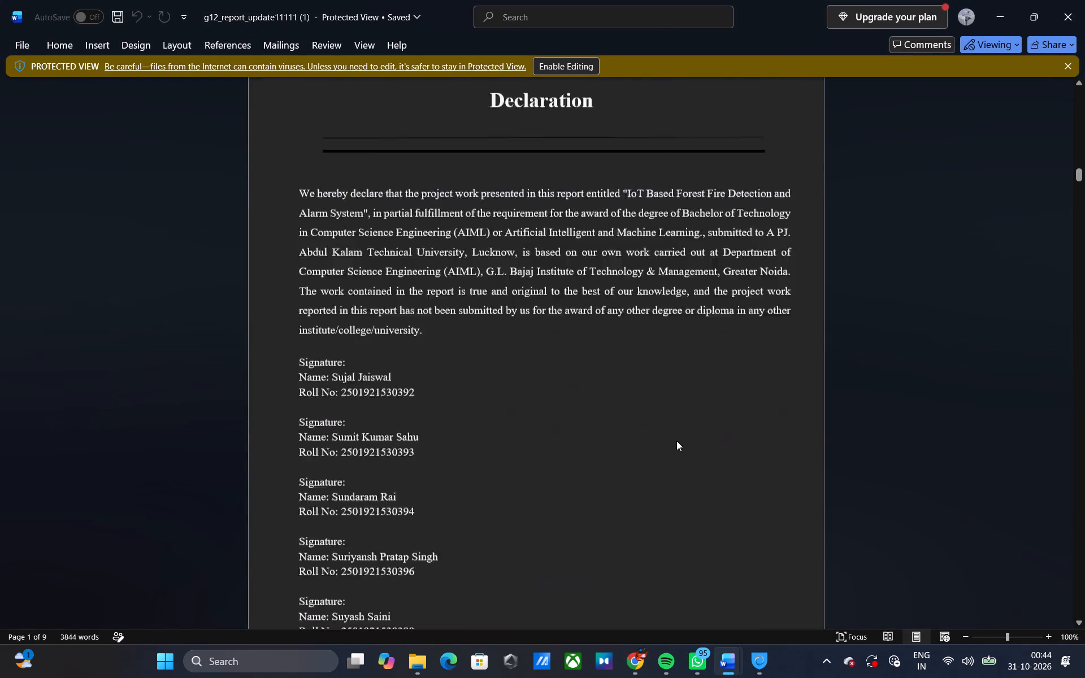
scroll(676, 441, "down", 10)
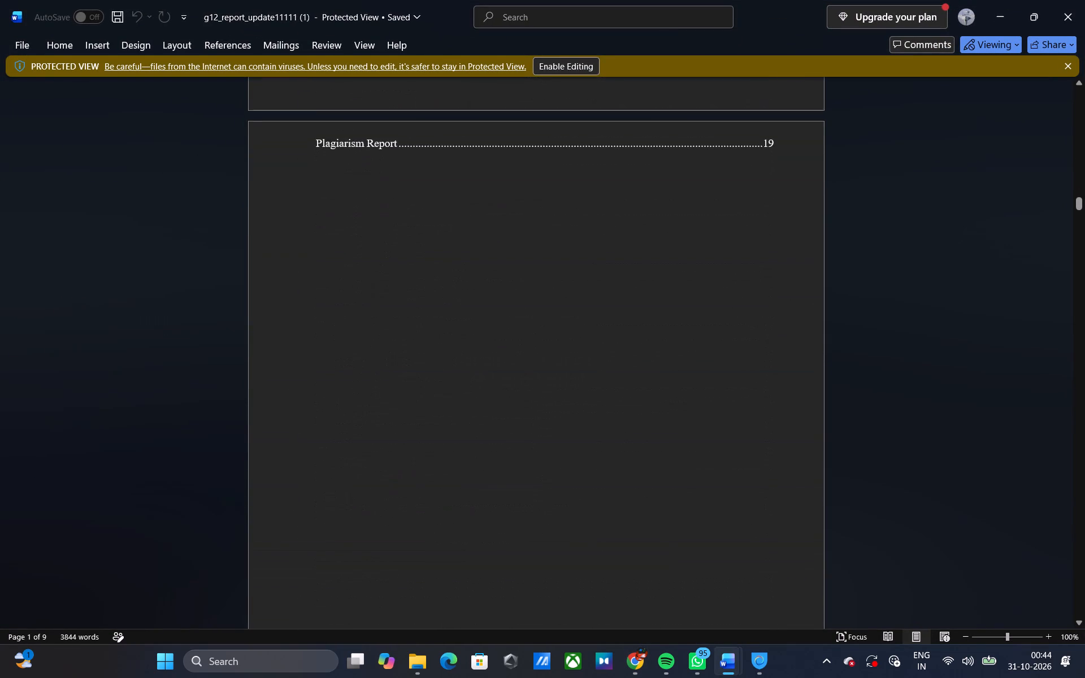
scroll(676, 441, "down", 2)
scroll(676, 441, "up", 2)
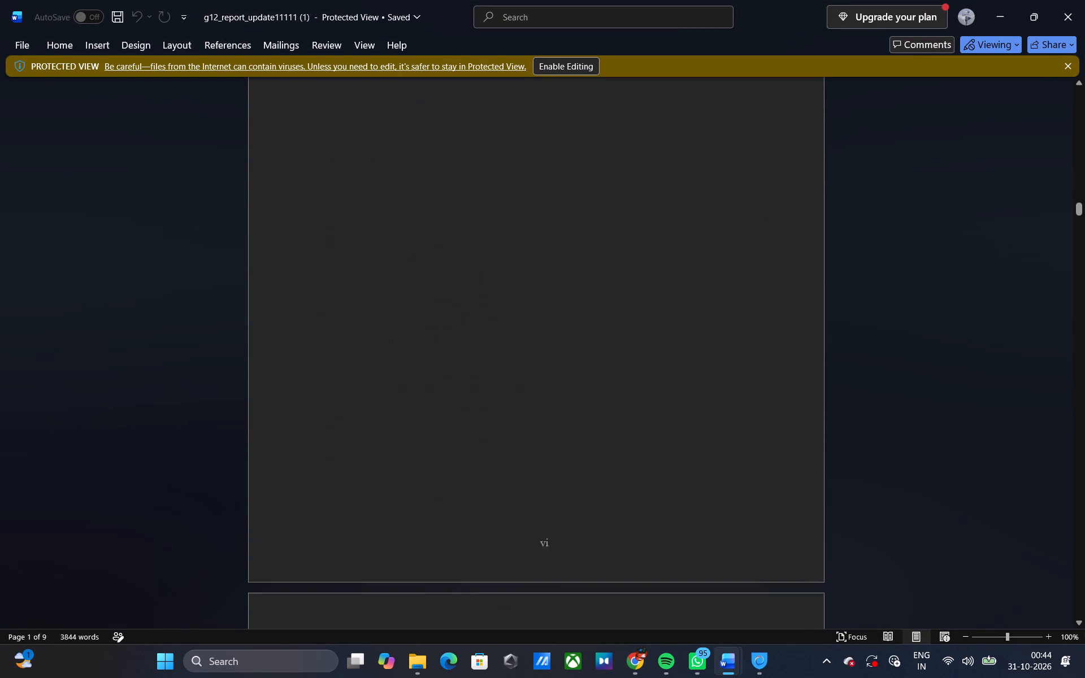
scroll(676, 441, "up", 1)
scroll(676, 441, "down", 2)
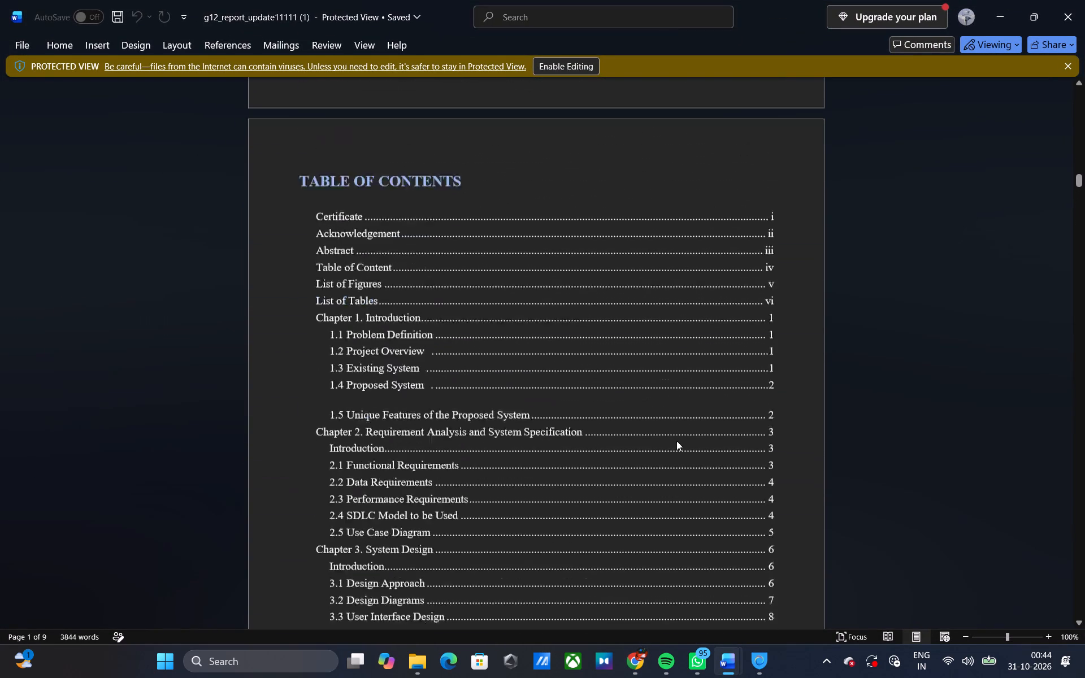
scroll(676, 441, "down", 3)
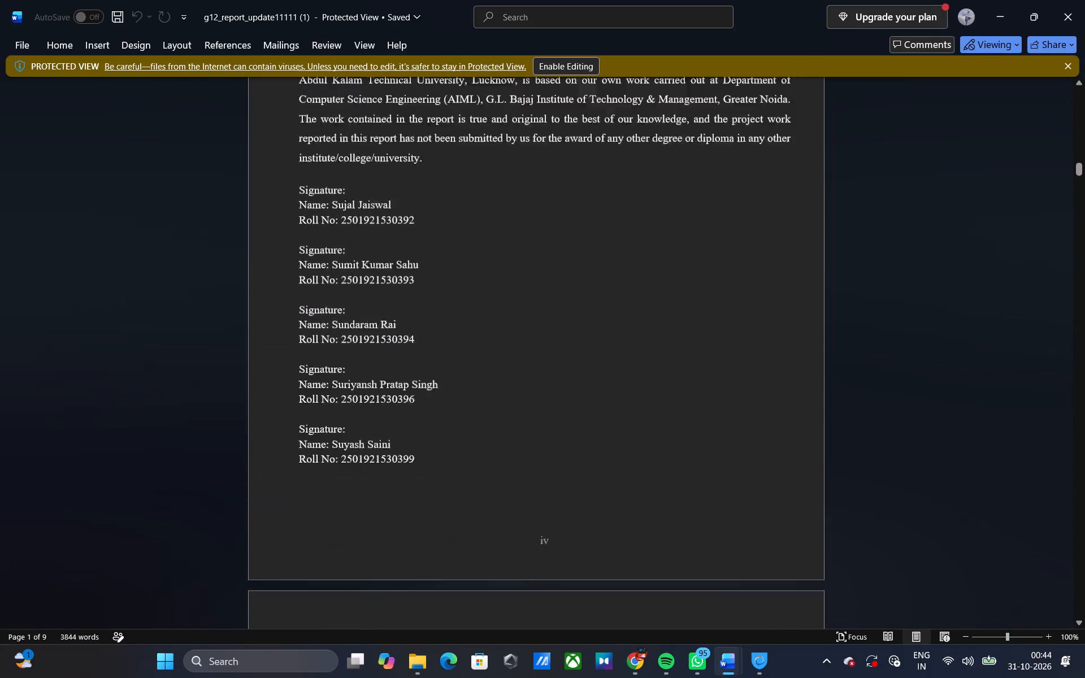
scroll(676, 441, "down", 1)
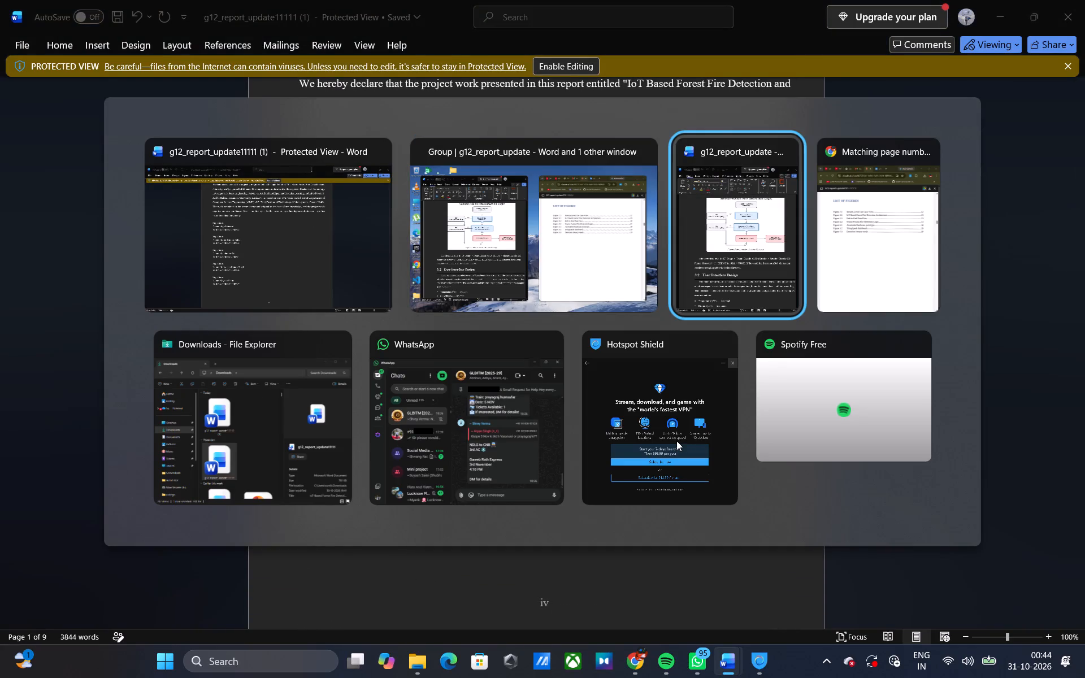
scroll(676, 441, "up", 8)
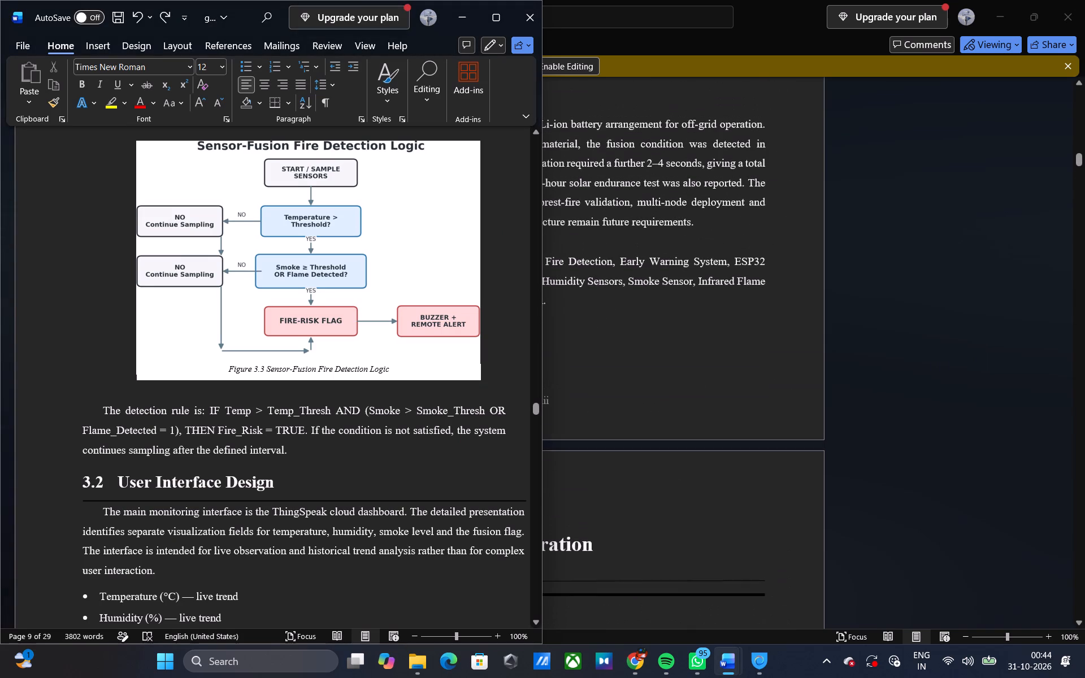
left_click(766, 15)
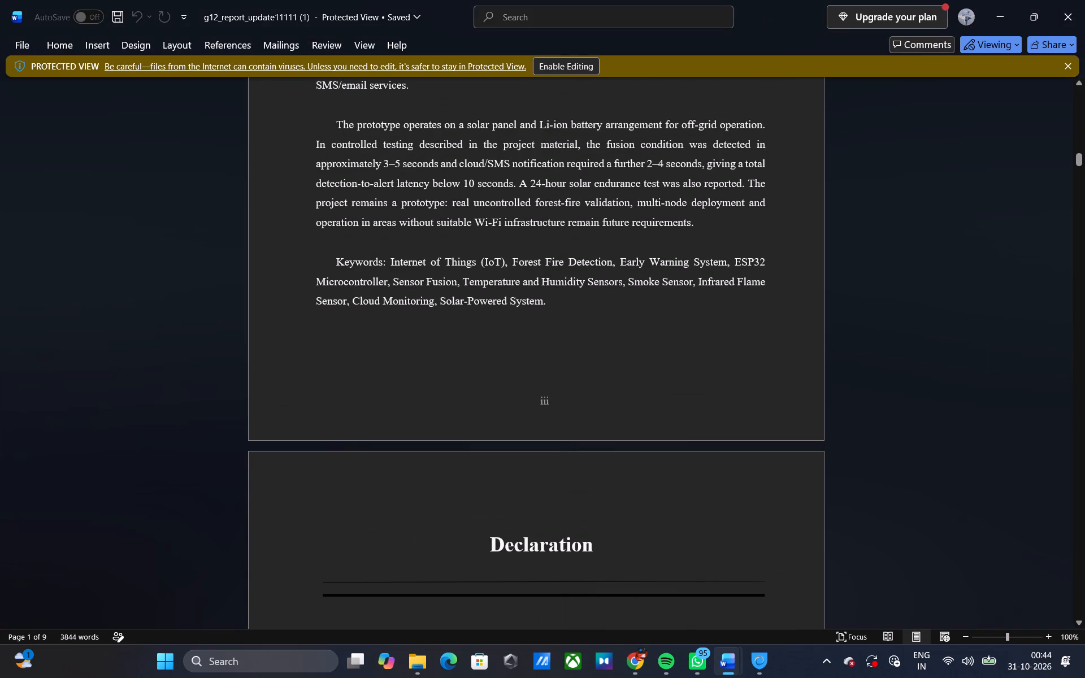
Review the downloaded report's front matter from the cover page through the Declaration, checking the Roman page numbers.
scroll(604, 442, "up", 6)
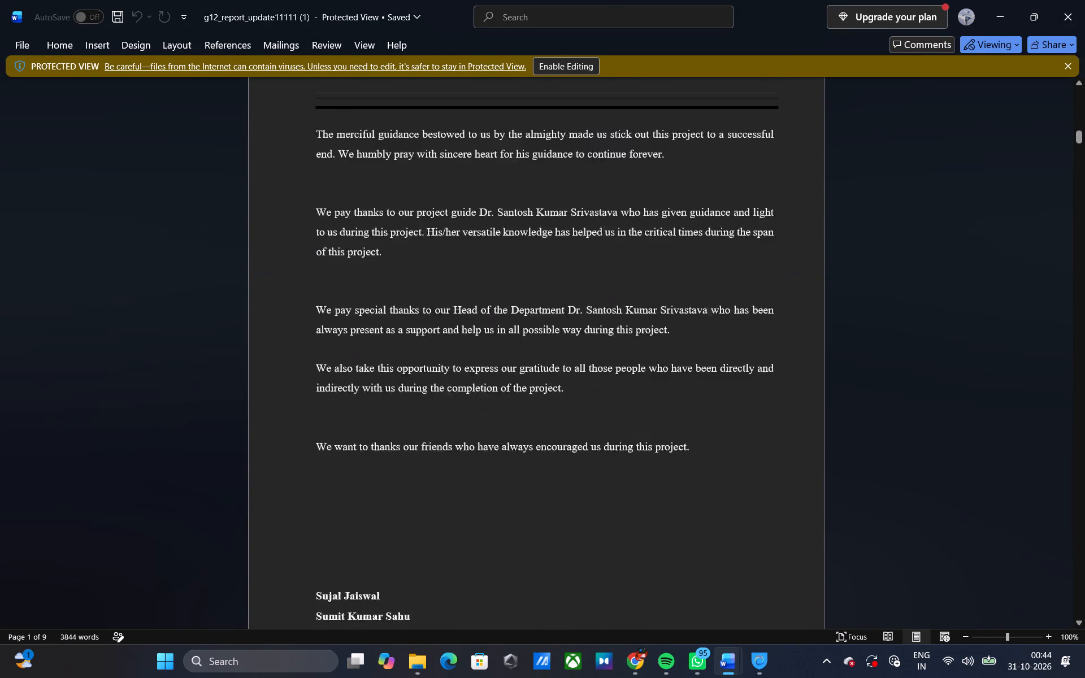
scroll(604, 442, "up", 6)
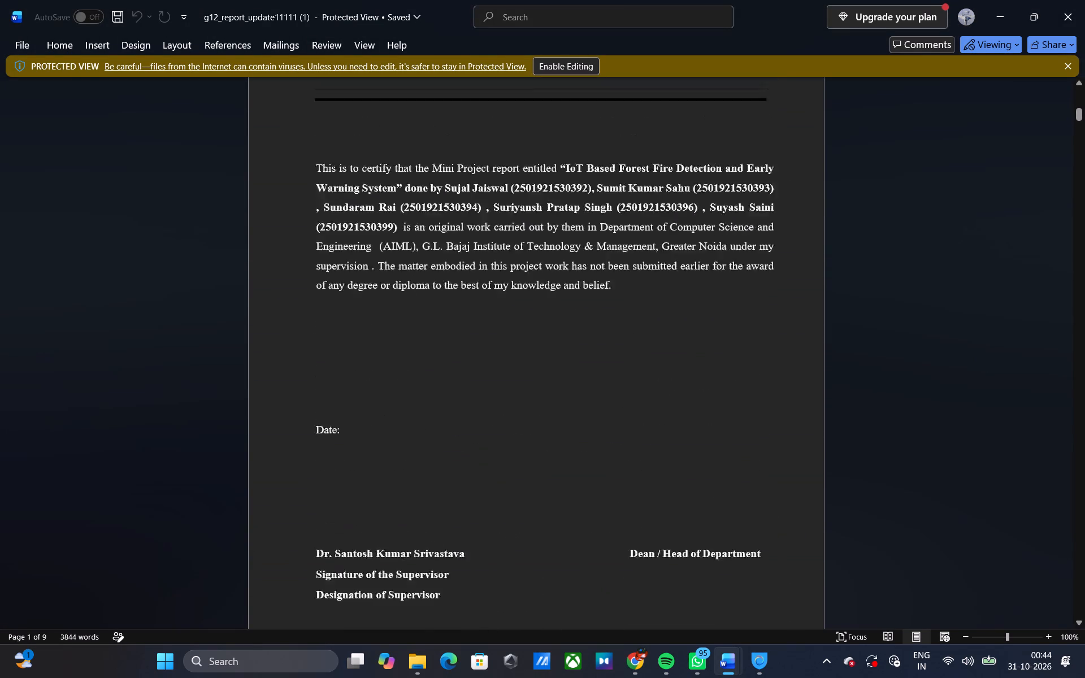
scroll(604, 442, "up", 6)
scroll(604, 442, "down", 1)
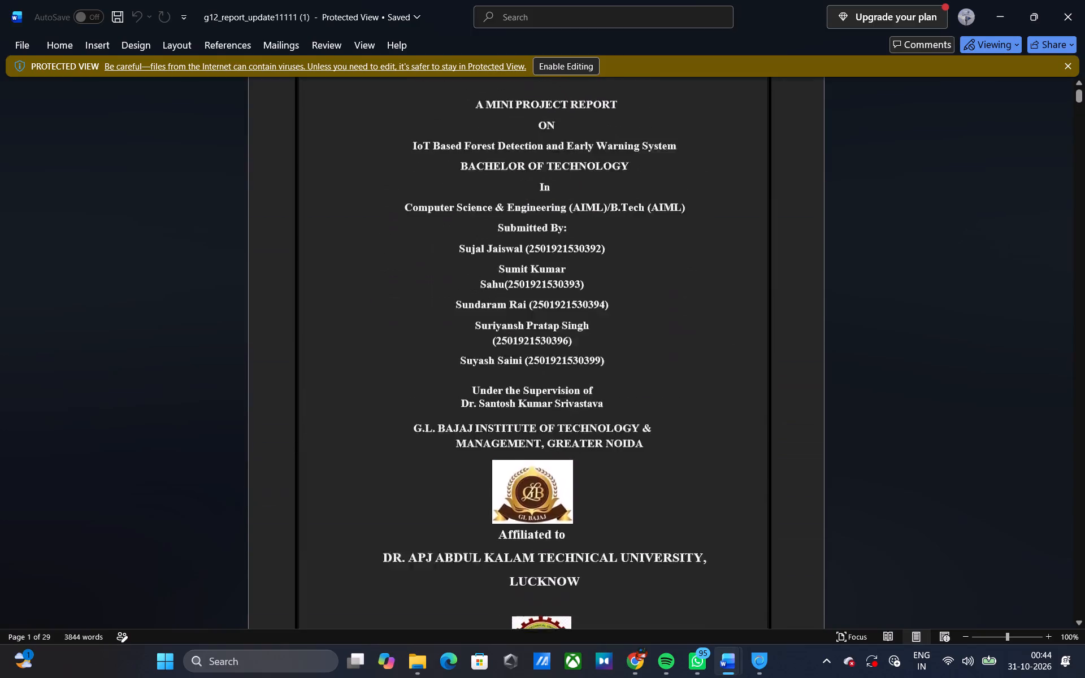
scroll(604, 442, "down", 9)
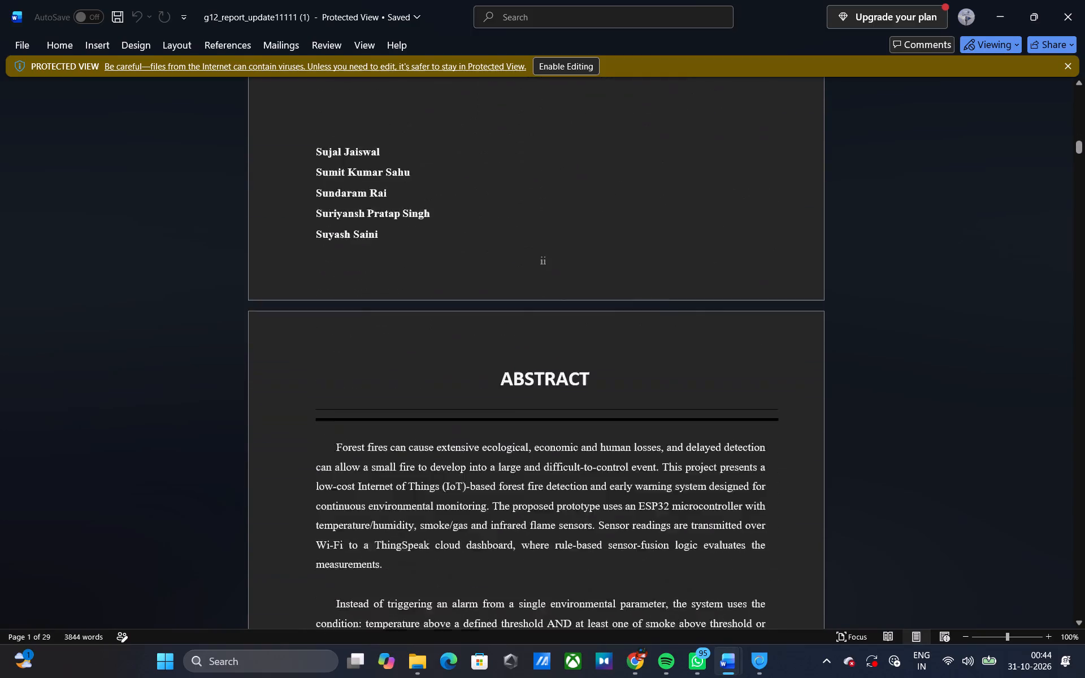
scroll(604, 442, "down", 4)
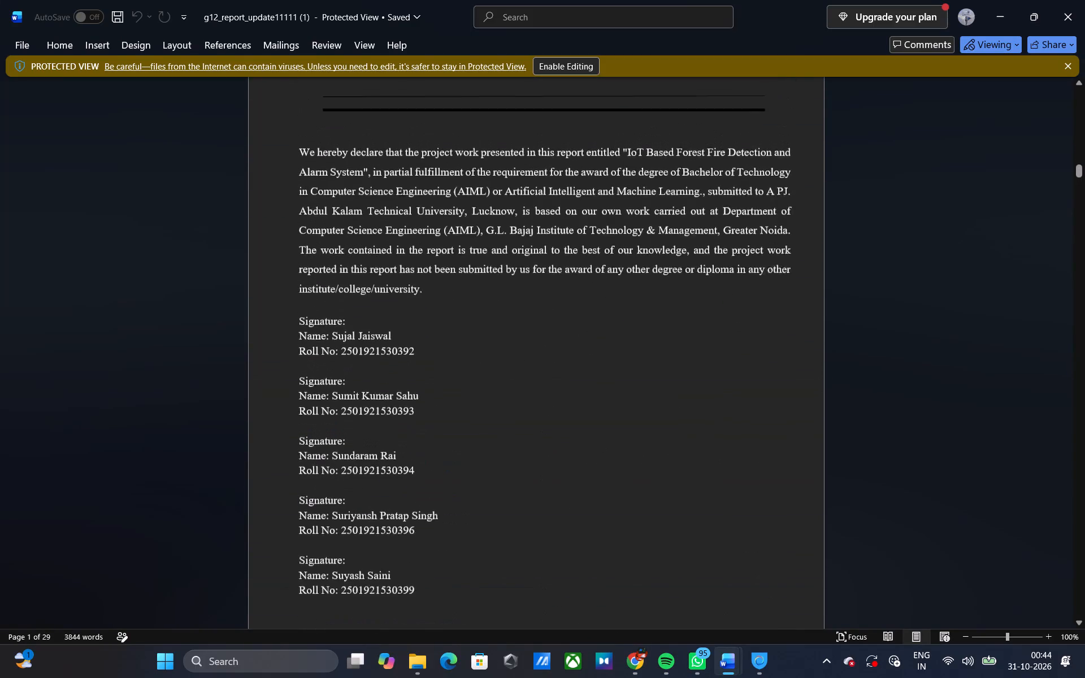
scroll(604, 442, "down", 2)
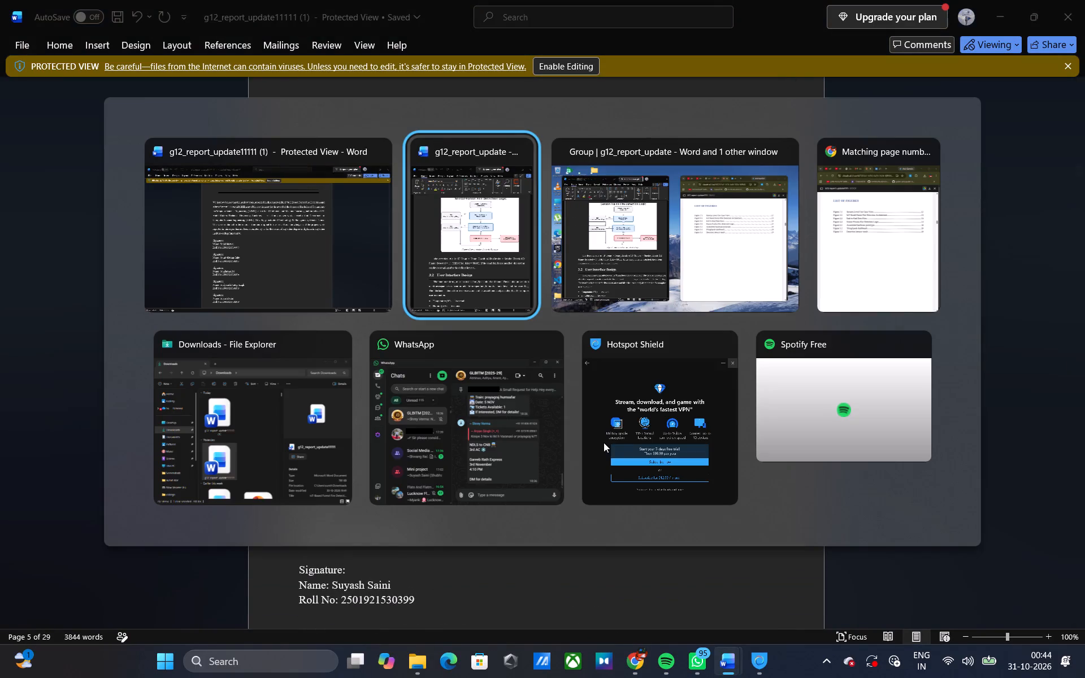
Maximize the g12_report_update document and examine its Chapter 3 page numbers, Table of Contents and List of Figures.
scroll(604, 442, "down", 1)
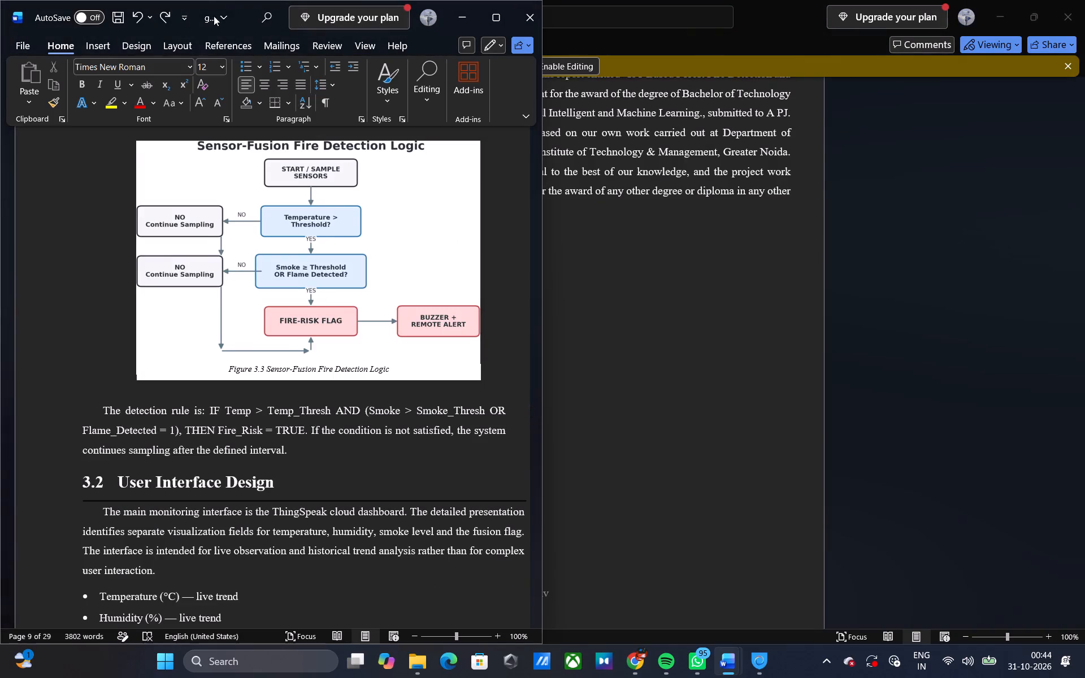
double_click(242, 10)
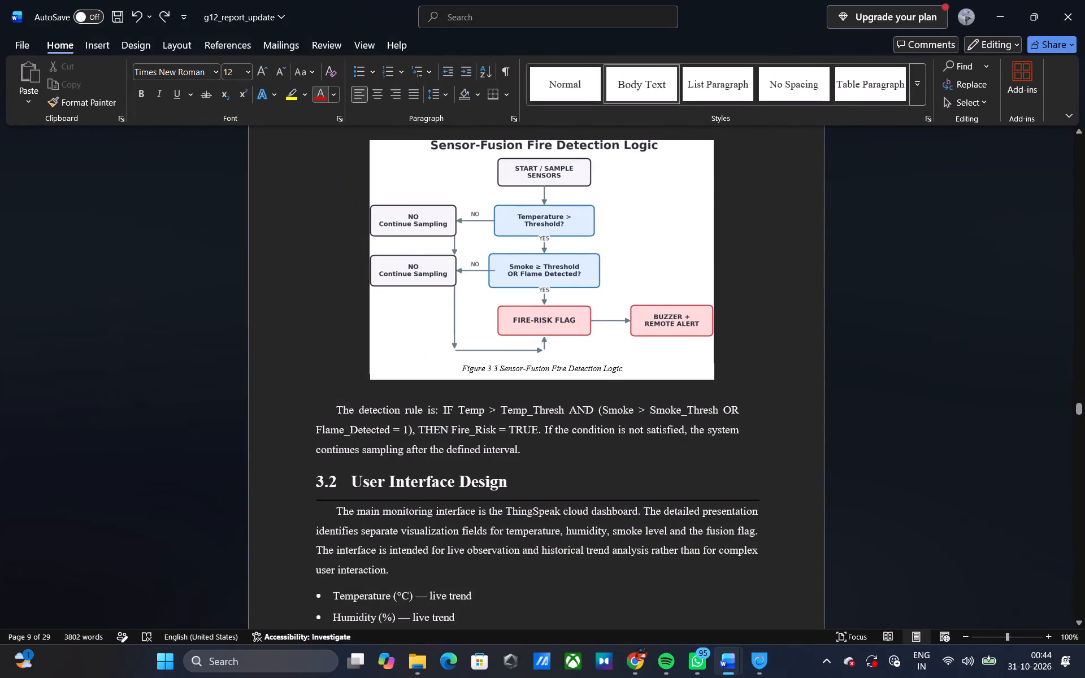
scroll(484, 411, "down", 2)
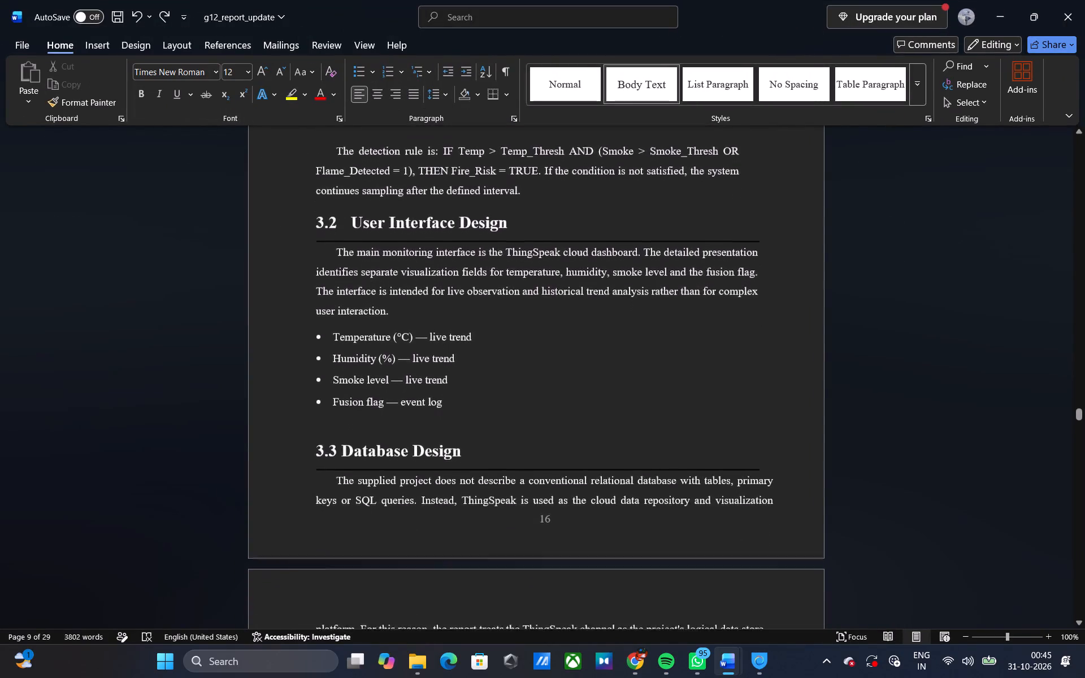
scroll(484, 411, "down", 2)
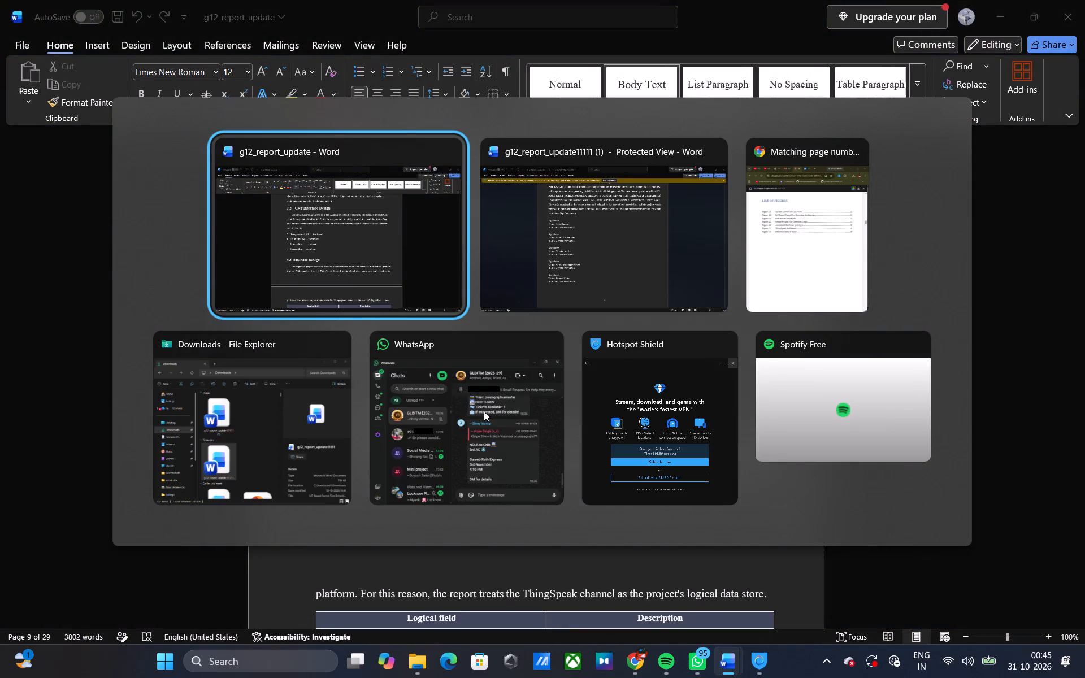
scroll(484, 411, "up", 10)
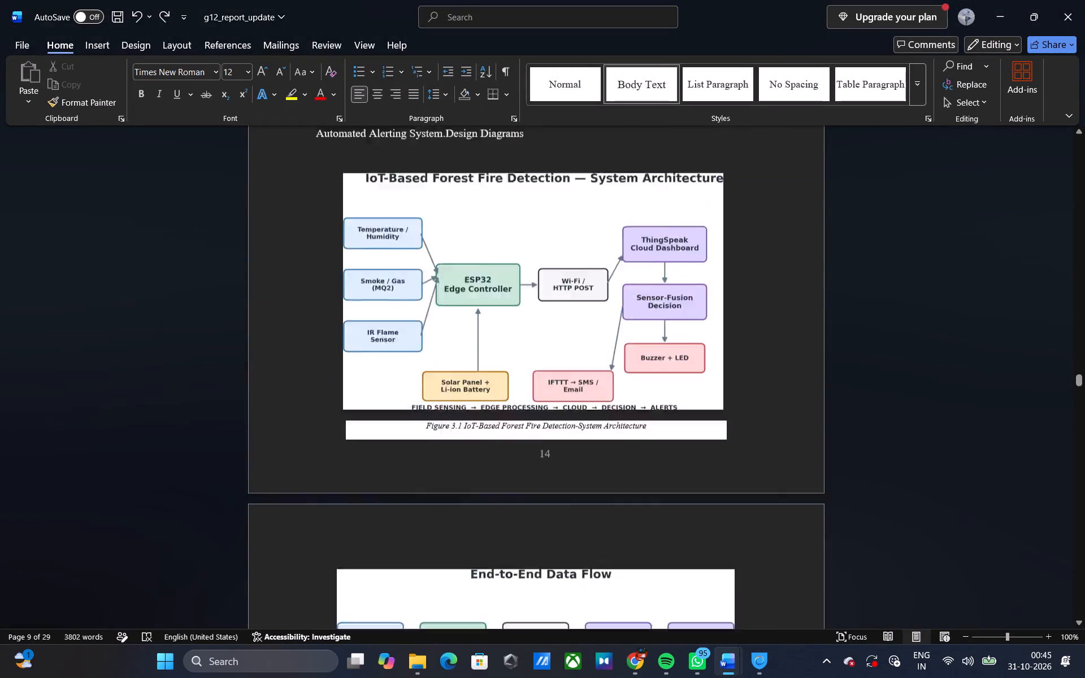
scroll(484, 411, "up", 20)
scroll(484, 411, "up", 1)
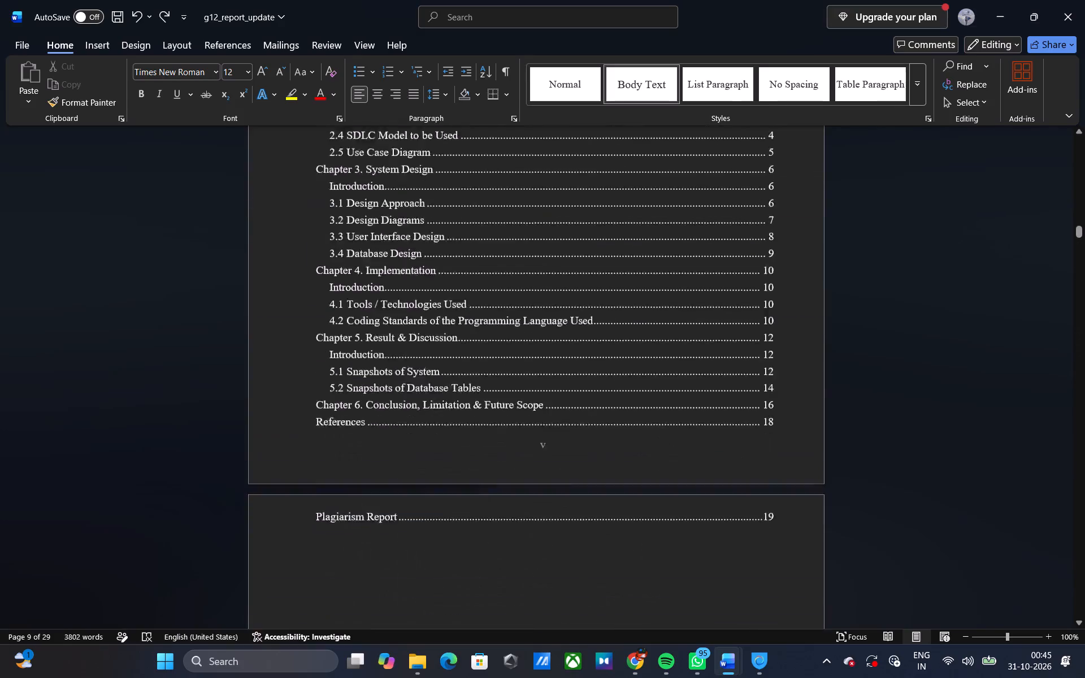
scroll(484, 411, "down", 5)
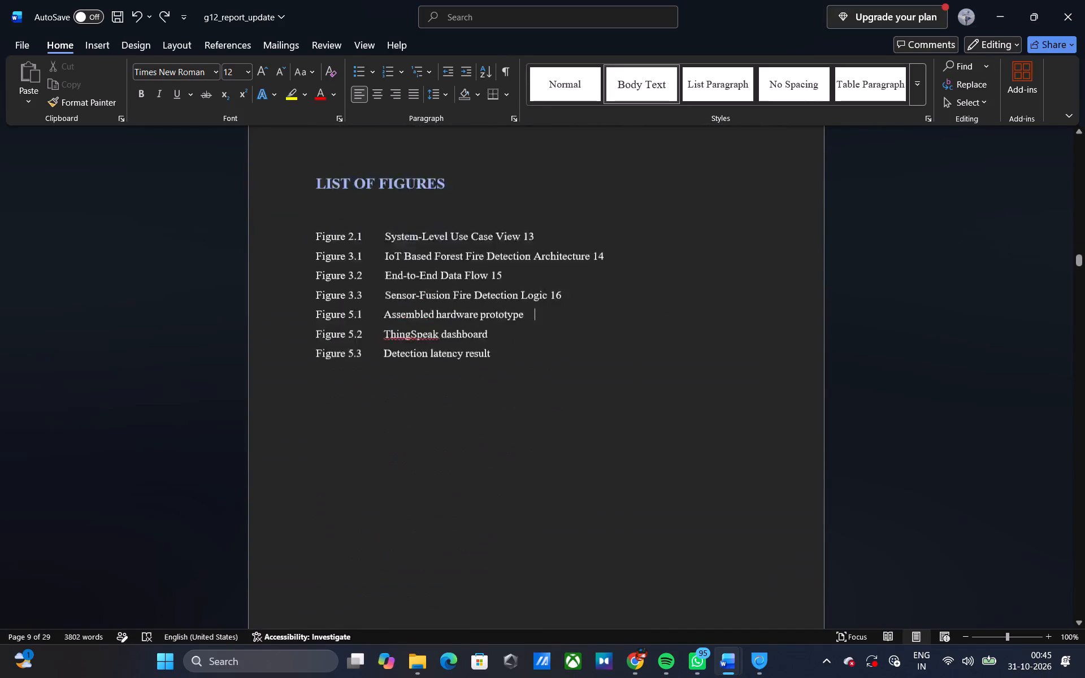
scroll(484, 411, "down", 3)
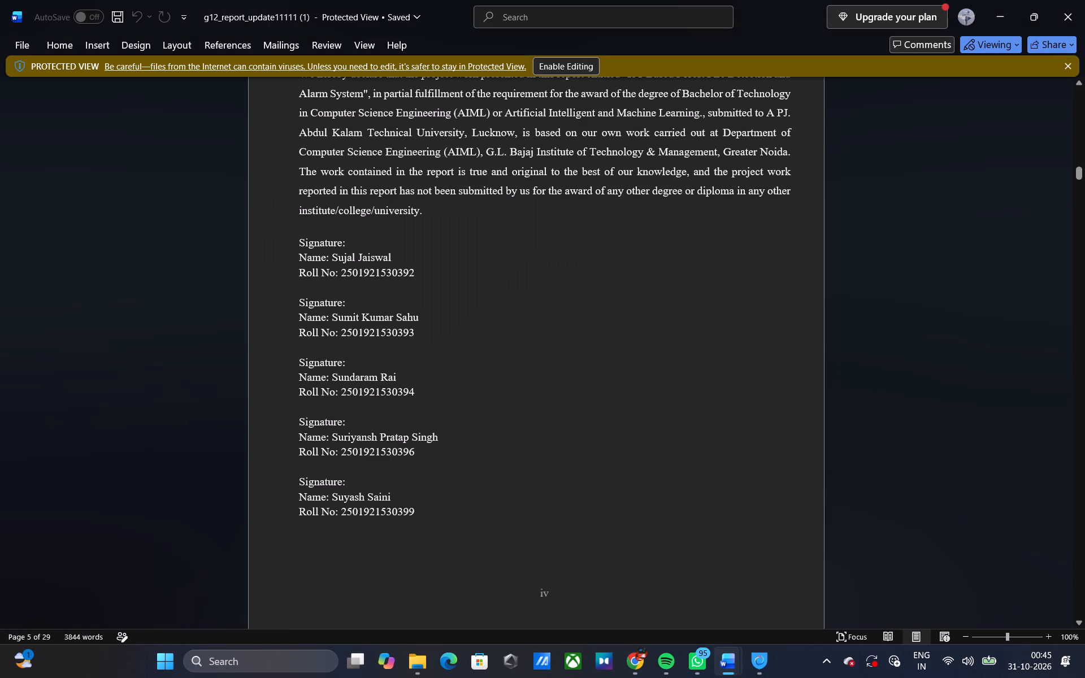
Switch to the downloaded g12_report_update11111 (1) report and review the page numbers in its List of Figures and List of Tables.
scroll(484, 411, "down", 9)
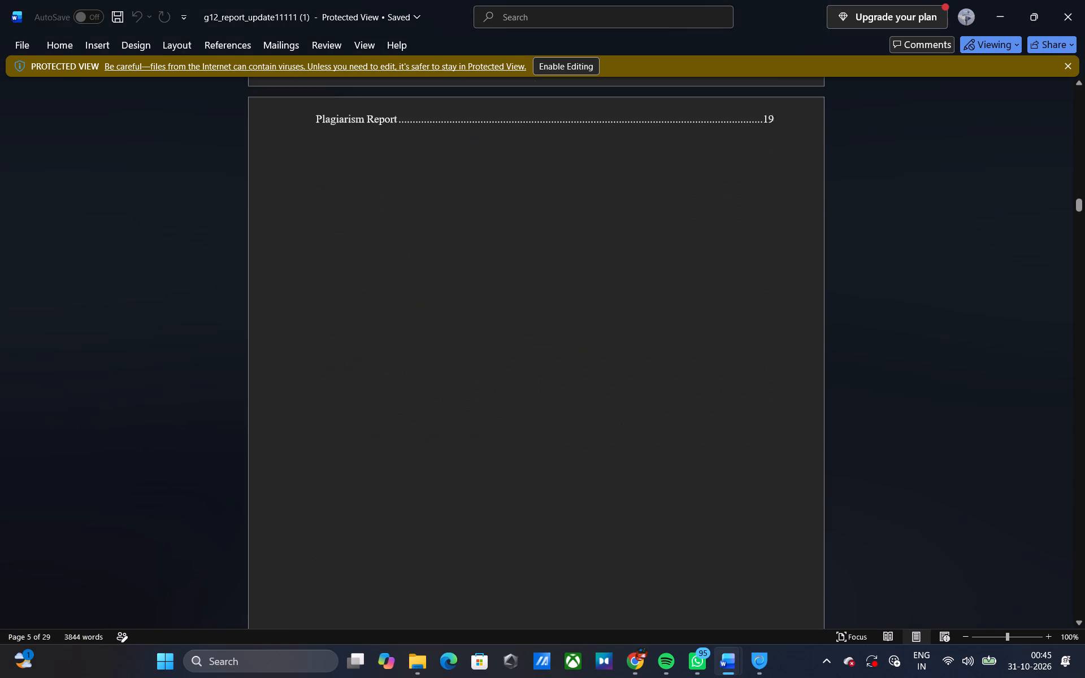
scroll(484, 411, "down", 6)
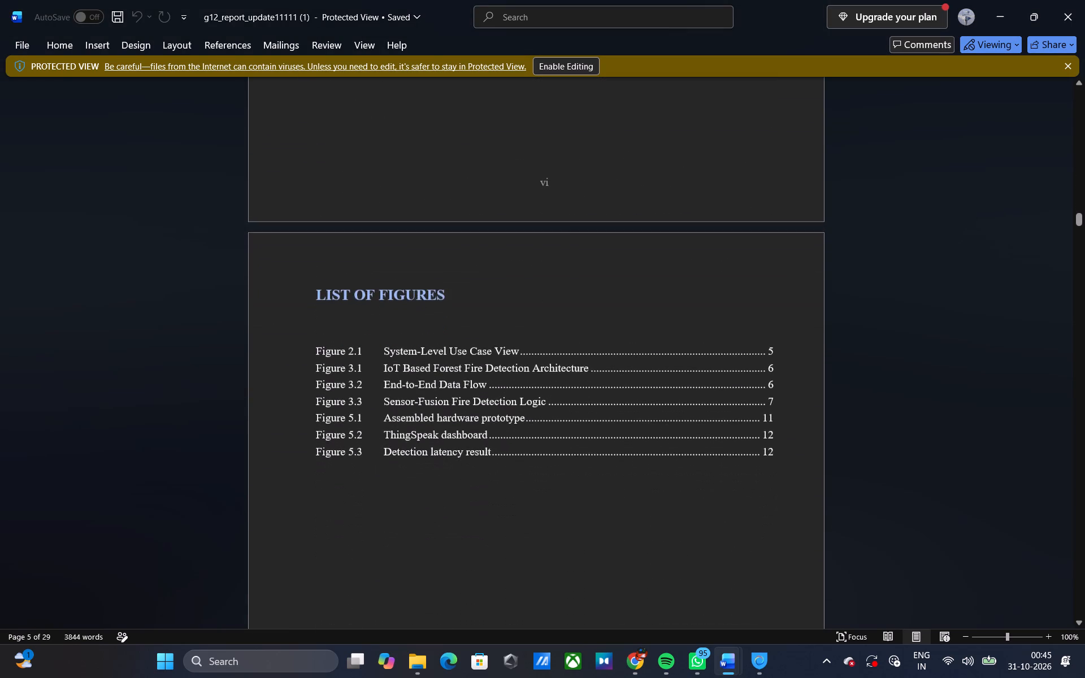
scroll(484, 411, "down", 2)
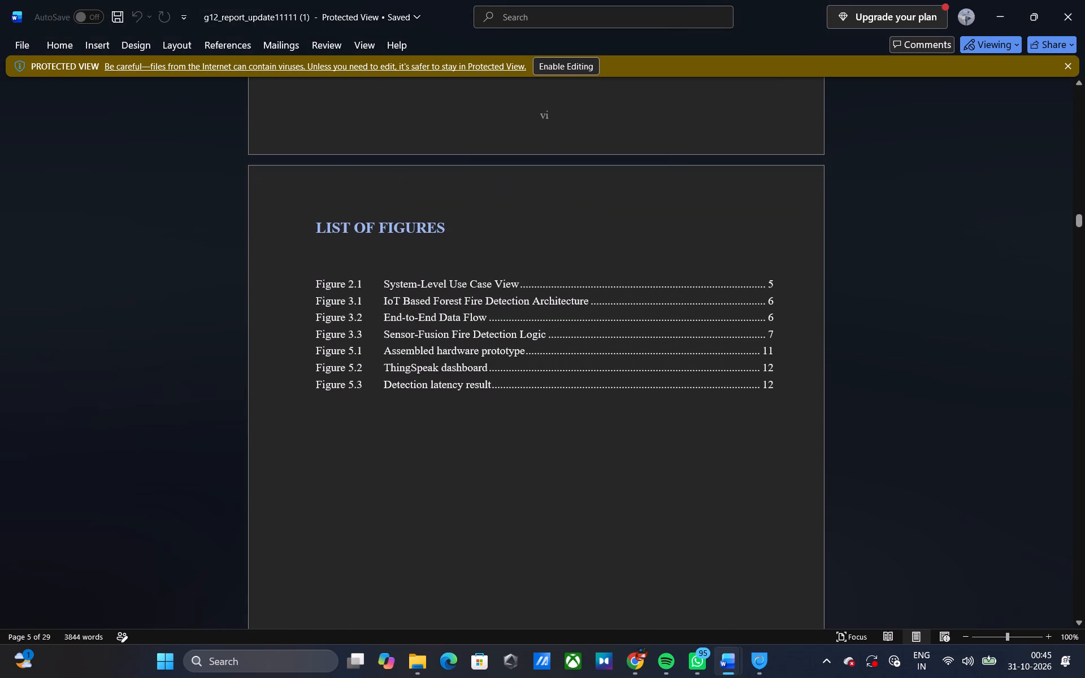
scroll(484, 411, "down", 7)
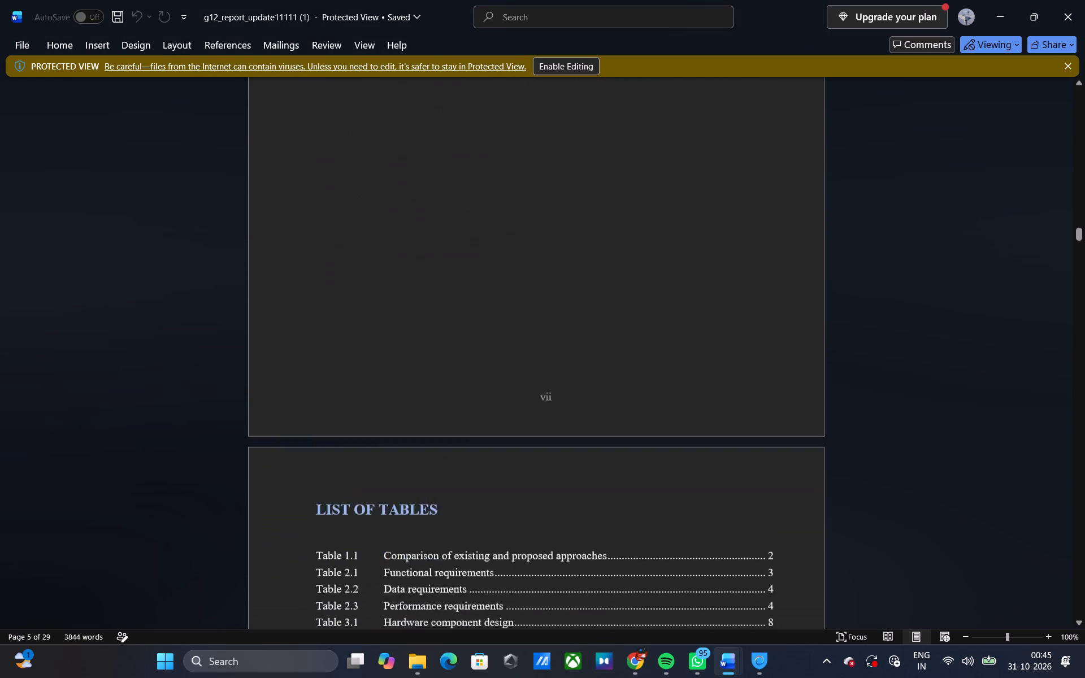
scroll(484, 411, "down", 9)
Compare the Chapter 1 pages and footer page numbers of the downloaded report with those in g12_report_update.
scroll(484, 411, "up", 1)
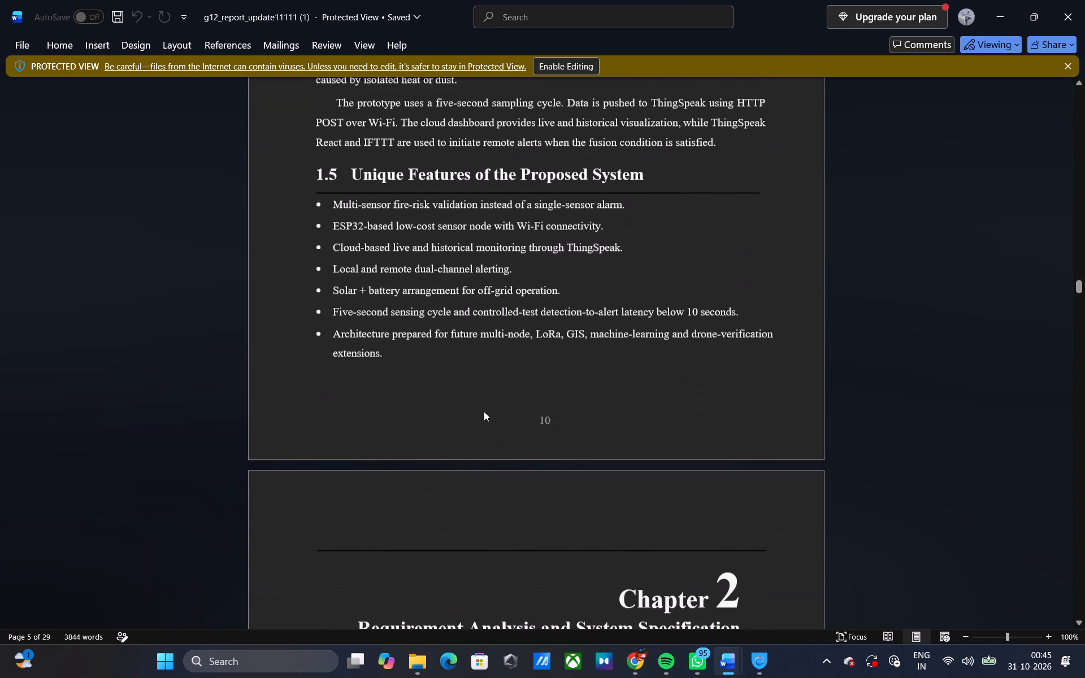
scroll(484, 411, "up", 3)
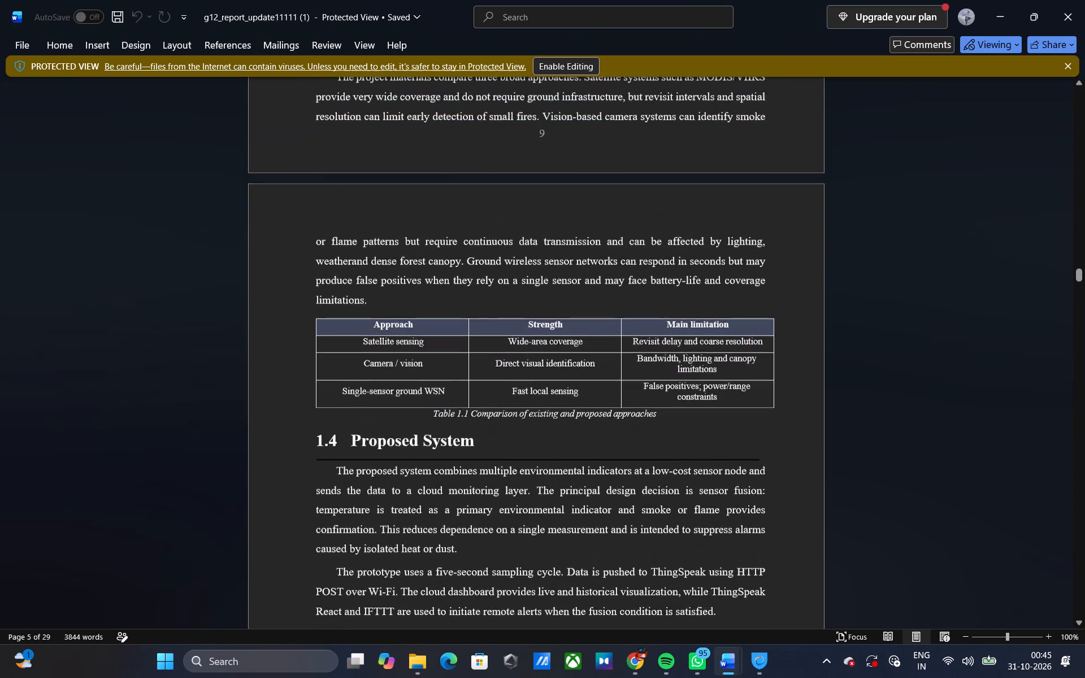
scroll(484, 411, "up", 1)
scroll(484, 411, "down", 1)
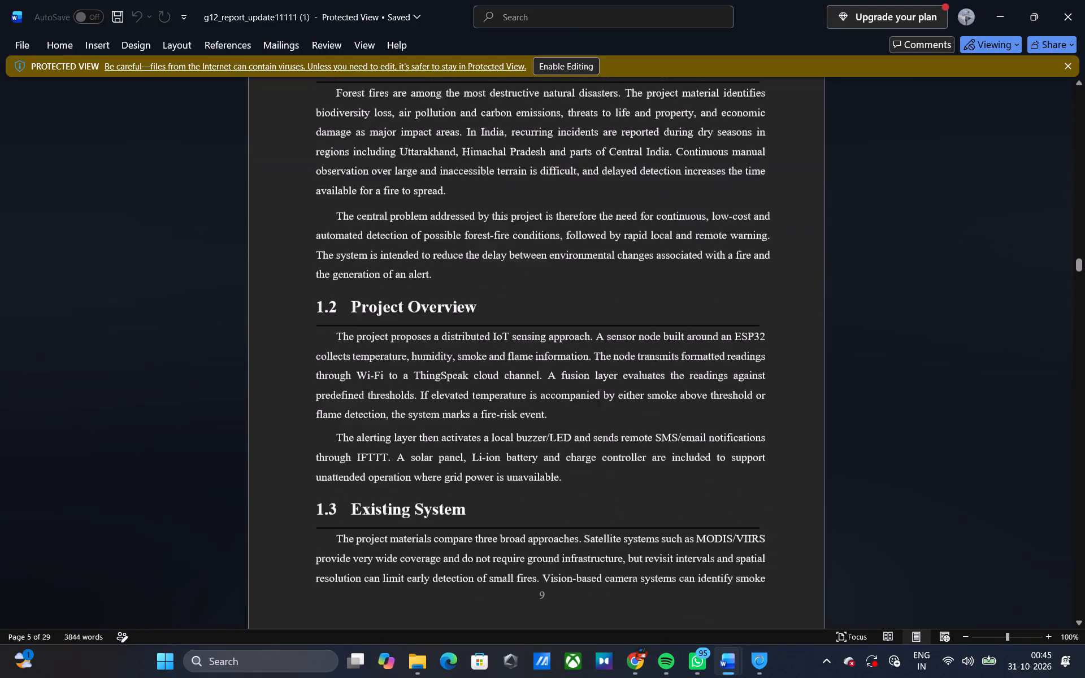
scroll(484, 411, "down", 1)
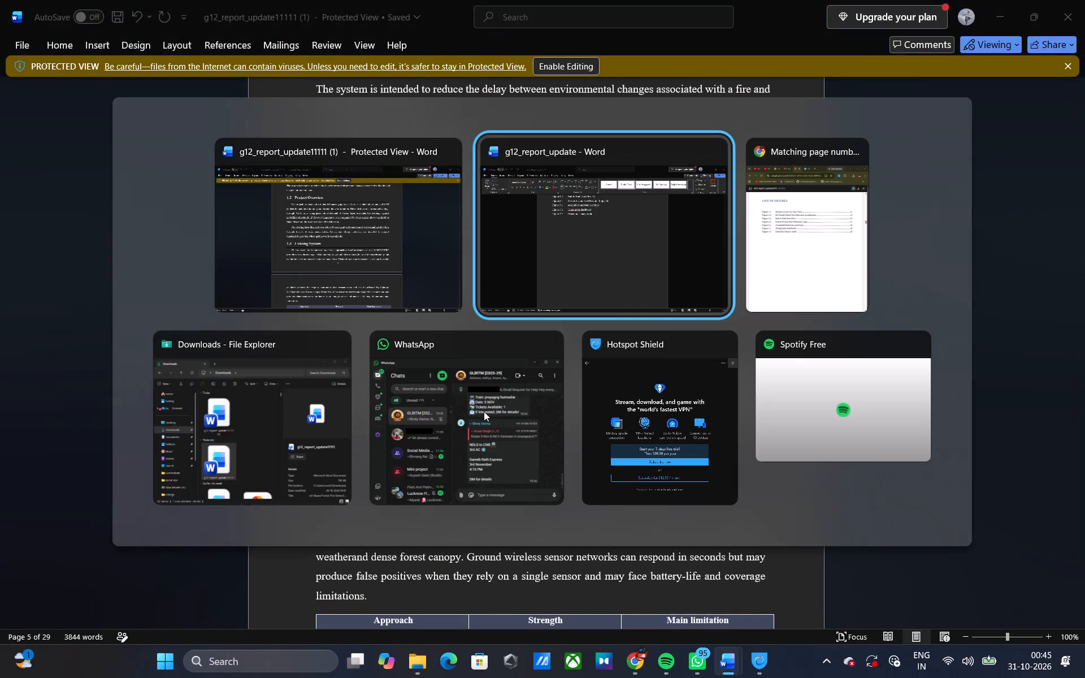
scroll(484, 411, "down", 9)
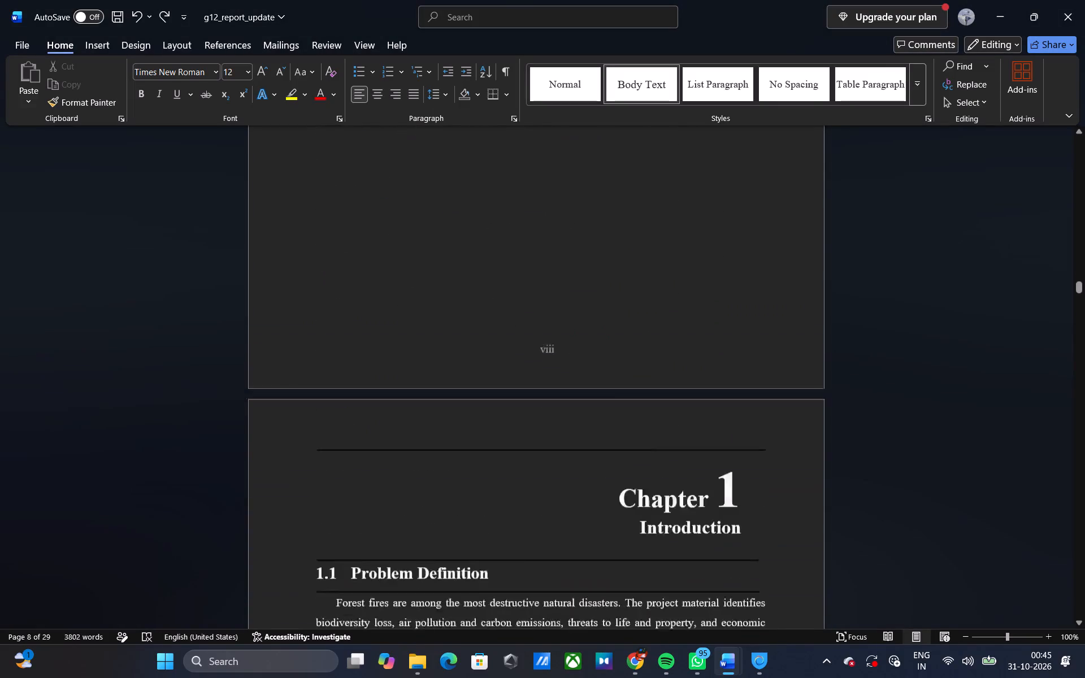
scroll(484, 411, "down", 4)
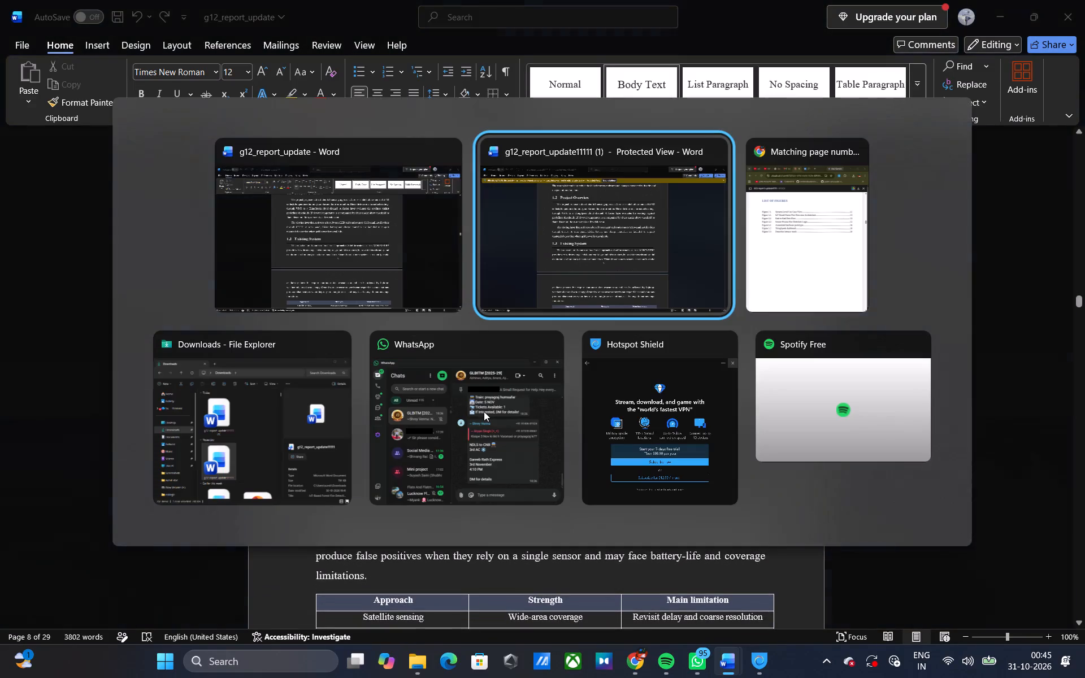
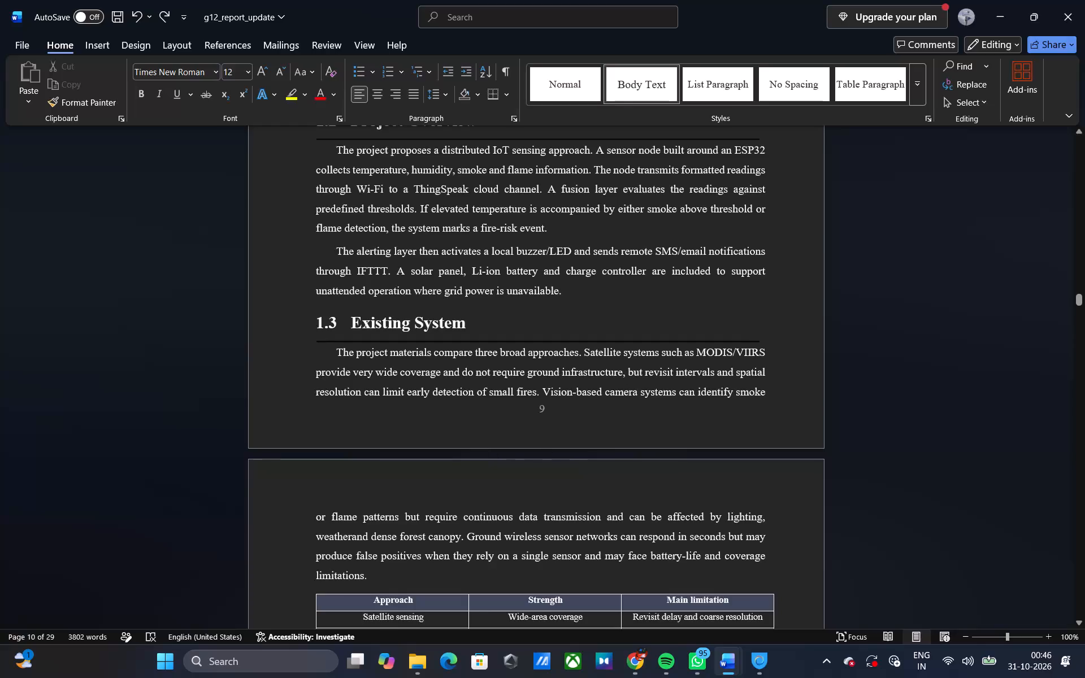
Examine the g12_report_update page numbers around the start of Chapter 1 and the Table of Contents, going back to the cover page.
scroll(544, 446, "up", 4)
scroll(544, 446, "down", 6)
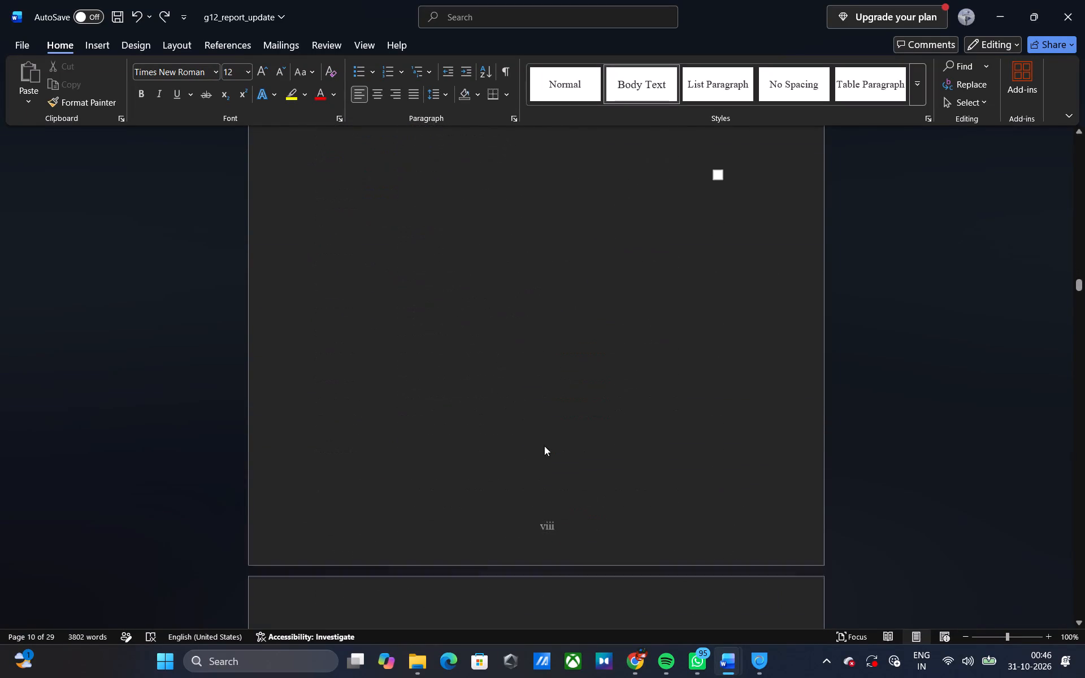
scroll(544, 446, "down", 2)
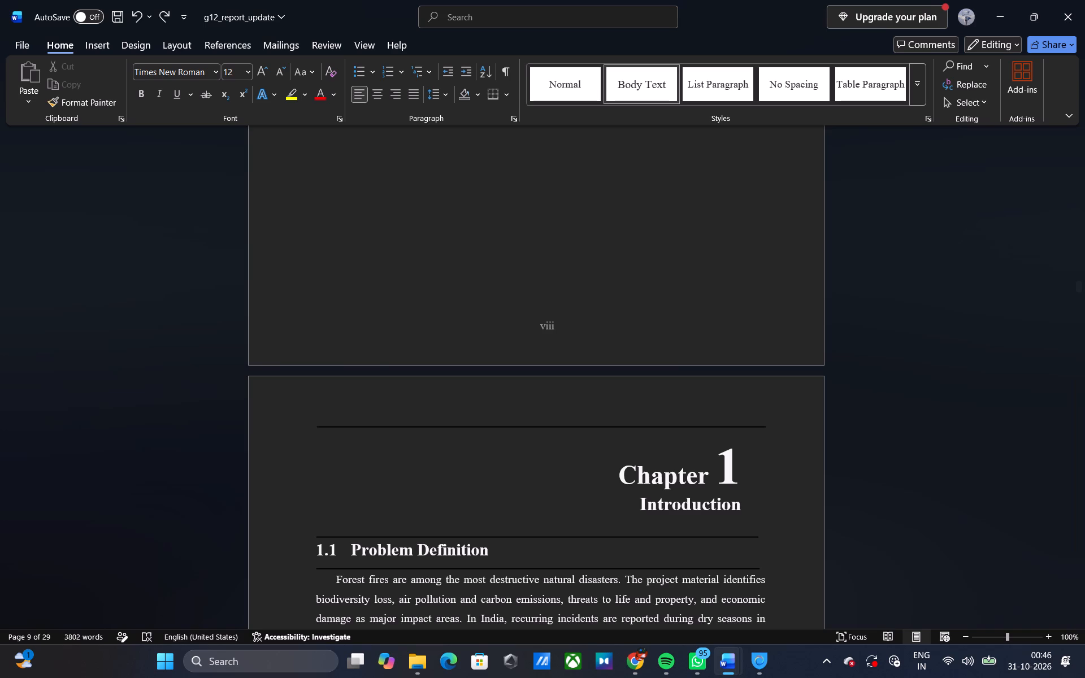
scroll(544, 446, "up", 15)
scroll(544, 446, "up", 8)
scroll(544, 446, "down", 13)
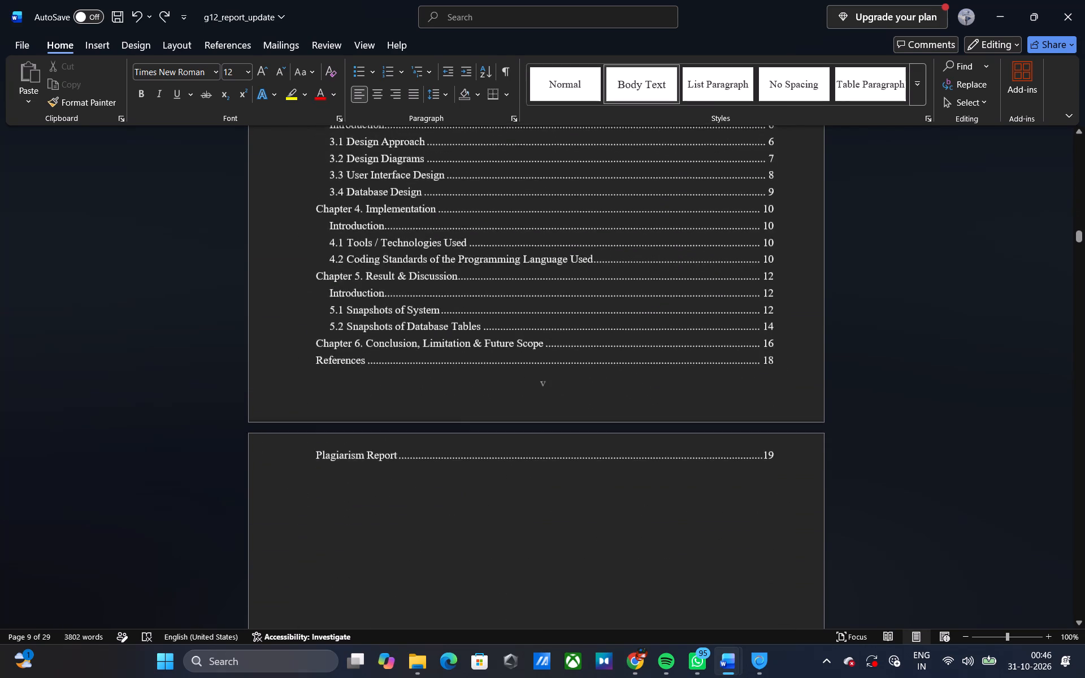
scroll(544, 446, "up", 8)
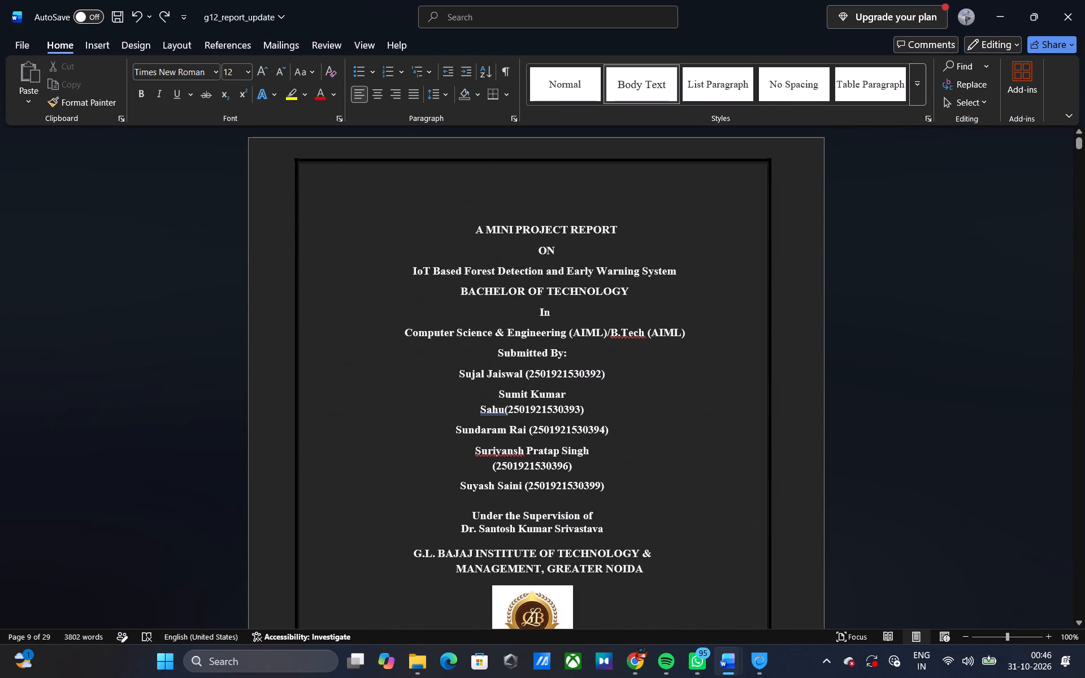
Review the Certificate and Acknowledgement pages of g12_report_update, checking their Roman footer page numbers.
scroll(544, 446, "down", 9)
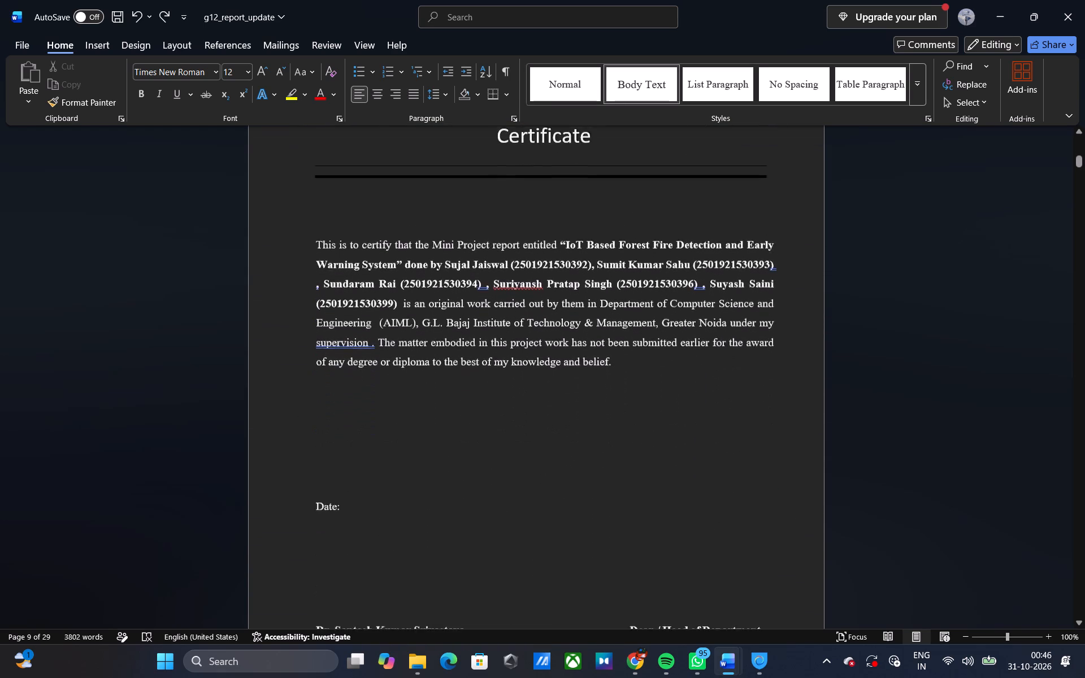
scroll(544, 446, "down", 2)
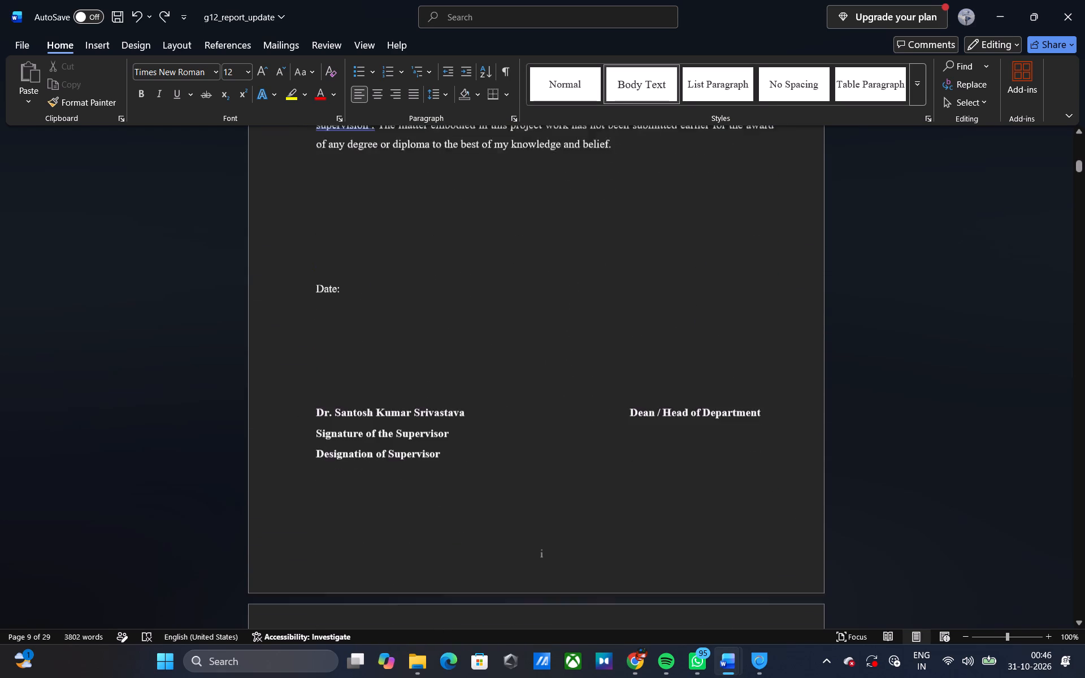
scroll(544, 446, "down", 1)
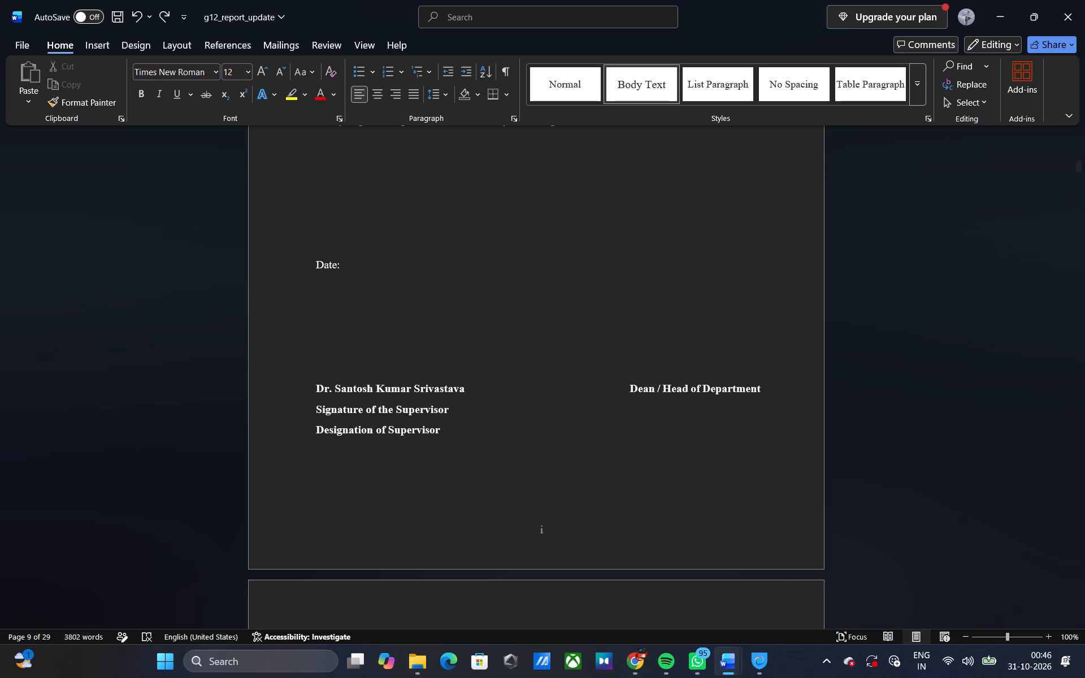
scroll(544, 446, "down", 4)
scroll(544, 446, "up", 1)
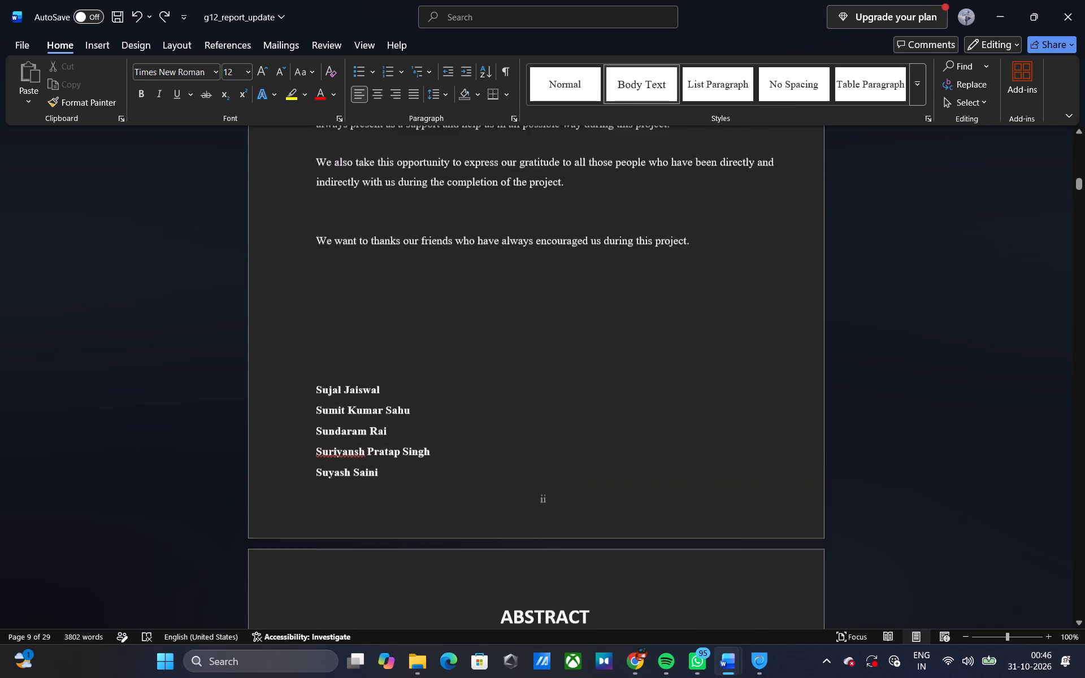
scroll(544, 446, "up", 2)
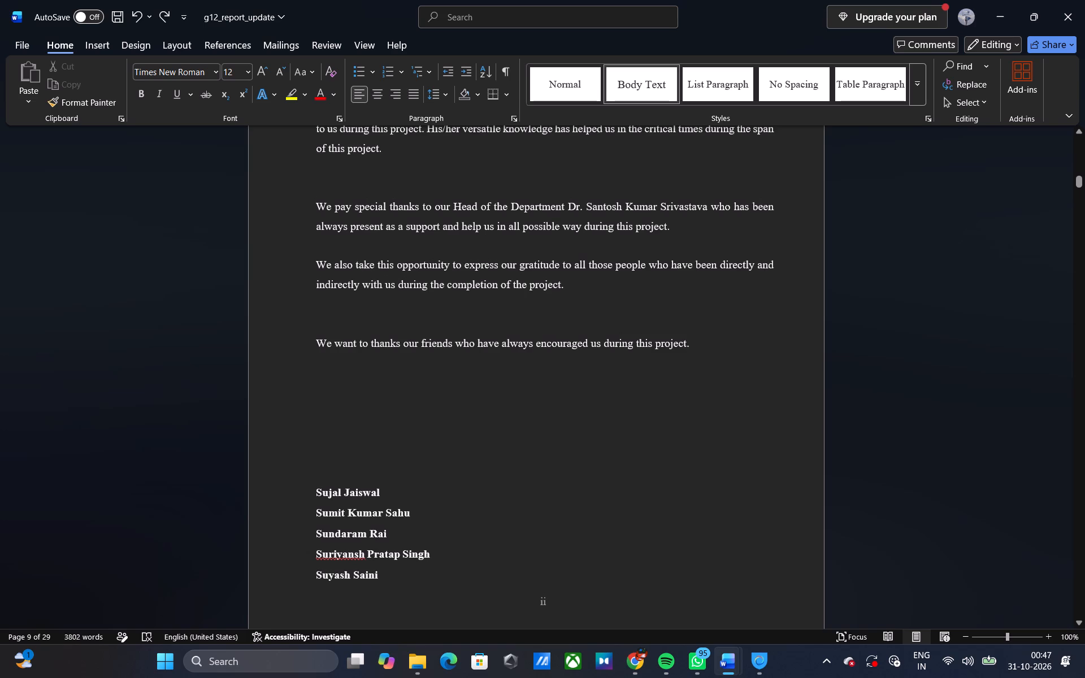
scroll(544, 446, "down", 5)
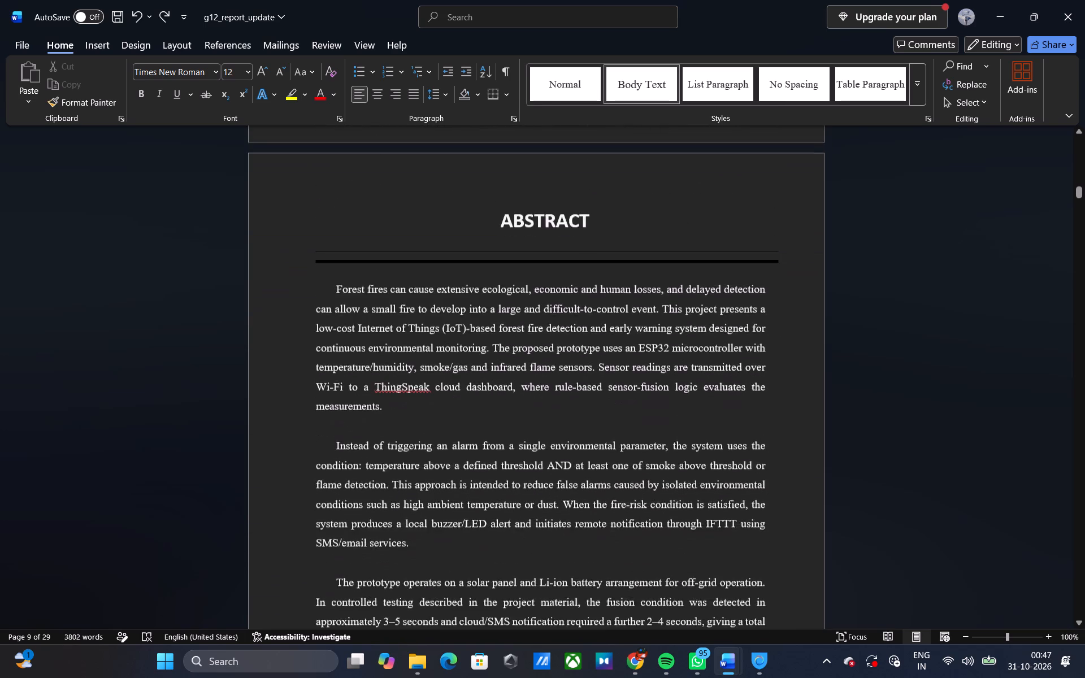
scroll(544, 446, "down", 1)
scroll(544, 446, "down", 2, "ctrl")
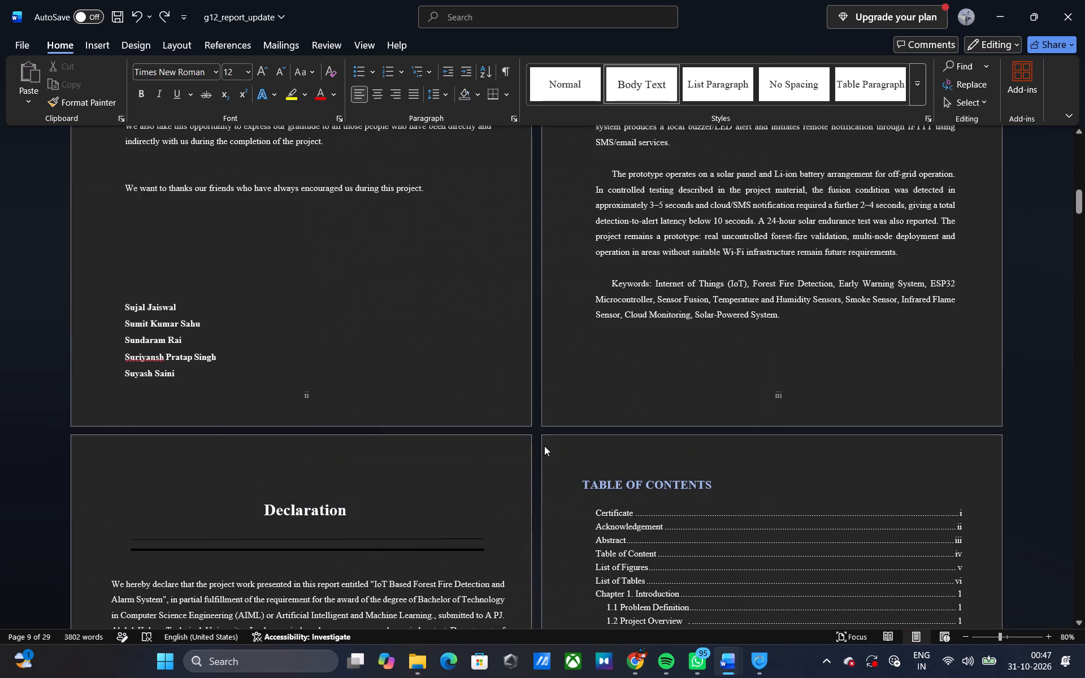
scroll(544, 446, "up", 2)
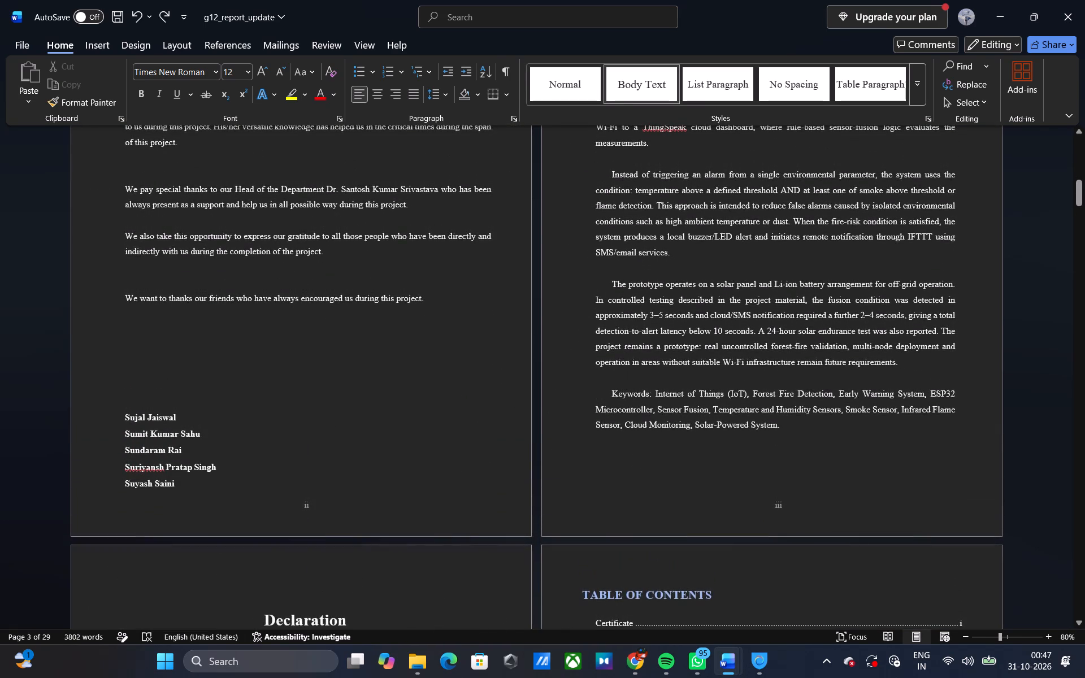
scroll(544, 446, "up", 2, "ctrl")
scroll(544, 446, "down", 2)
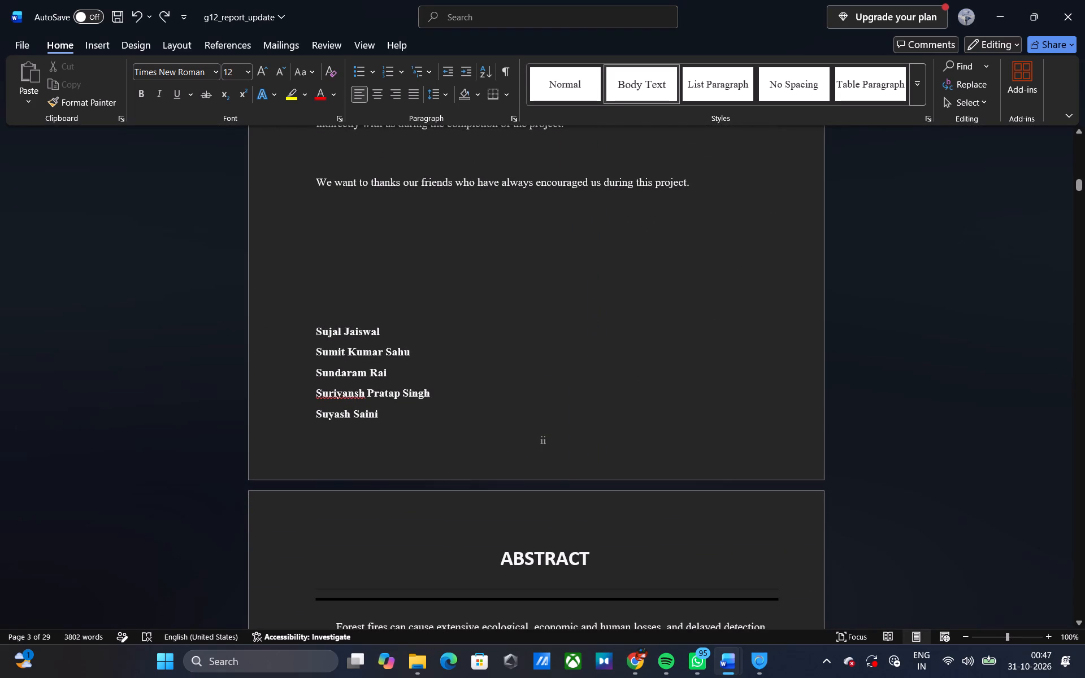
scroll(511, 401, "down", 2, "ctrl")
scroll(511, 401, "up", 2, "ctrl")
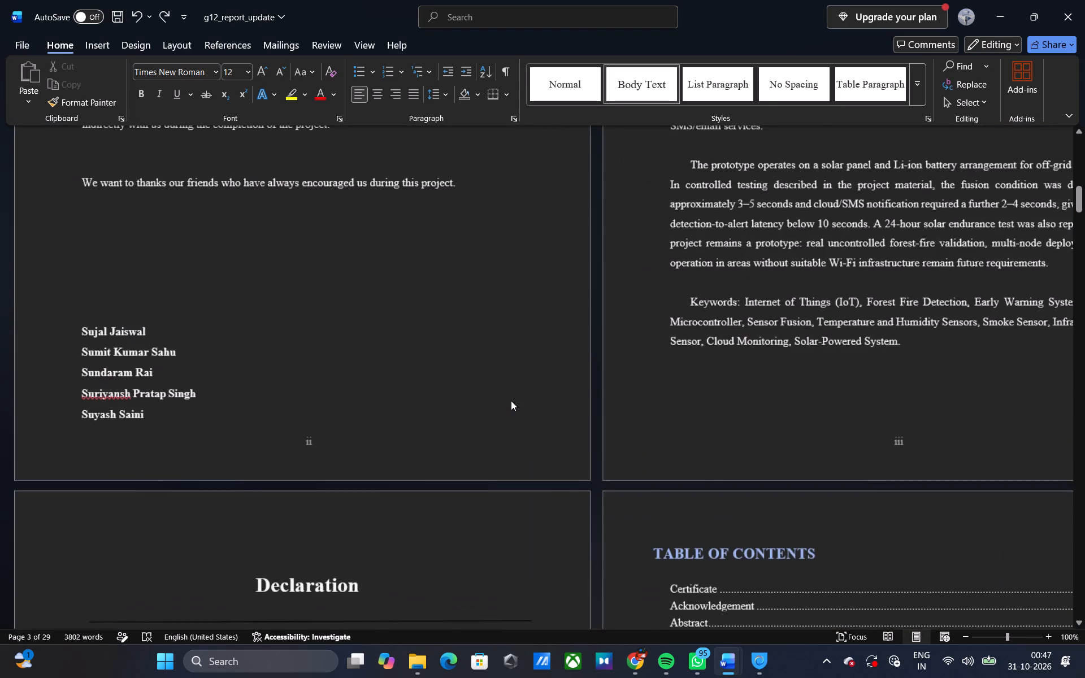
scroll(511, 401, "down", 2)
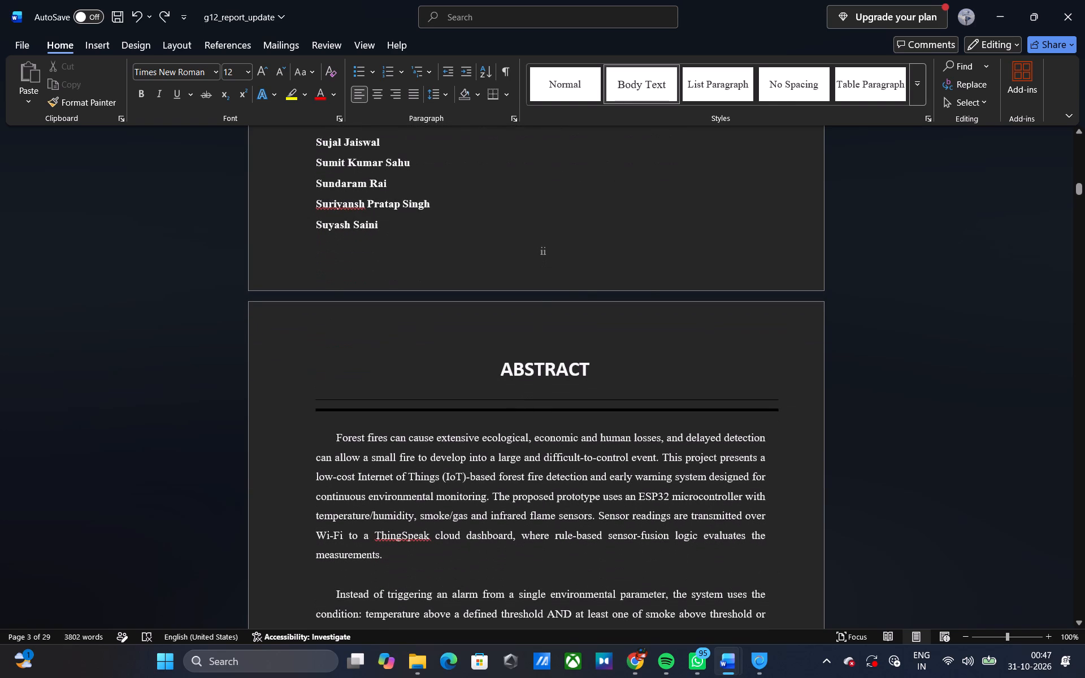
Check the footer page numbers on the Abstract and Declaration pages of g12_report_update.
scroll(511, 401, "down", 2)
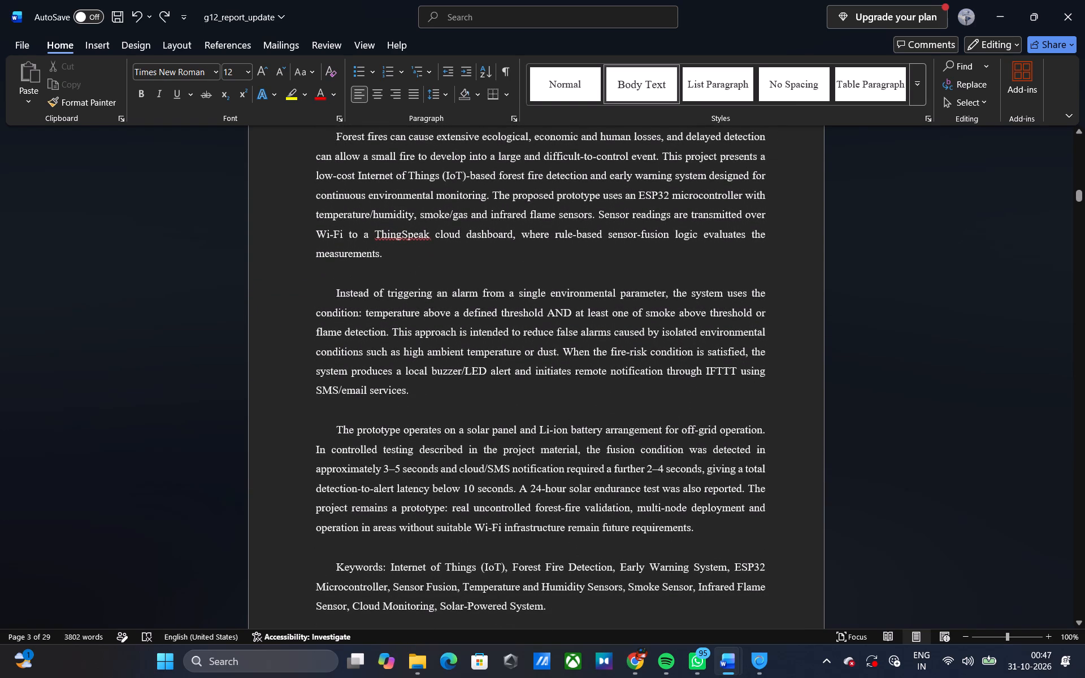
scroll(511, 401, "down", 2)
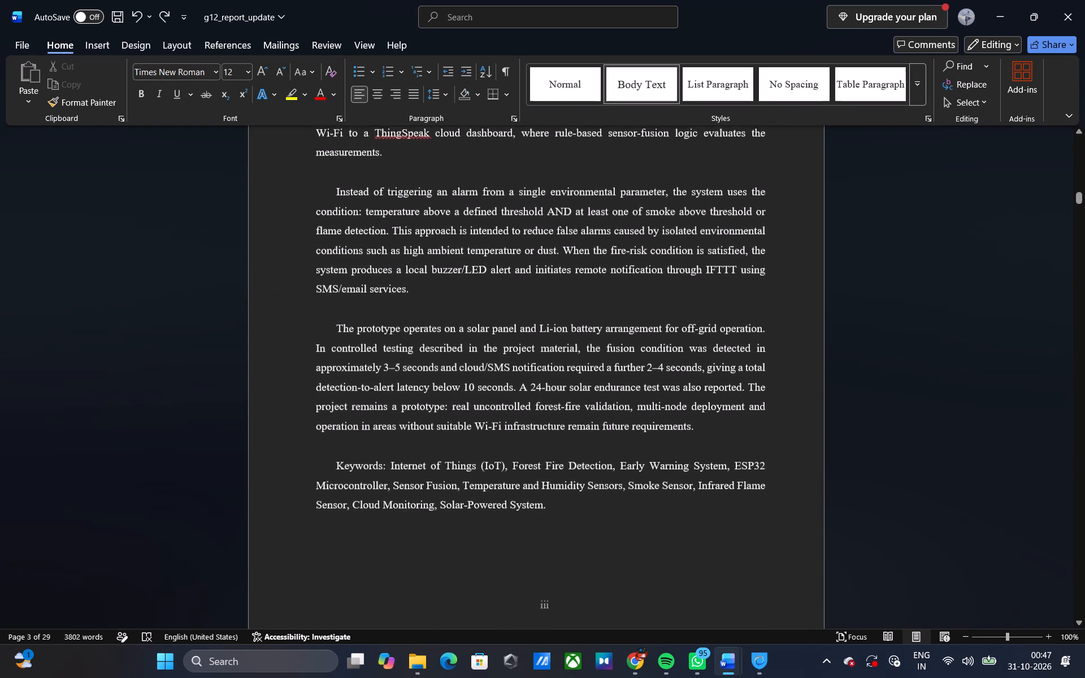
scroll(511, 401, "down", 2)
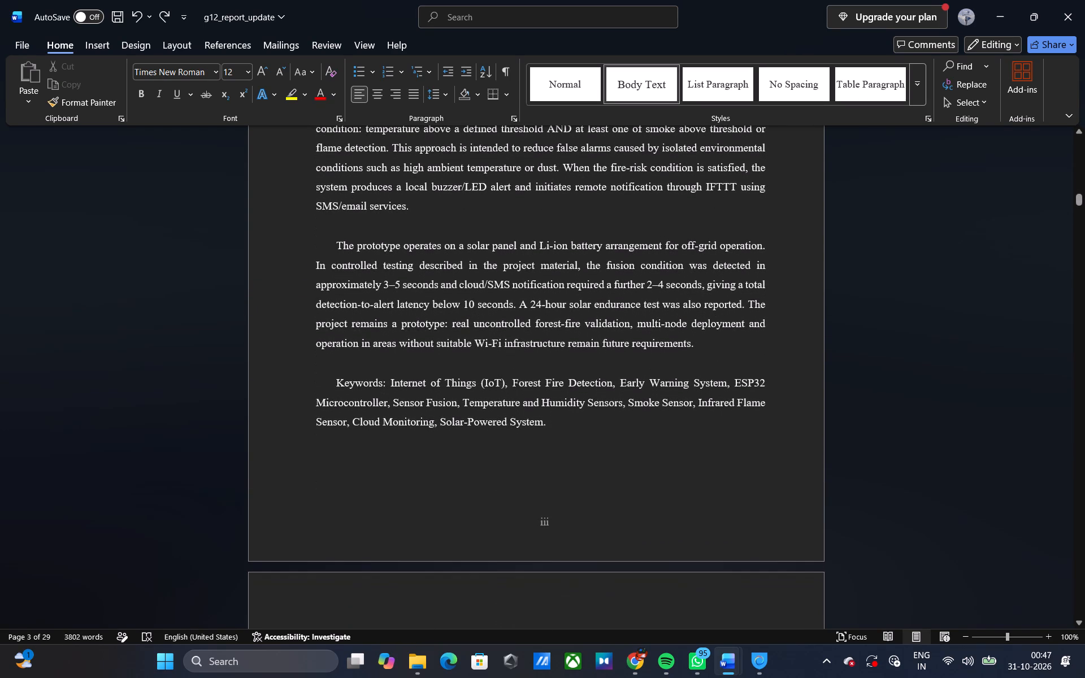
scroll(511, 401, "down", 1)
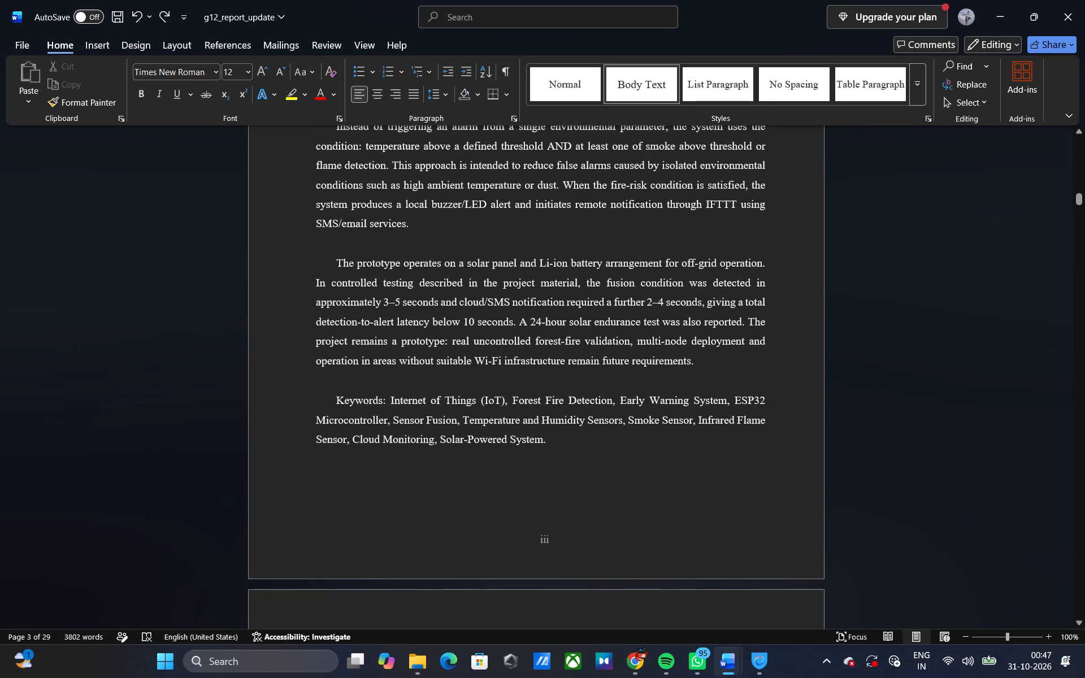
scroll(511, 401, "down", 1)
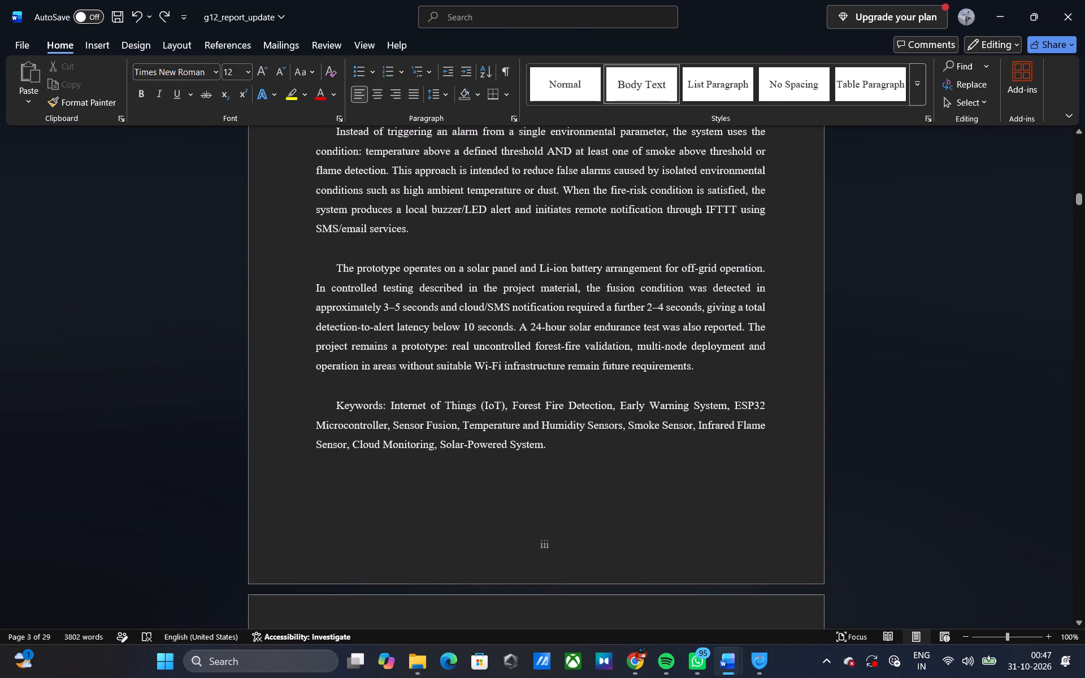
scroll(511, 401, "down", 1)
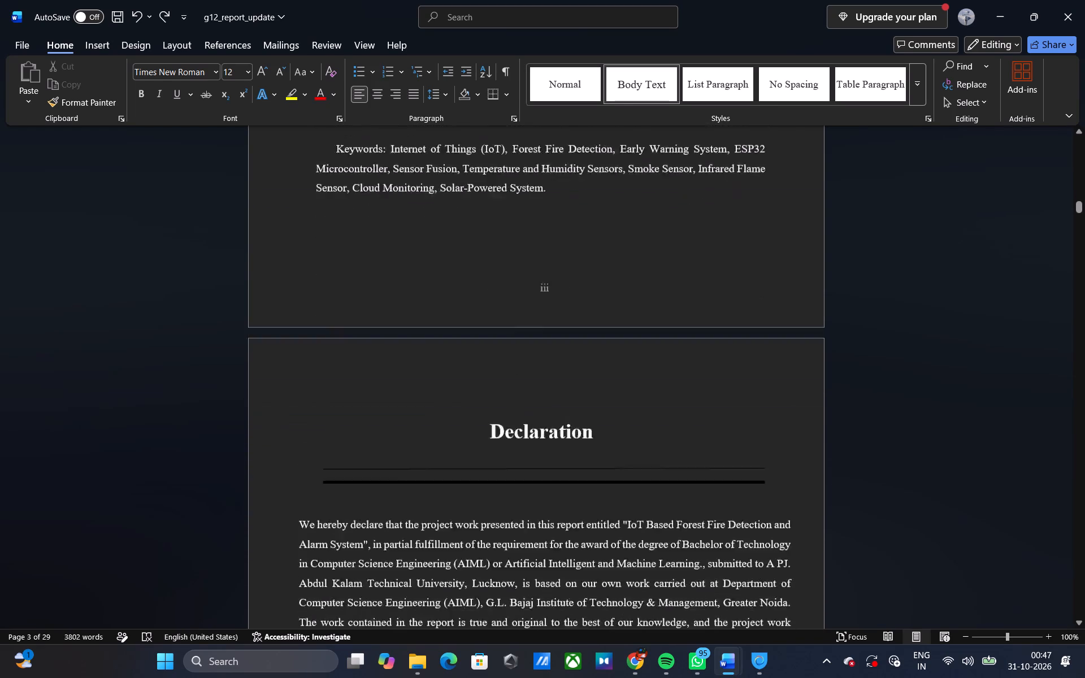
scroll(511, 401, "down", 1)
scroll(511, 401, "up", 4)
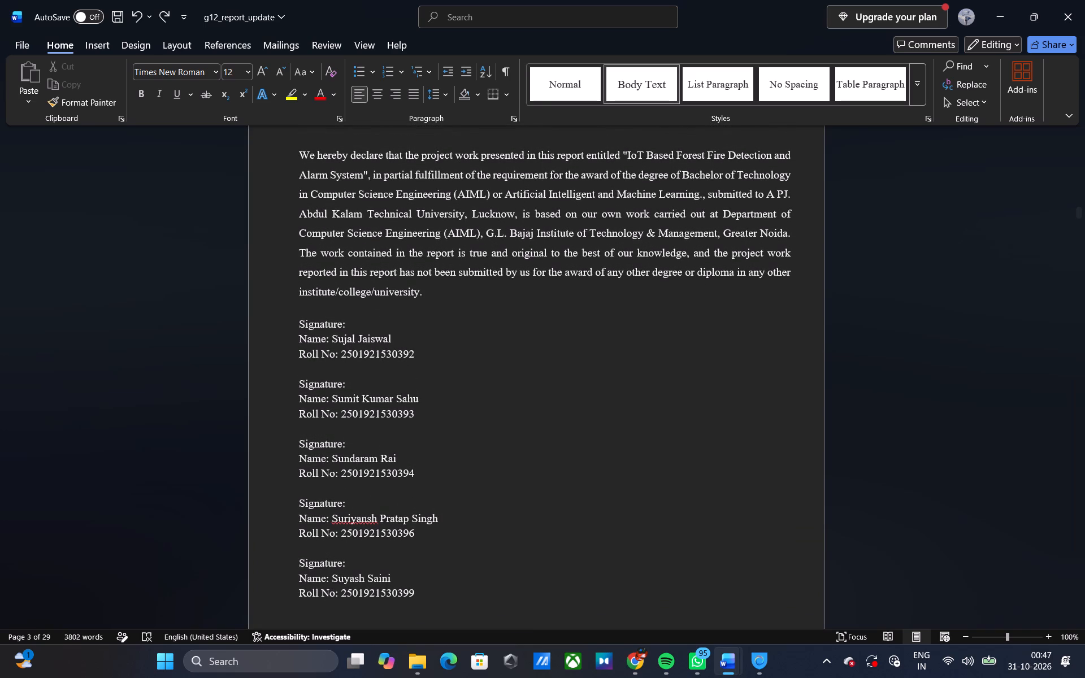
scroll(511, 401, "down", 6)
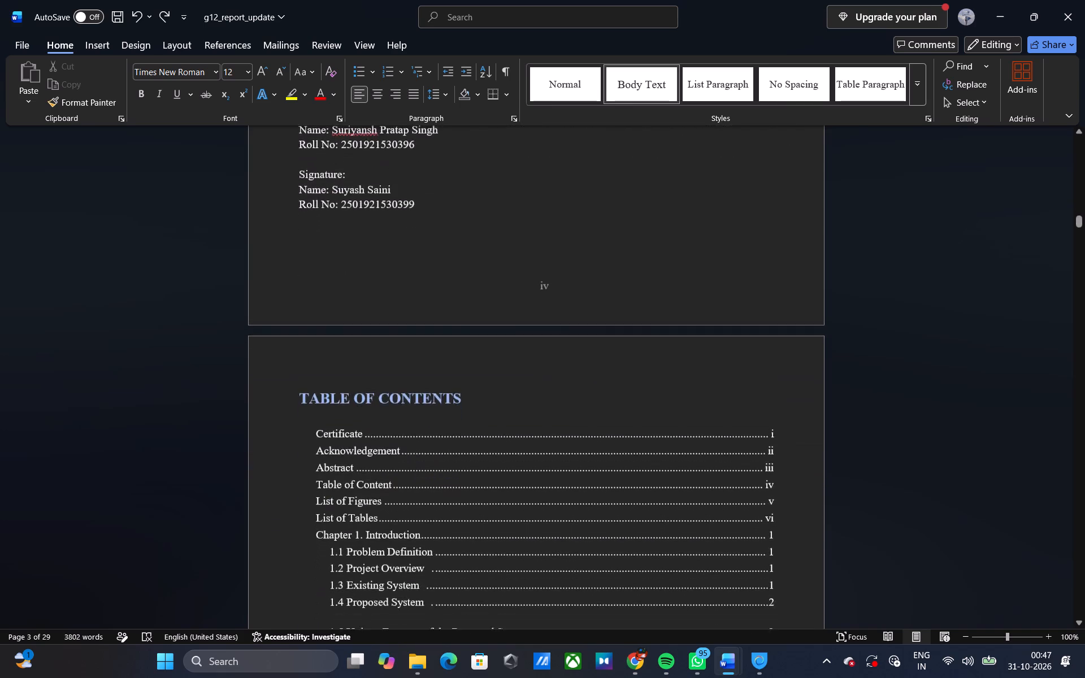
Examine the Table of Contents, List of Figures and List of Tables in g12_report_update along with their footer page numbers.
scroll(511, 401, "down", 8)
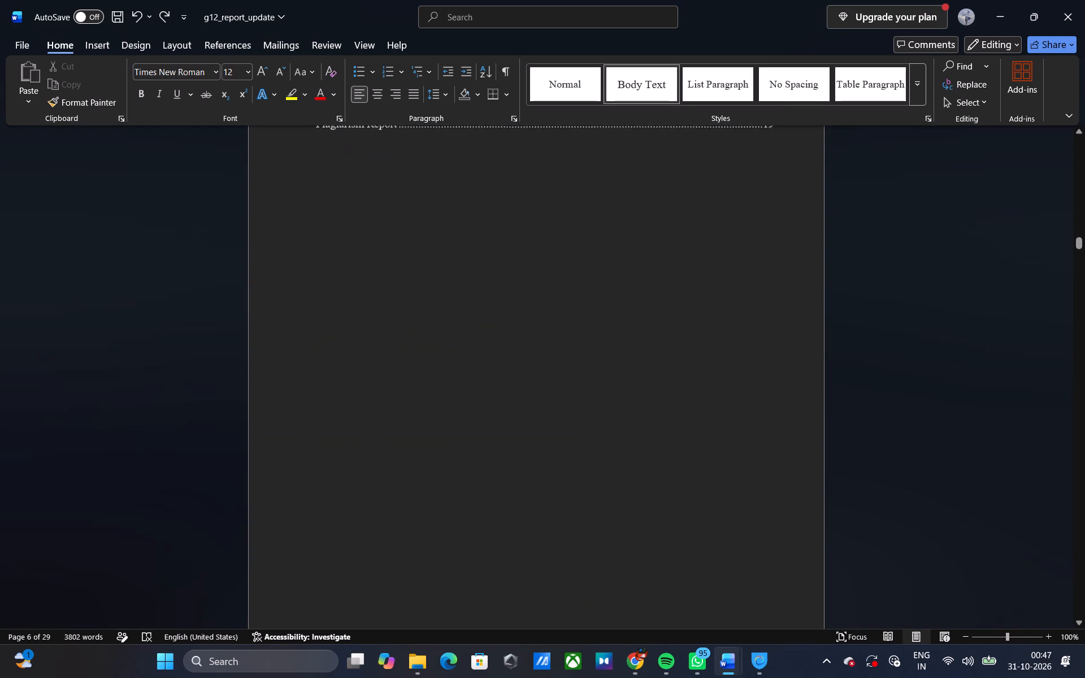
scroll(511, 401, "down", 1)
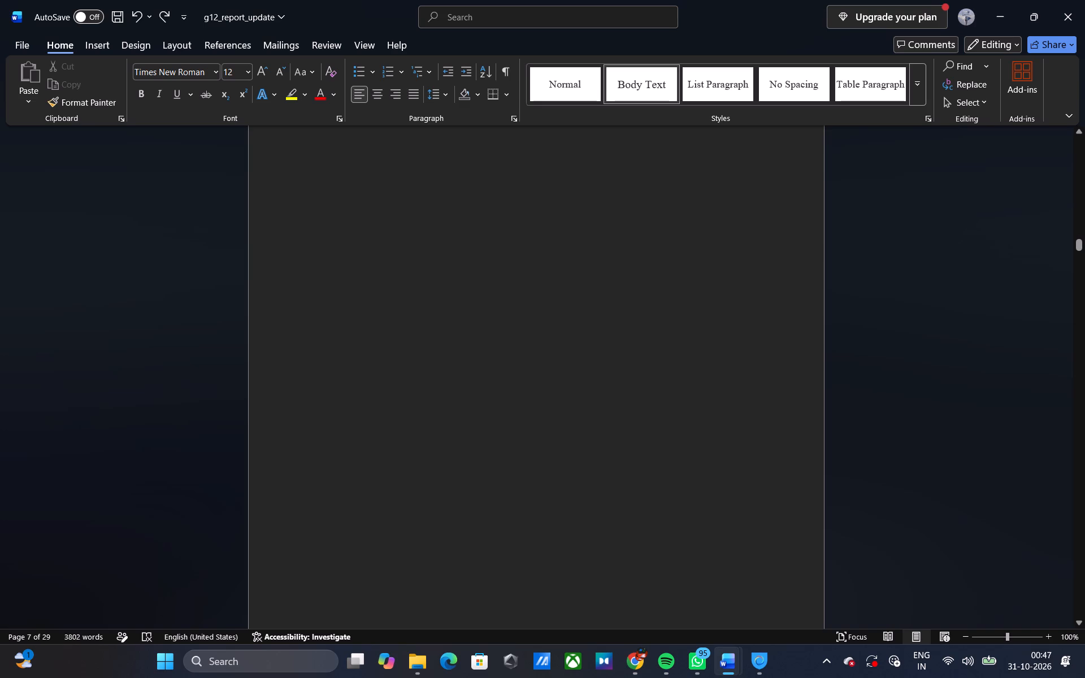
scroll(511, 401, "down", 6)
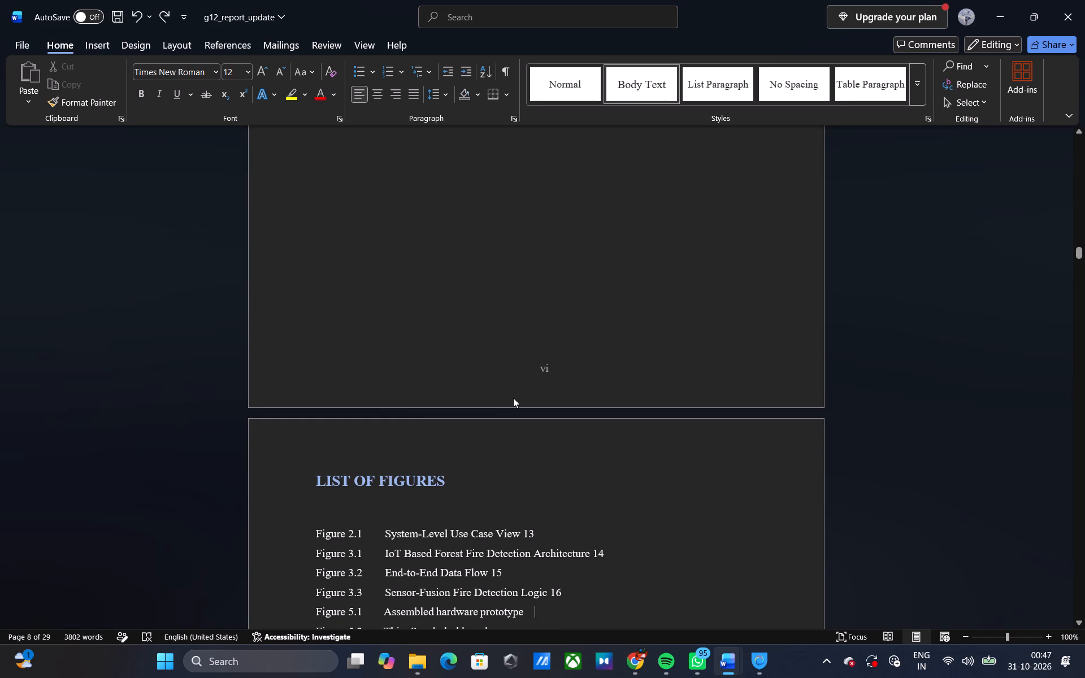
scroll(513, 398, "down", 2)
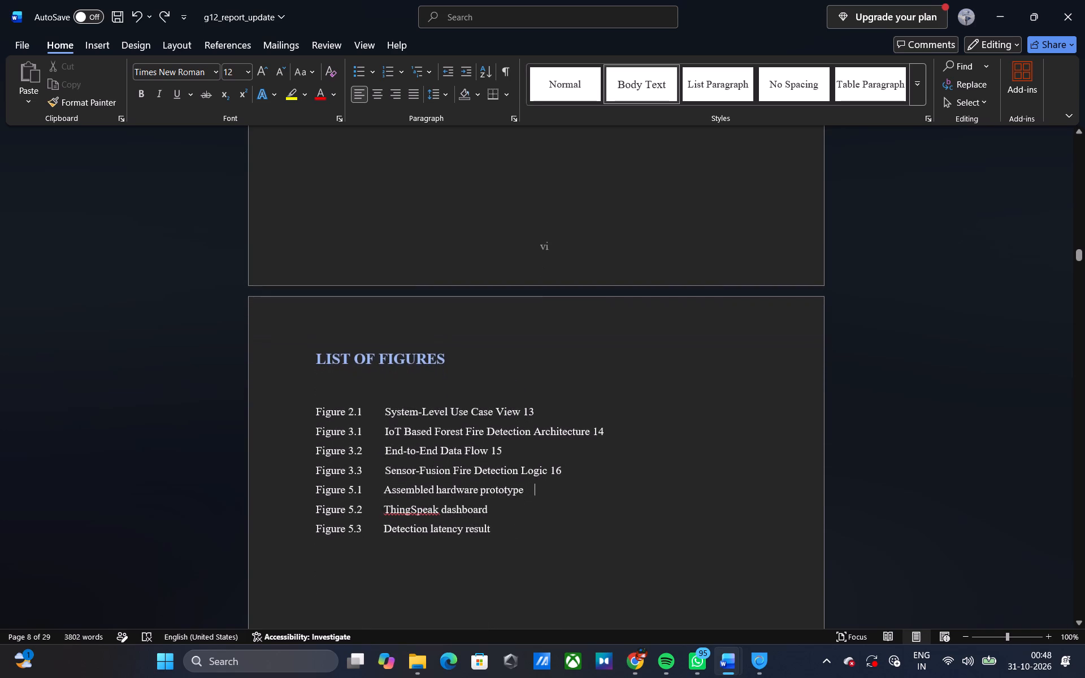
scroll(513, 398, "down", 7)
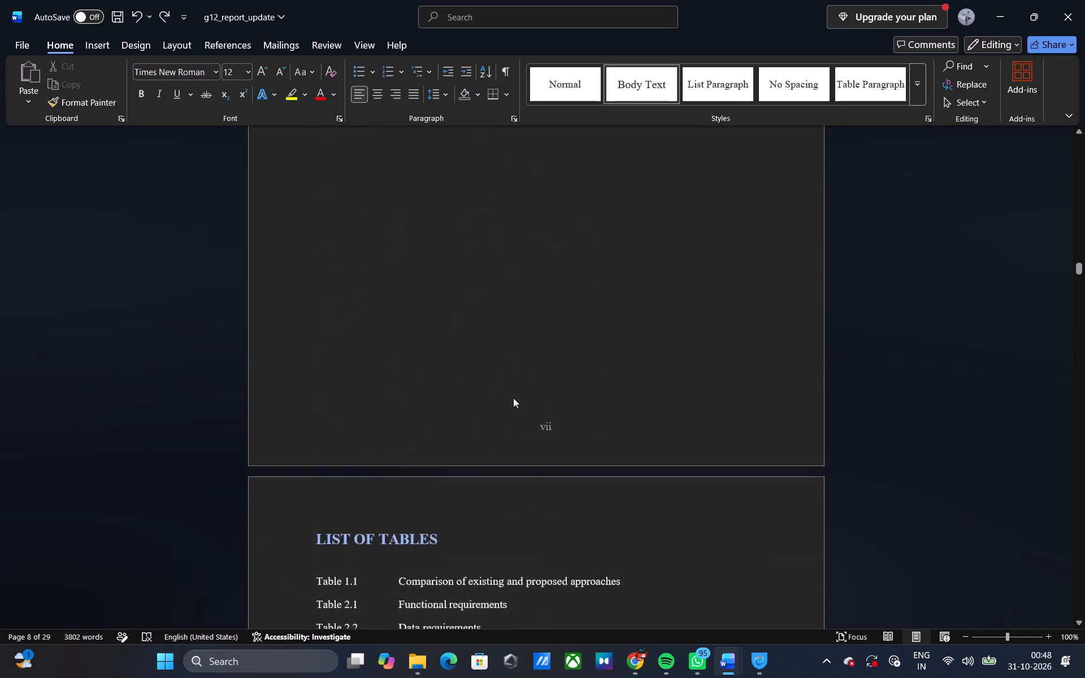
scroll(513, 398, "down", 6)
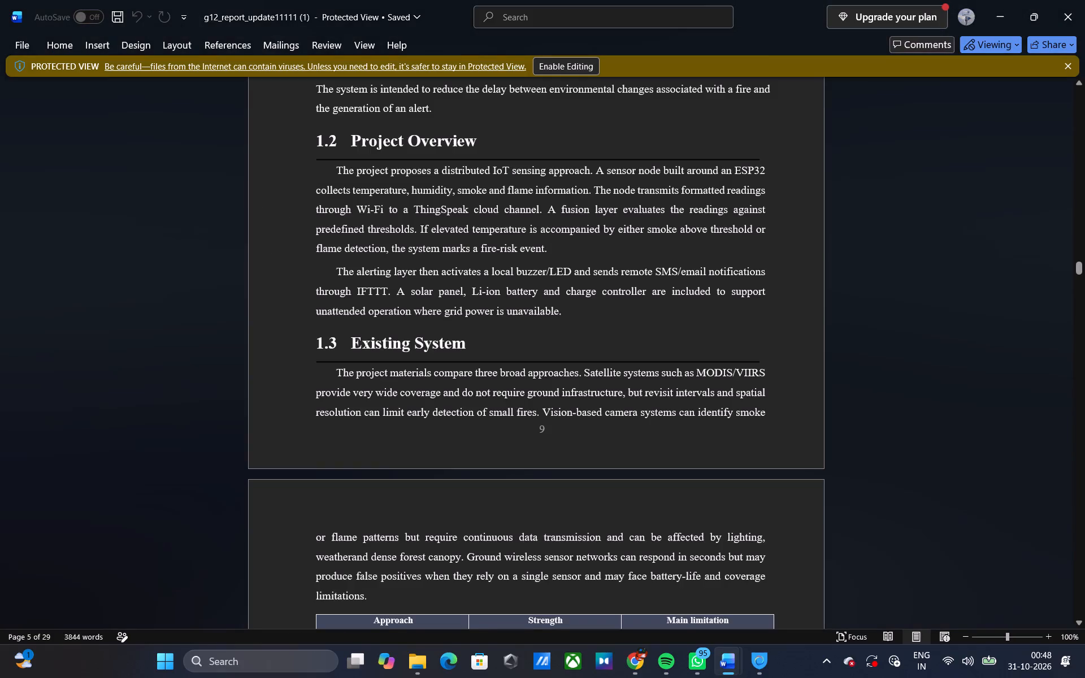
Recheck the footer page numbers of the front matter in g12_report_update, from the cover page through Certificate and Acknowledgement to the Table of Contents.
scroll(513, 398, "up", 10)
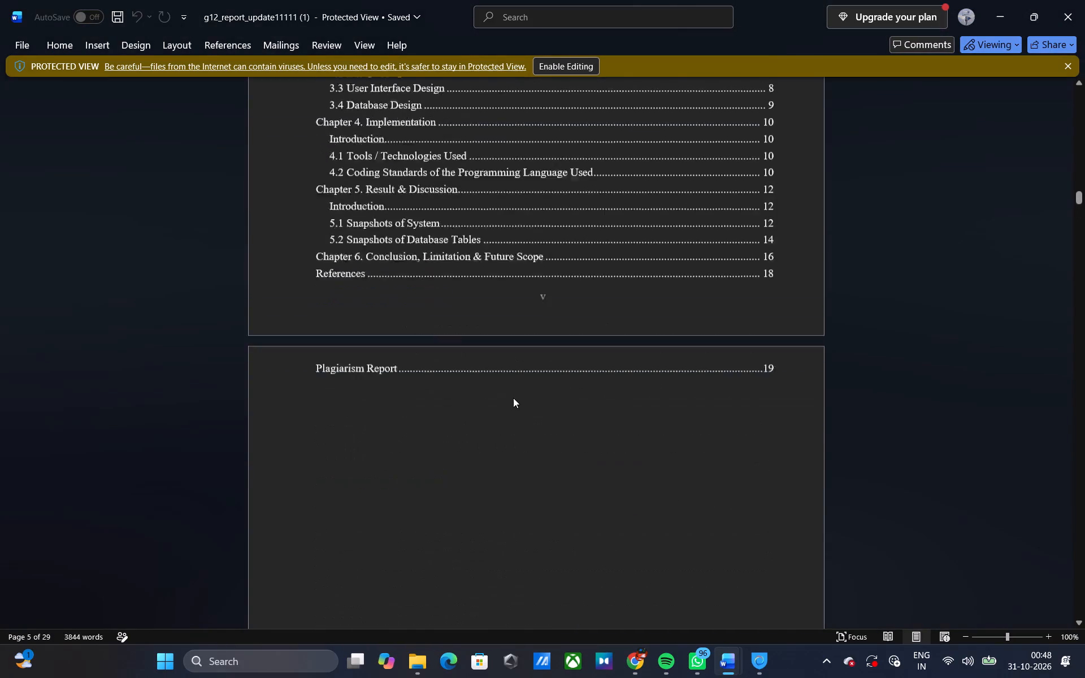
scroll(513, 398, "up", 13)
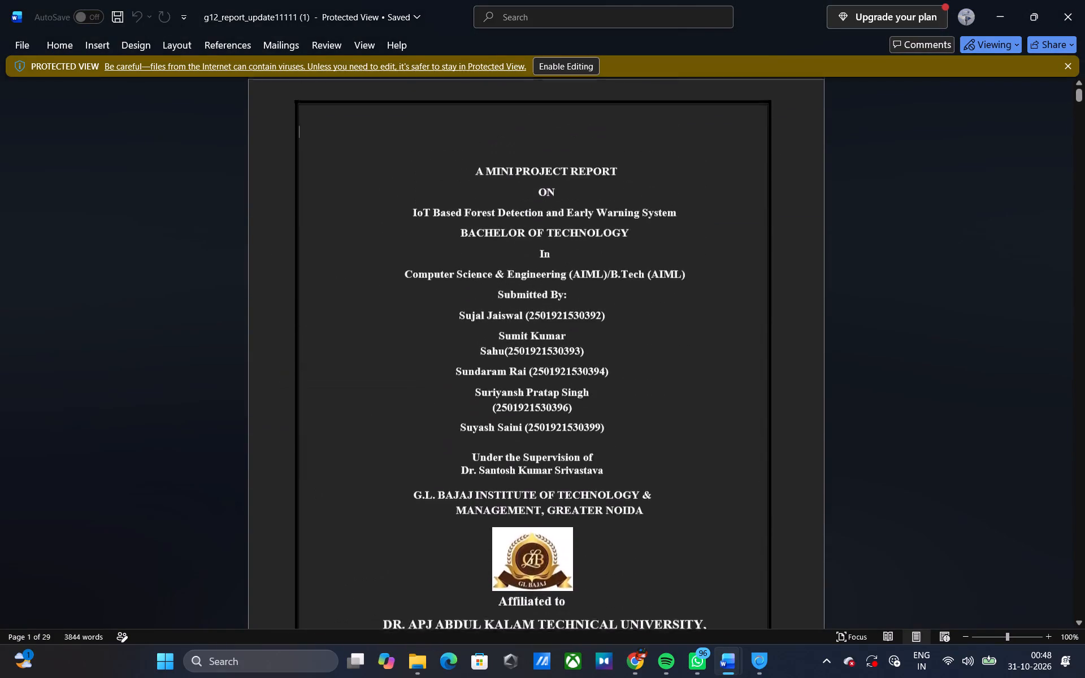
scroll(513, 398, "down", 7)
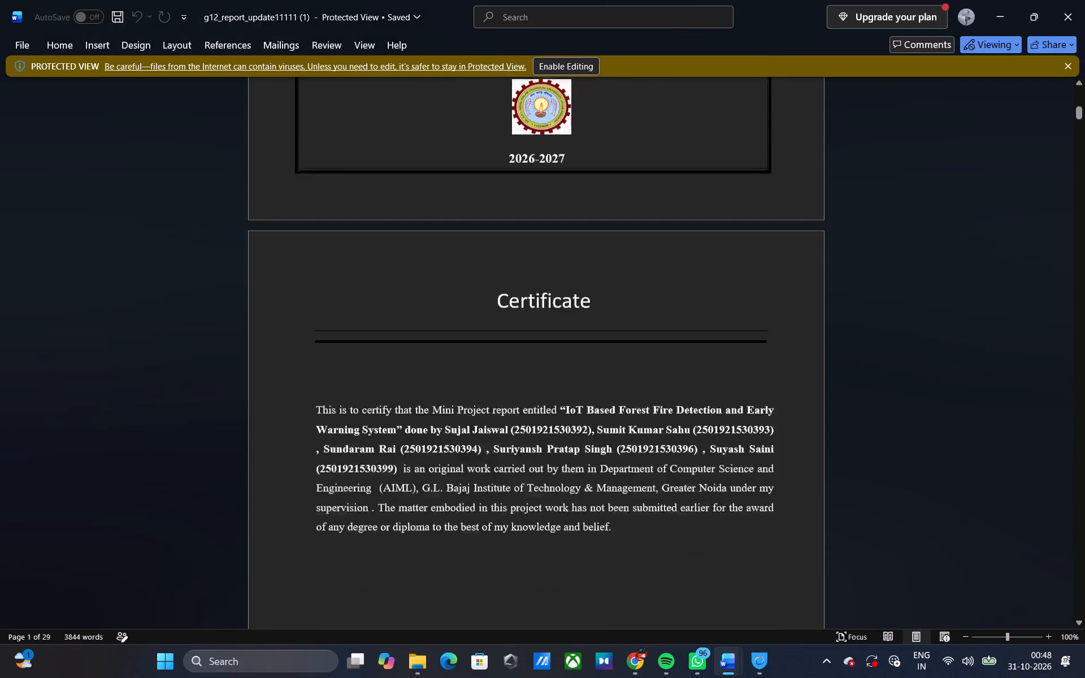
scroll(513, 398, "down", 9)
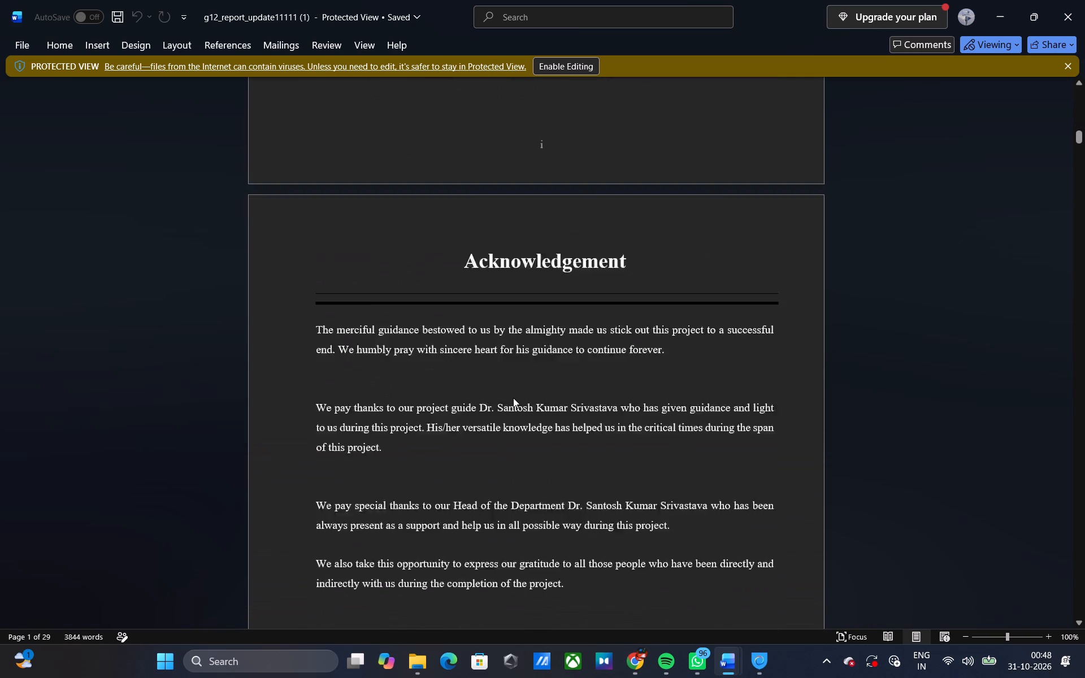
scroll(513, 398, "down", 12)
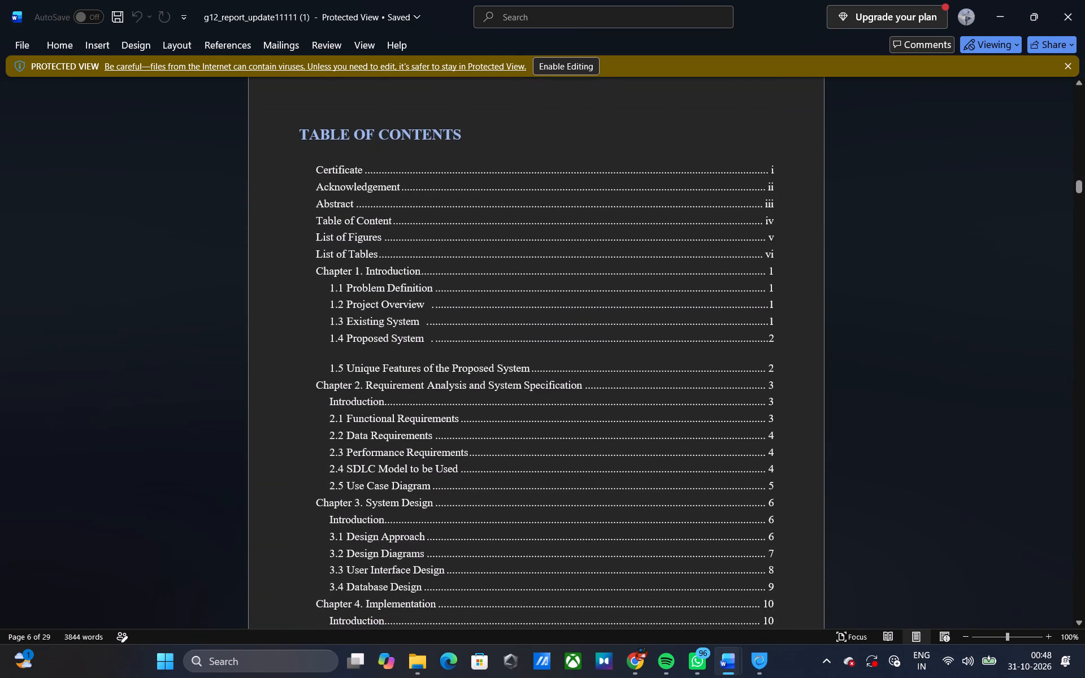
Compare the Table of Contents, List of Figures and List of Tables entries with the footer page numbers up to the start of Chapter 1.
scroll(513, 398, "down", 5)
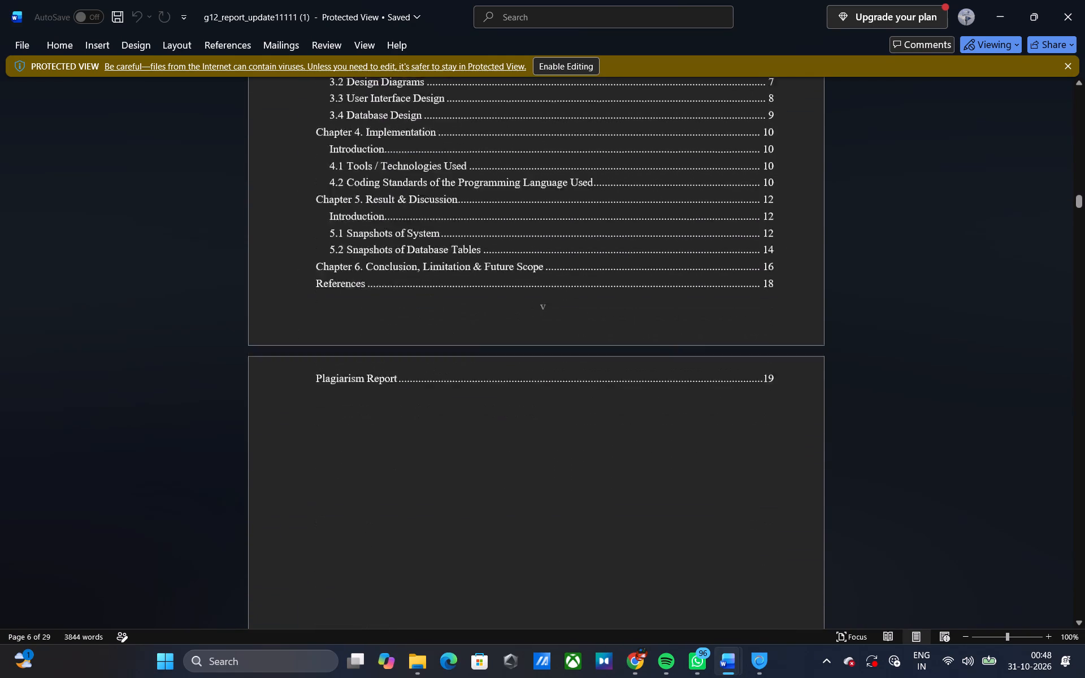
scroll(513, 398, "down", 5)
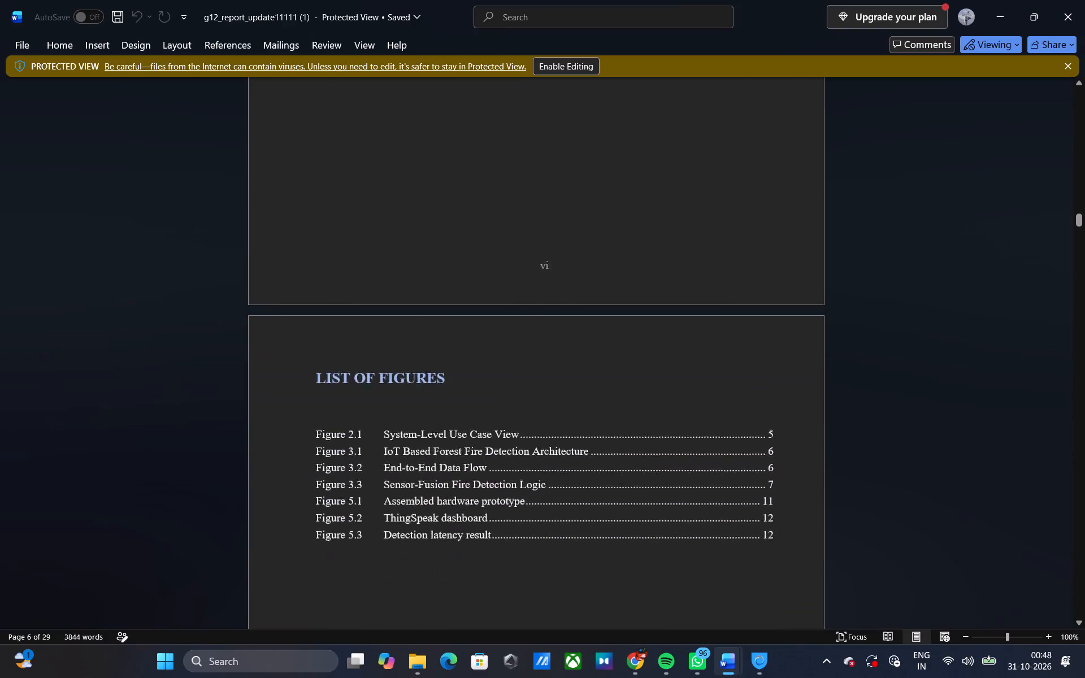
scroll(513, 398, "down", 5)
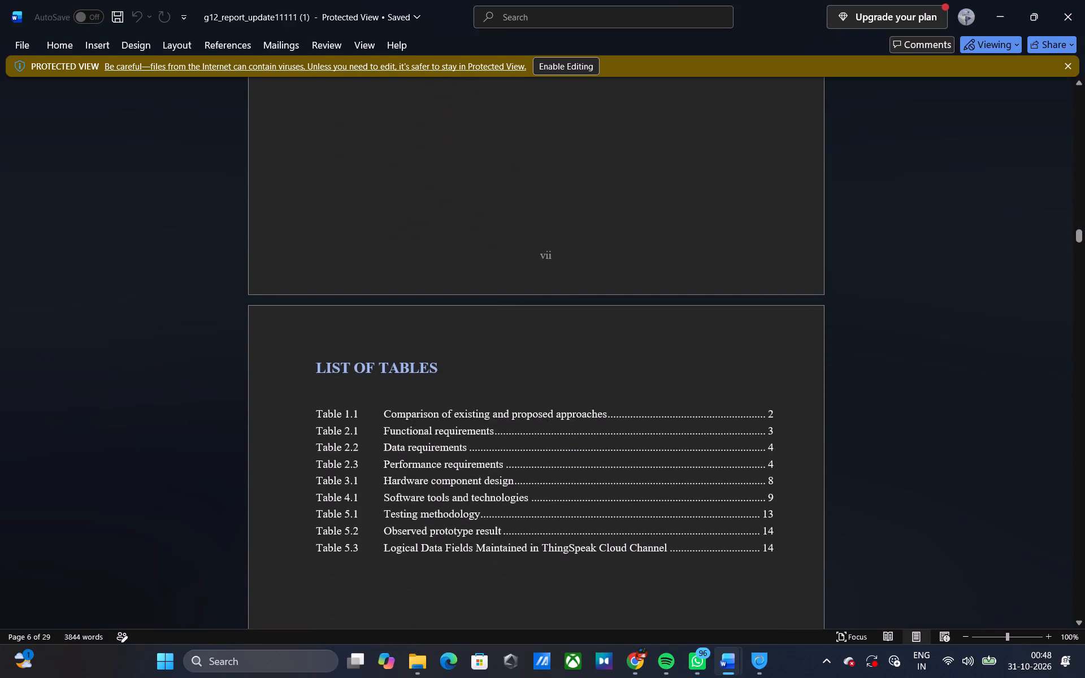
scroll(513, 398, "down", 5)
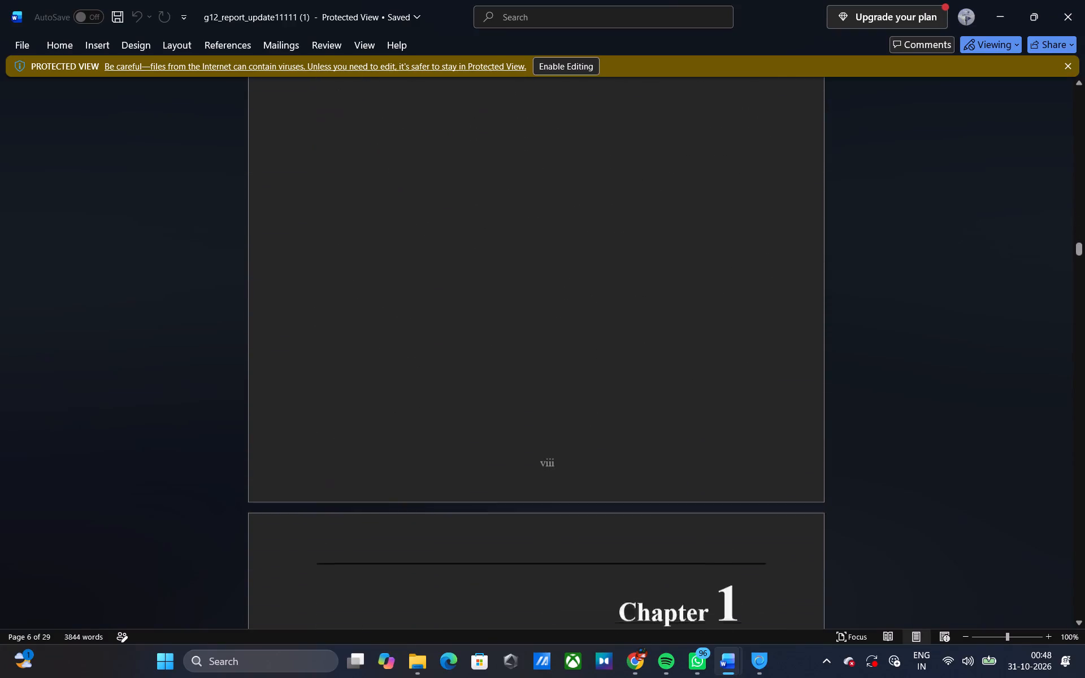
scroll(513, 398, "down", 4)
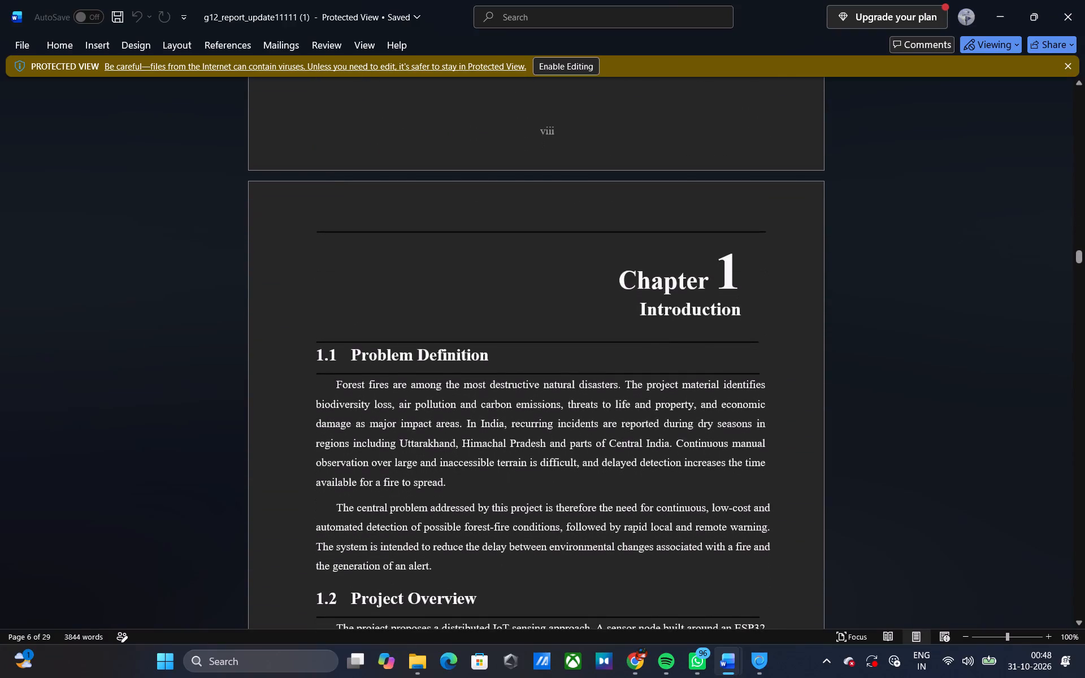
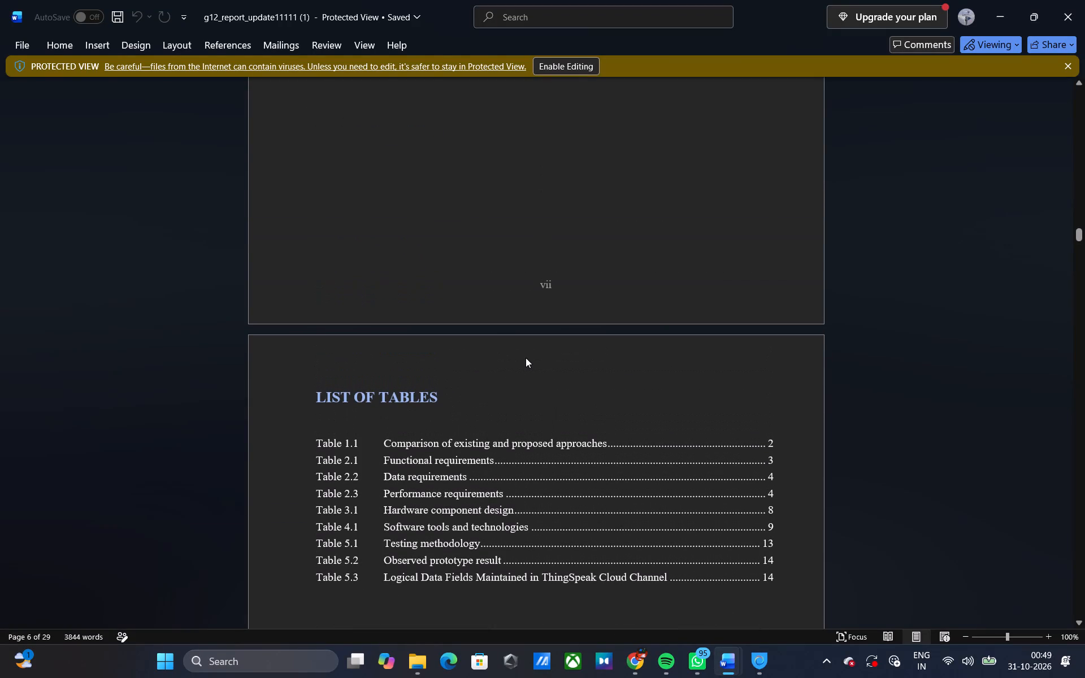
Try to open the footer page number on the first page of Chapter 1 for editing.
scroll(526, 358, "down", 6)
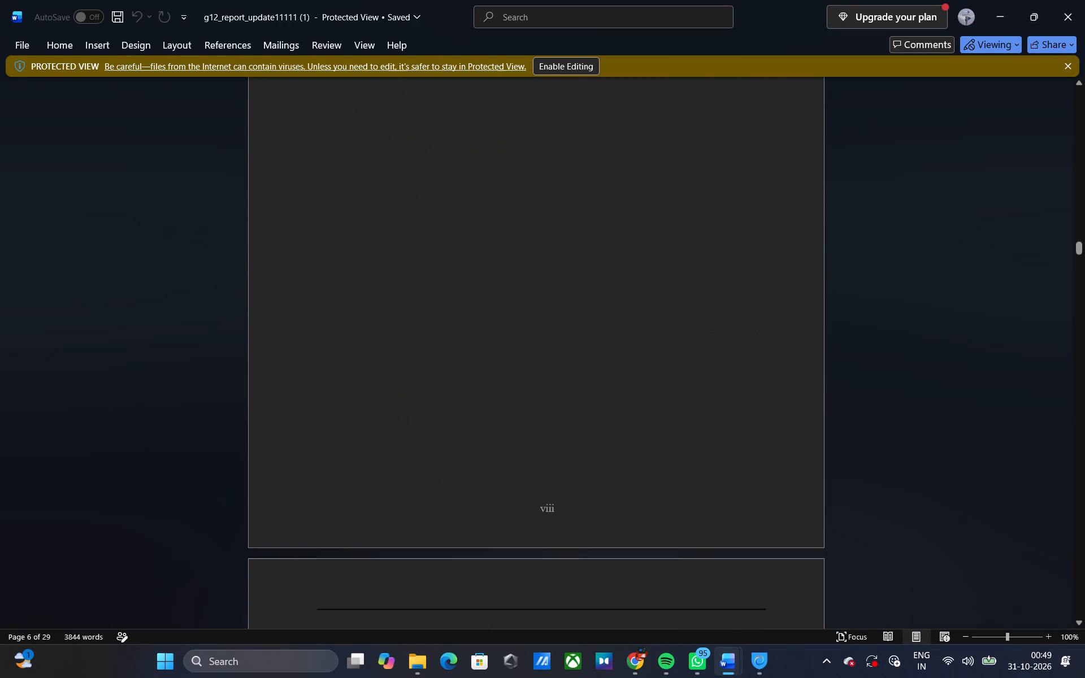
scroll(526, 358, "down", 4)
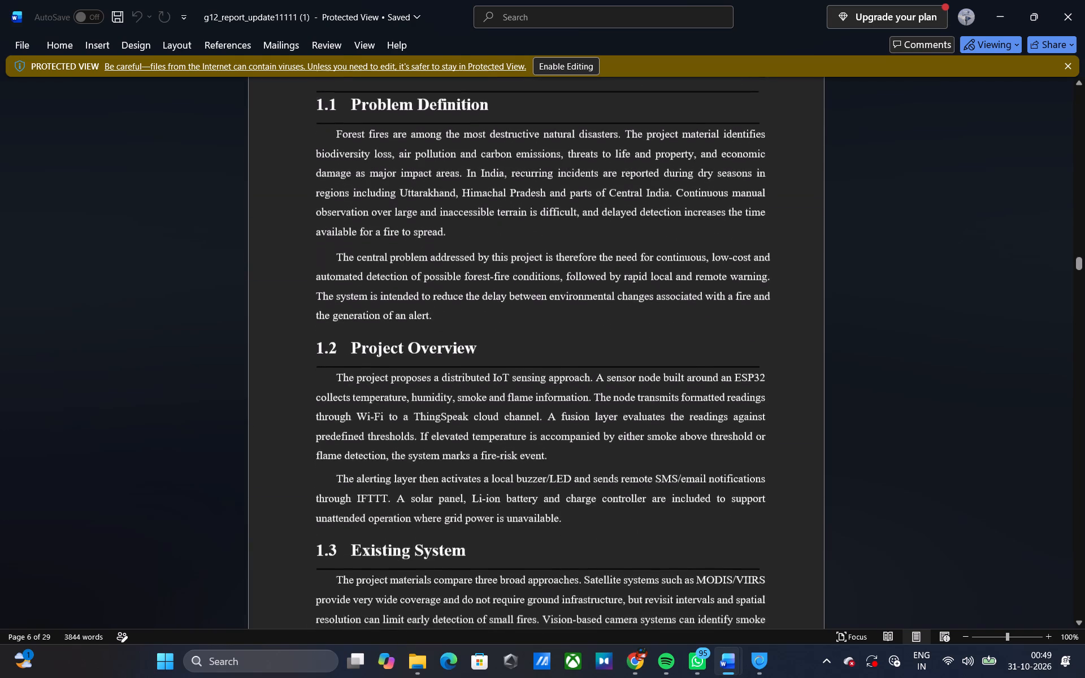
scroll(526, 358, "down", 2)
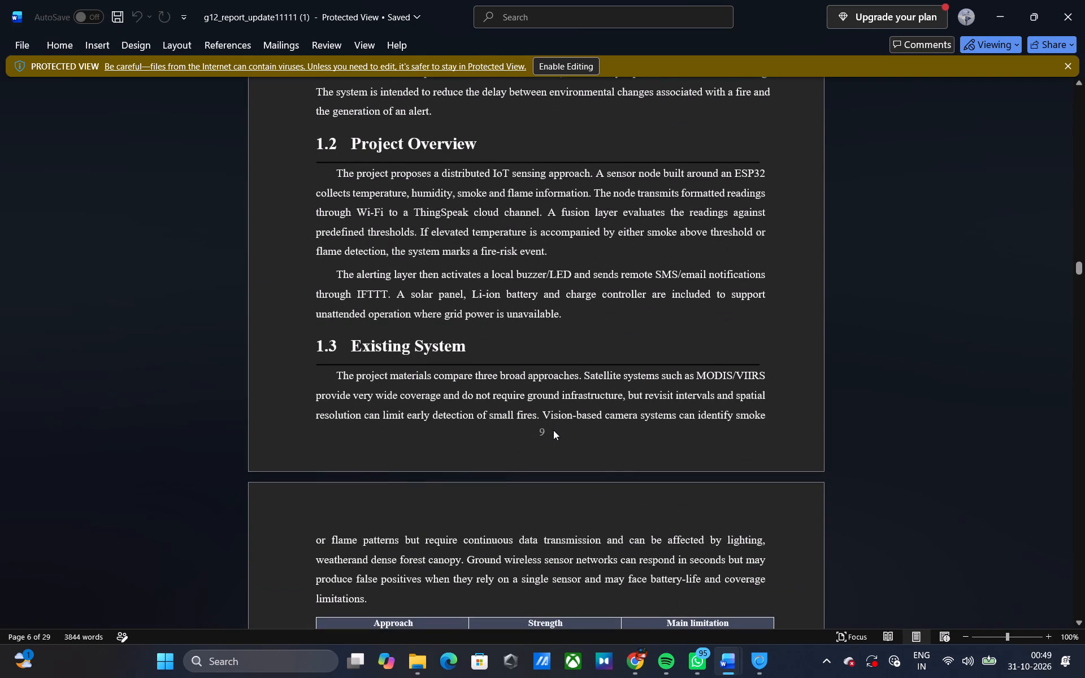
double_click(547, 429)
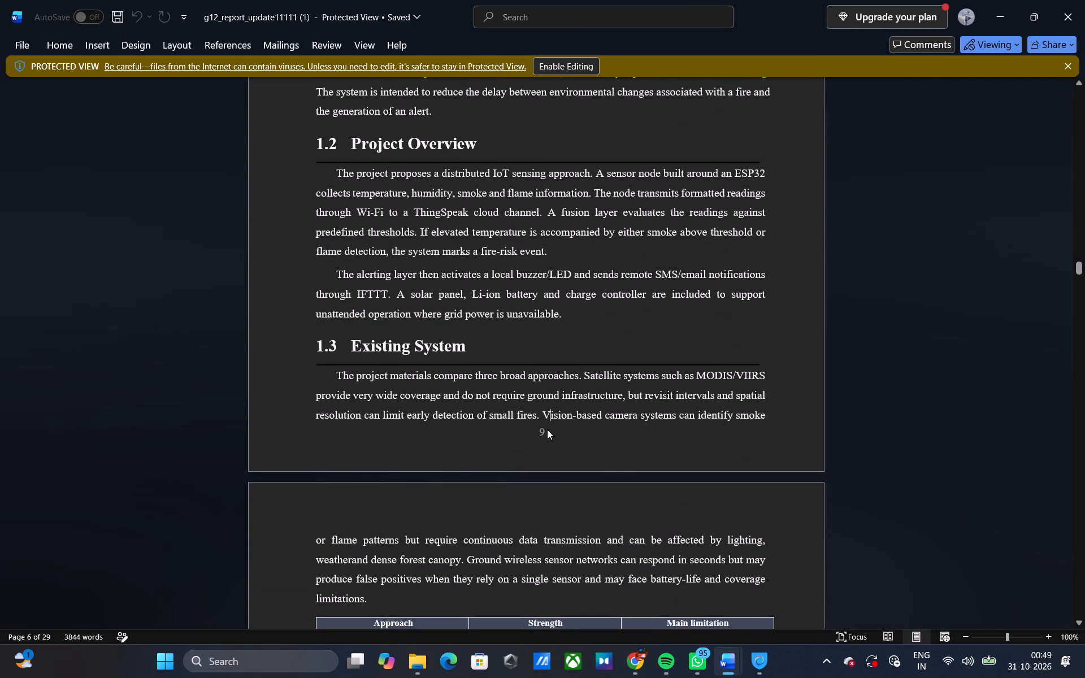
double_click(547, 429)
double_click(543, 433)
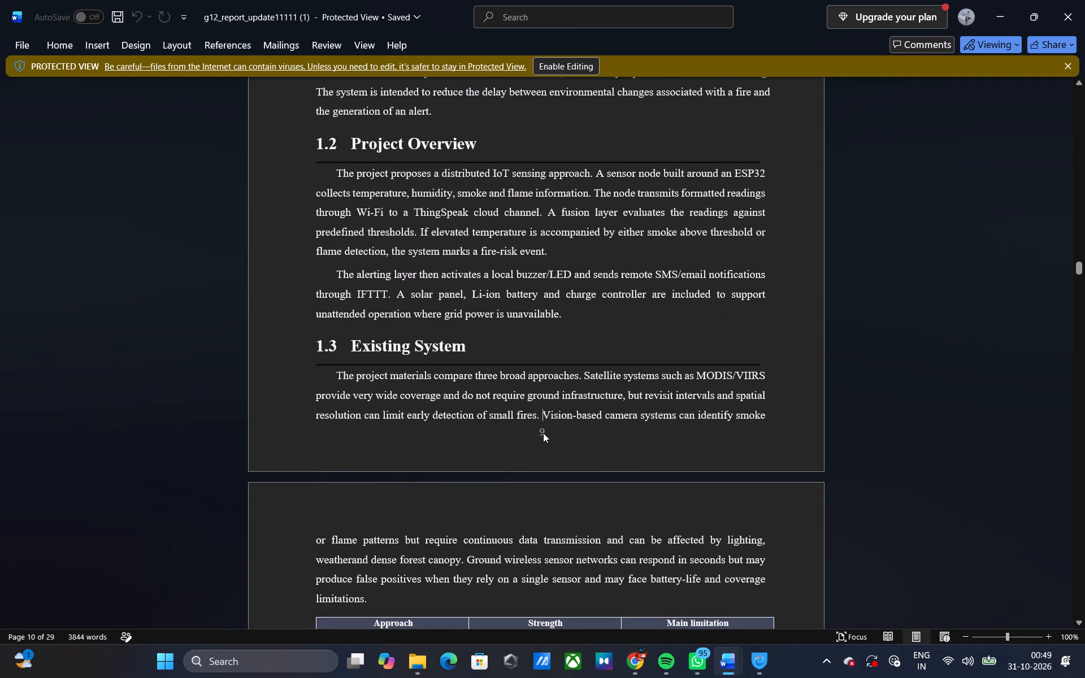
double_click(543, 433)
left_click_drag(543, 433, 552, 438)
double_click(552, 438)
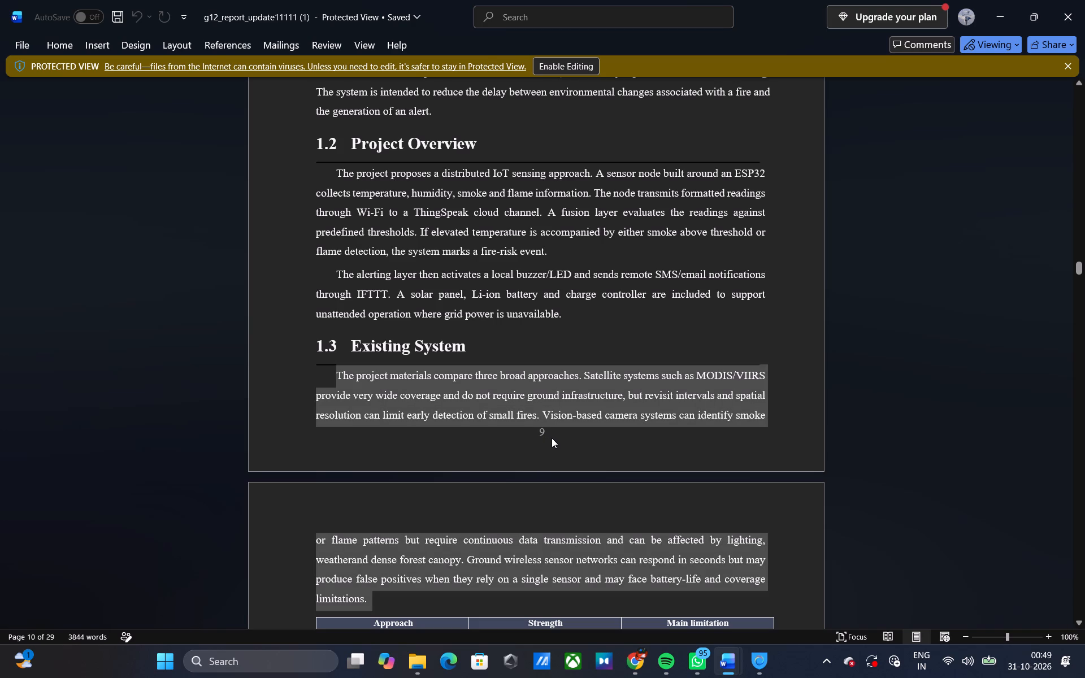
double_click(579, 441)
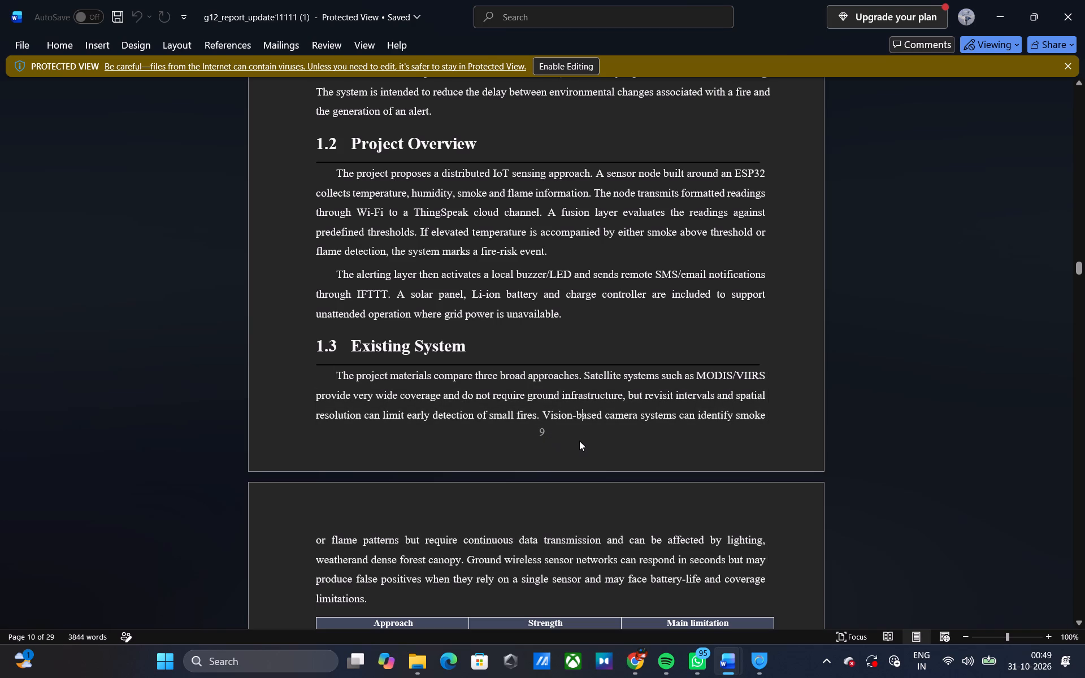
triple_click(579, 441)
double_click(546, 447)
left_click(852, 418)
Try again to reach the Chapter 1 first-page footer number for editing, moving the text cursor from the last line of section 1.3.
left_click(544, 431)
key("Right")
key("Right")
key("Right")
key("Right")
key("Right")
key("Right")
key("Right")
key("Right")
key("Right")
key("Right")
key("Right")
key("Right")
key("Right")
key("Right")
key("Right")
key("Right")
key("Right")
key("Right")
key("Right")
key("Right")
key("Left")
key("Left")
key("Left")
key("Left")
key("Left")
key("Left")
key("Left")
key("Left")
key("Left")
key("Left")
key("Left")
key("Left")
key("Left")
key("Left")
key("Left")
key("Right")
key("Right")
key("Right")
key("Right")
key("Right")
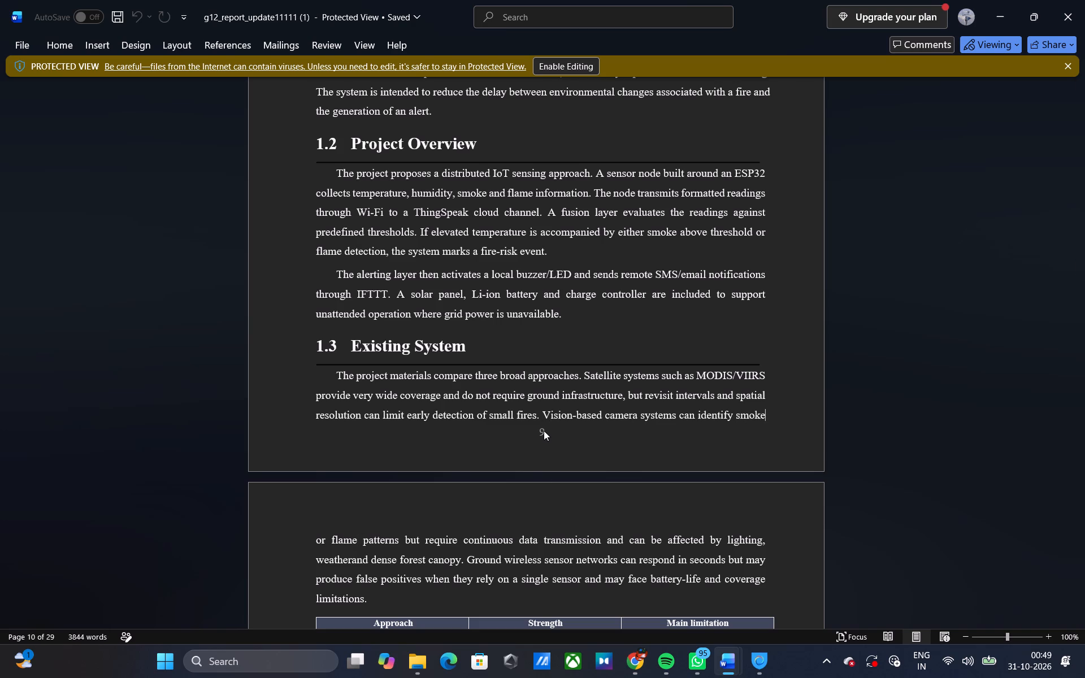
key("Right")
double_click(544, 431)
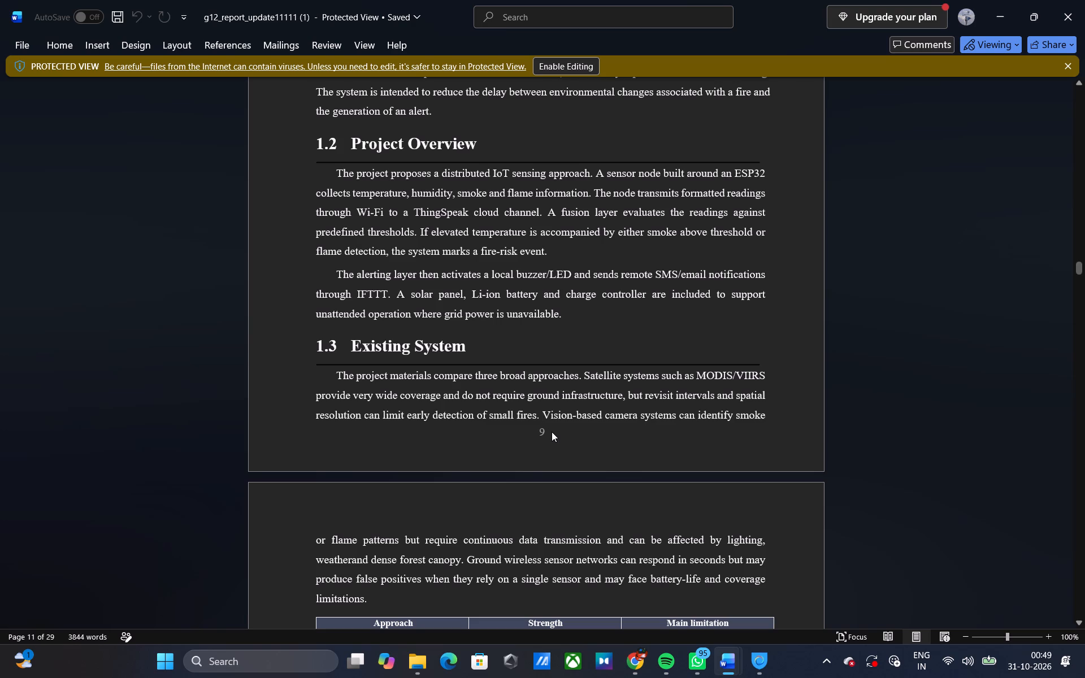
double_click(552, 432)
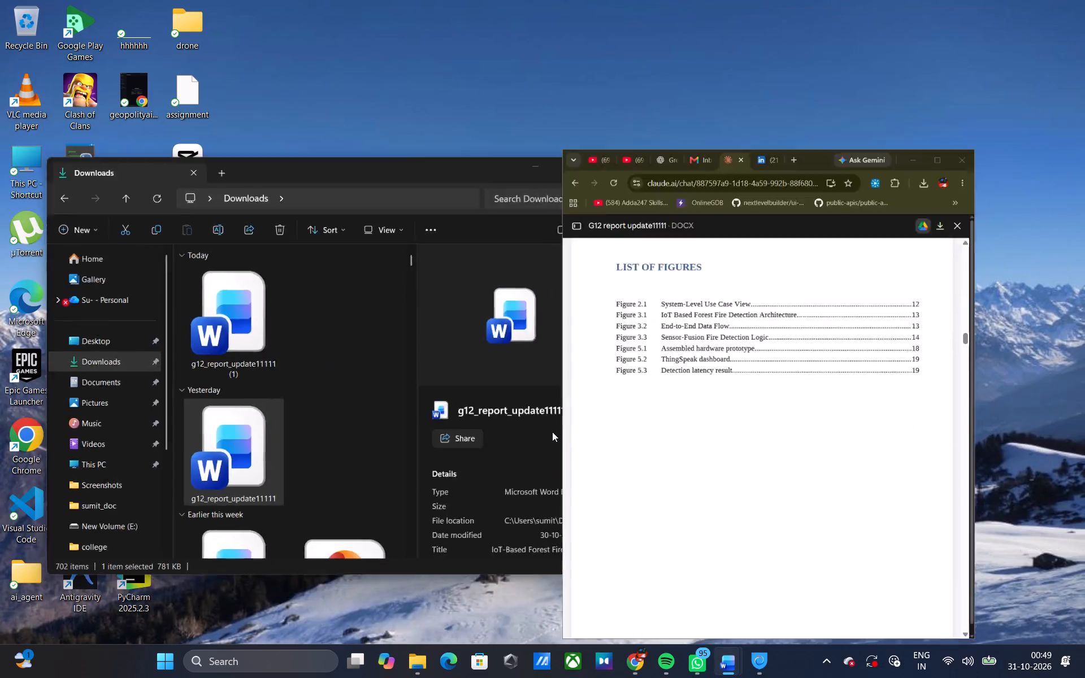
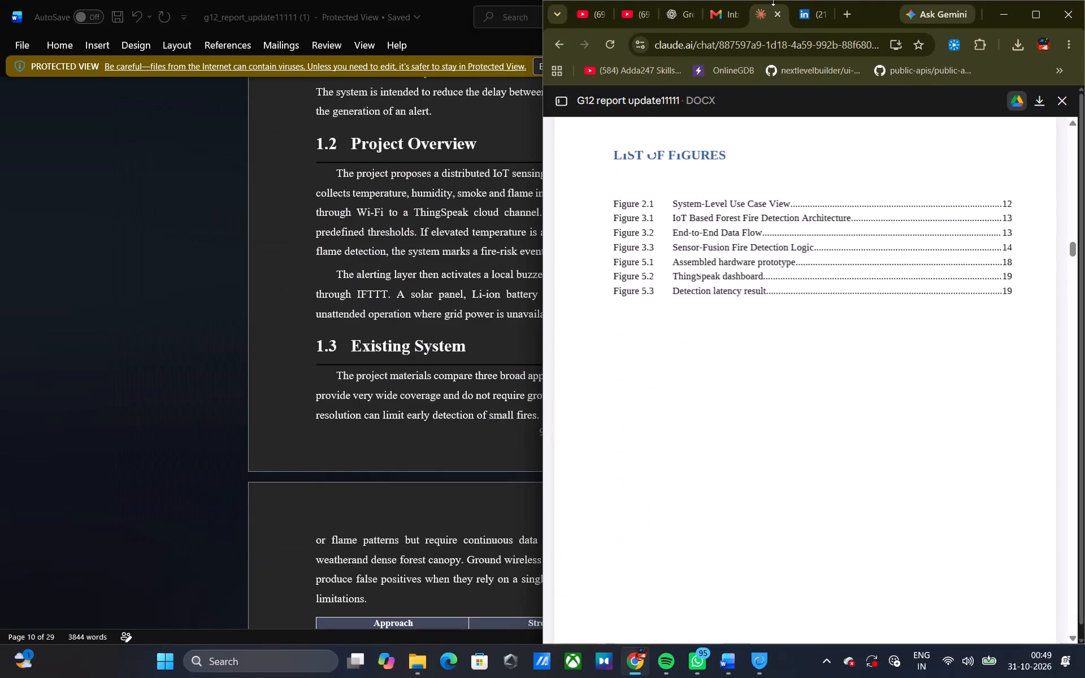
left_click(688, 12)
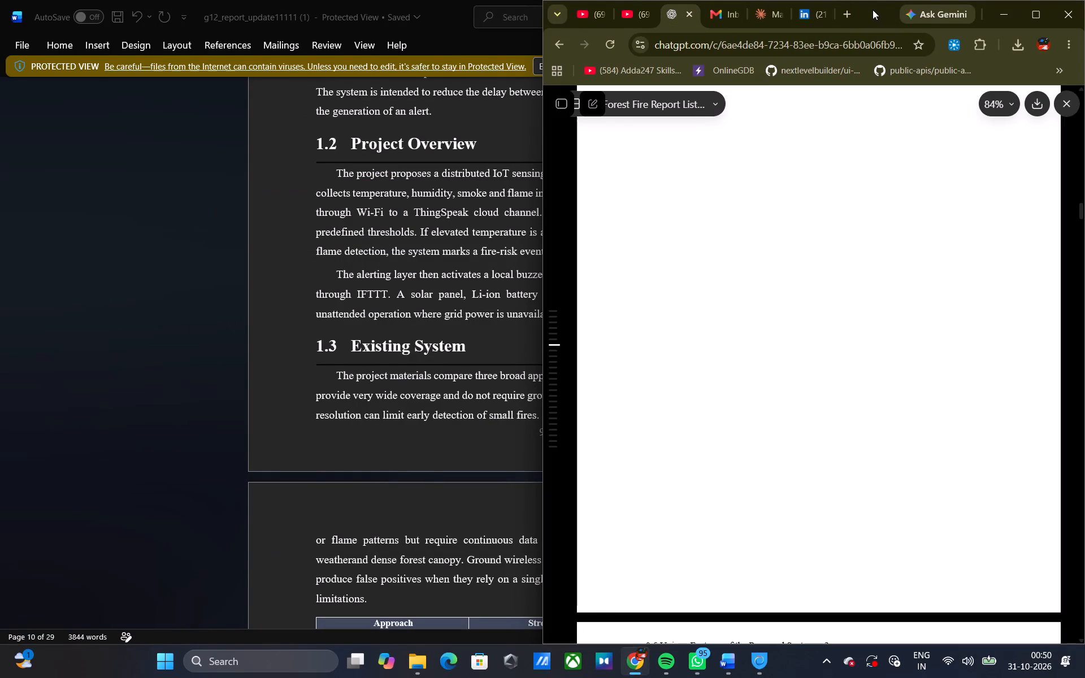
double_click(873, 10)
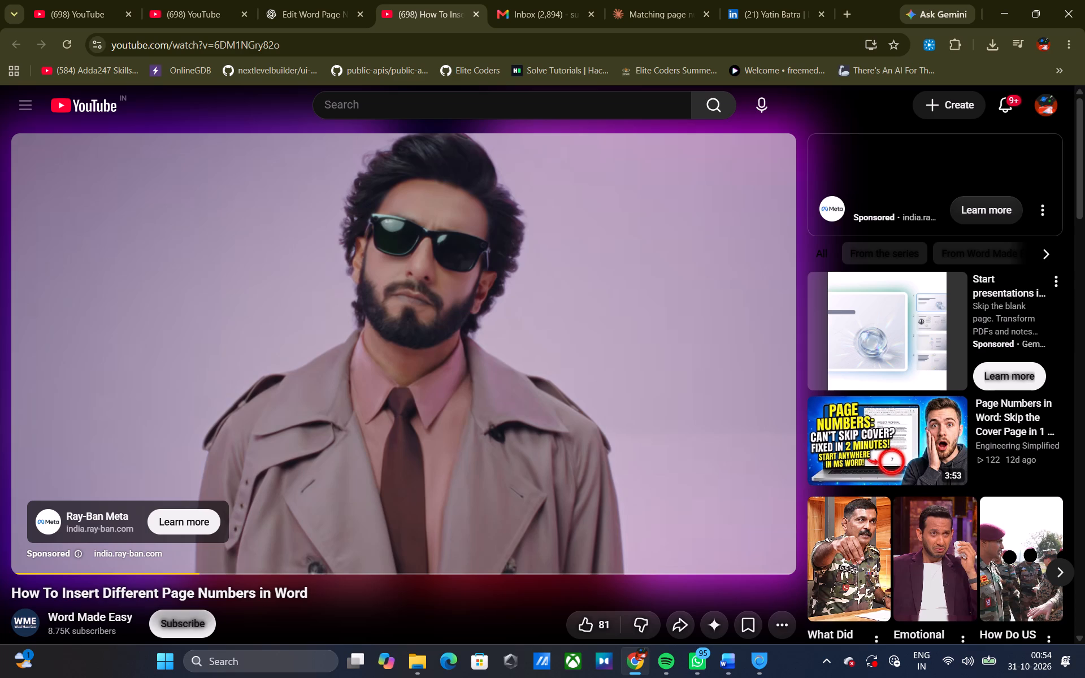
key("space")
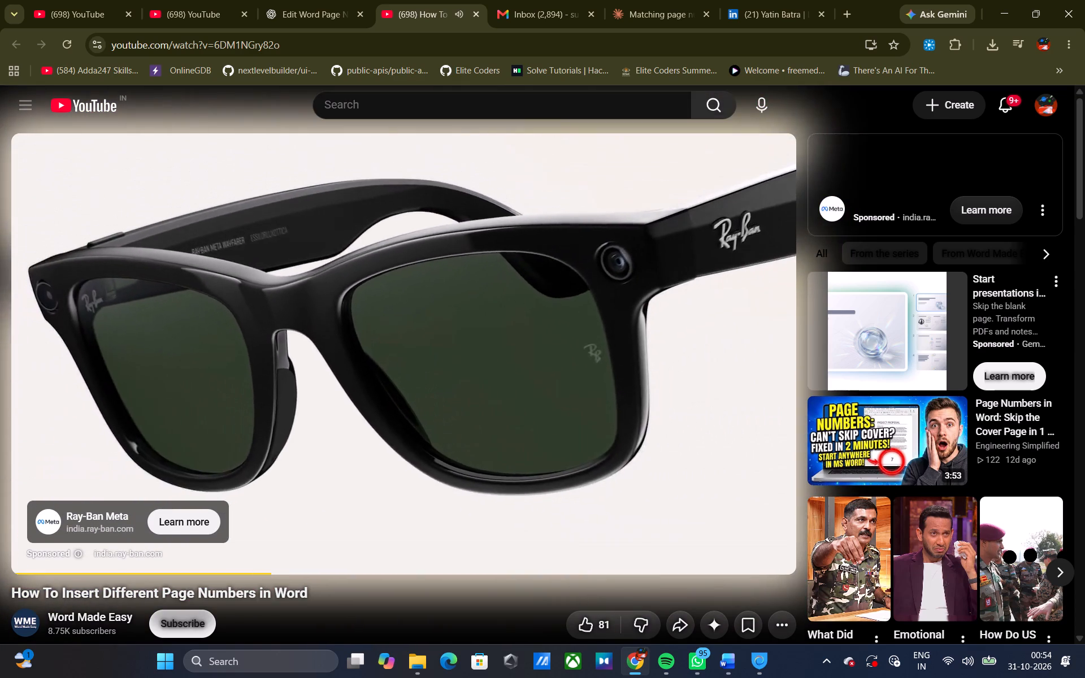
left_click(286, 100)
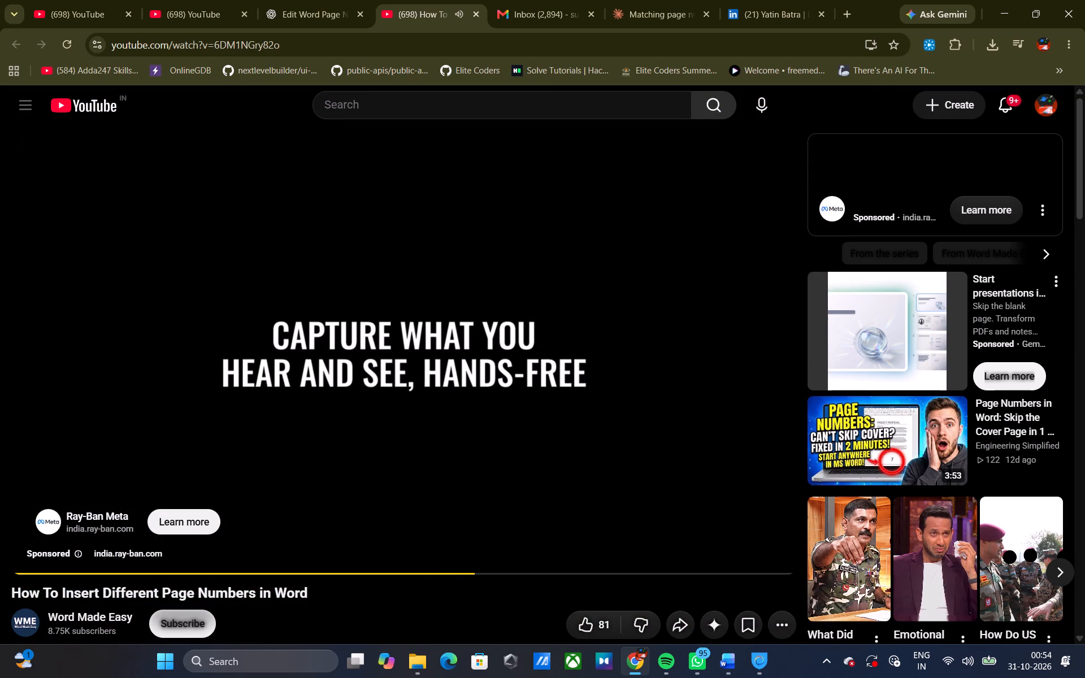
left_click(297, 318)
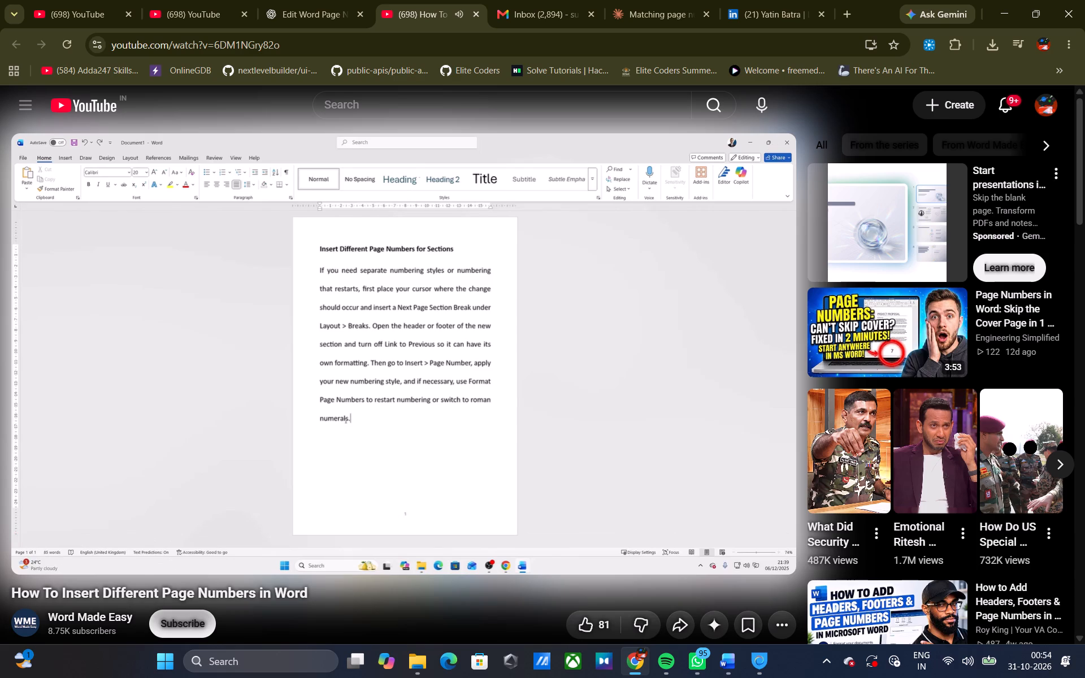
Raise the tutorial video's volume to 100%.
key("Up")
key("Up")
key("Up")
key("Up")
key("Up")
key("Up")
key("Up")
key("Up")
key("Up")
key("Up")
key("Up")
key("Up")
key("Up")
key("Up")
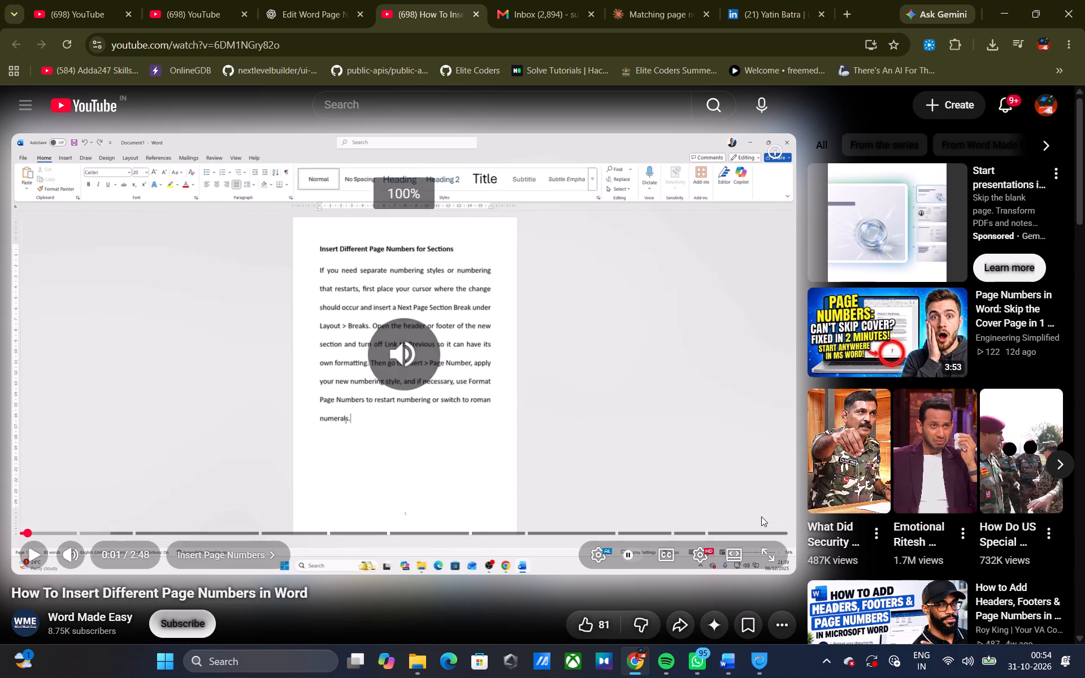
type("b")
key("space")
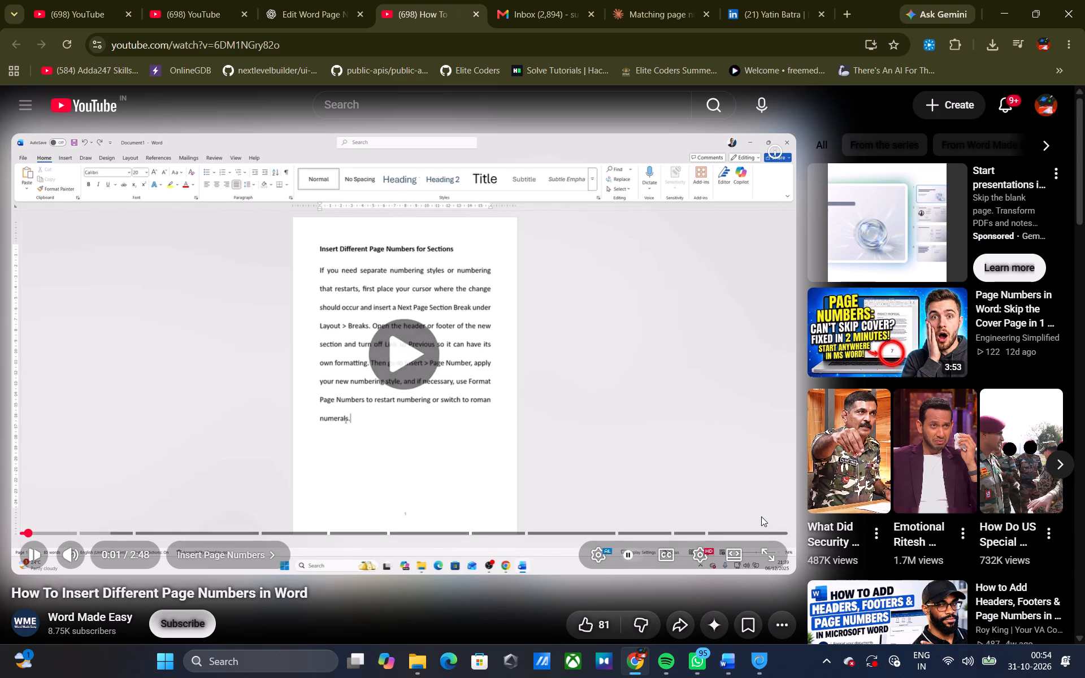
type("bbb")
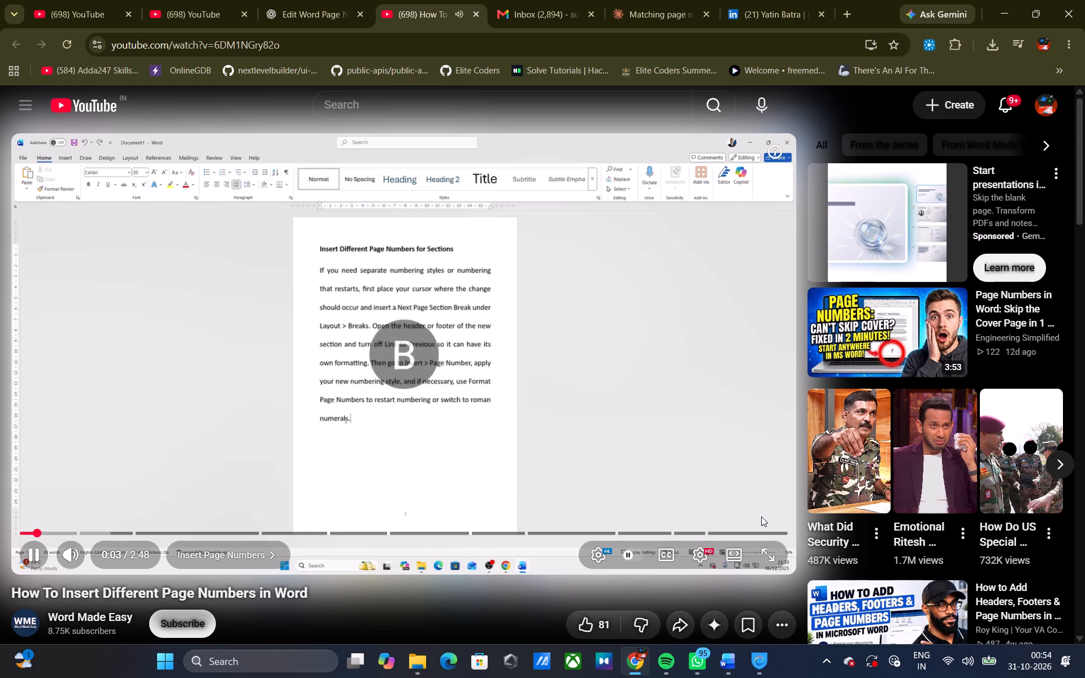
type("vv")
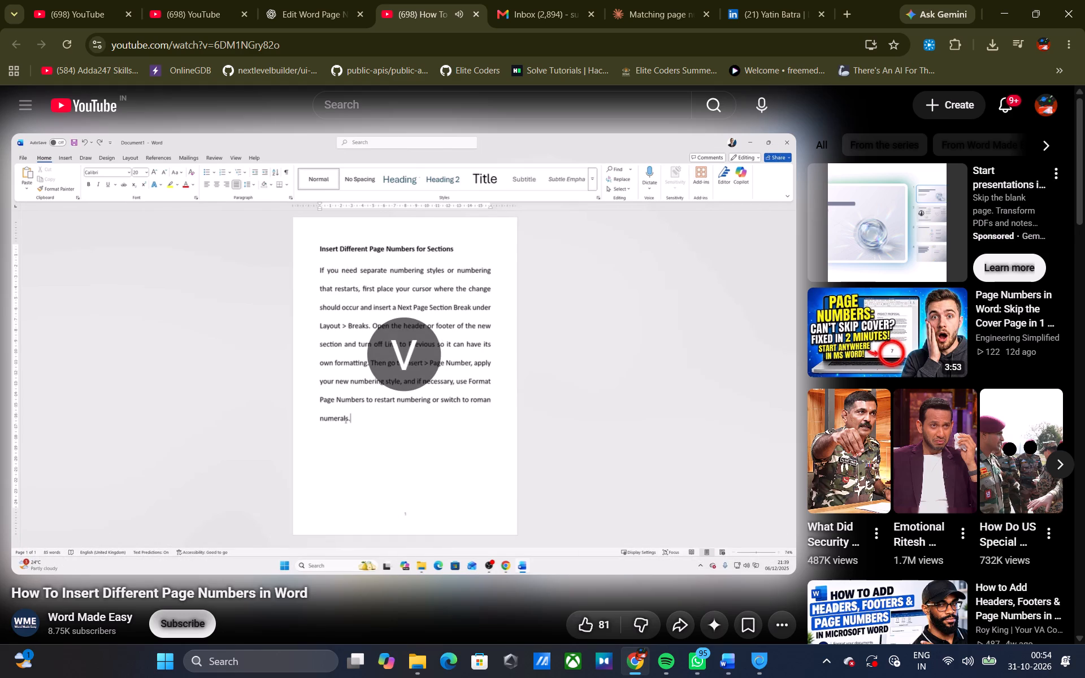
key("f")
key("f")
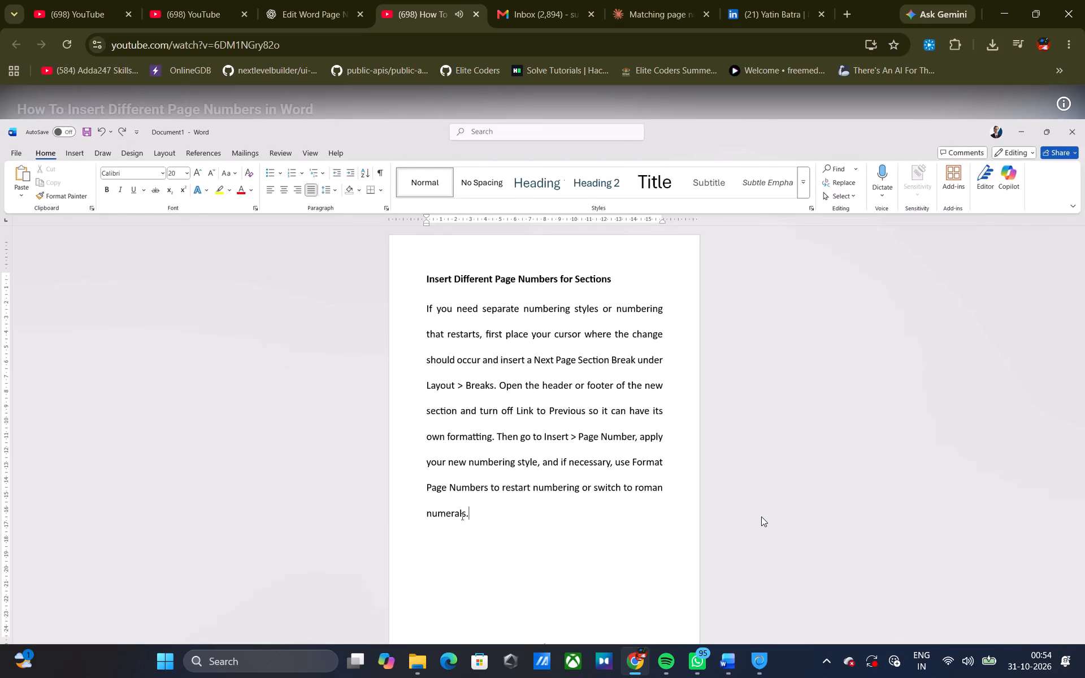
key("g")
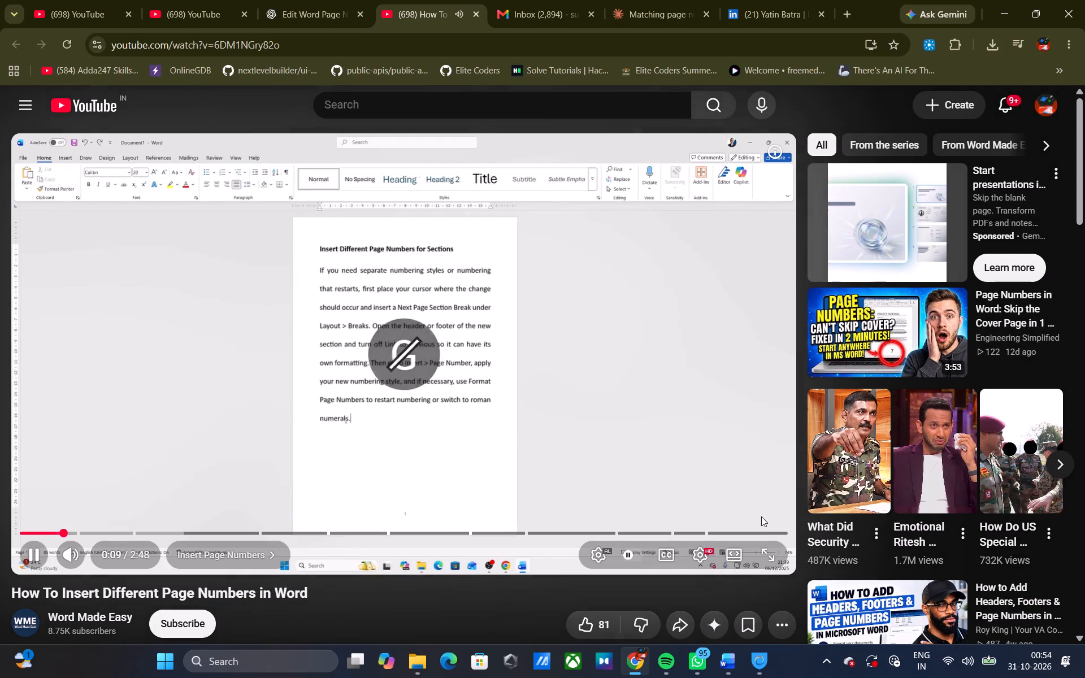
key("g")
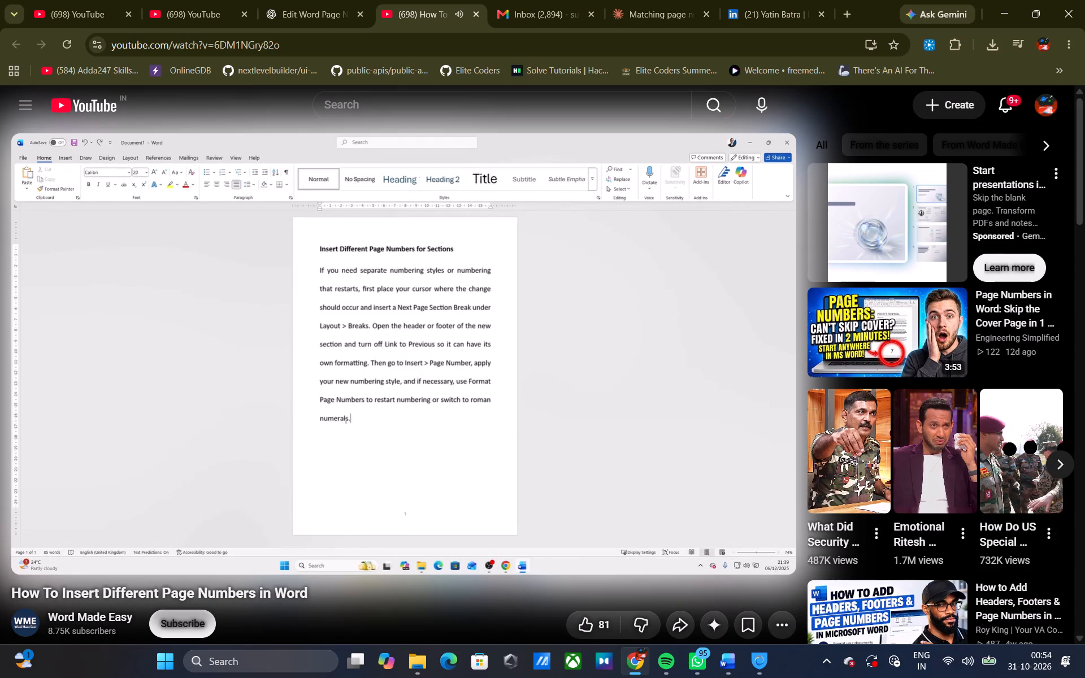
Watch the tutorial's explanation of inserting a Next Page section break, adjusting the playback speed and skipping ahead.
key("shift+greater")
key("shift+greater")
key("shift+greater")
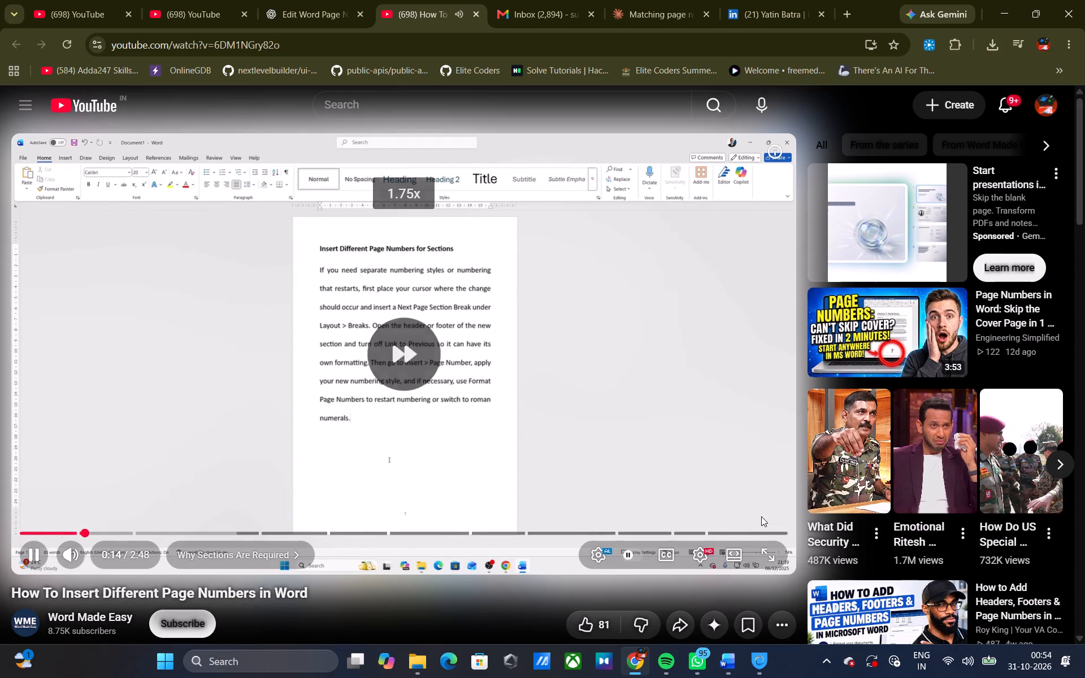
key("Right")
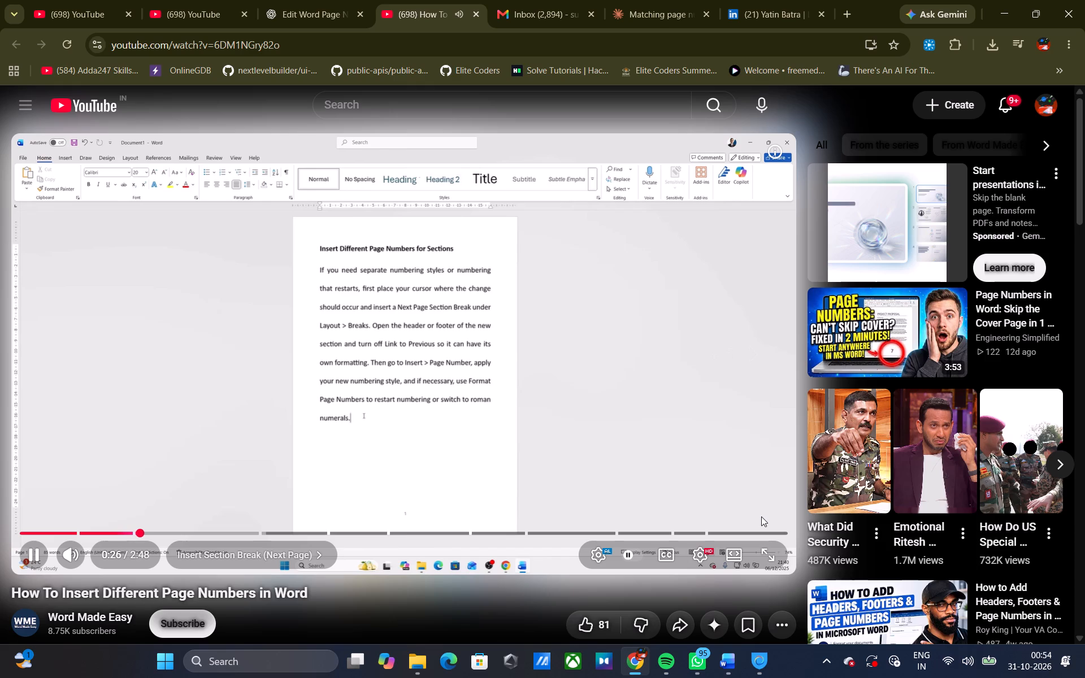
key("shift+less")
key("shift+less")
key("Right")
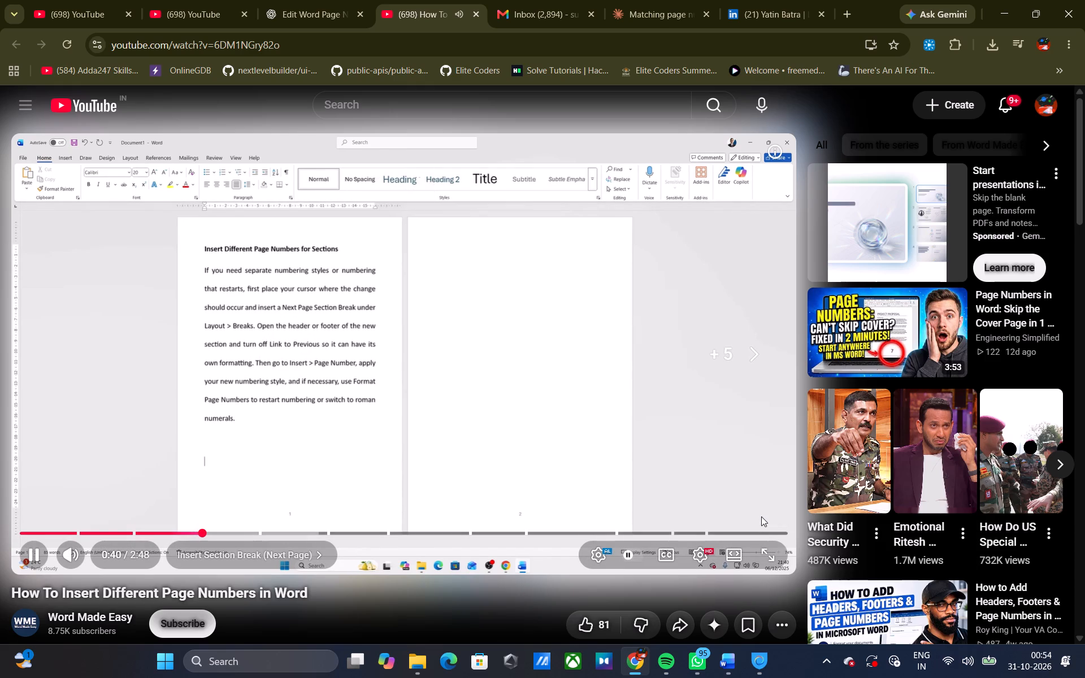
key("Right")
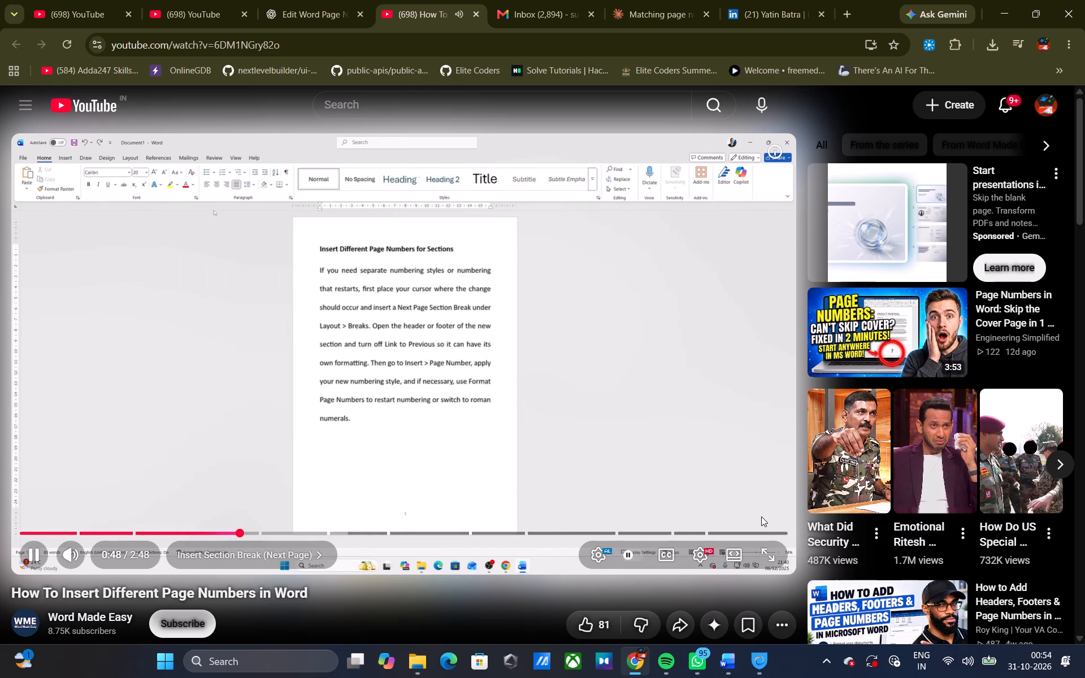
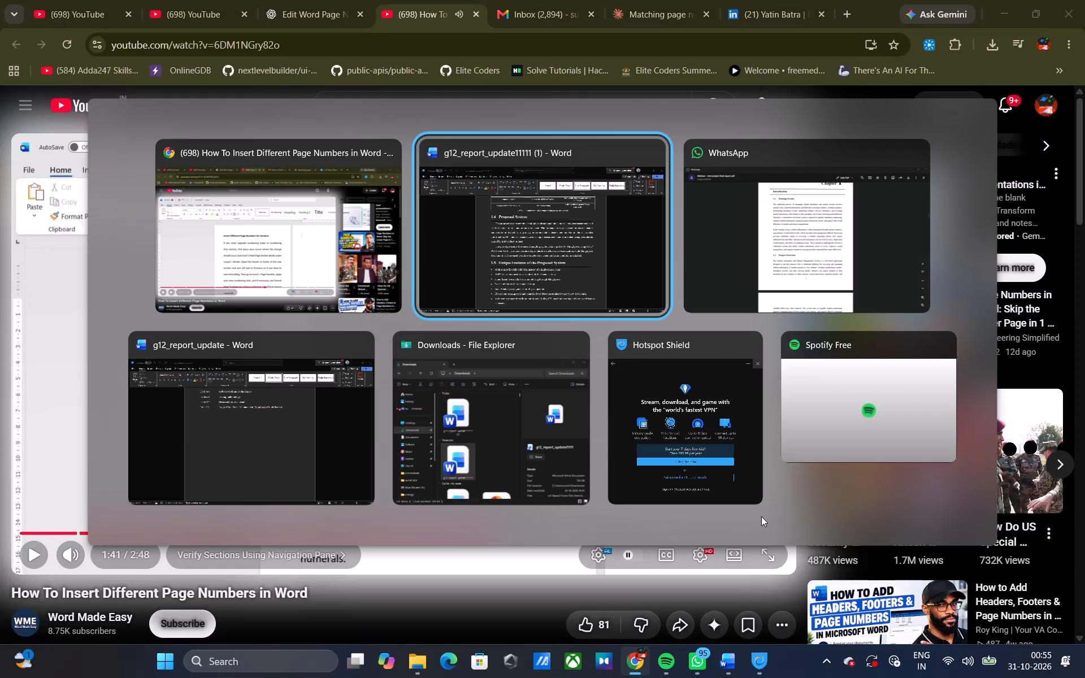
Switch to the g12 report in Word and open the Section 10 footer on Chapter 1's first page for editing.
scroll(674, 571, "up", 1)
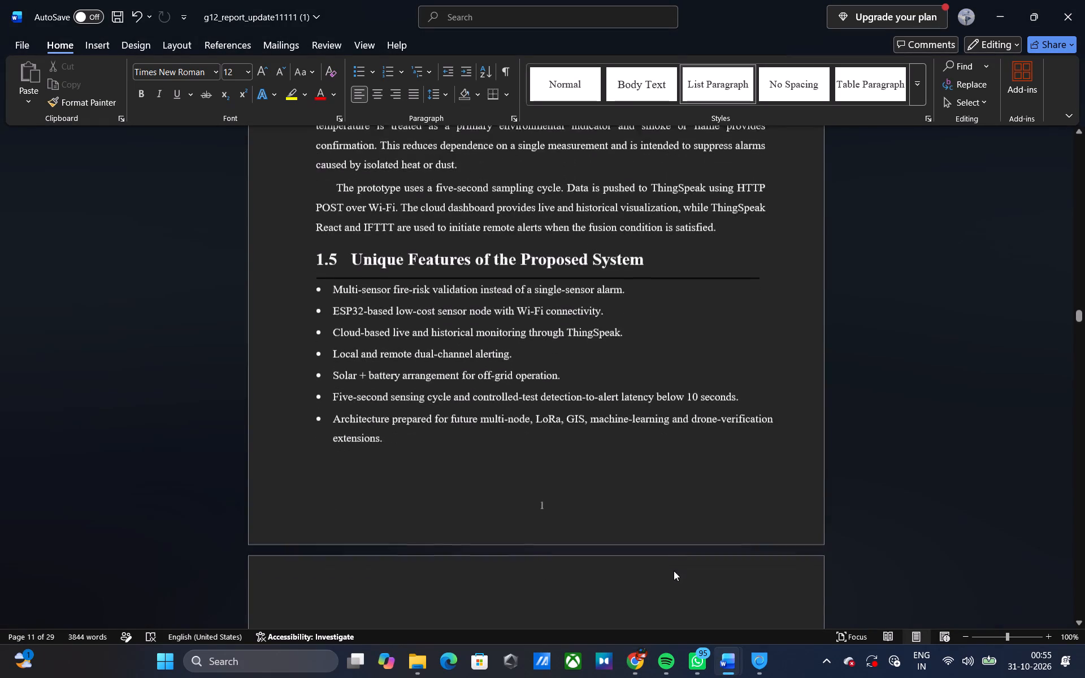
scroll(674, 571, "up", 6)
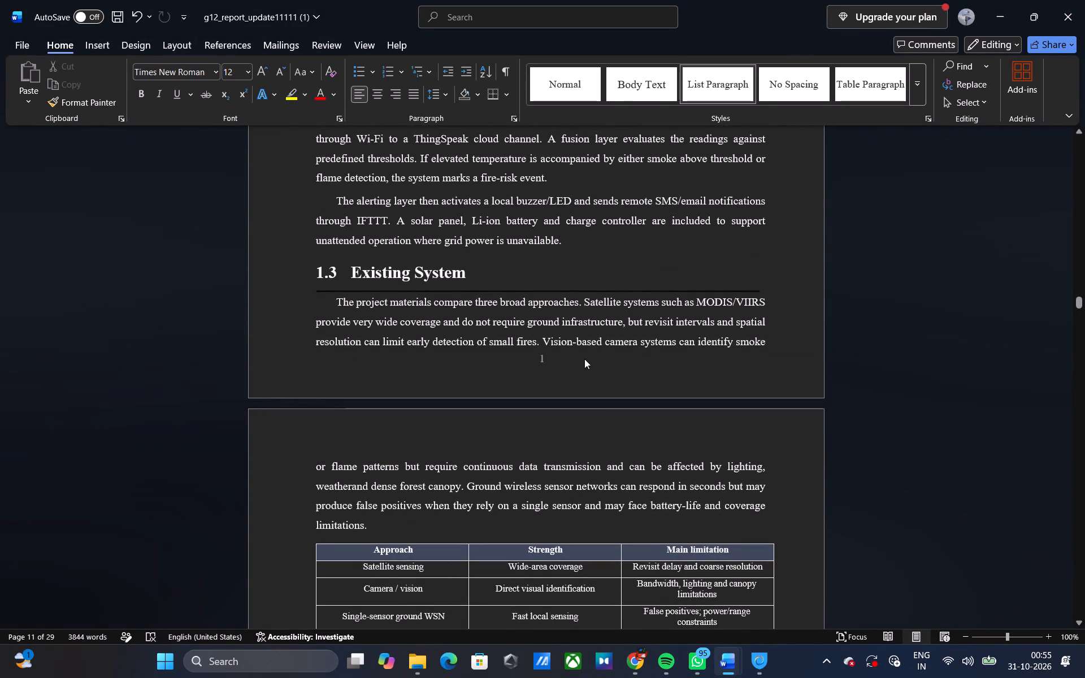
double_click(584, 359)
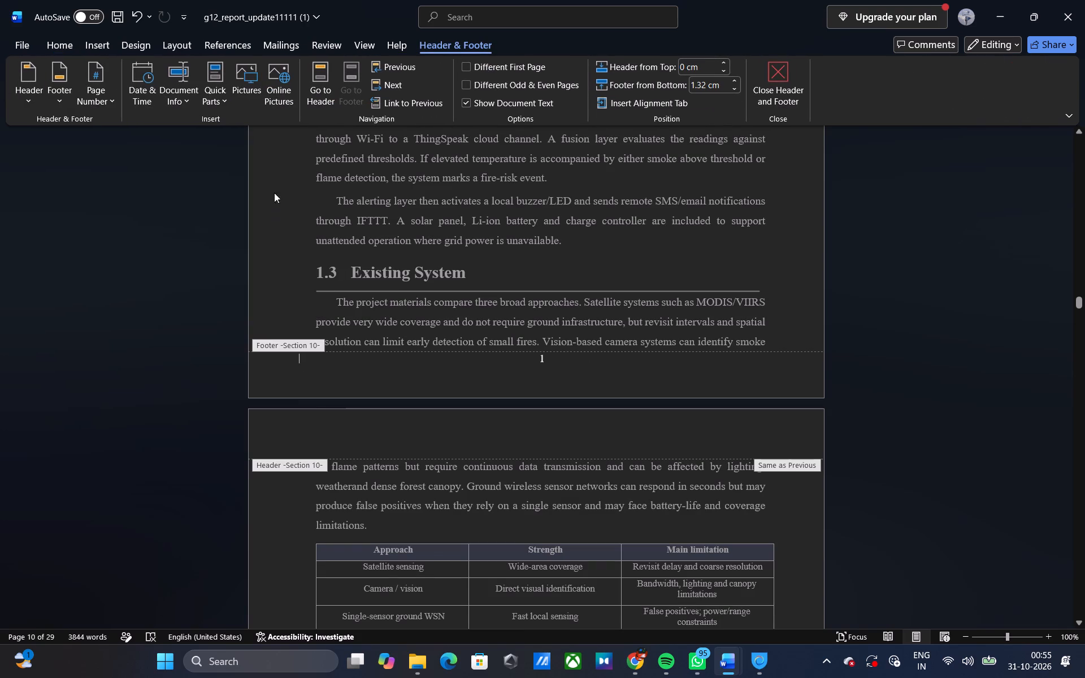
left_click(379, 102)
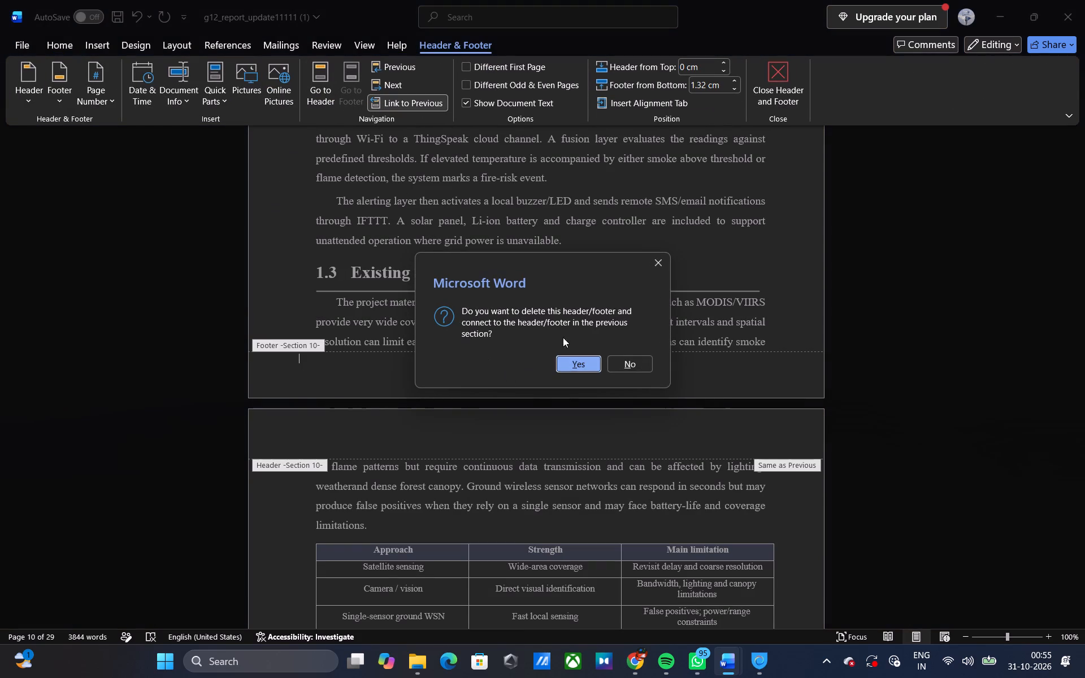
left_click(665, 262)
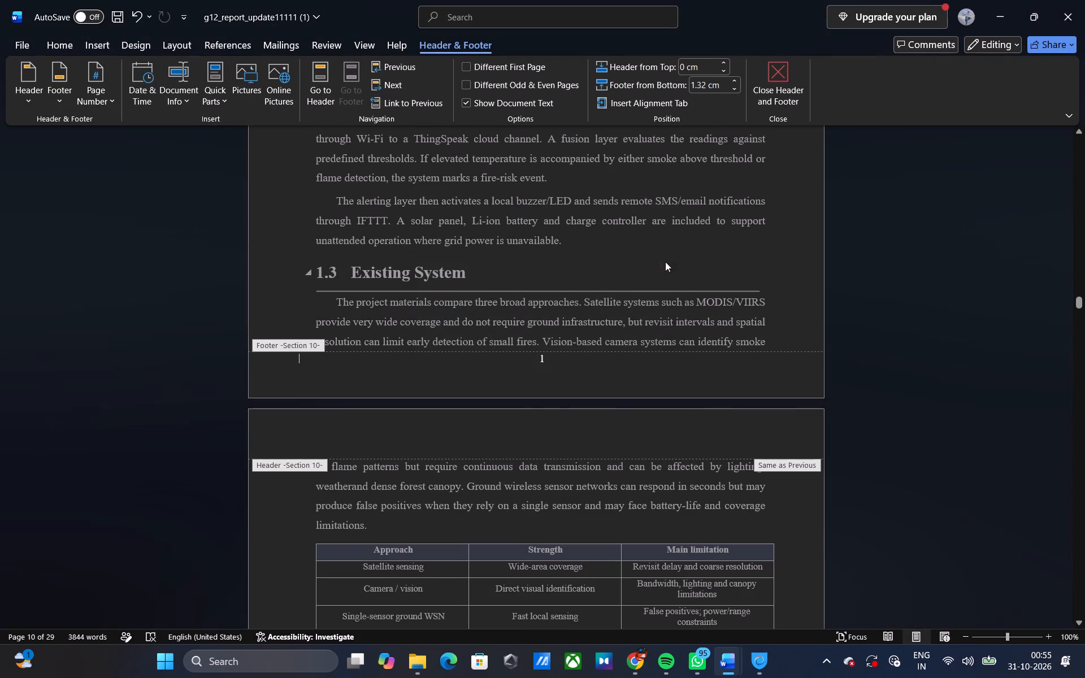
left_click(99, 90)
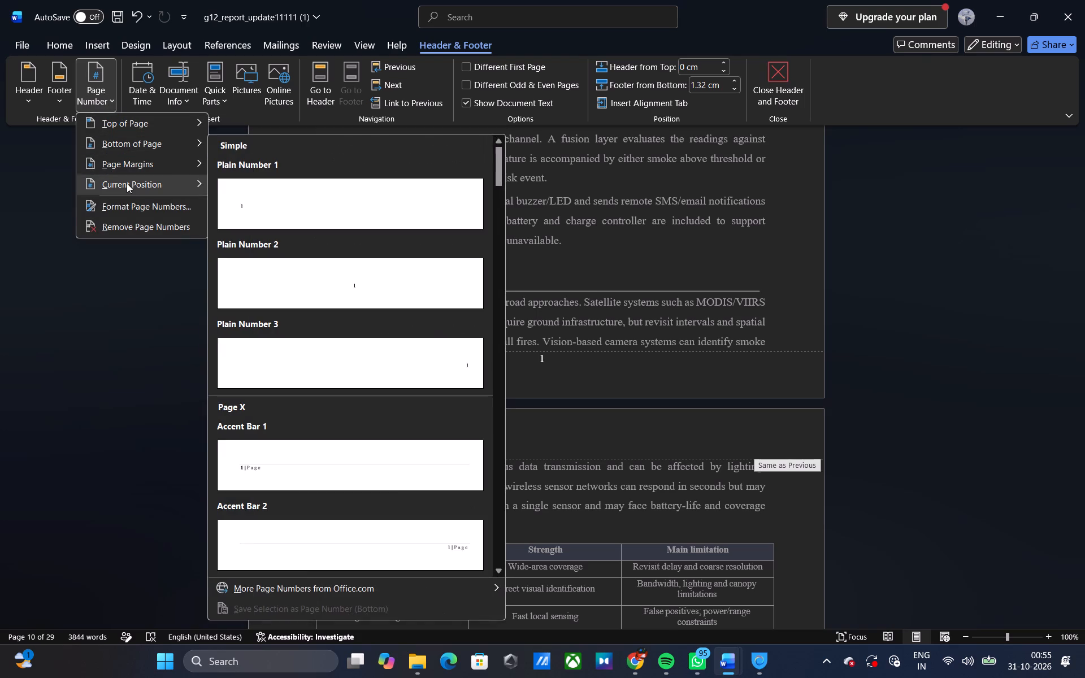
Return to the YouTube tutorial and rewatch the part on formatting page numbers, pausing at the Page Number Format settings.
key("alt+Tab")
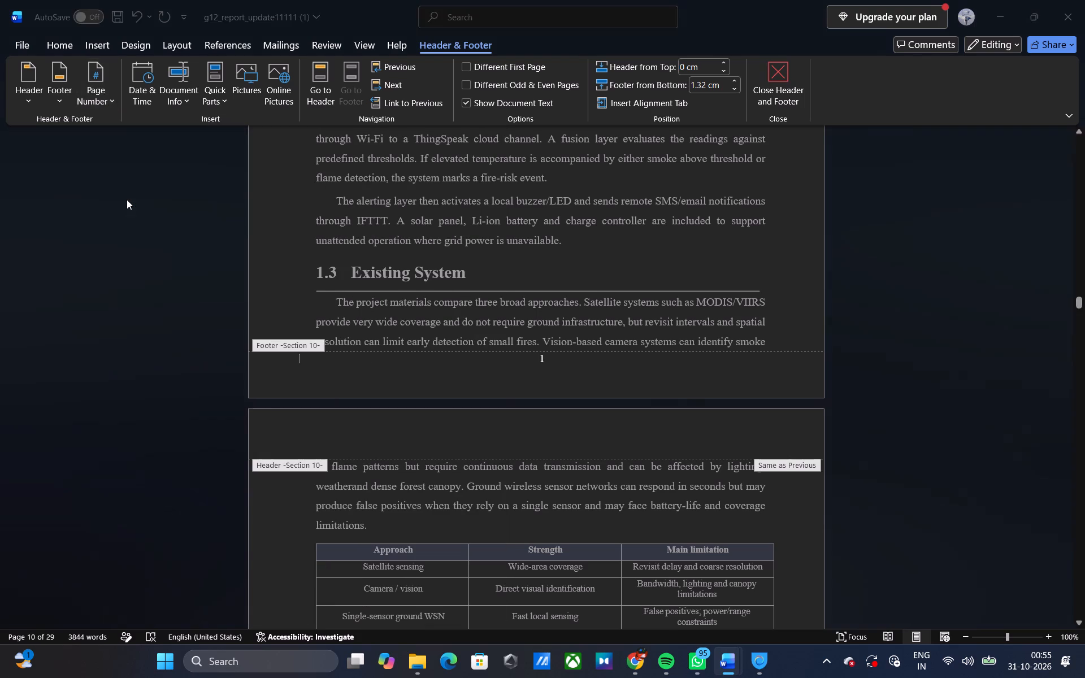
key("space")
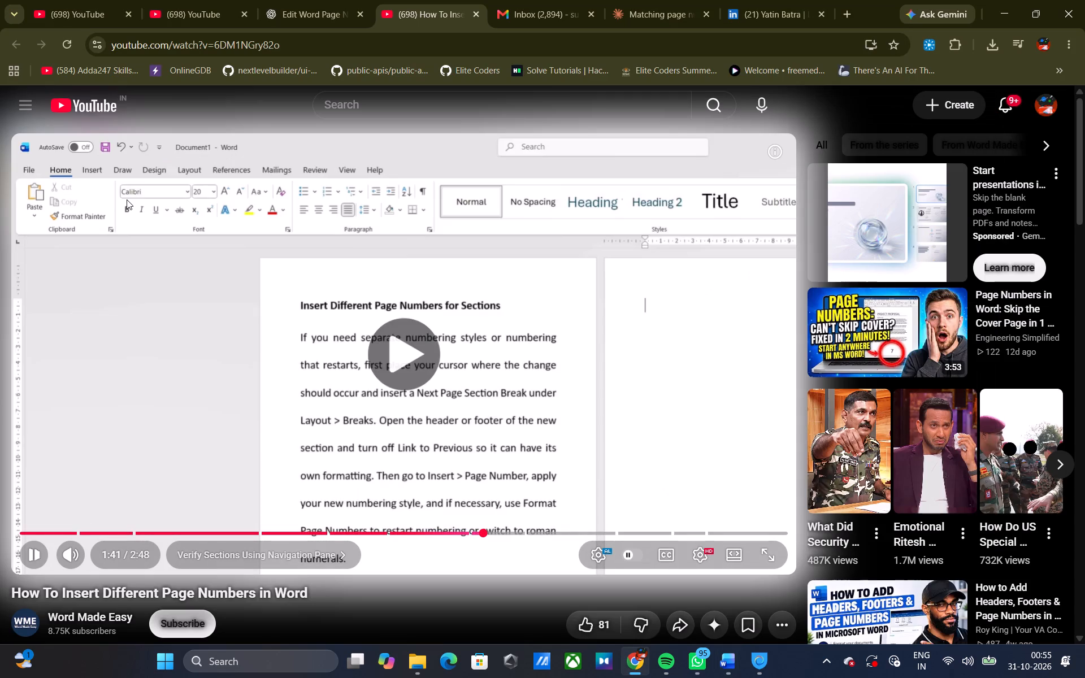
key("Left")
key("Left")
key("Left")
key("Left")
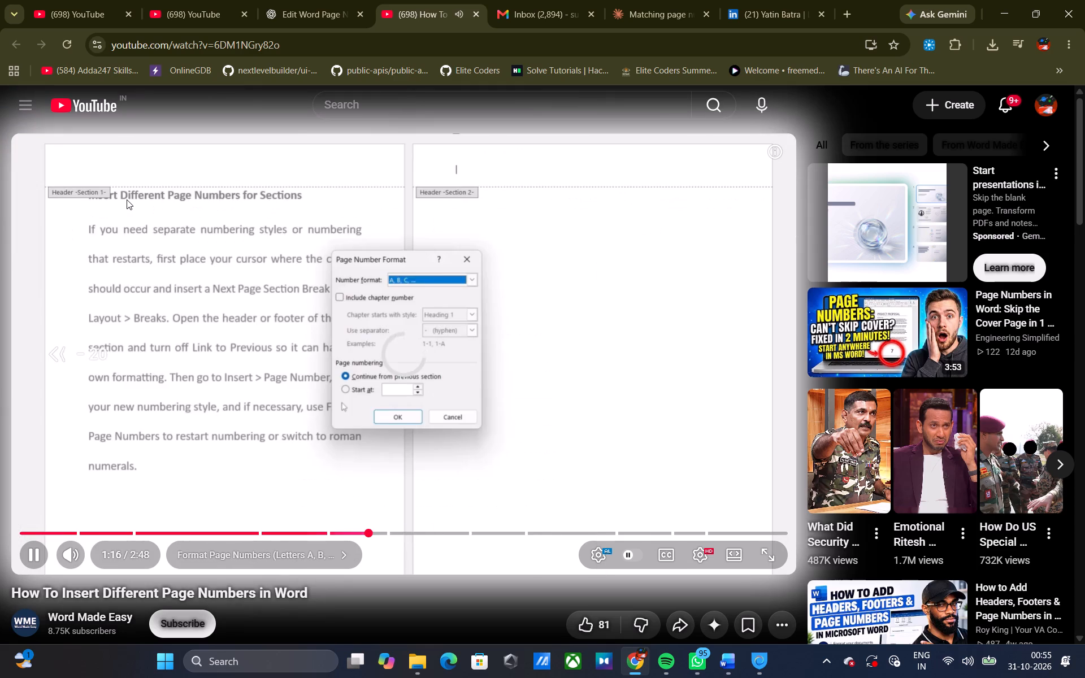
key("Left")
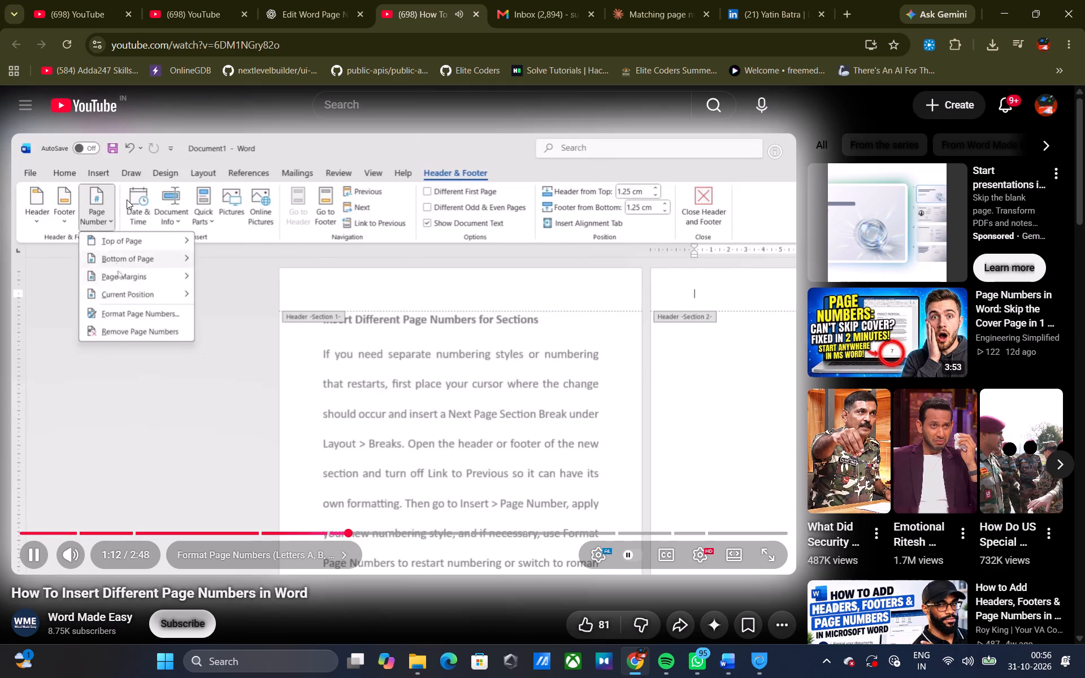
key("space")
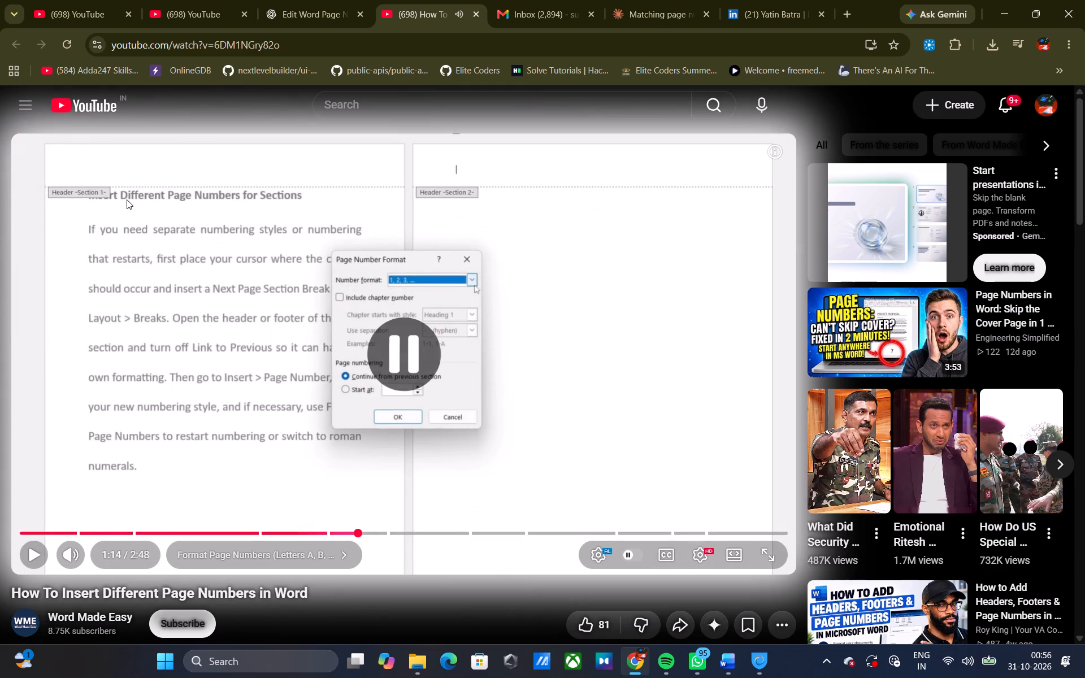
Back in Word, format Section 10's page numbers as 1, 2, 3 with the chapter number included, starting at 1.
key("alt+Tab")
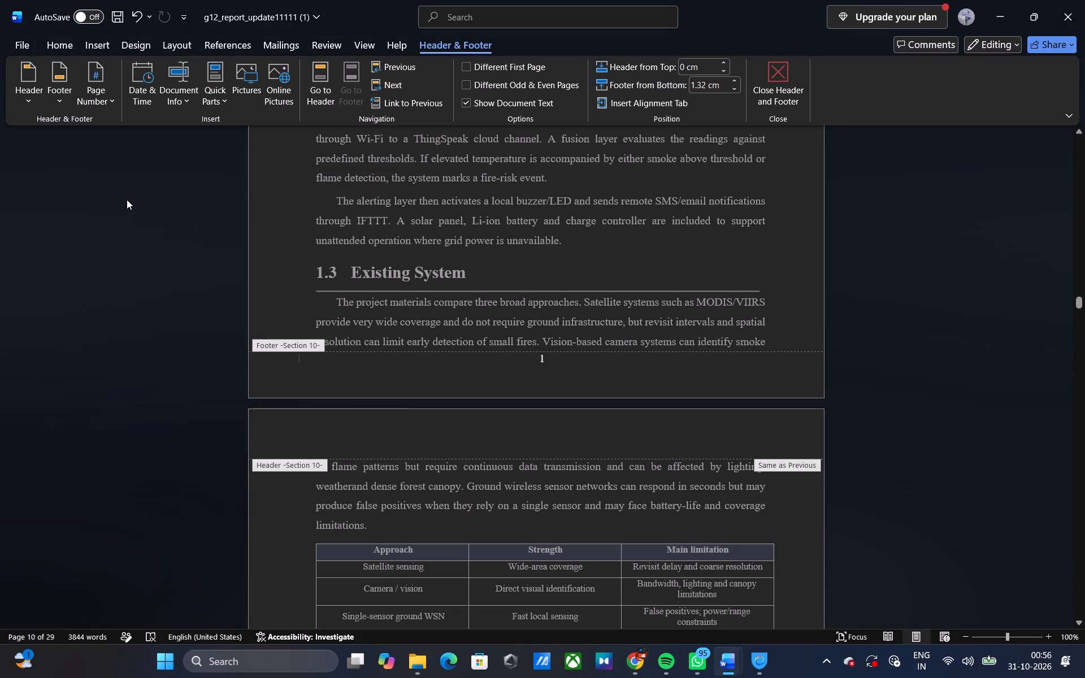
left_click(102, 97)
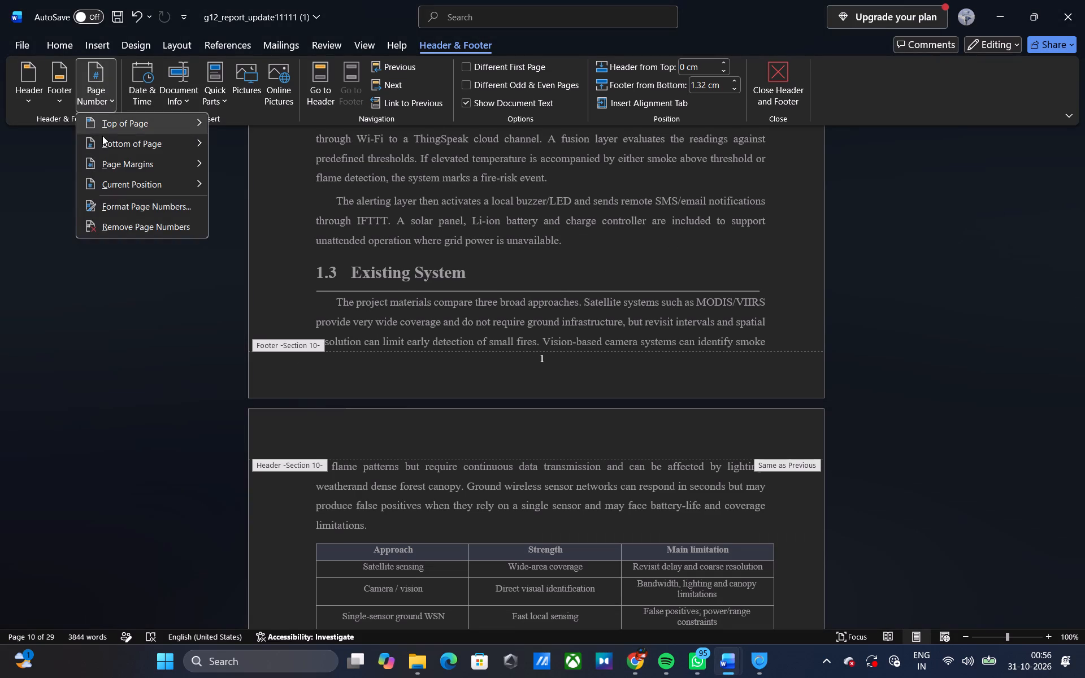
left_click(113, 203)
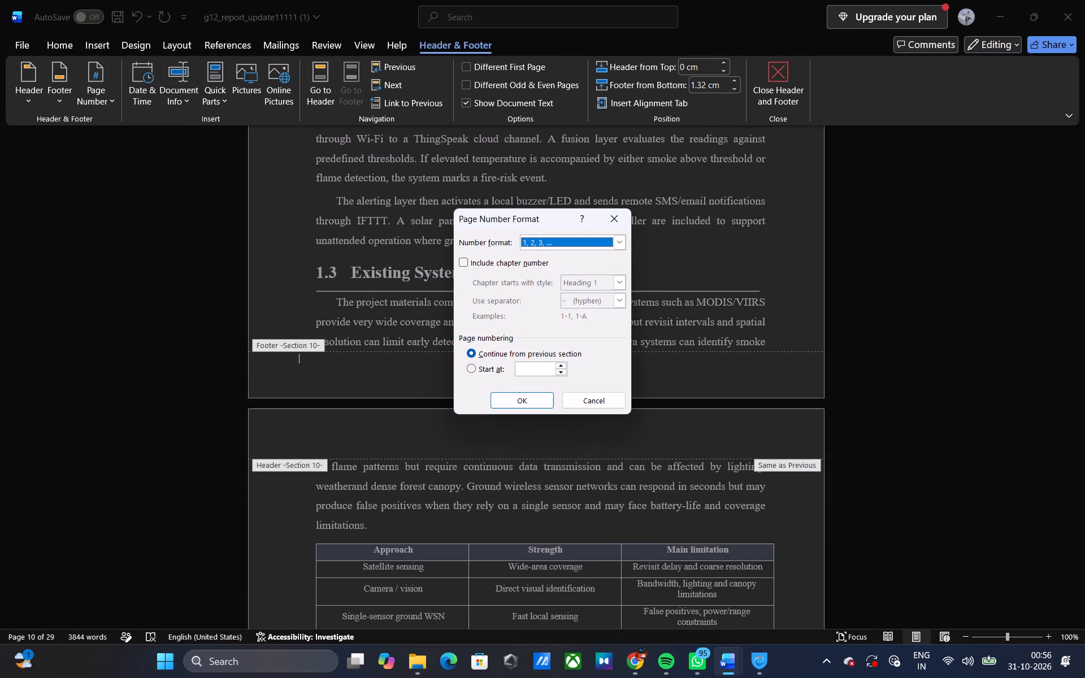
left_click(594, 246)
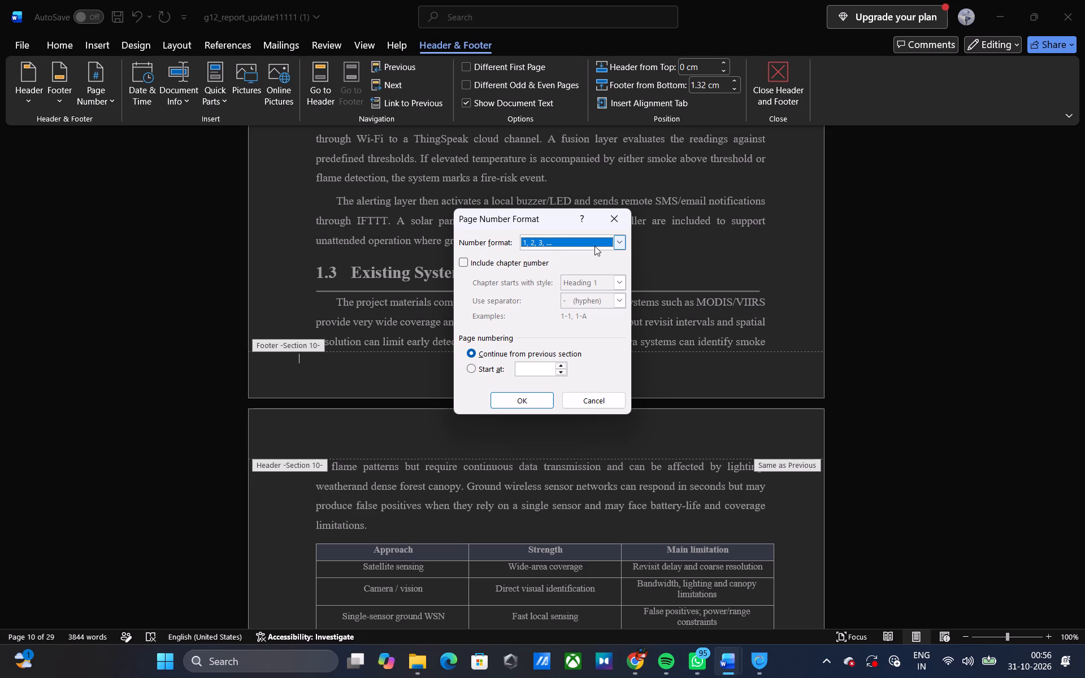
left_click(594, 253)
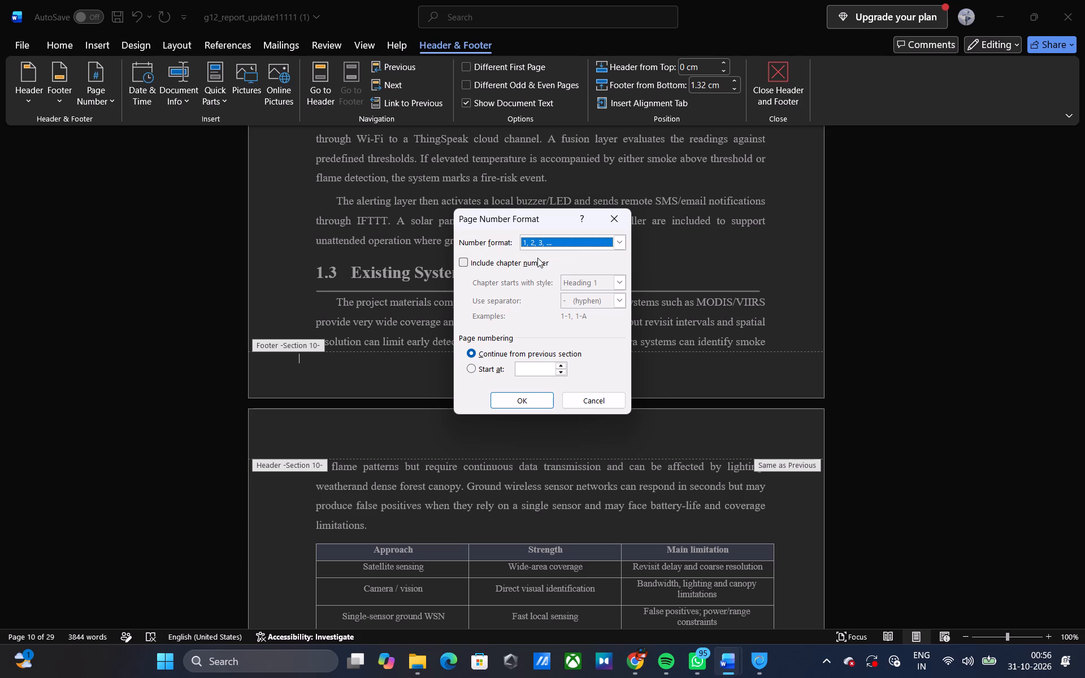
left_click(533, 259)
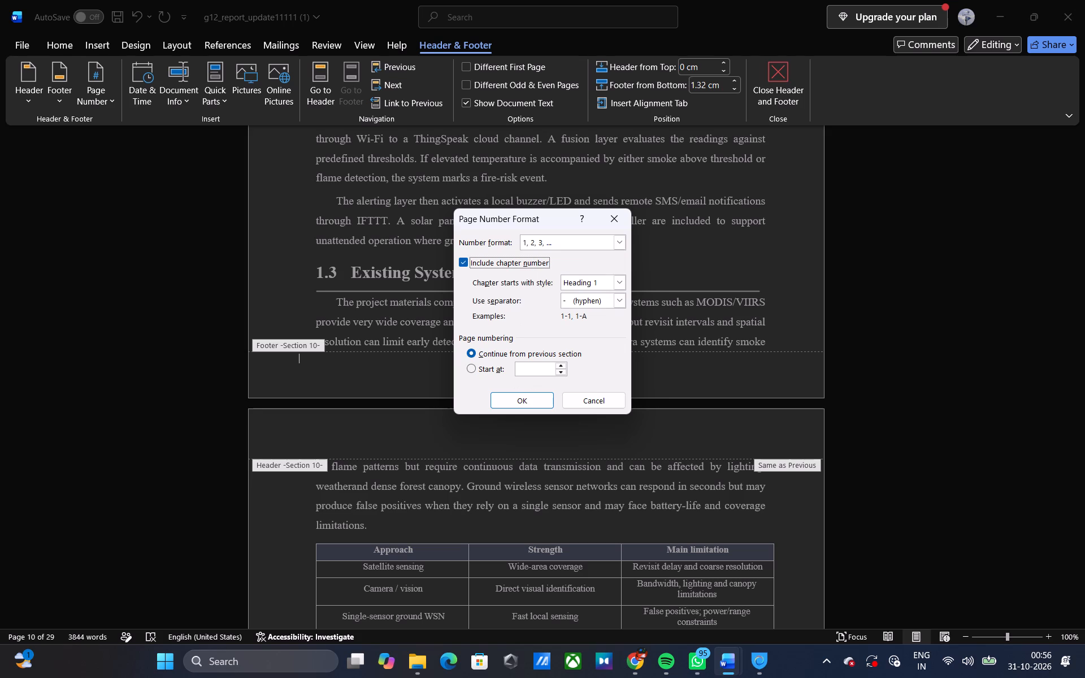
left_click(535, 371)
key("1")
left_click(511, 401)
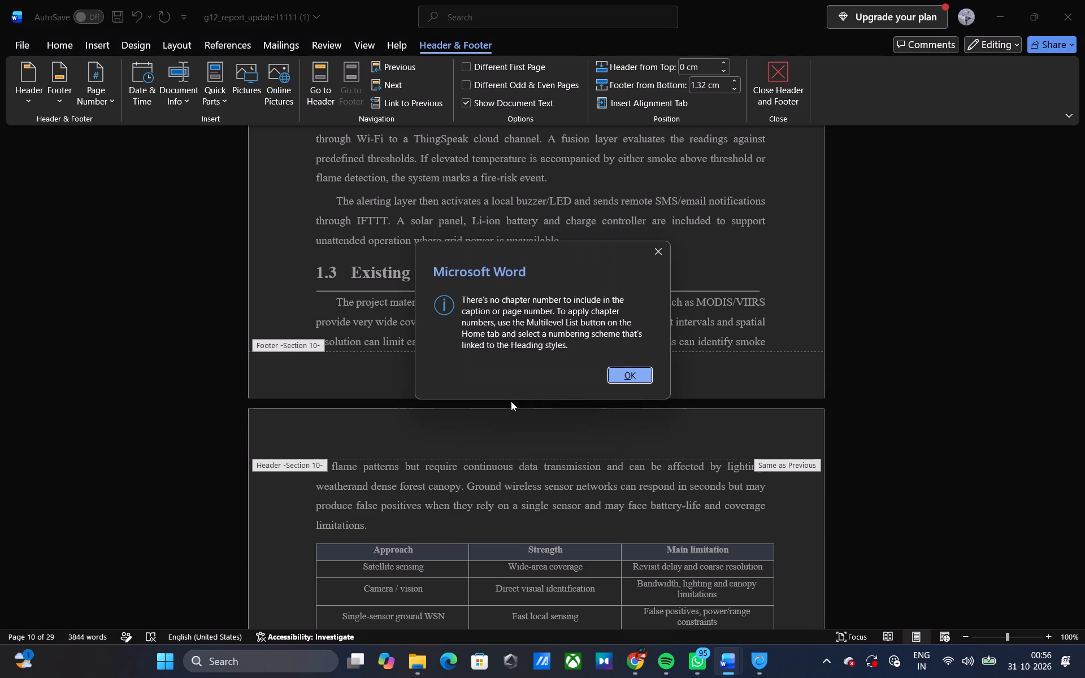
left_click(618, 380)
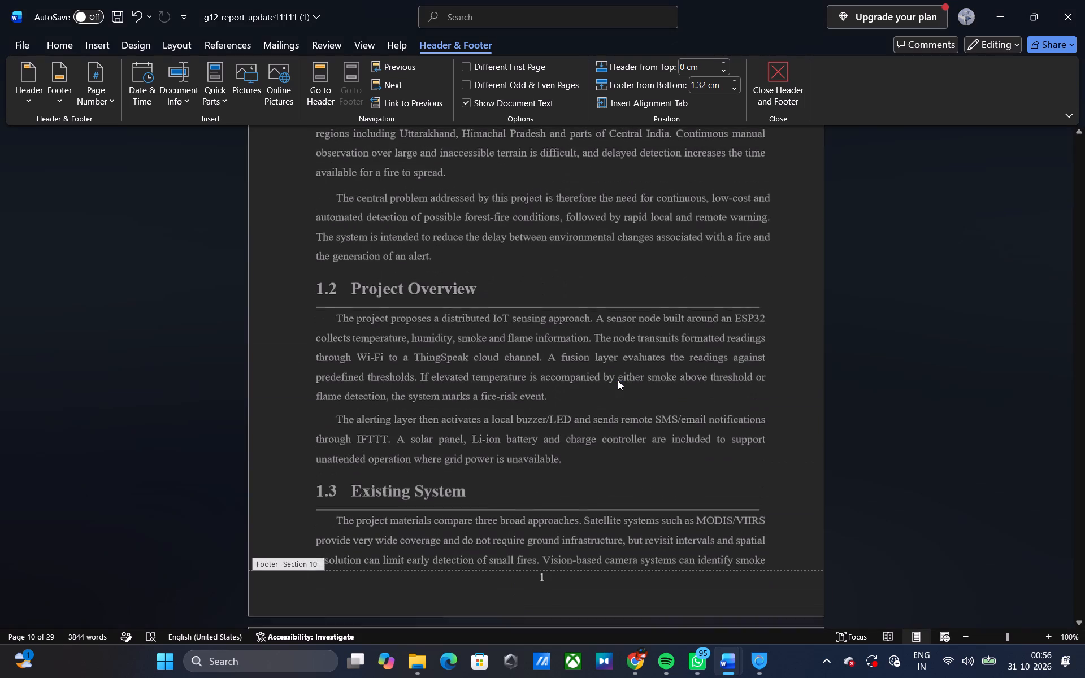
Check the footer page numbers on the last front-matter page and on the Chapter 1 pages.
scroll(618, 380, "down", 4)
scroll(618, 380, "up", 1)
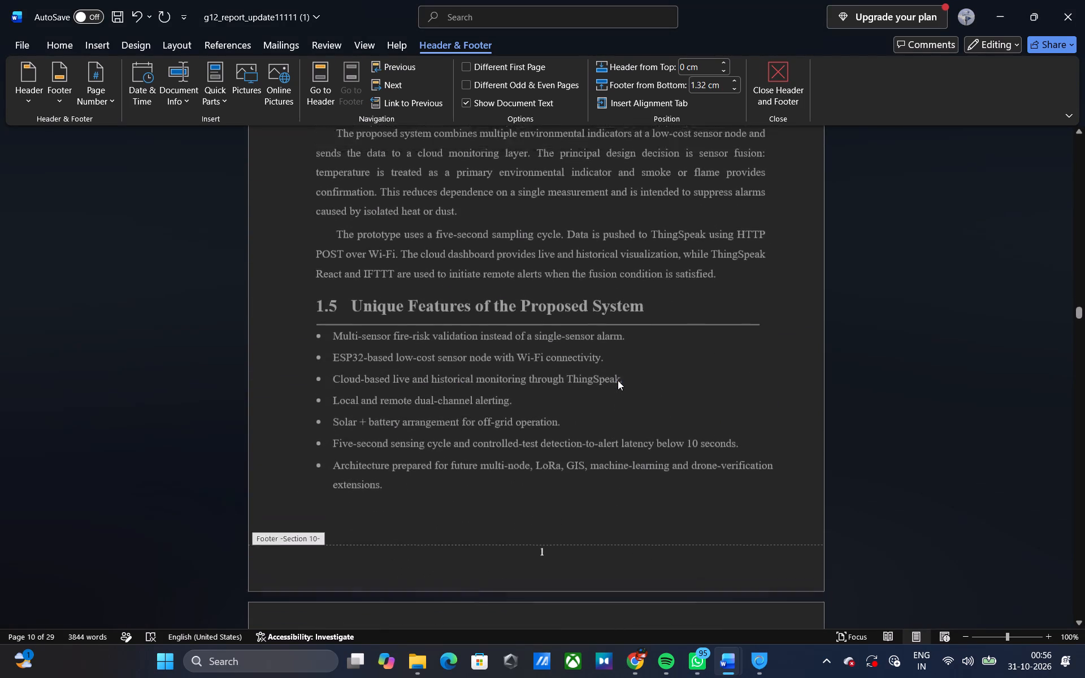
scroll(618, 380, "up", 5)
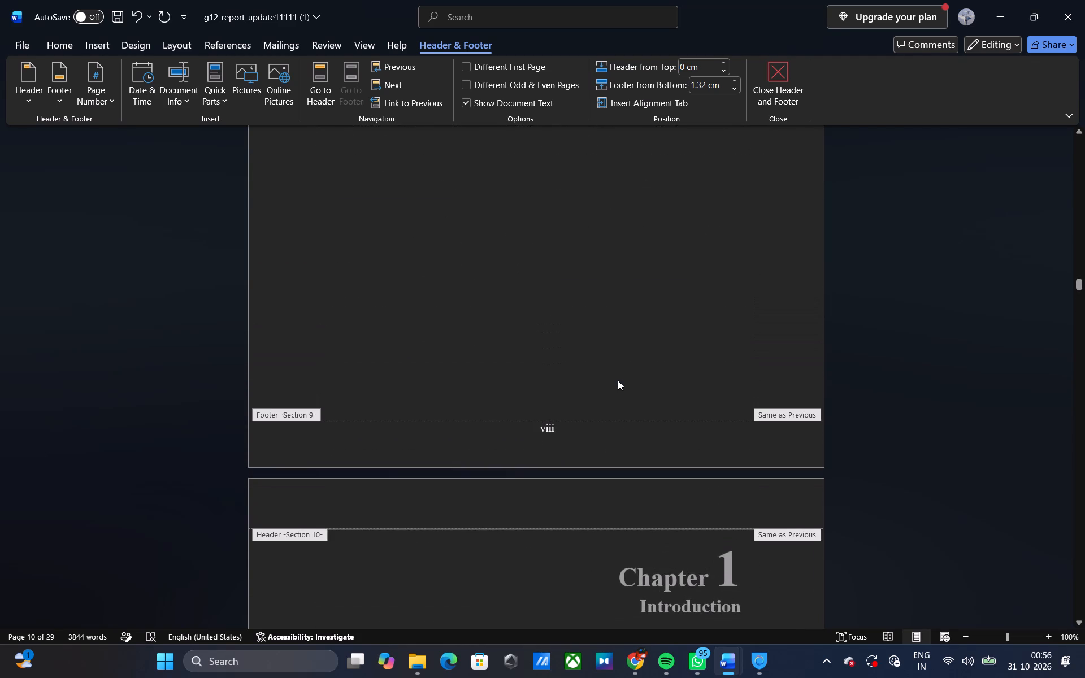
scroll(618, 380, "up", 3)
scroll(618, 380, "down", 5)
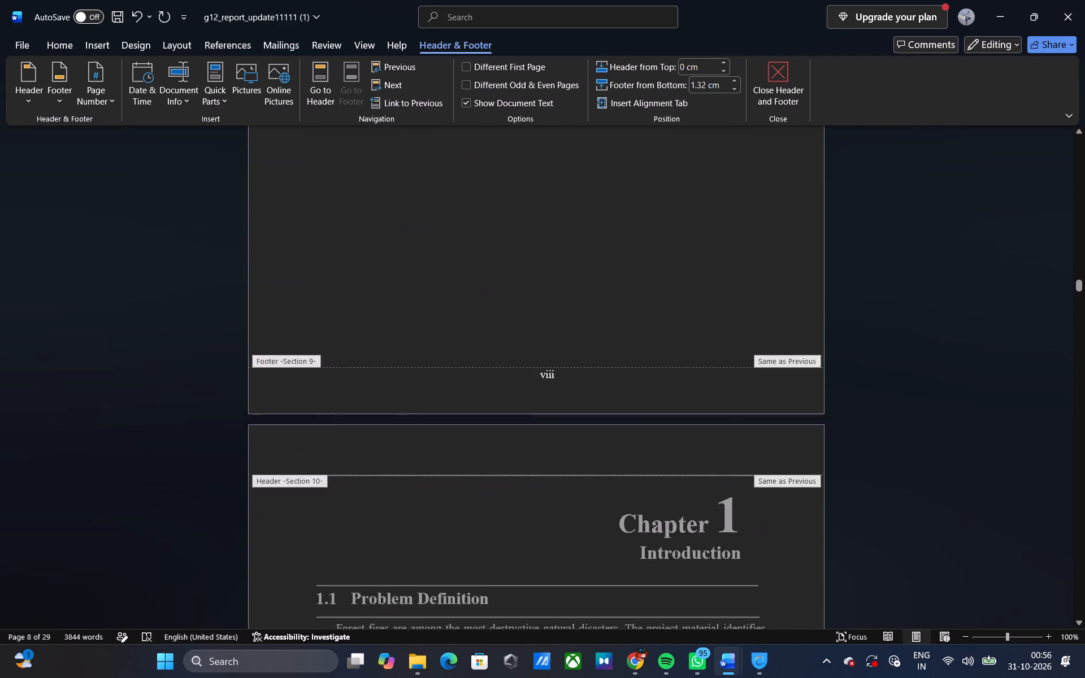
scroll(618, 380, "down", 4)
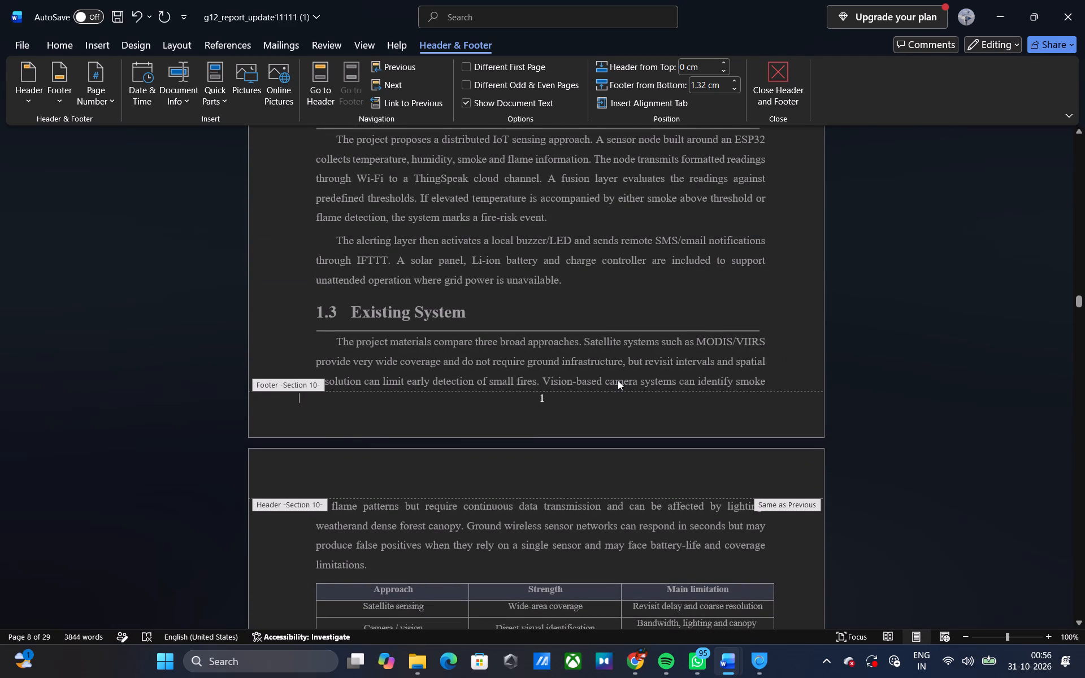
scroll(618, 380, "down", 2)
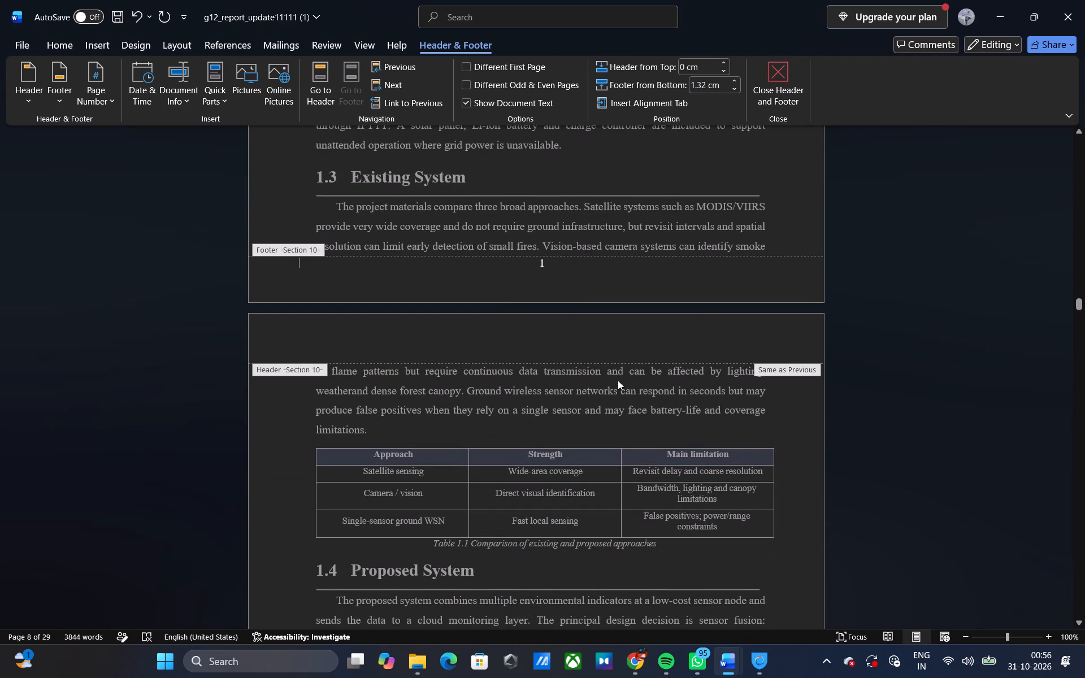
scroll(618, 380, "up", 2)
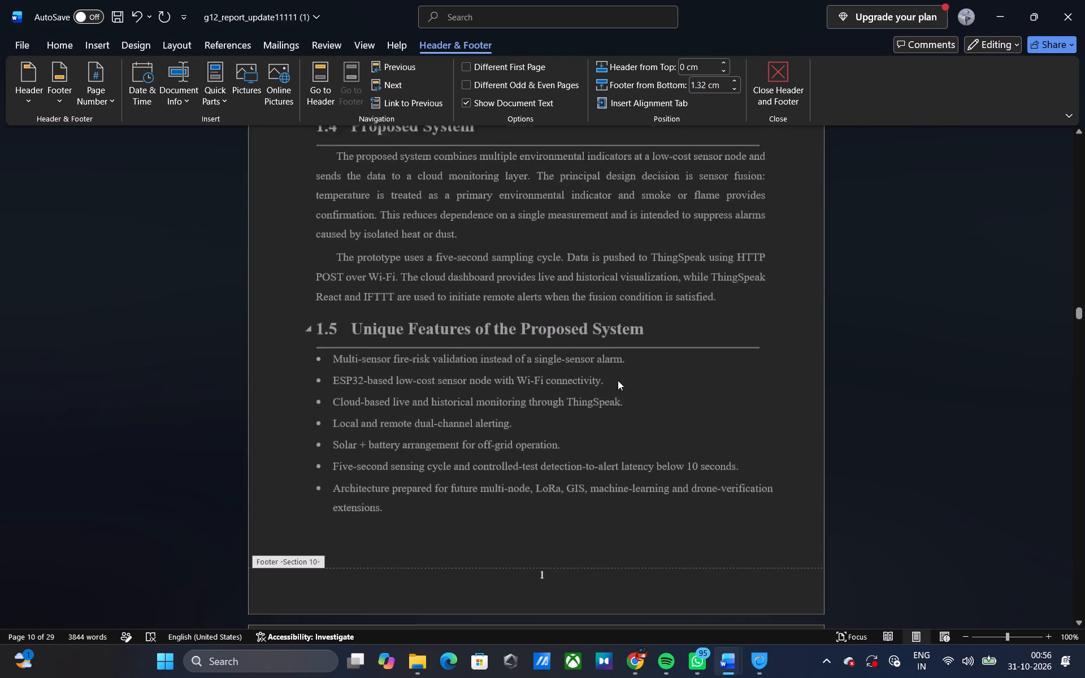
scroll(618, 380, "up", 1)
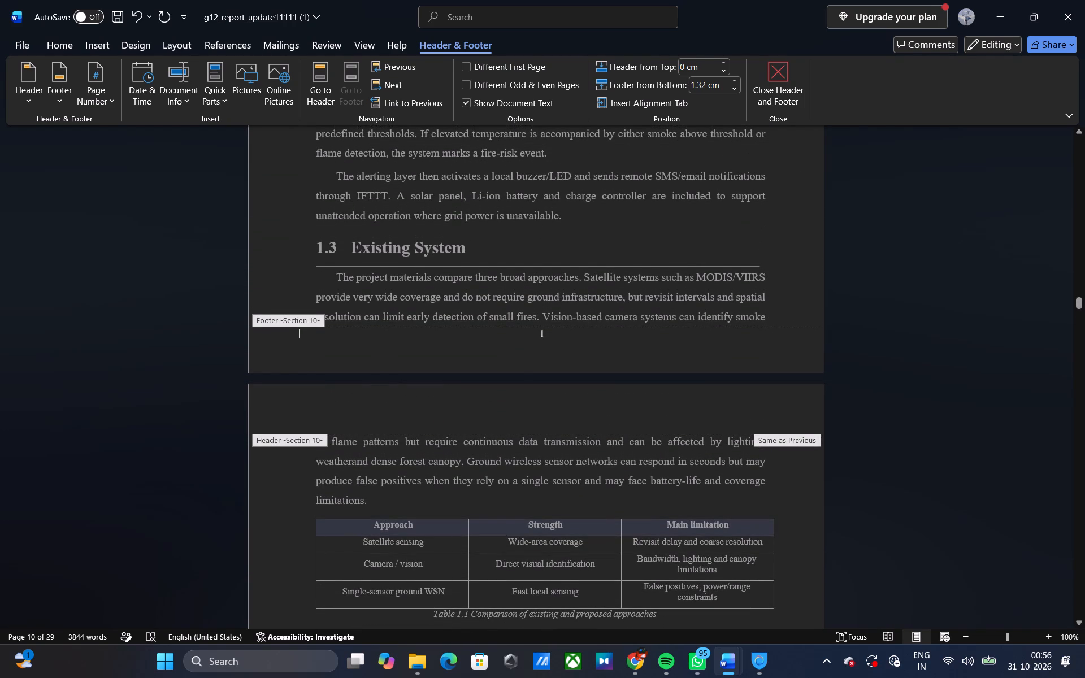
Set Section 10's page numbering to continue from the previous section, keeping the chapter number included.
left_click(560, 337)
double_click(560, 337)
left_click(108, 102)
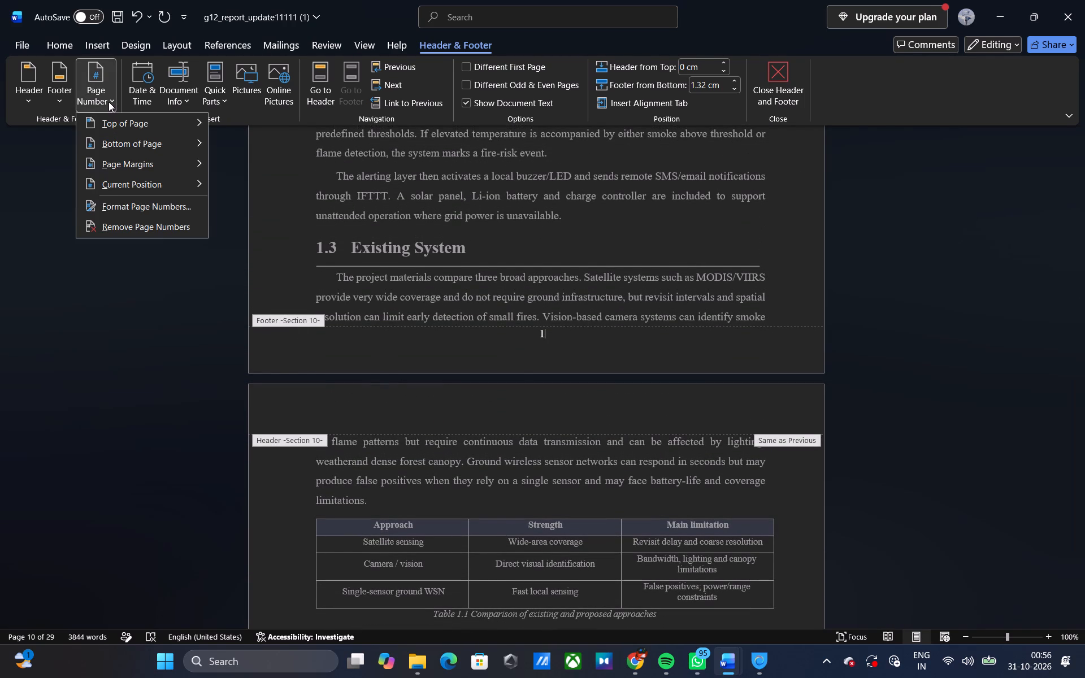
left_click(133, 205)
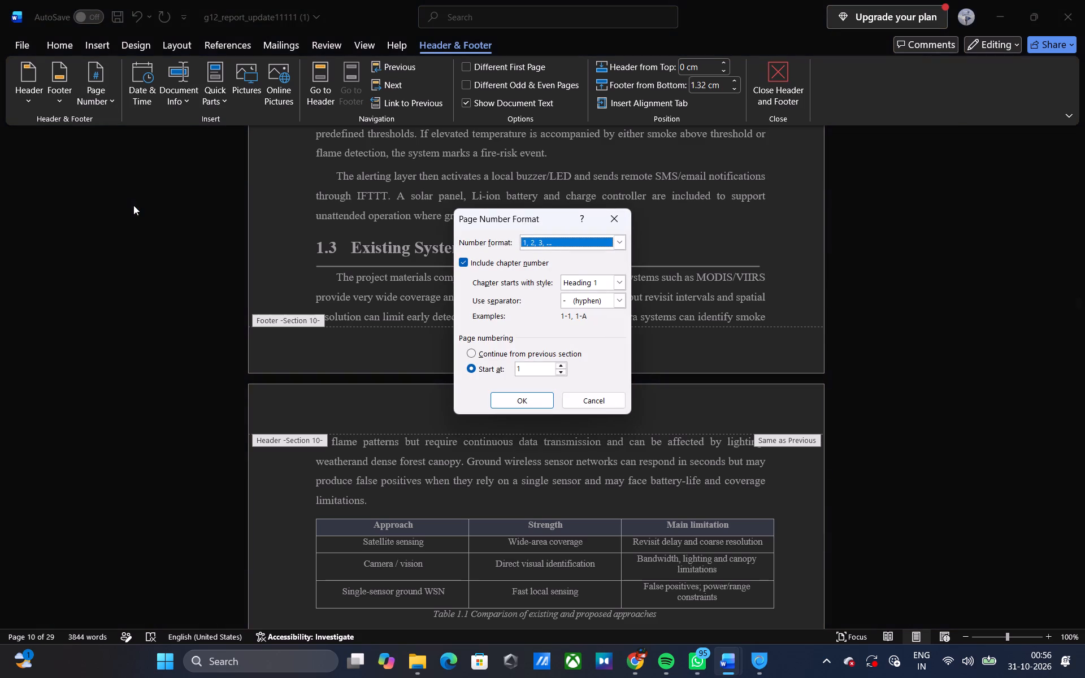
left_click(511, 357)
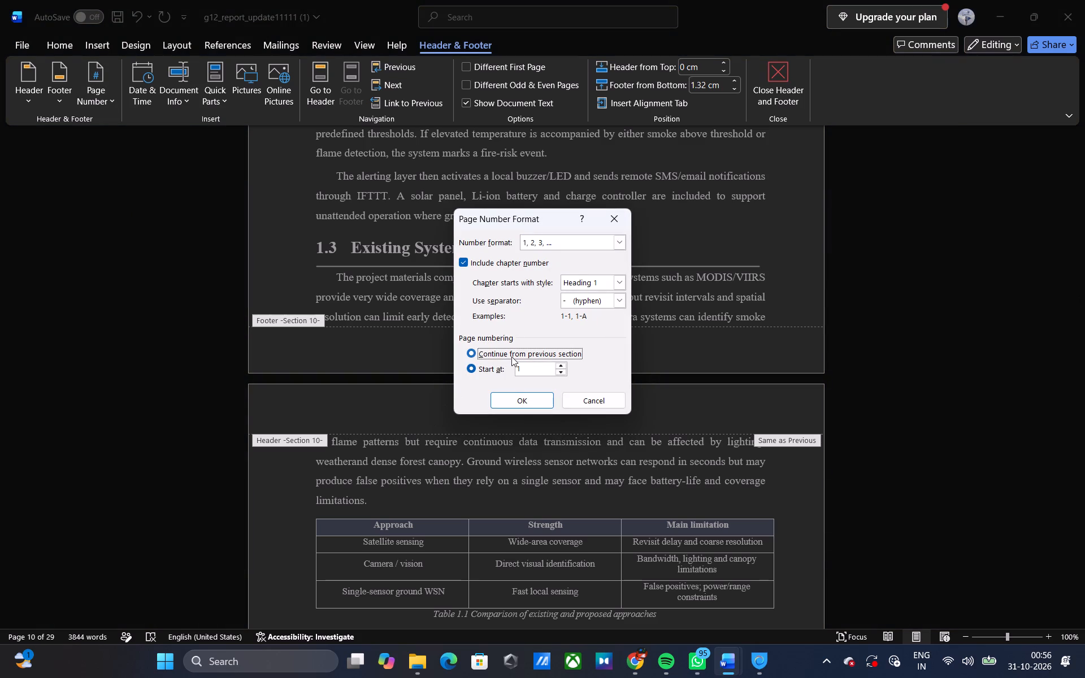
left_click(512, 401)
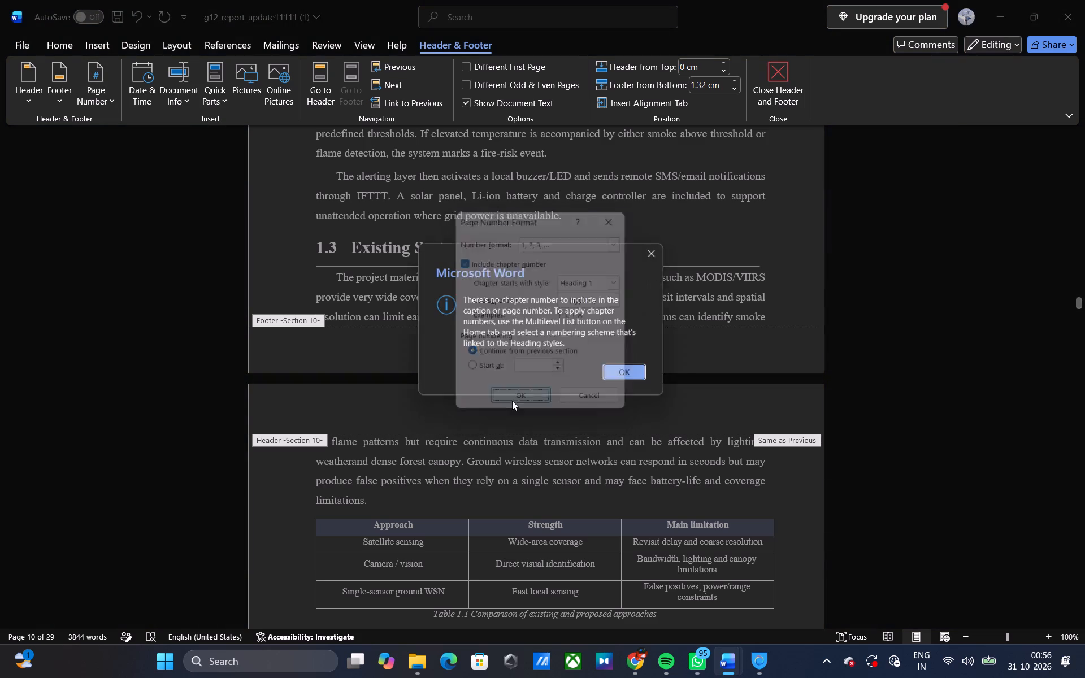
left_click(625, 381)
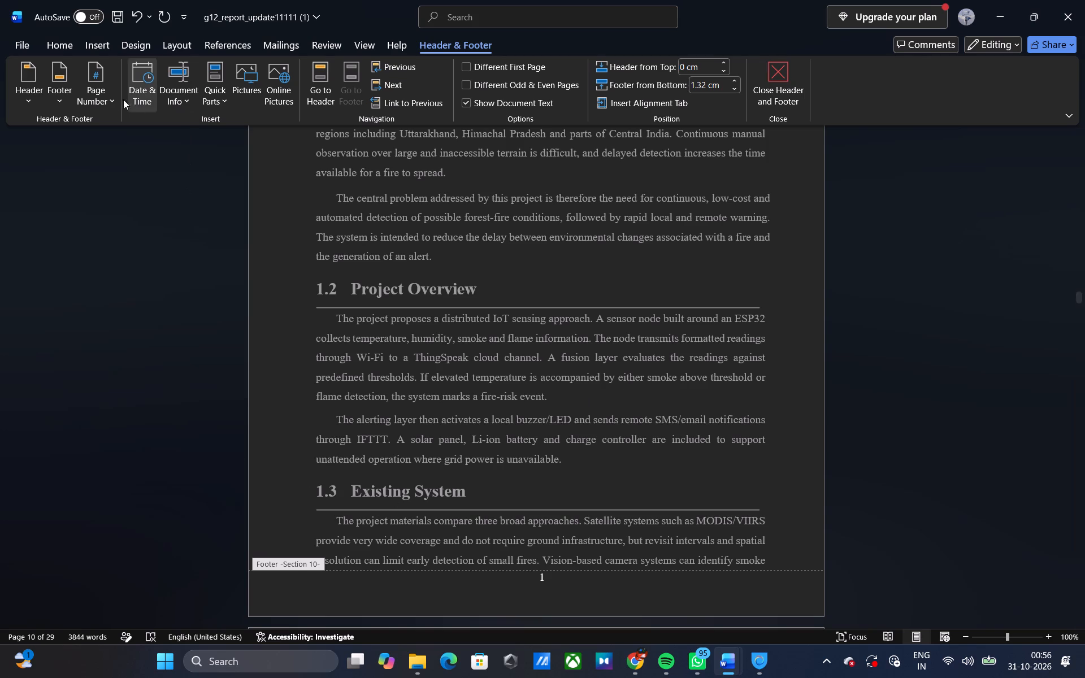
Remove the chapter number from Section 10's page number format, keeping 1, 2, 3 numbering continued from the previous section.
left_click(109, 93)
left_click(134, 205)
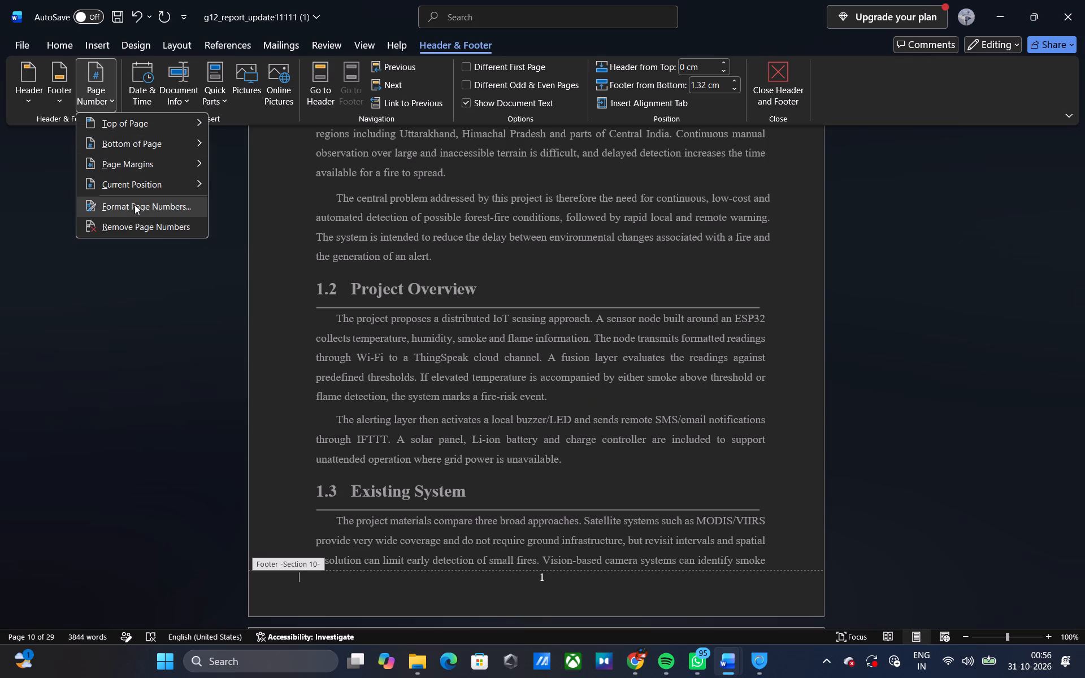
left_click(470, 260)
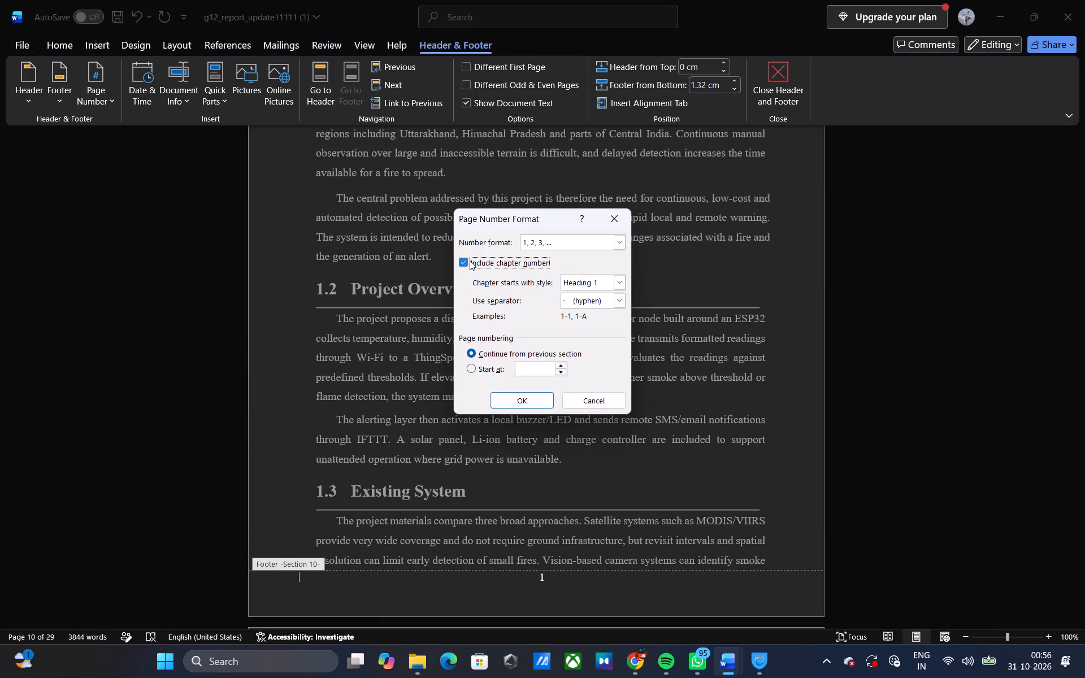
left_click(533, 401)
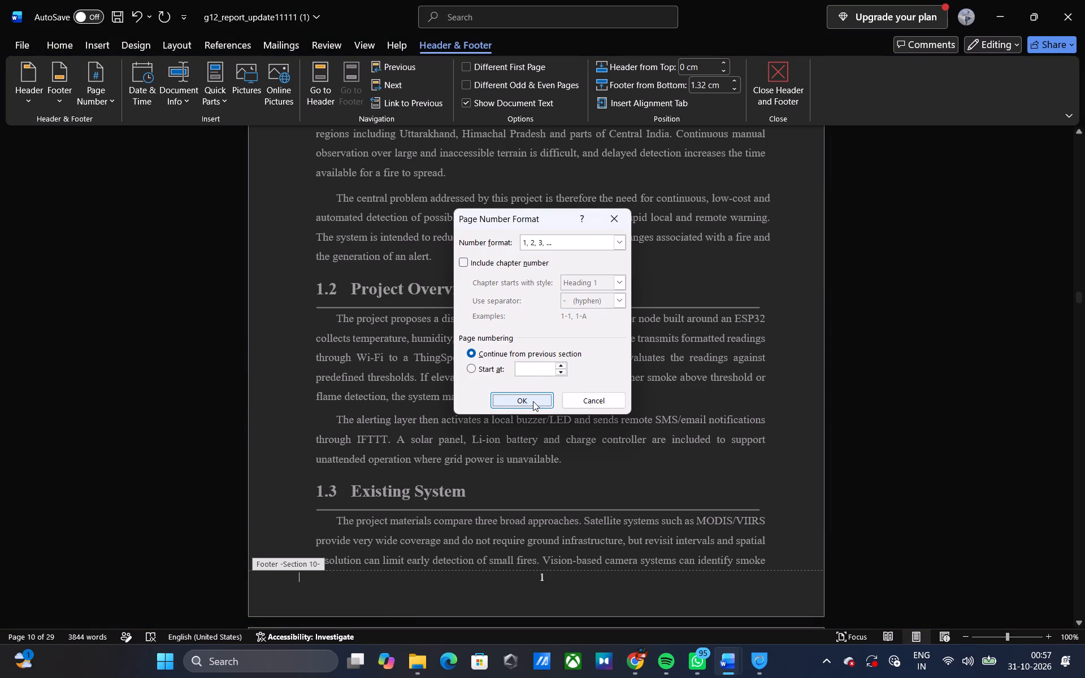
Check the footer page numbers across the Chapter 1 and Chapter 2 pages.
scroll(533, 401, "down", 6)
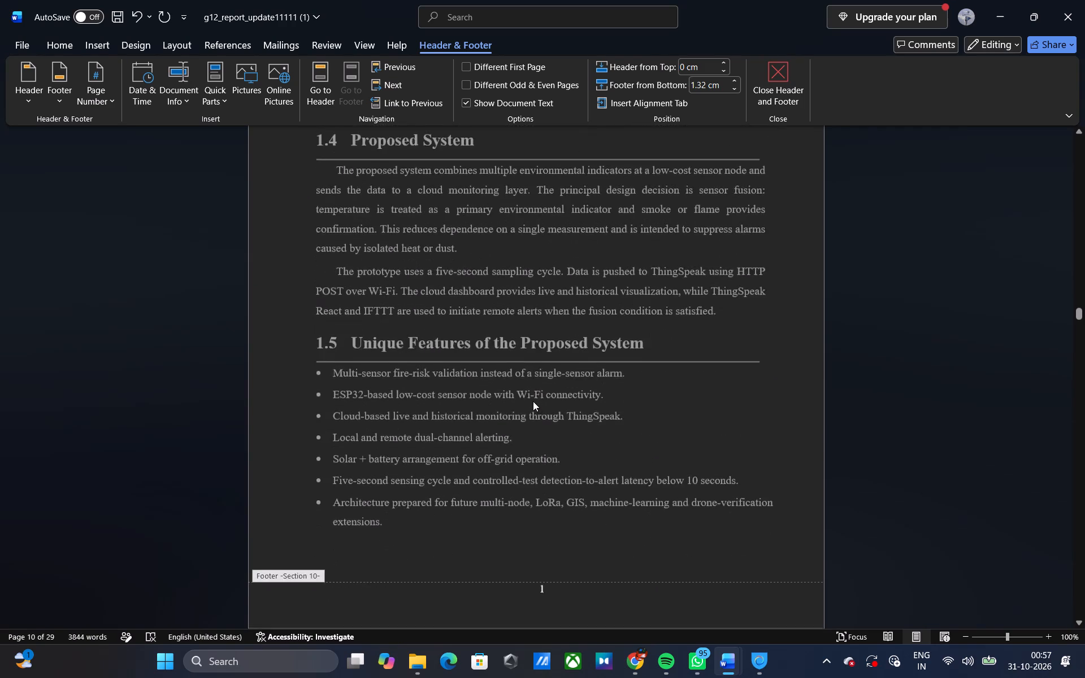
scroll(533, 401, "down", 3)
scroll(533, 401, "up", 1)
scroll(533, 401, "down", 1)
scroll(533, 401, "up", 1)
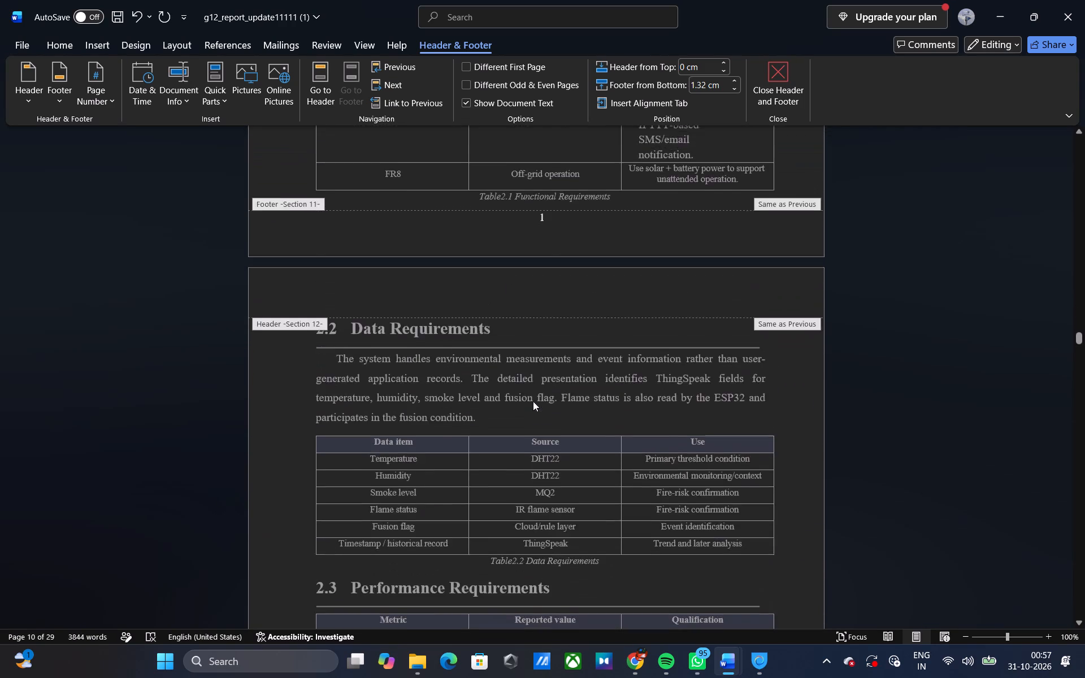
scroll(533, 401, "up", 2)
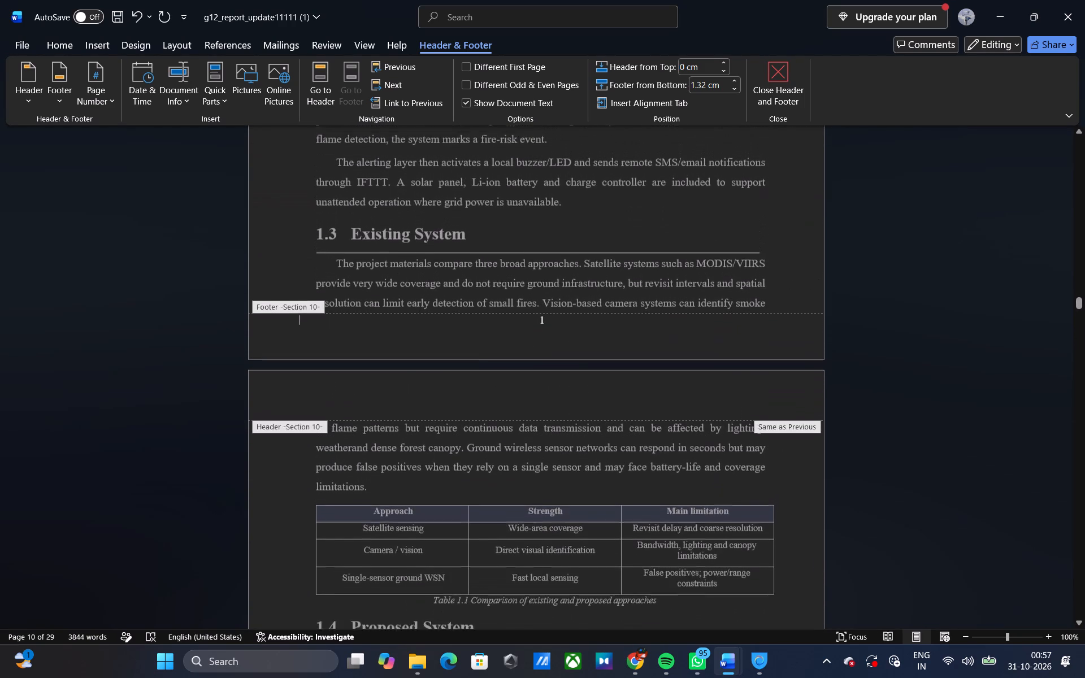
scroll(533, 401, "up", 1)
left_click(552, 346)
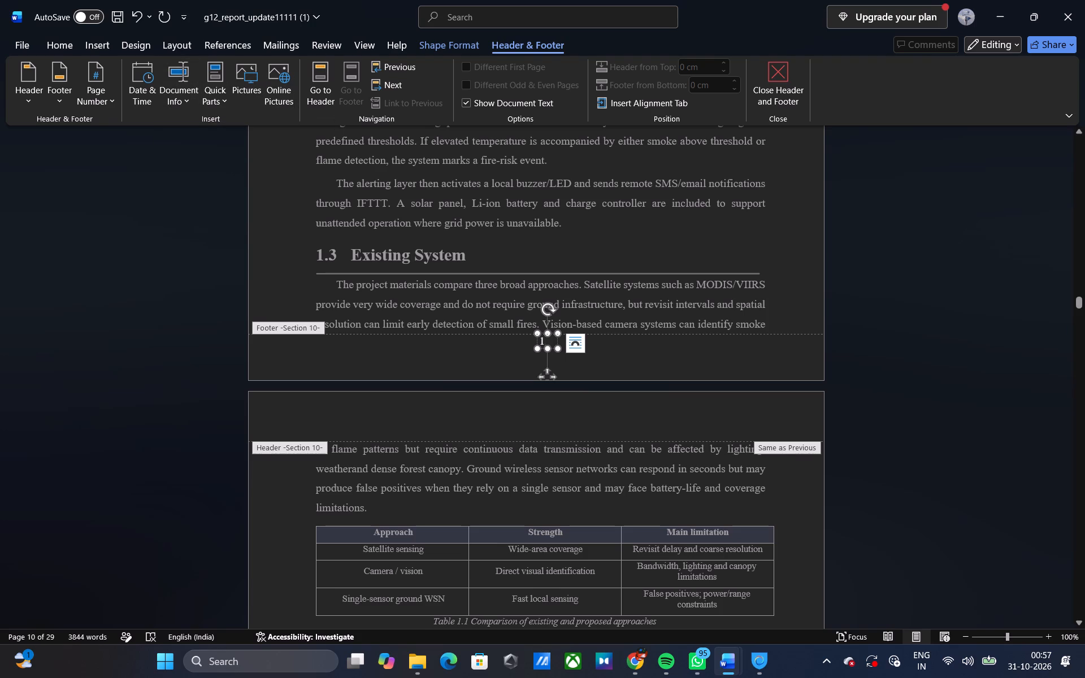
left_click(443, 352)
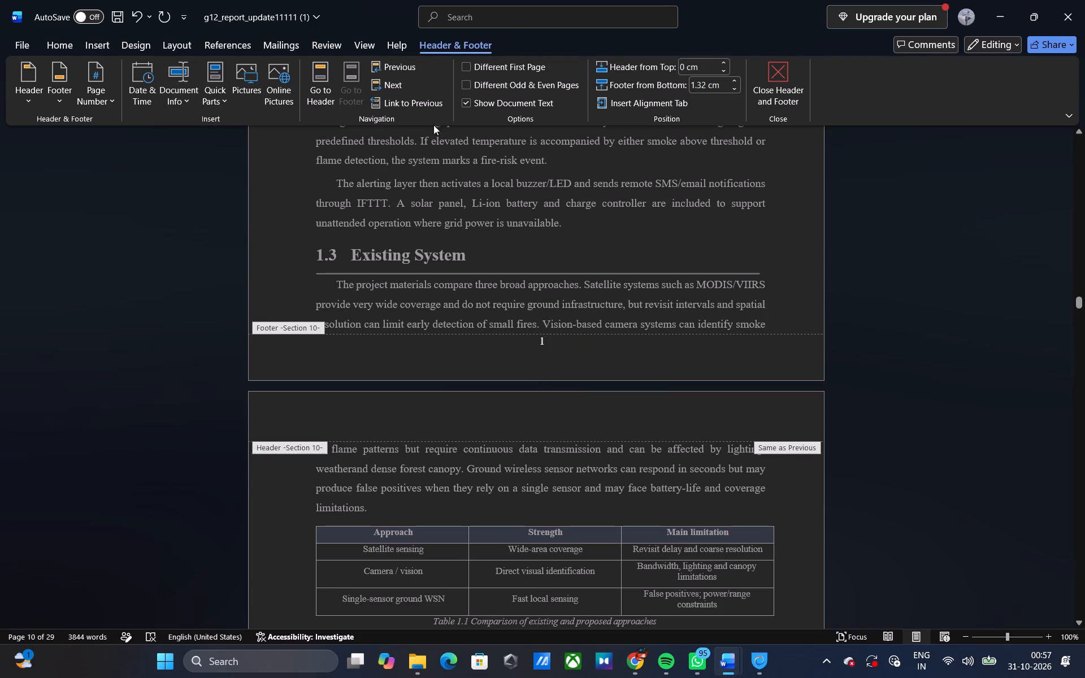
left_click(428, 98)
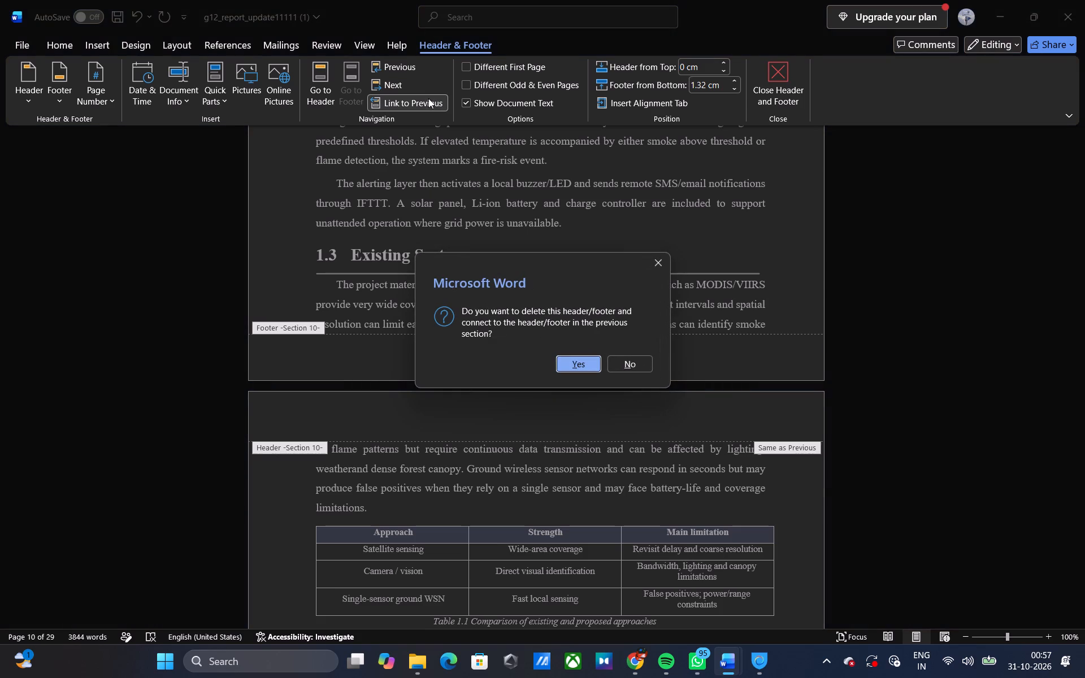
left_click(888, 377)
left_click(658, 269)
Link Section 10's footer to the previous section, replacing its own footer on the Chapter 1 pages.
scroll(658, 269, "up", 2)
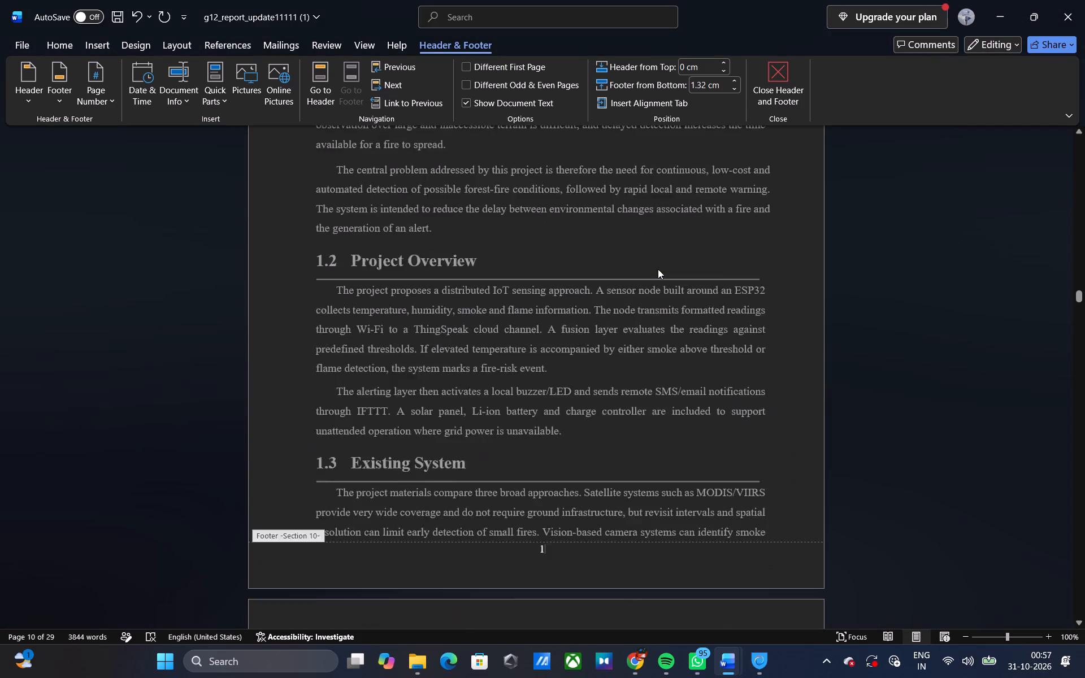
scroll(658, 269, "up", 5)
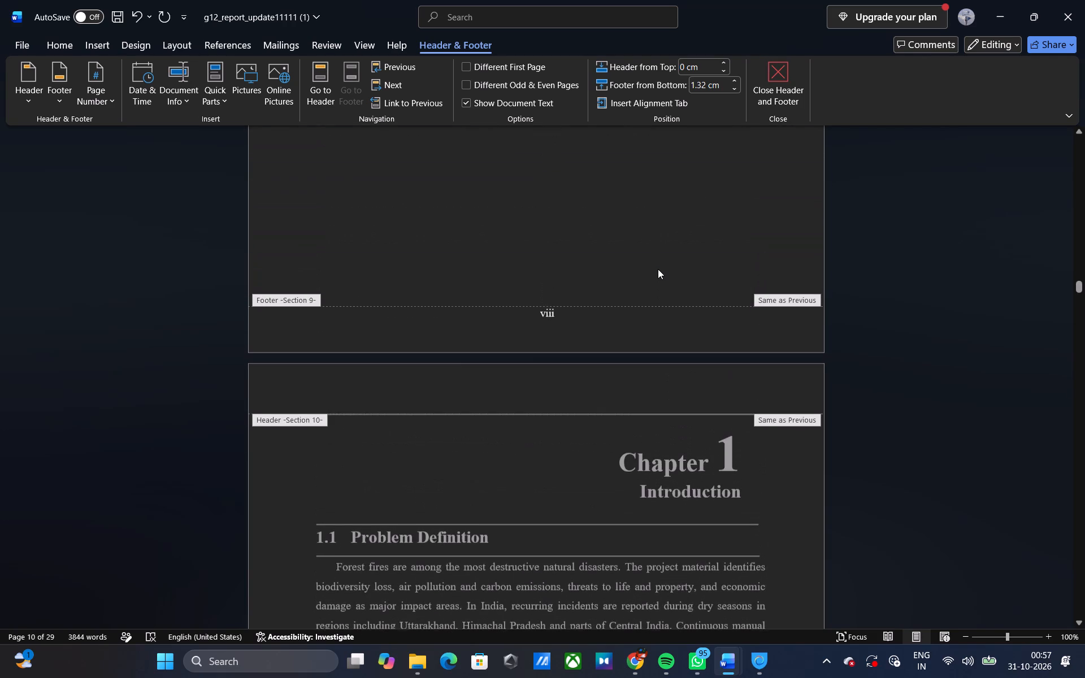
scroll(658, 269, "down", 3)
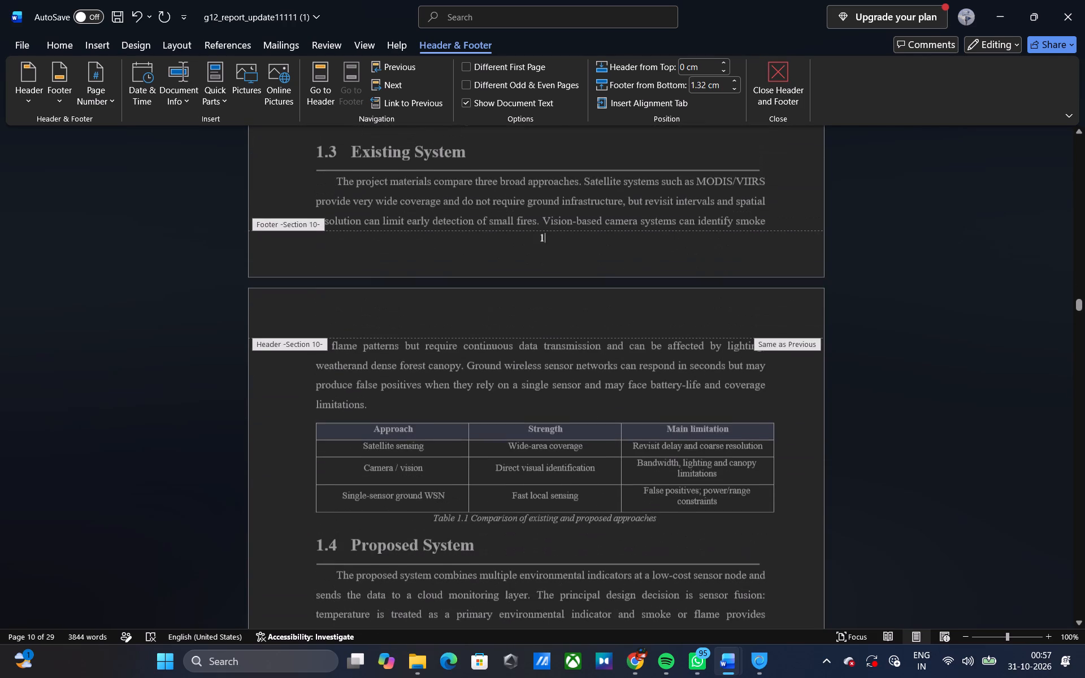
left_click(416, 107)
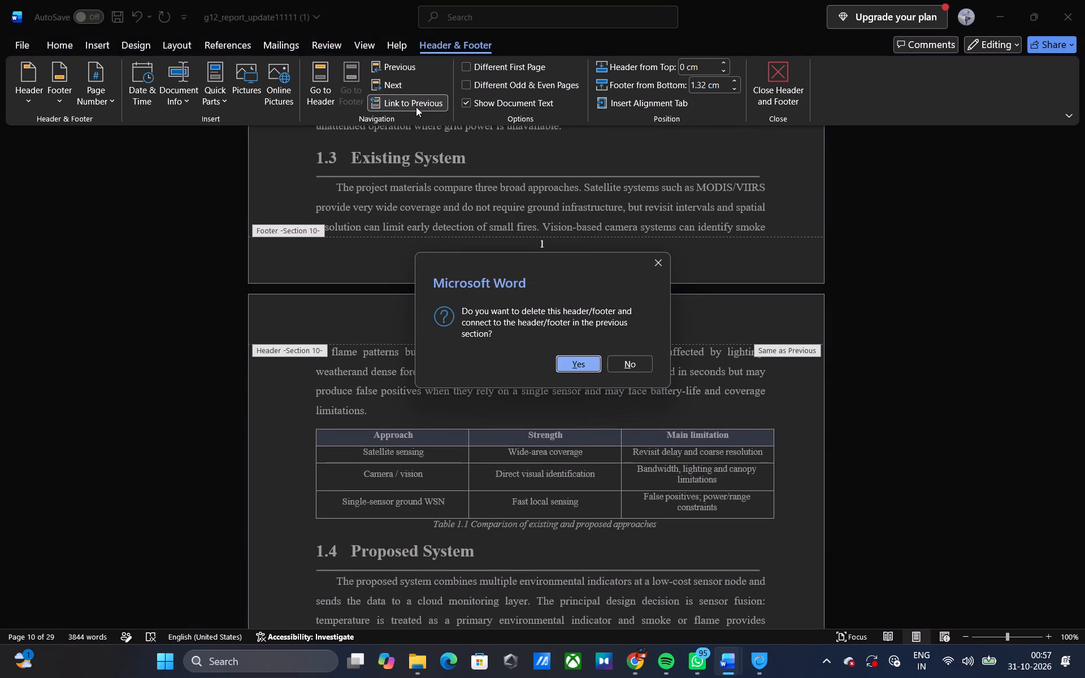
left_click(576, 365)
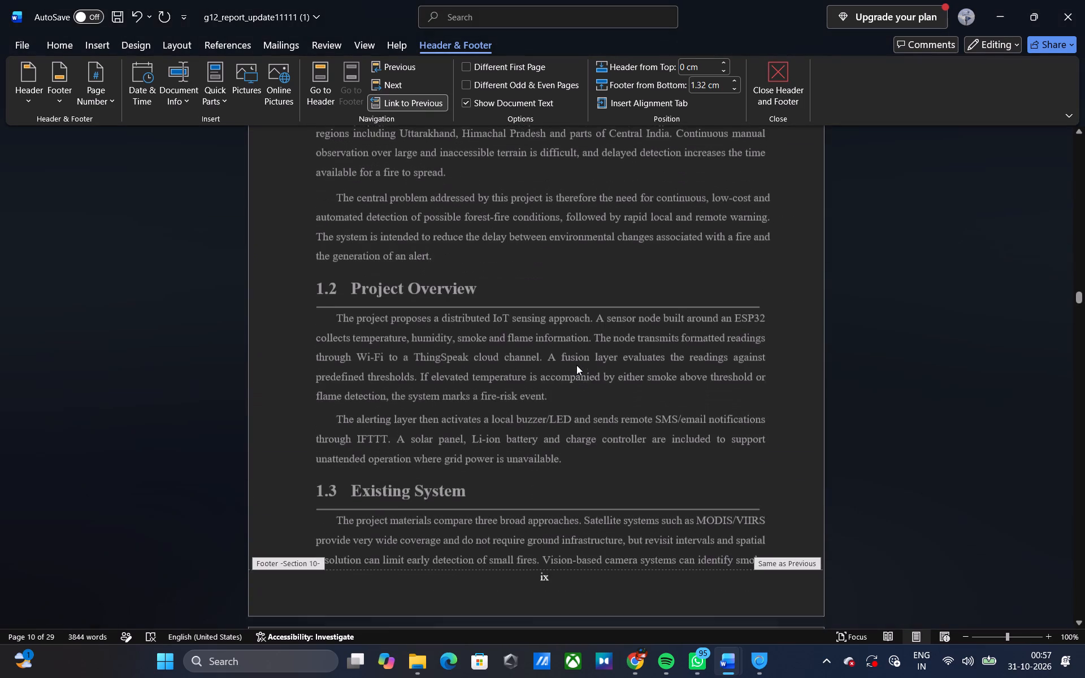
Check the footers on the Chapter 1 pages and review Section 10's page number format settings.
scroll(576, 365, "down", 1)
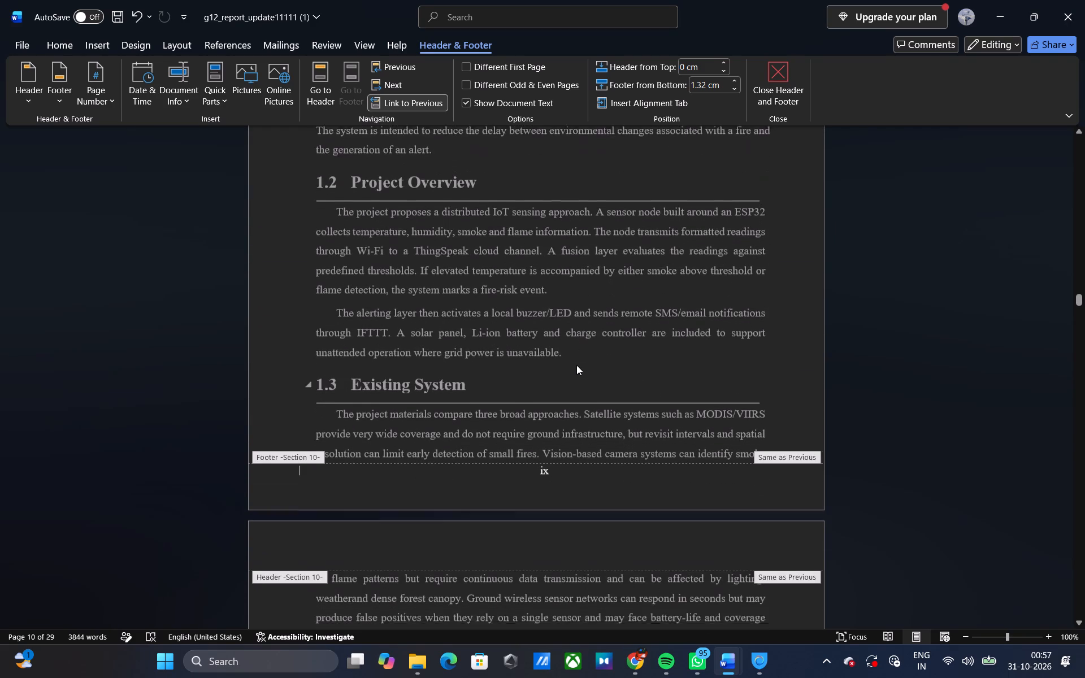
scroll(576, 365, "down", 7)
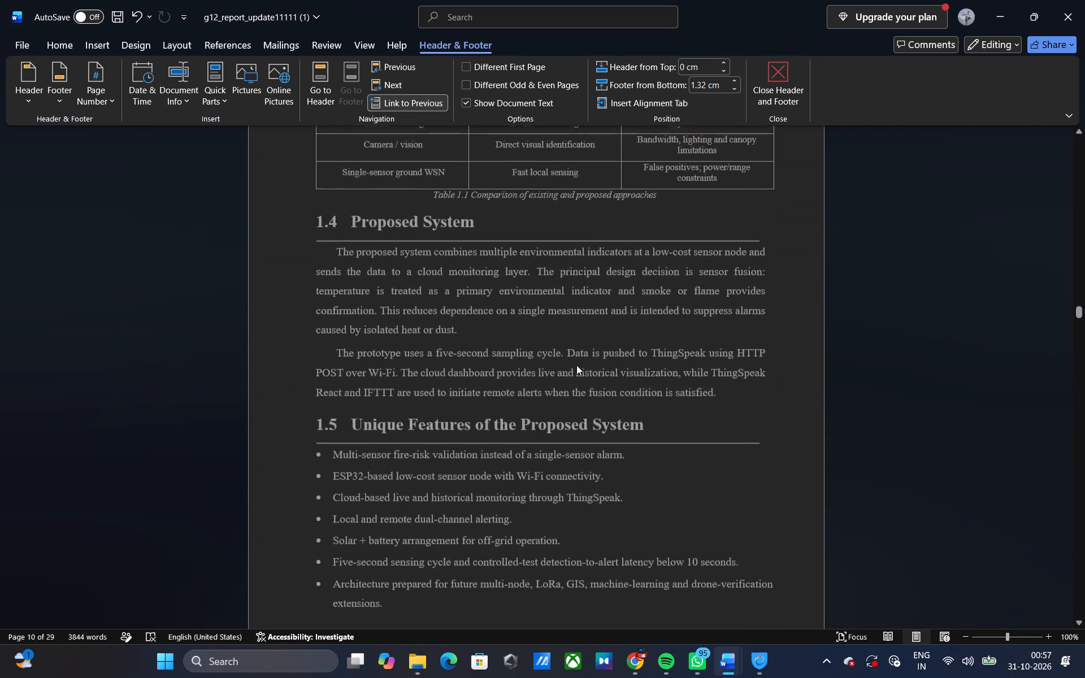
scroll(576, 365, "up", 1)
scroll(576, 365, "down", 1)
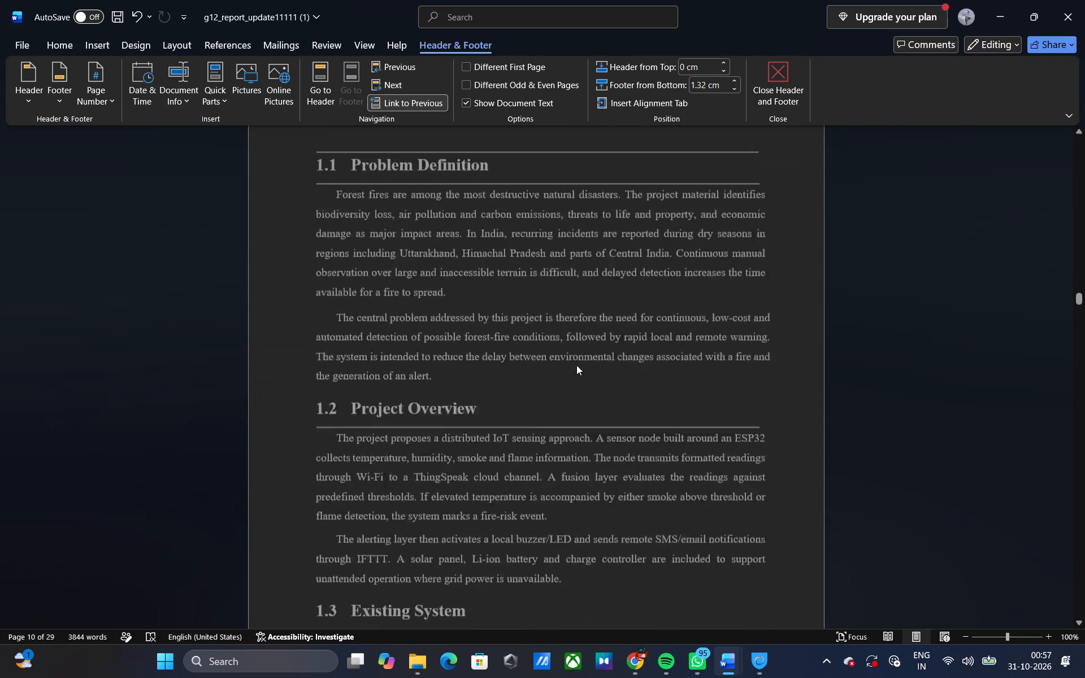
scroll(576, 365, "down", 2)
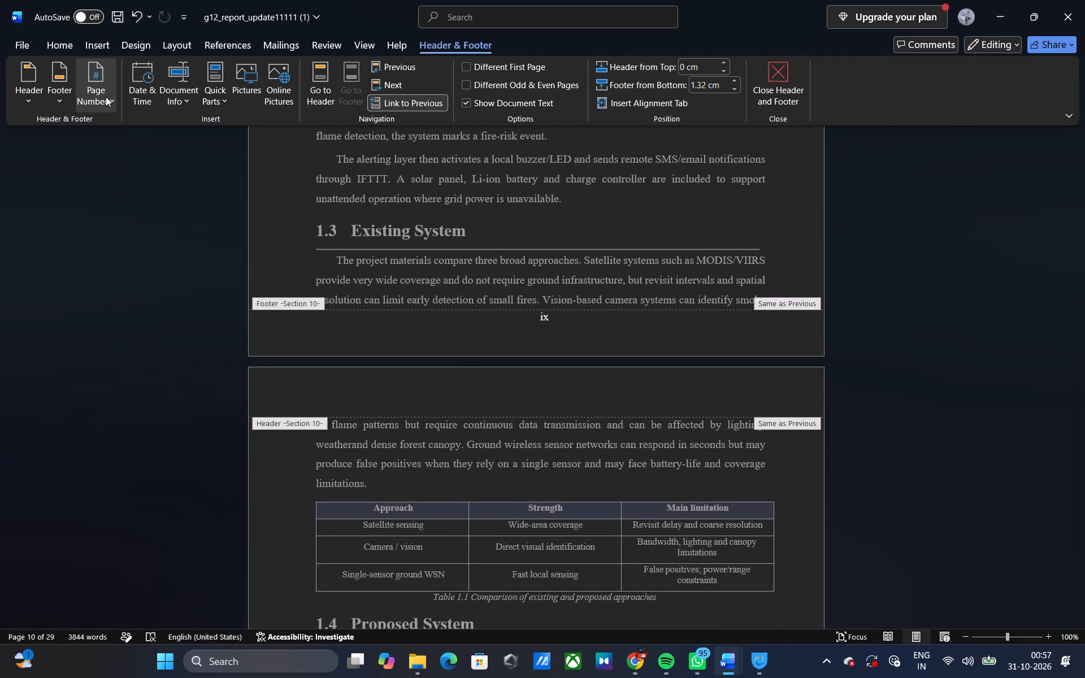
left_click(106, 96)
left_click(139, 206)
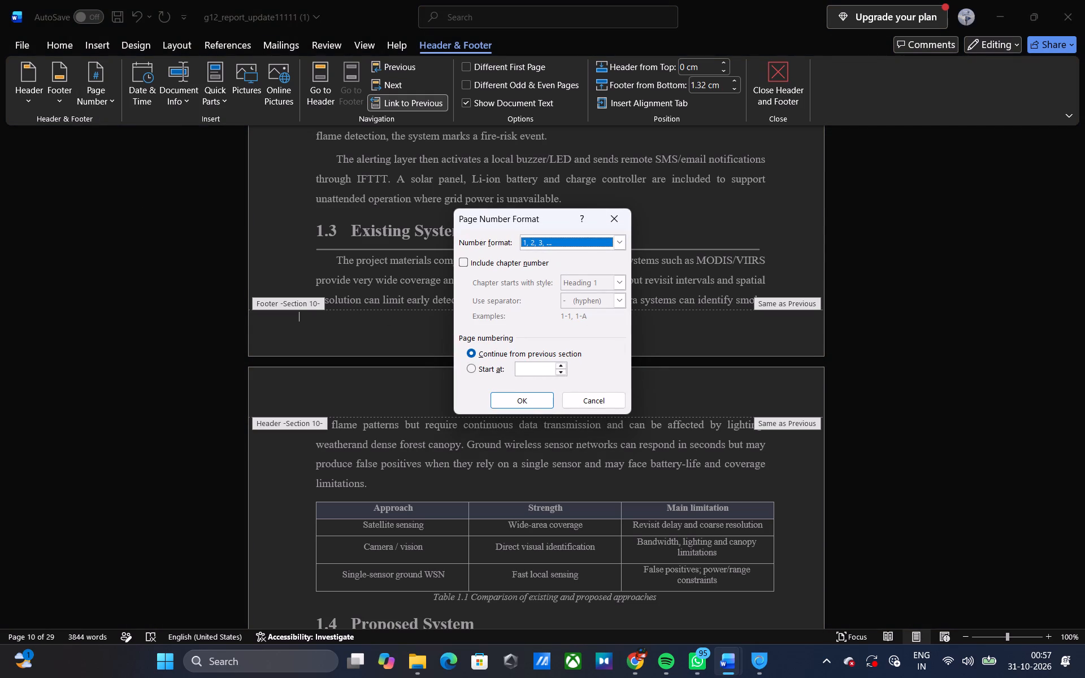
left_click(511, 399)
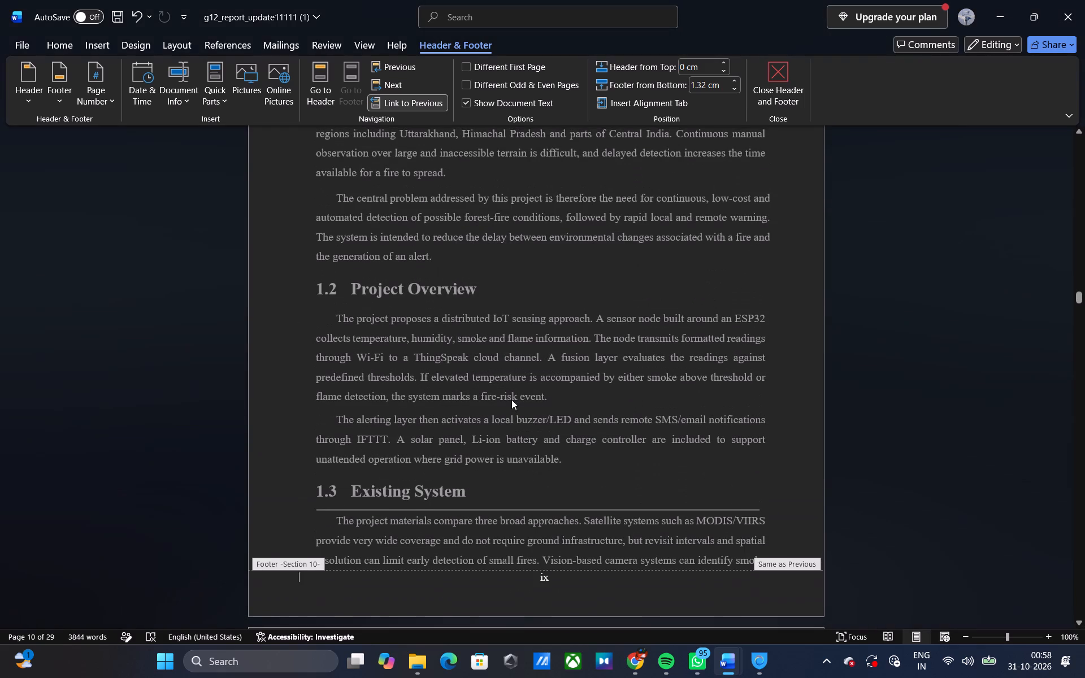
Set Section 10's page numbering to start at 1 in the Page Number Format settings.
scroll(511, 399, "down", 1)
scroll(511, 399, "up", 1)
scroll(511, 399, "down", 1)
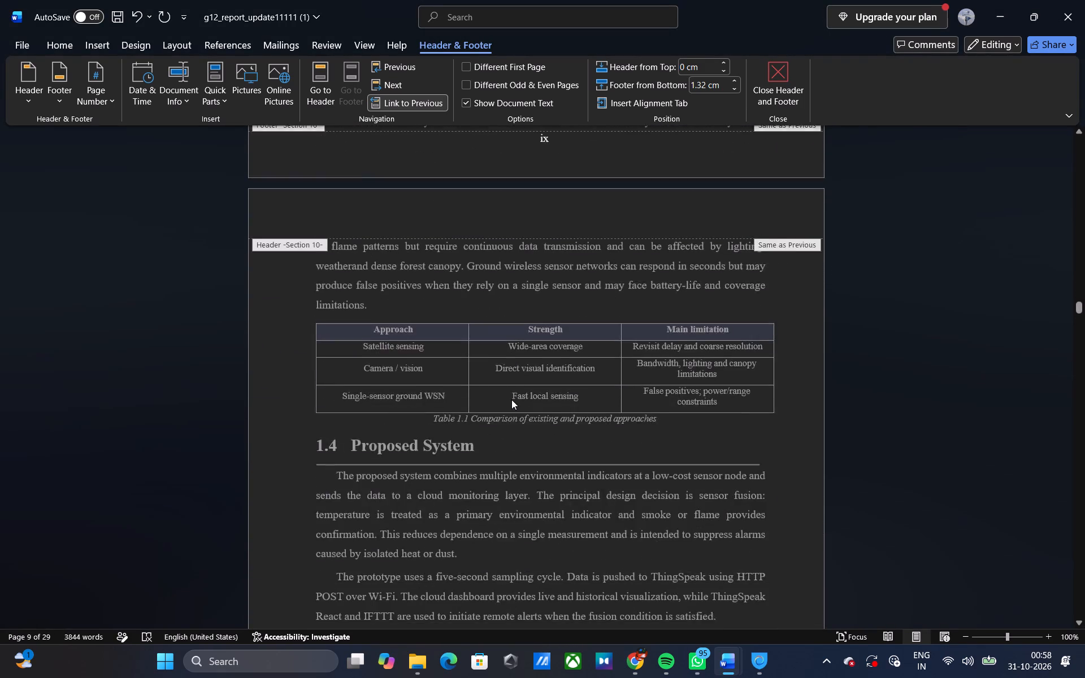
scroll(511, 399, "down", 2)
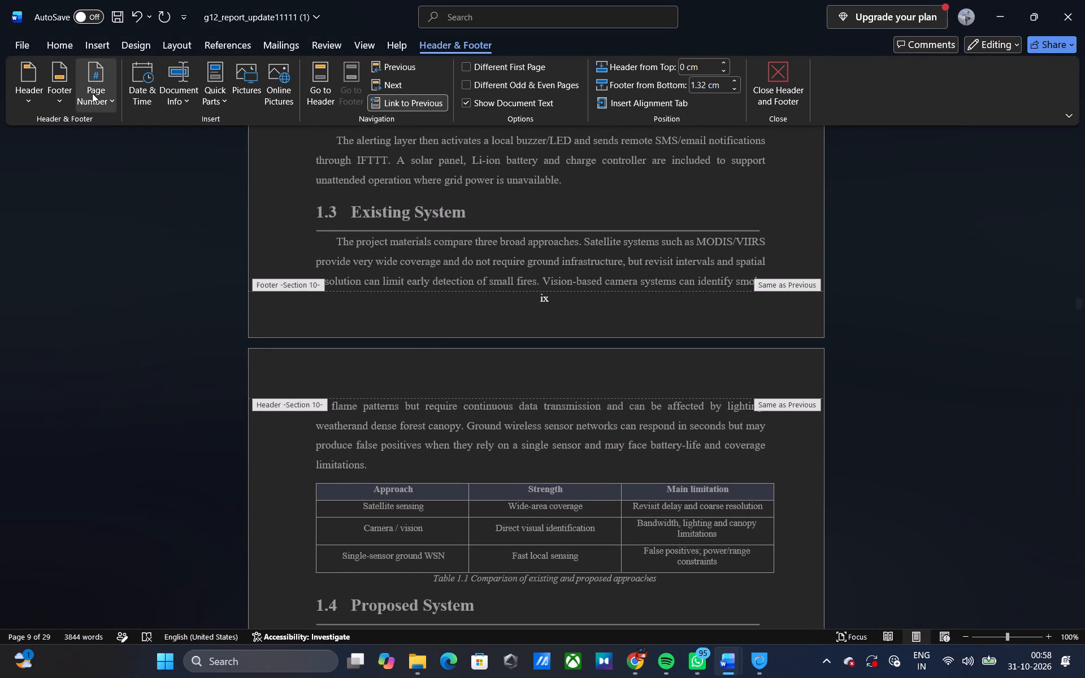
left_click(92, 93)
left_click(133, 206)
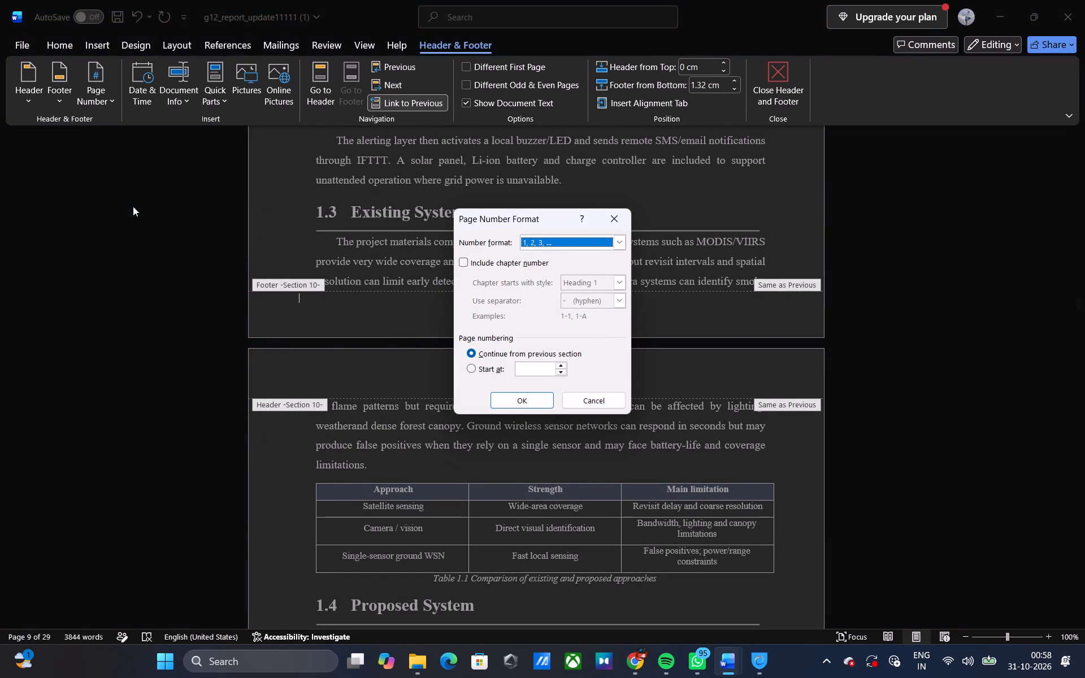
left_click(494, 364)
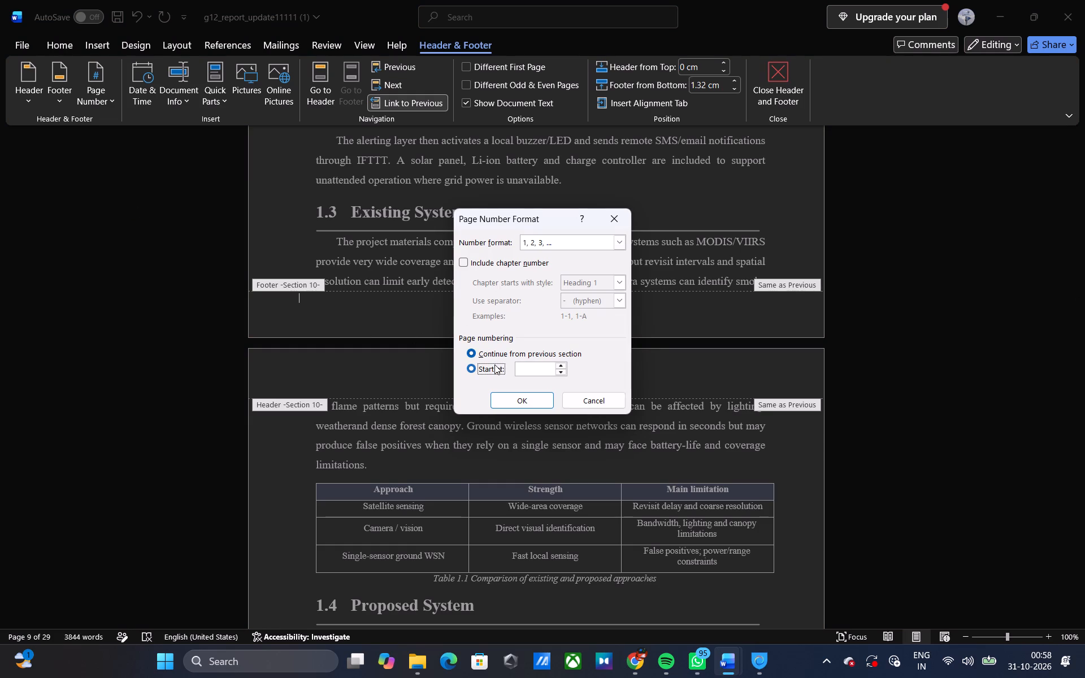
left_click(540, 370)
left_click(530, 401)
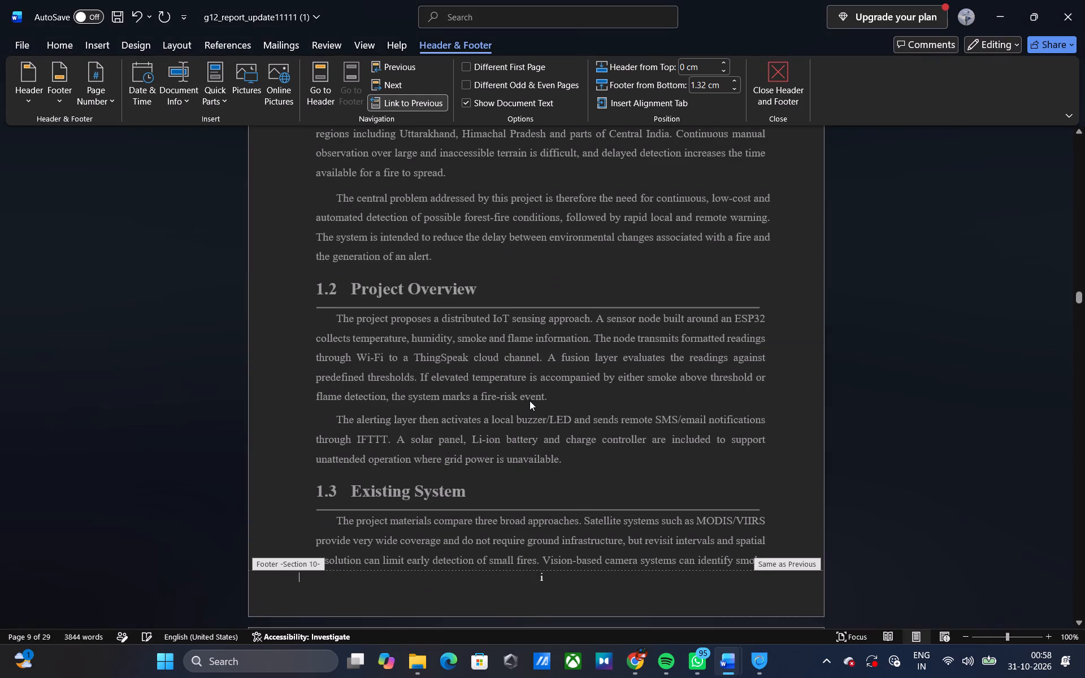
Change Section 10's page number format to the - 1 -, - 2 -, - 3 - style.
scroll(530, 401, "down", 4)
scroll(530, 401, "up", 1)
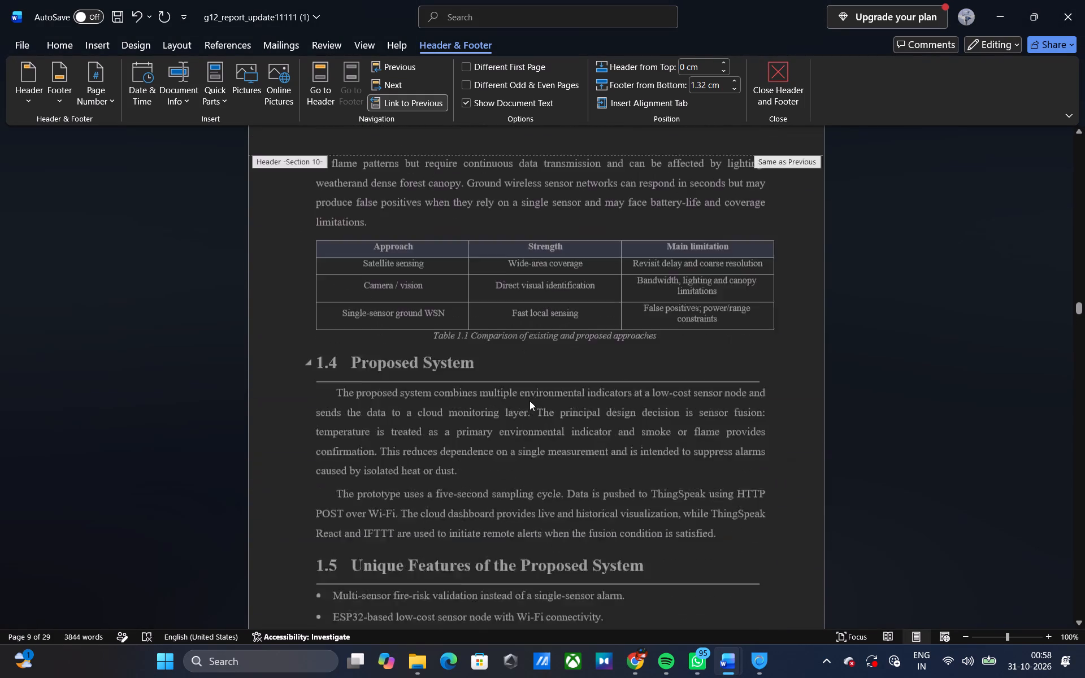
scroll(530, 401, "up", 5)
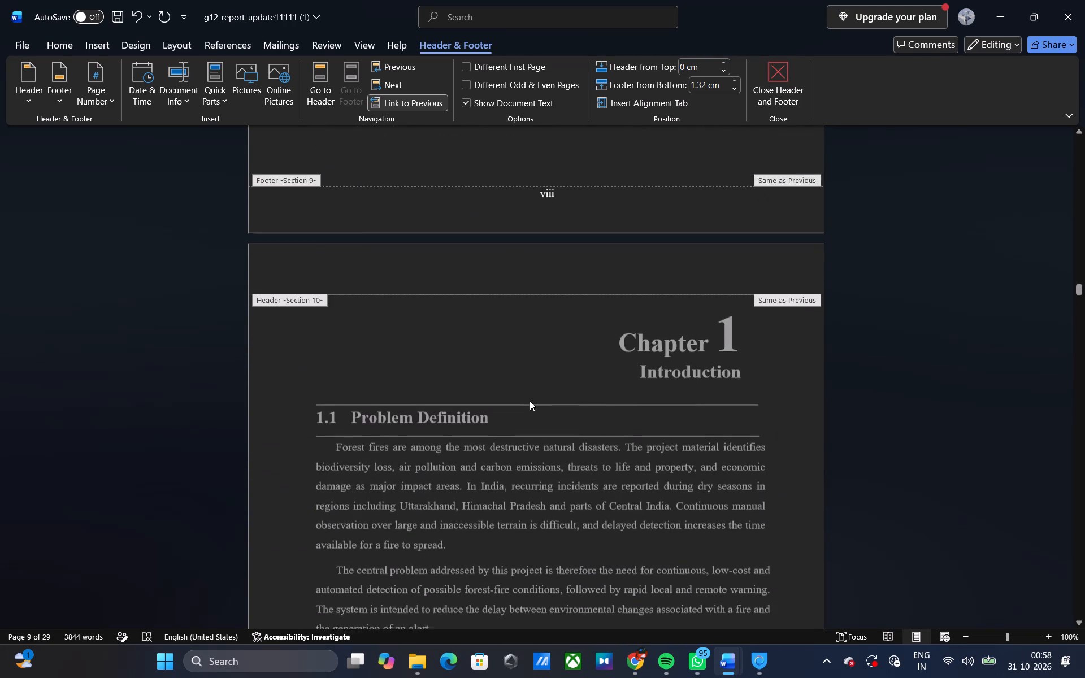
scroll(530, 401, "up", 1)
scroll(530, 401, "down", 2)
scroll(530, 401, "up", 1)
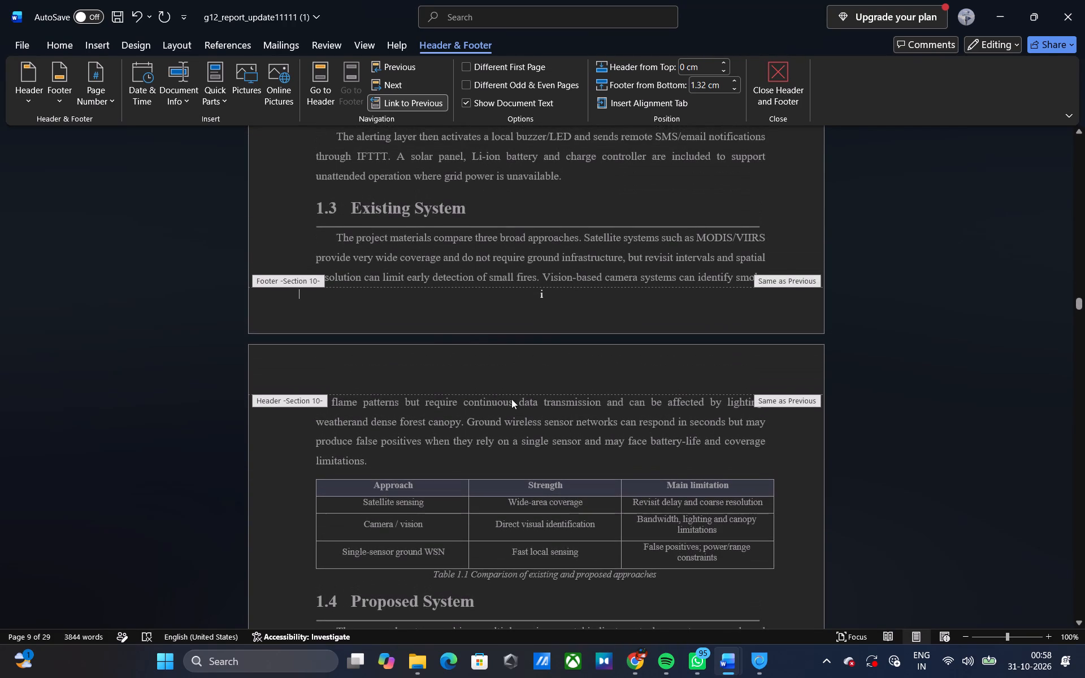
left_click(104, 106)
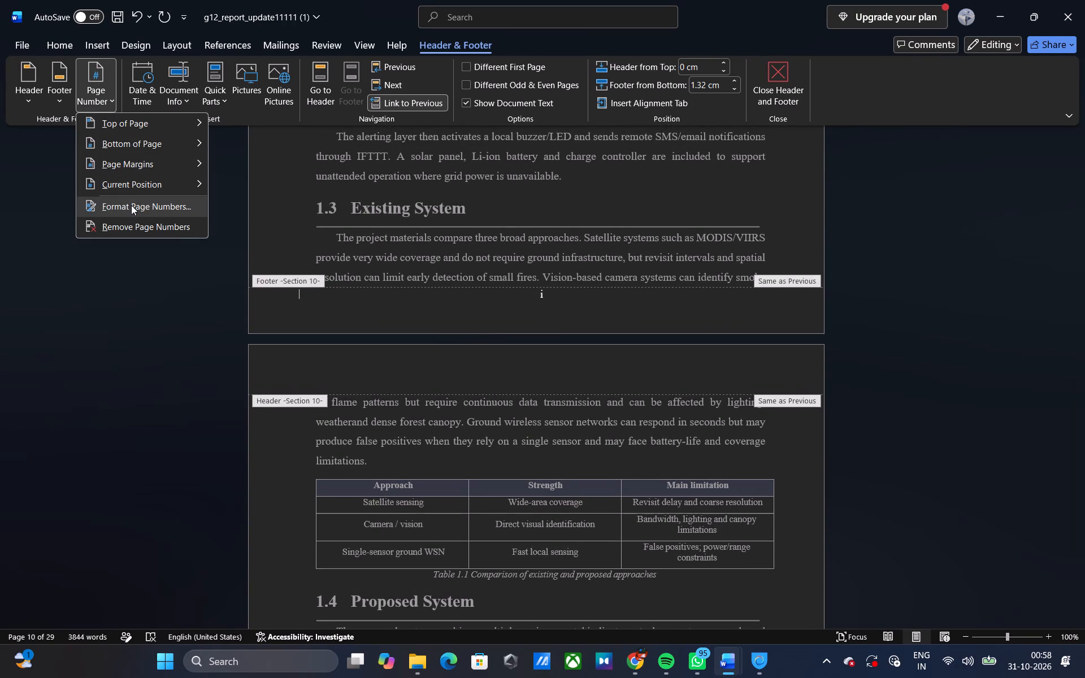
left_click(131, 205)
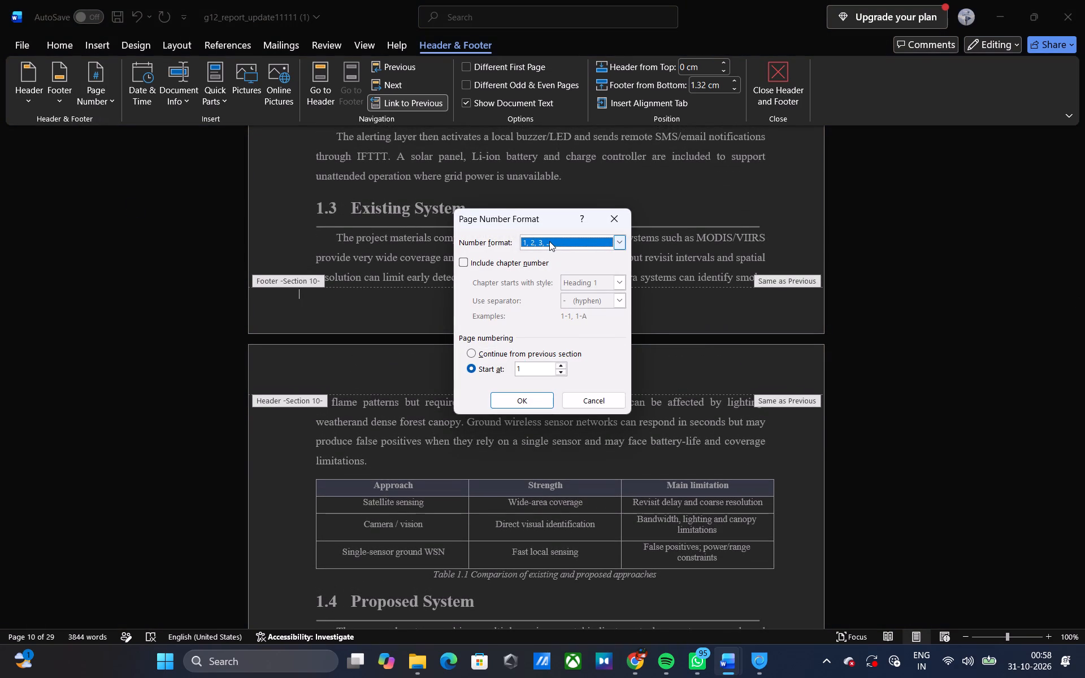
left_click(549, 241)
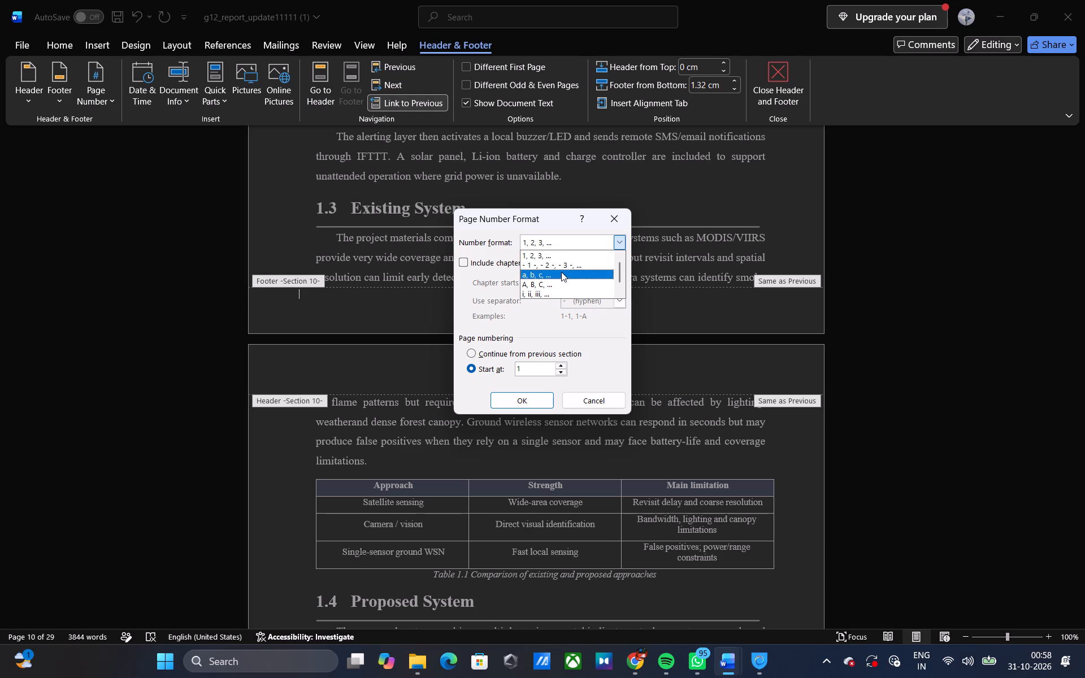
left_click(563, 268)
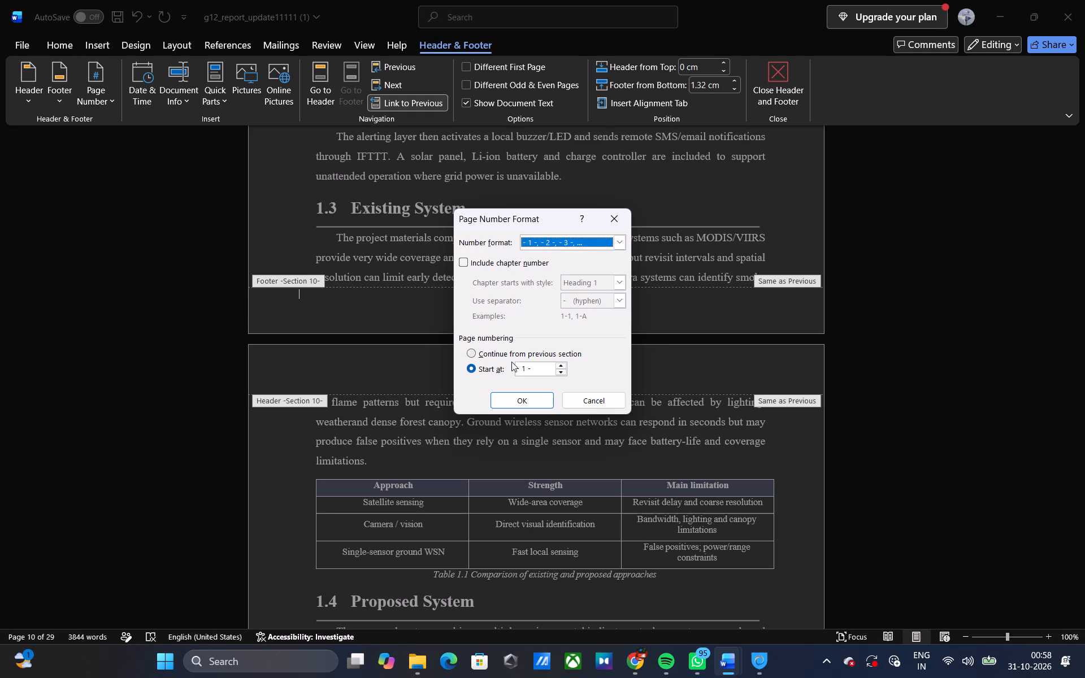
left_click(528, 395)
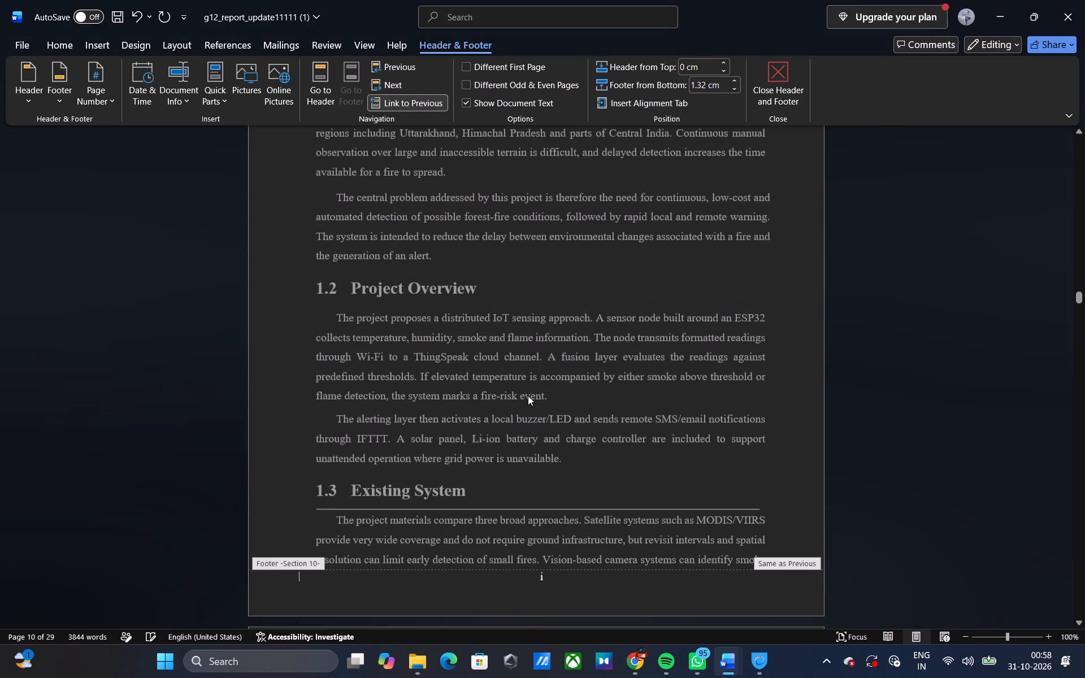
Compare the page references in the Table of Contents and List of Tables with the numbers in the front-matter footers.
scroll(528, 395, "up", 2)
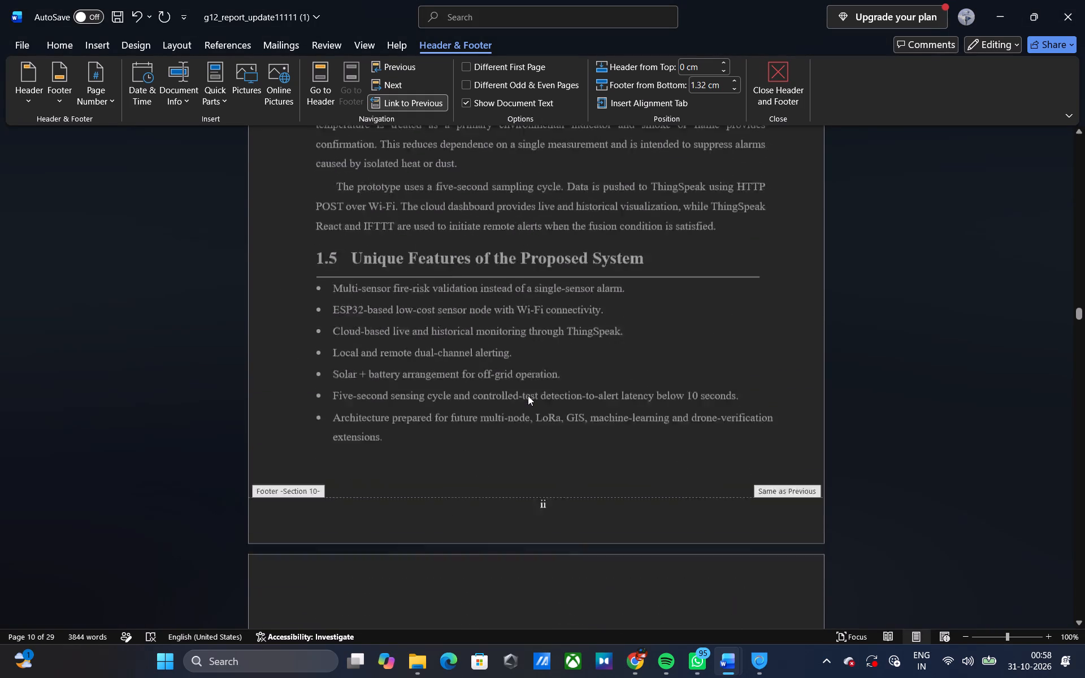
scroll(528, 395, "up", 7)
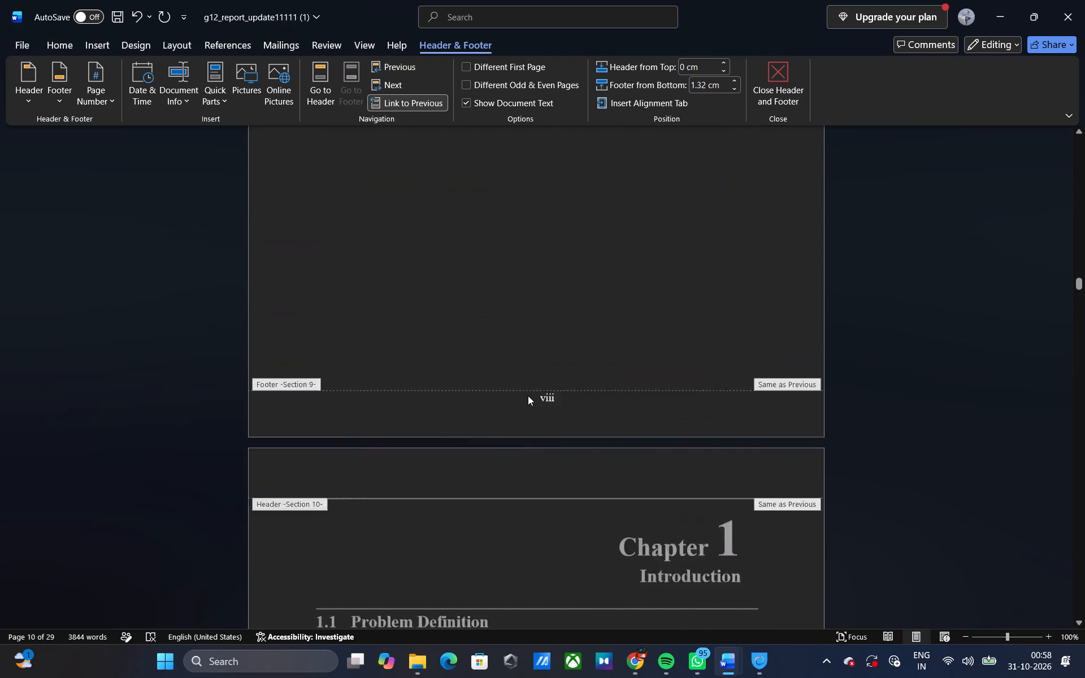
scroll(528, 395, "down", 1)
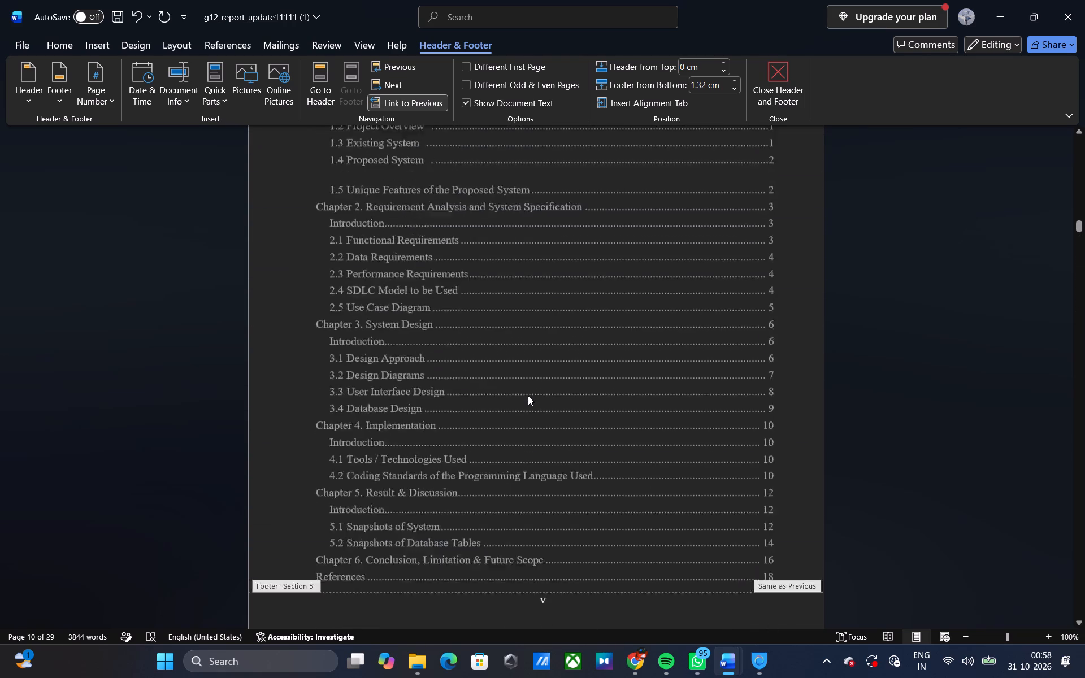
scroll(528, 395, "down", 1)
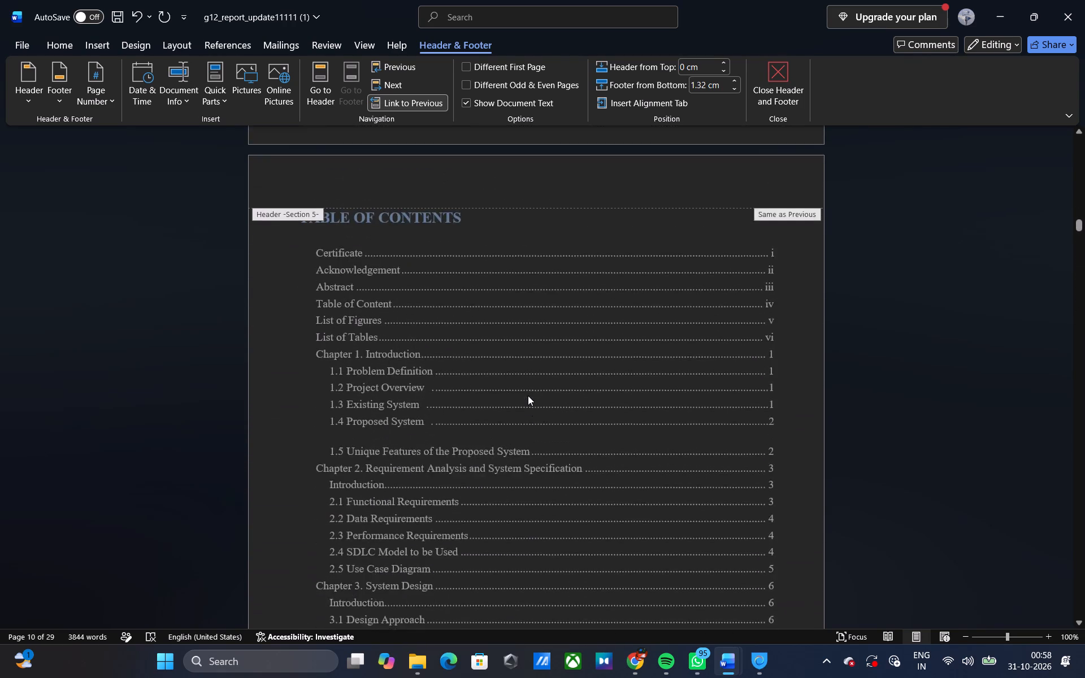
scroll(528, 395, "down", 2)
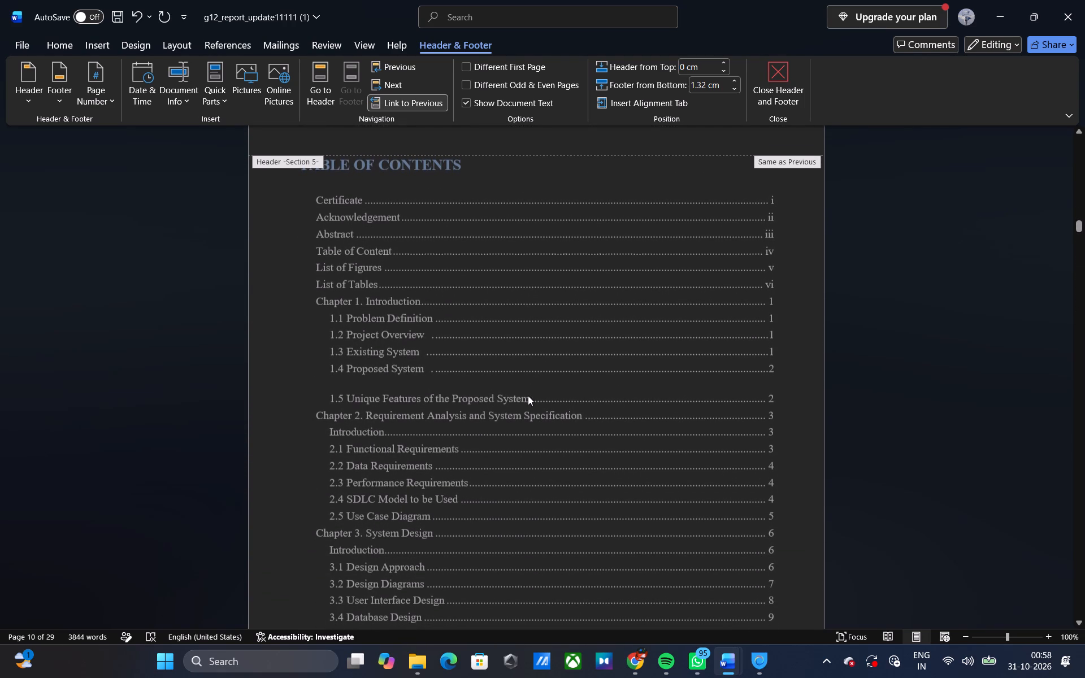
scroll(528, 395, "down", 2)
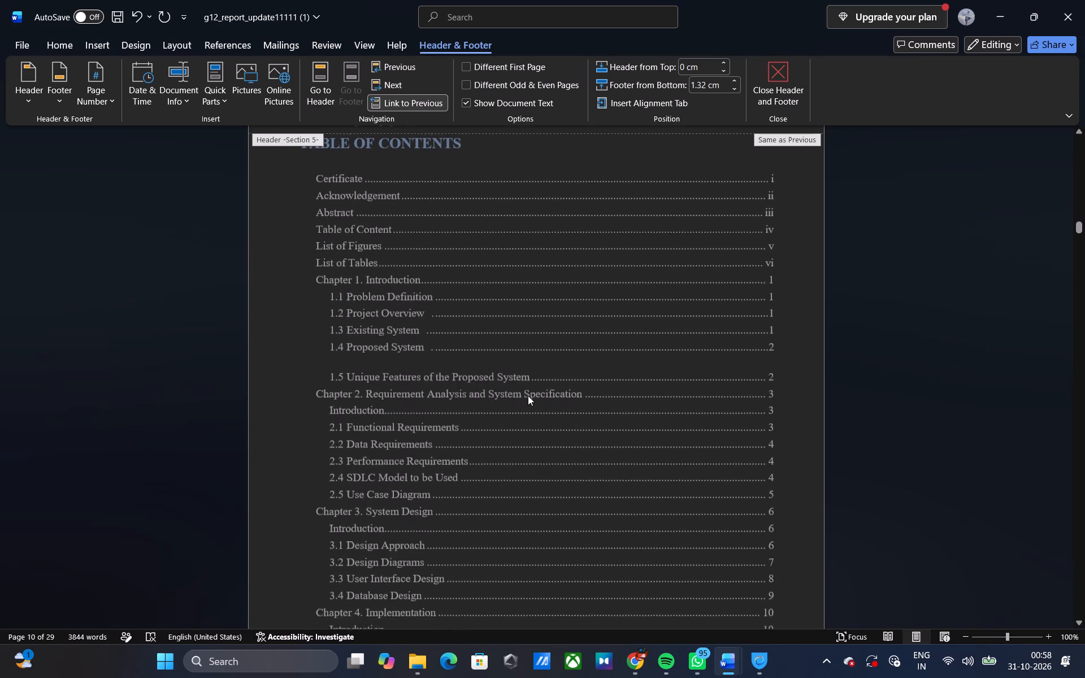
scroll(528, 395, "down", 2)
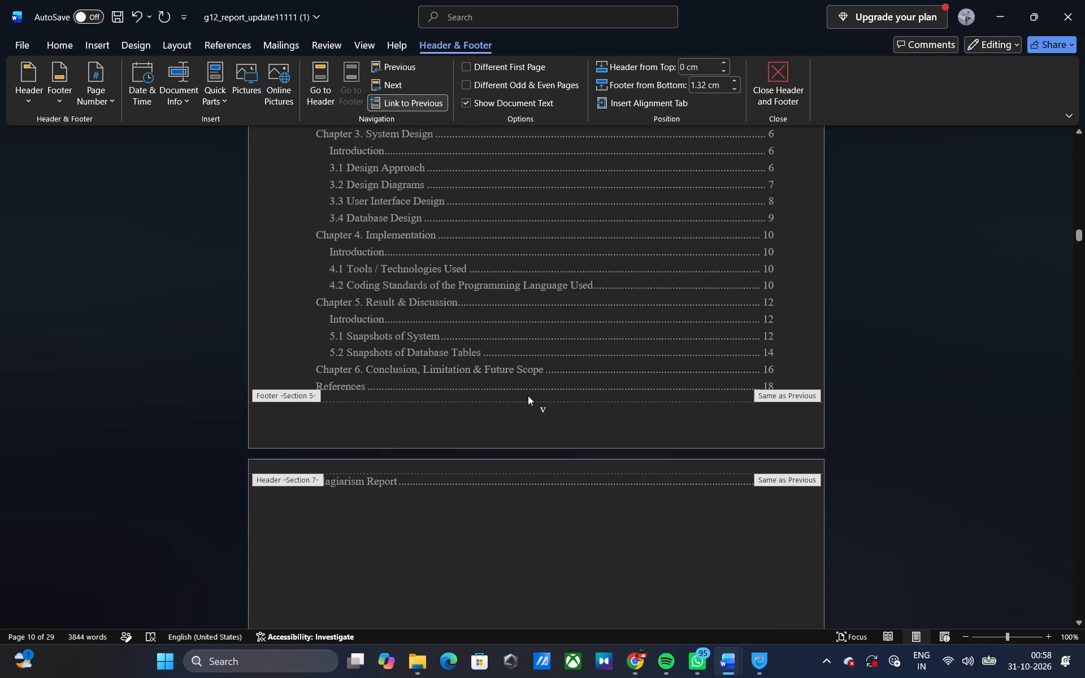
scroll(528, 395, "down", 2)
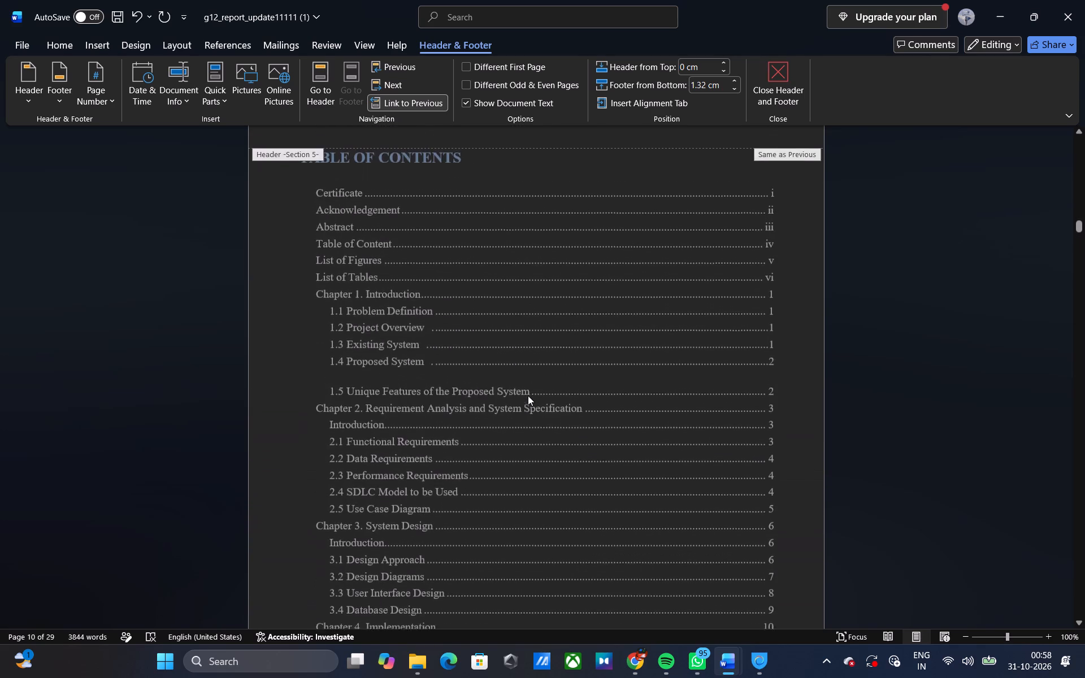
scroll(528, 395, "down", 6)
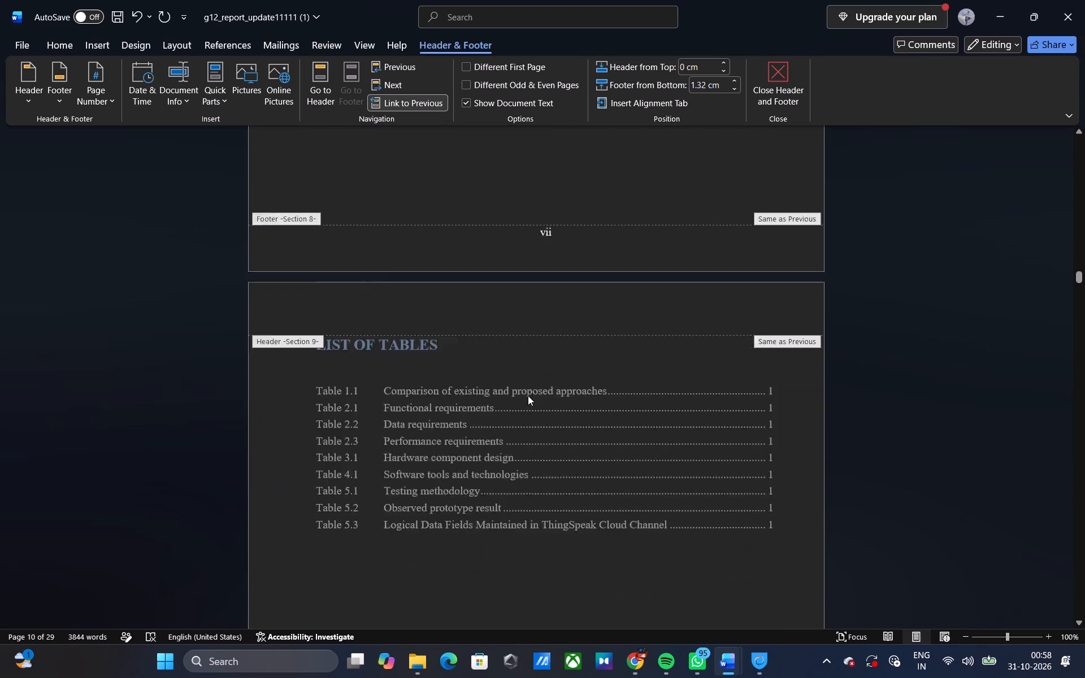
Check the footer page numbers from Chapter 1 through the Plagiarism Report and appendices.
scroll(528, 395, "down", 7)
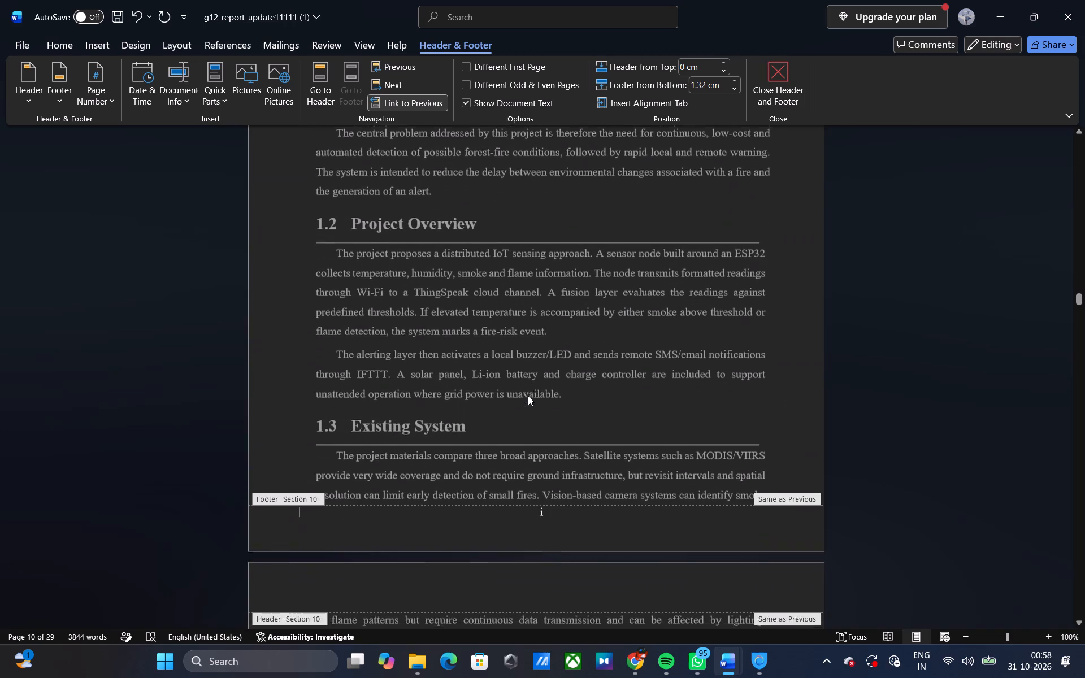
scroll(528, 395, "down", 6)
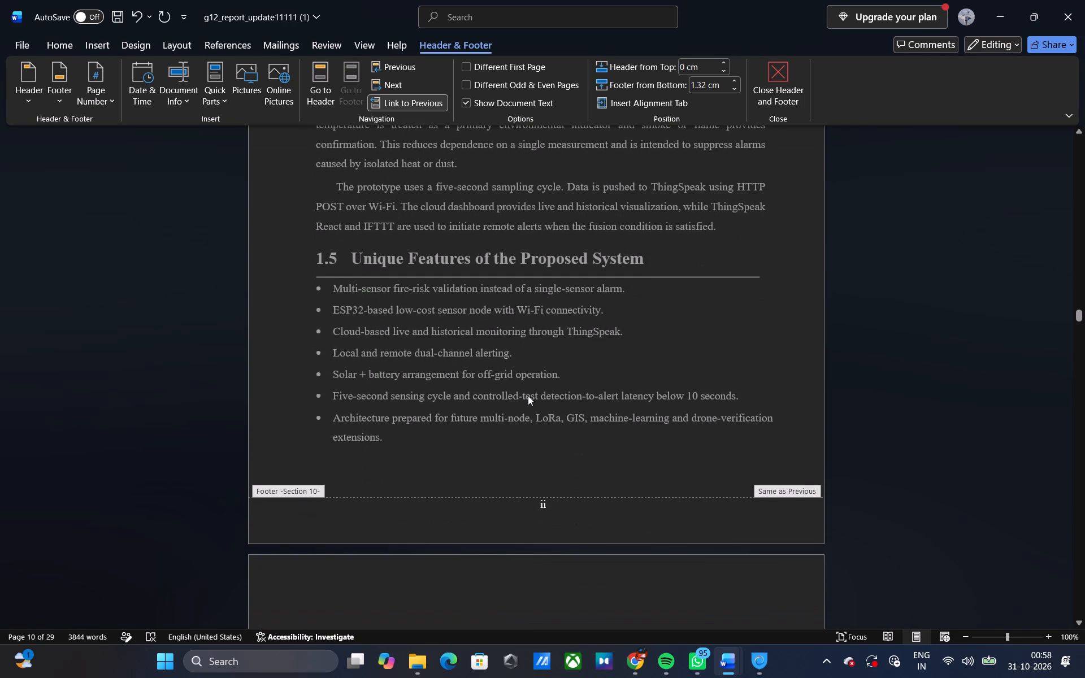
scroll(528, 395, "down", 9)
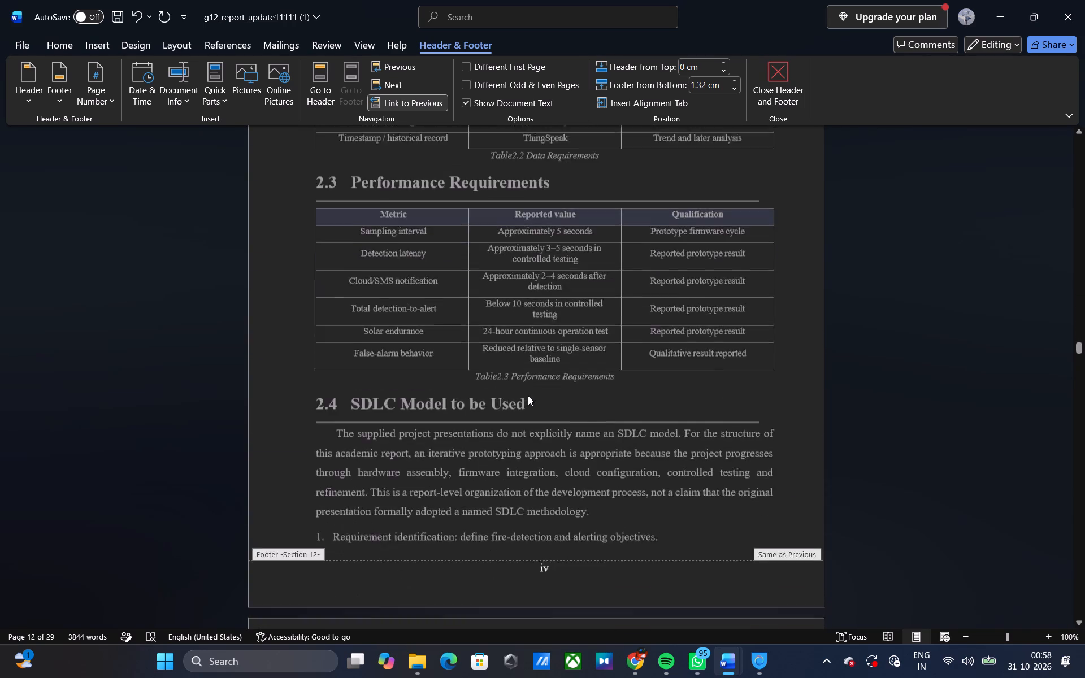
scroll(528, 395, "down", 10)
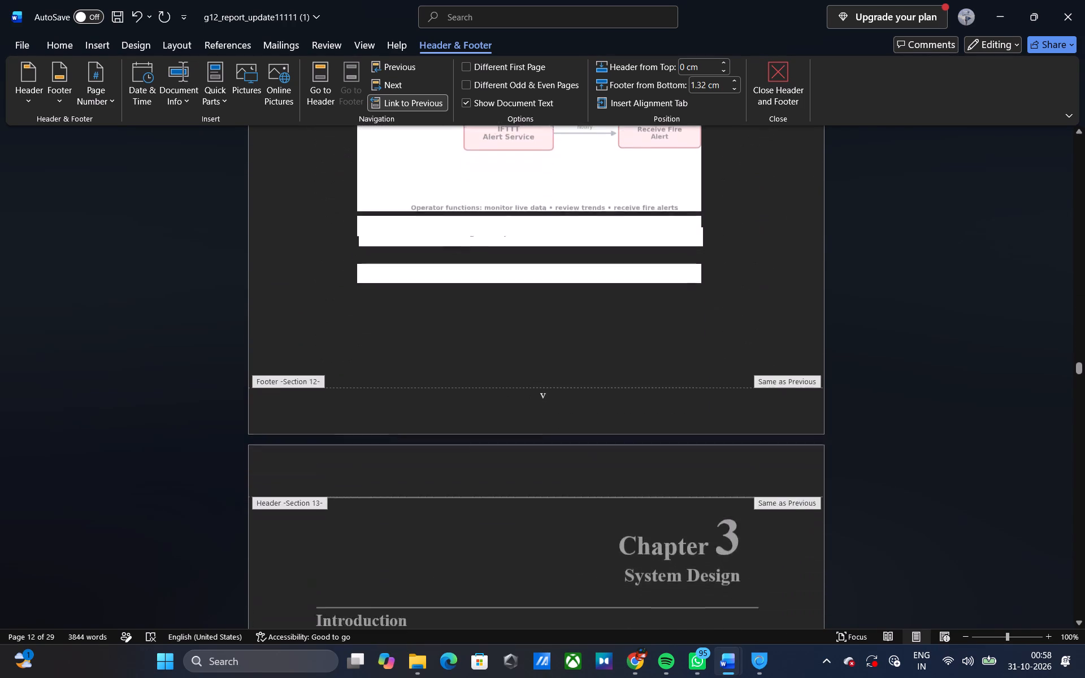
scroll(528, 395, "down", 13)
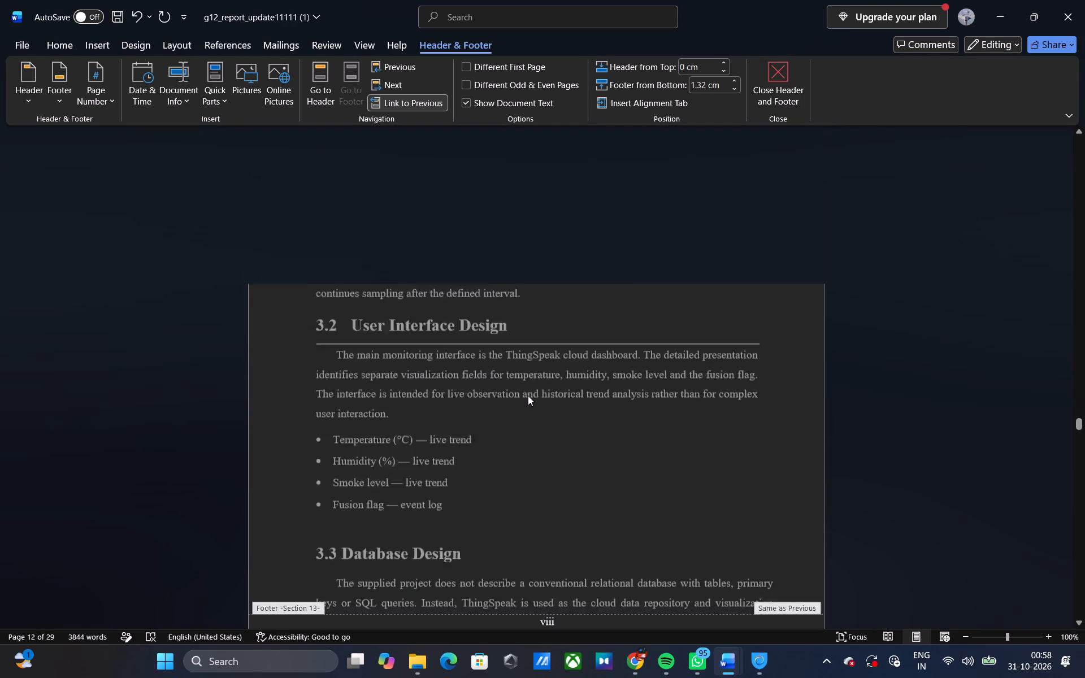
scroll(528, 395, "down", 15)
scroll(528, 395, "down", 6)
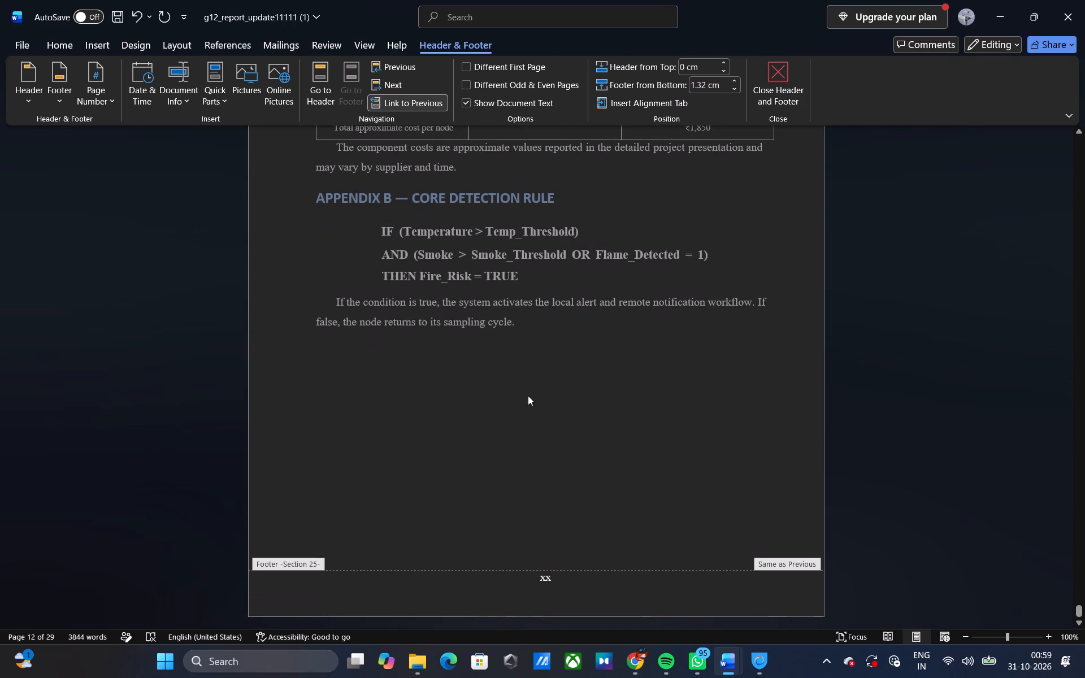
scroll(528, 395, "down", 10)
scroll(528, 395, "up", 1)
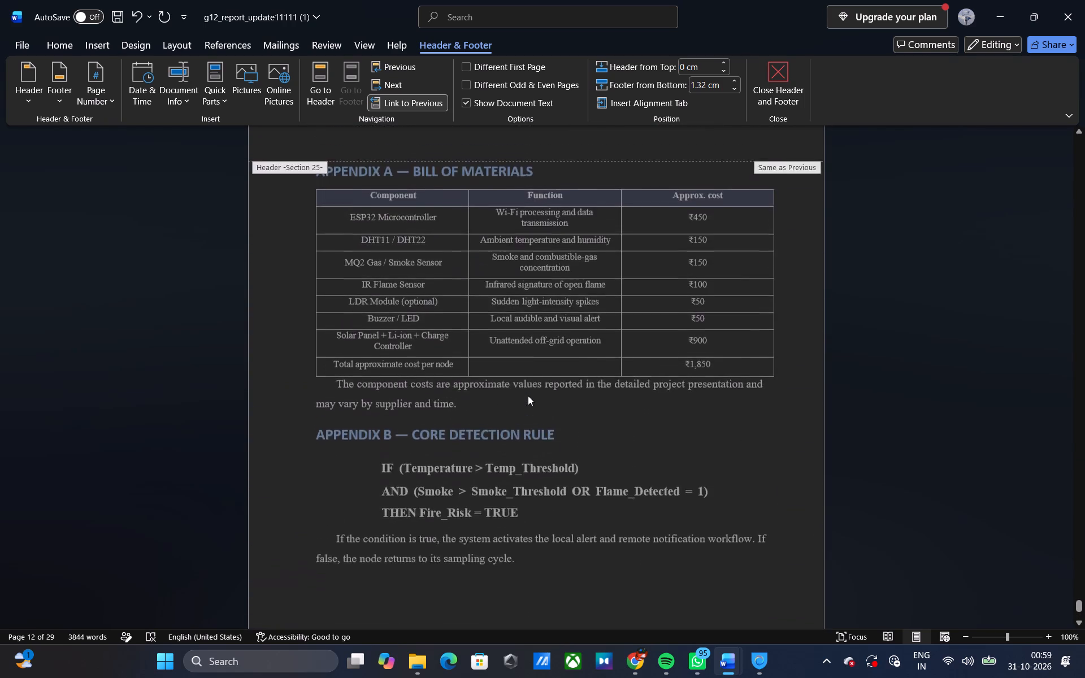
scroll(528, 395, "up", 3)
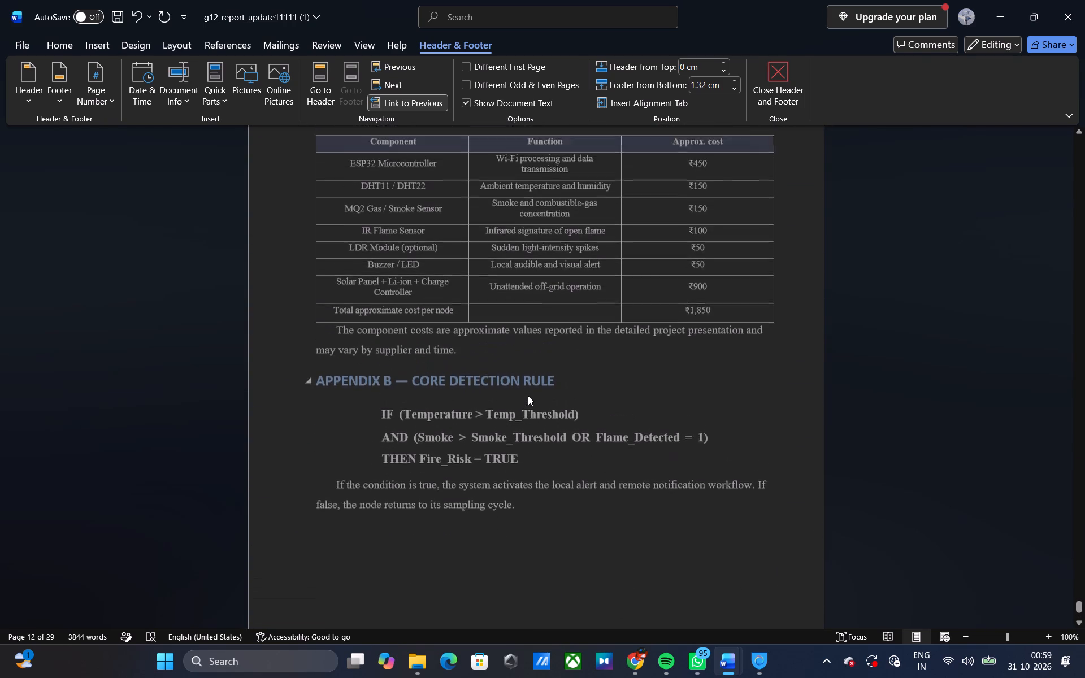
scroll(528, 395, "up", 4)
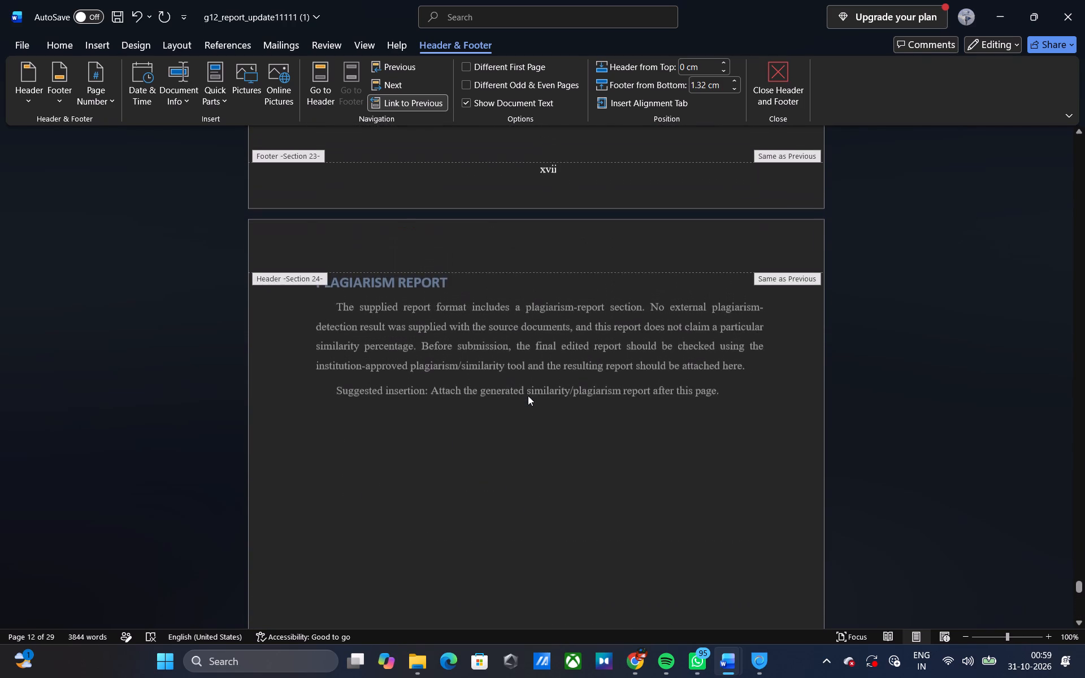
scroll(528, 395, "up", 2)
scroll(528, 395, "down", 1)
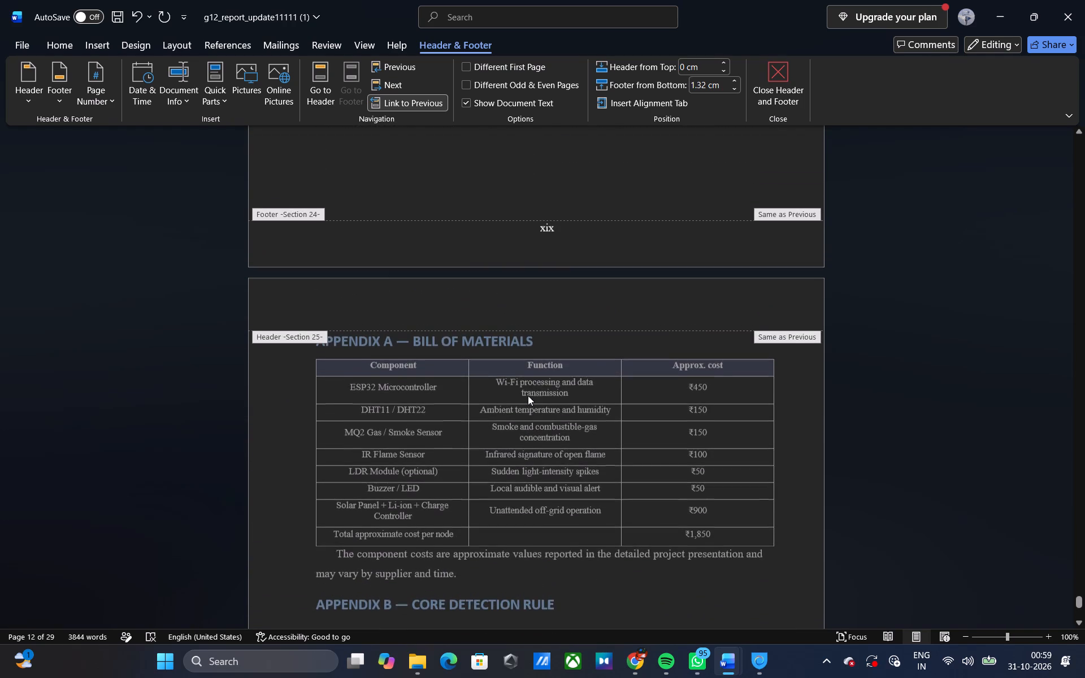
scroll(528, 395, "up", 6)
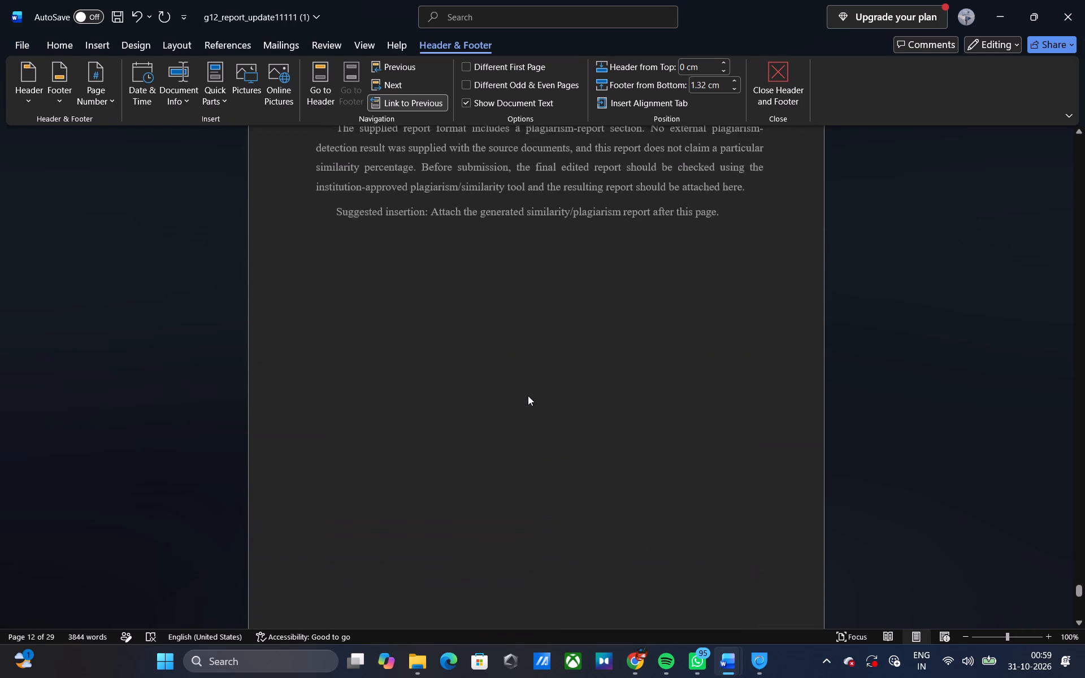
Review the footer page numbers on the front-matter pages, from the Acknowledgement up to the start of Chapter 1.
scroll(528, 395, "up", 11)
scroll(528, 395, "up", 16)
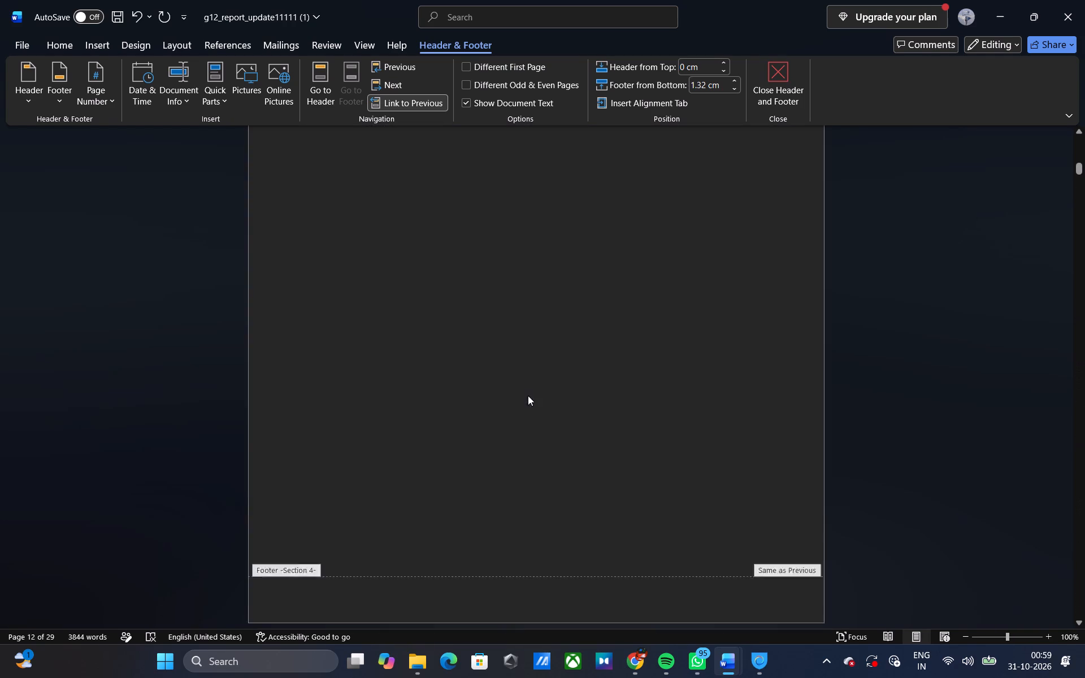
scroll(528, 395, "down", 4)
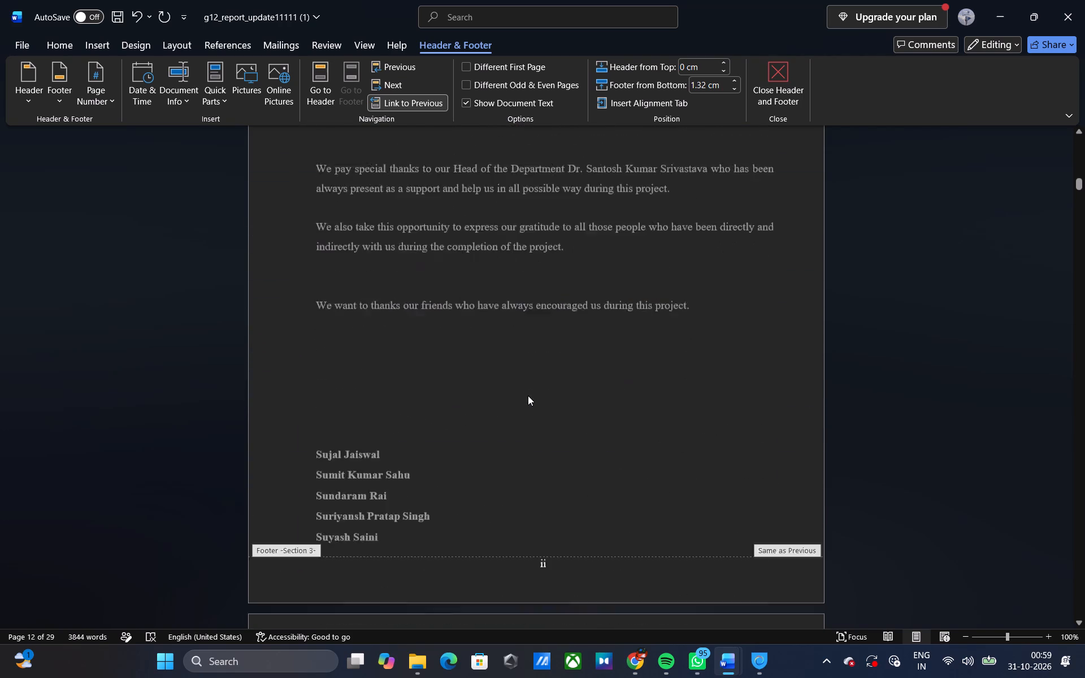
scroll(528, 395, "down", 10)
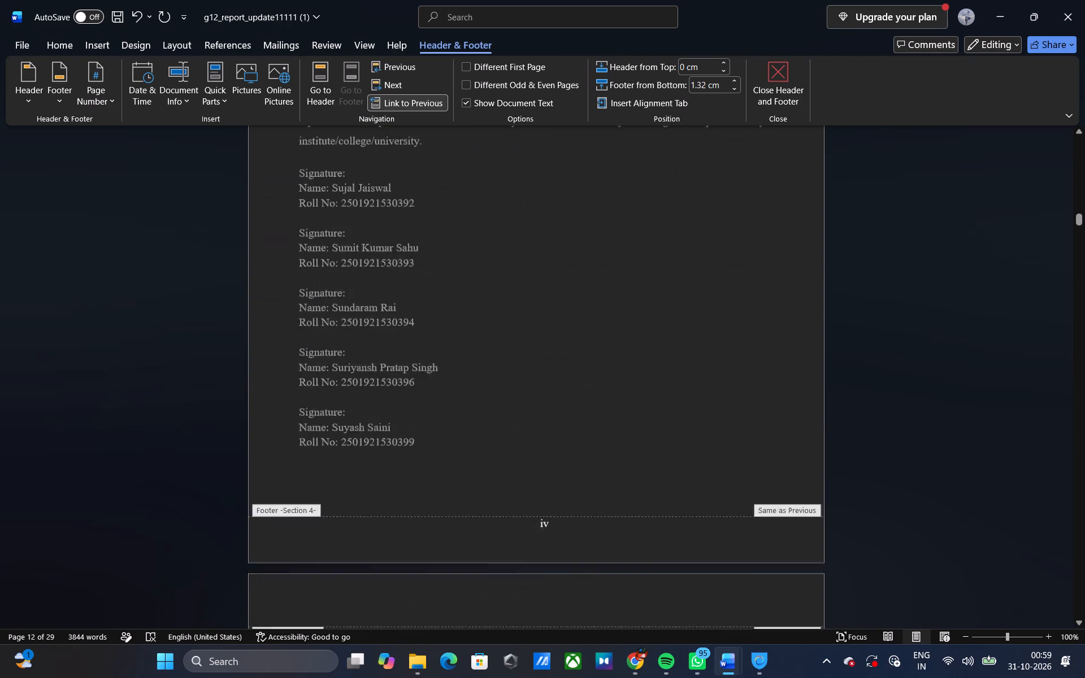
scroll(528, 395, "down", 6)
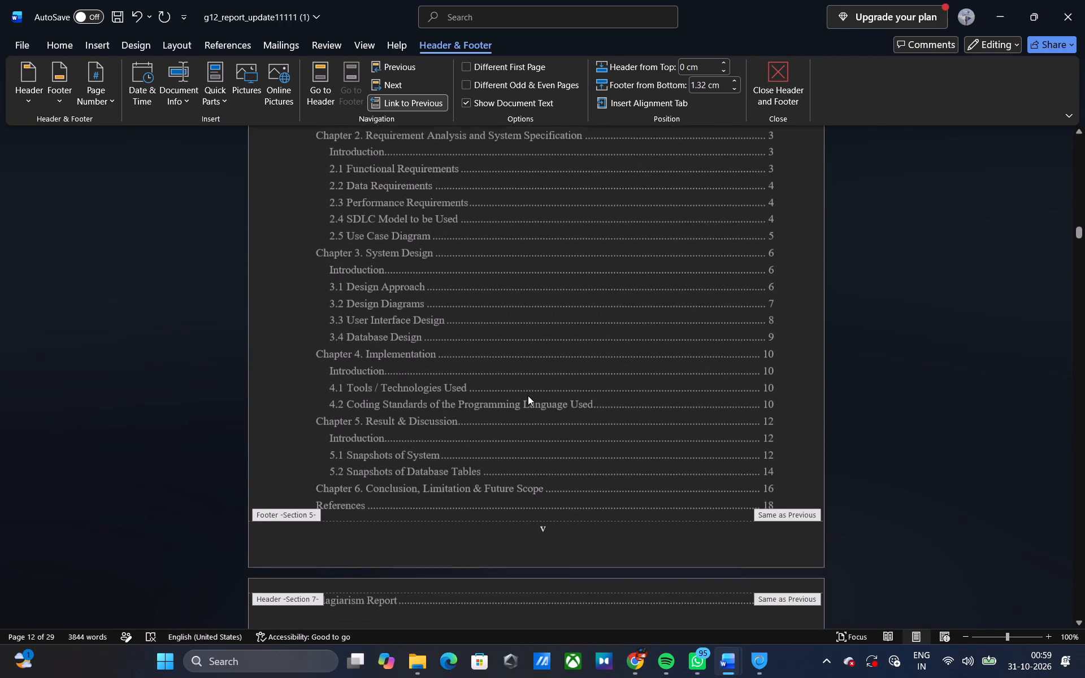
scroll(528, 395, "down", 7)
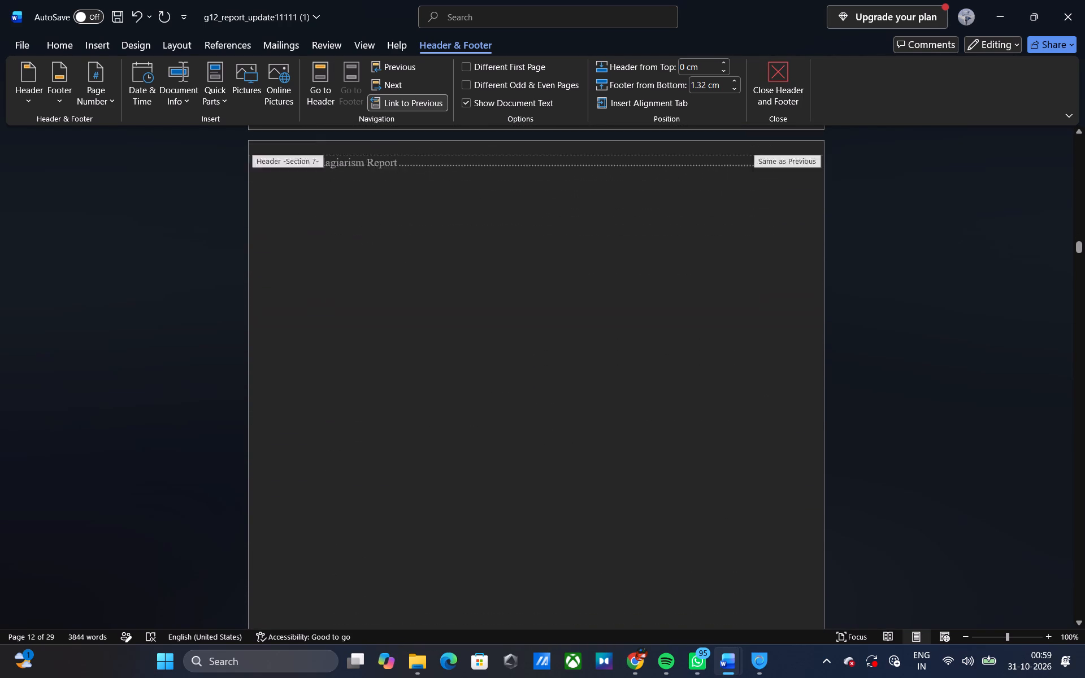
scroll(528, 395, "down", 9)
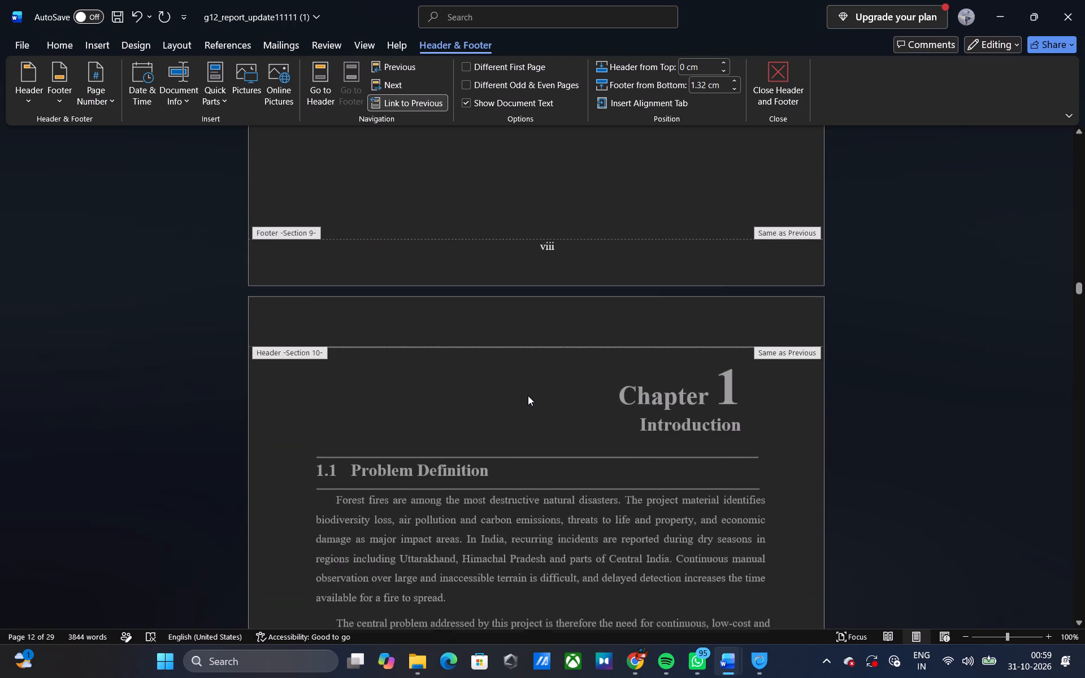
Set Section 10's page number format to 1, 2, 3 and turn on Include chapter number for the Chapter 1 footer.
scroll(528, 395, "down", 3)
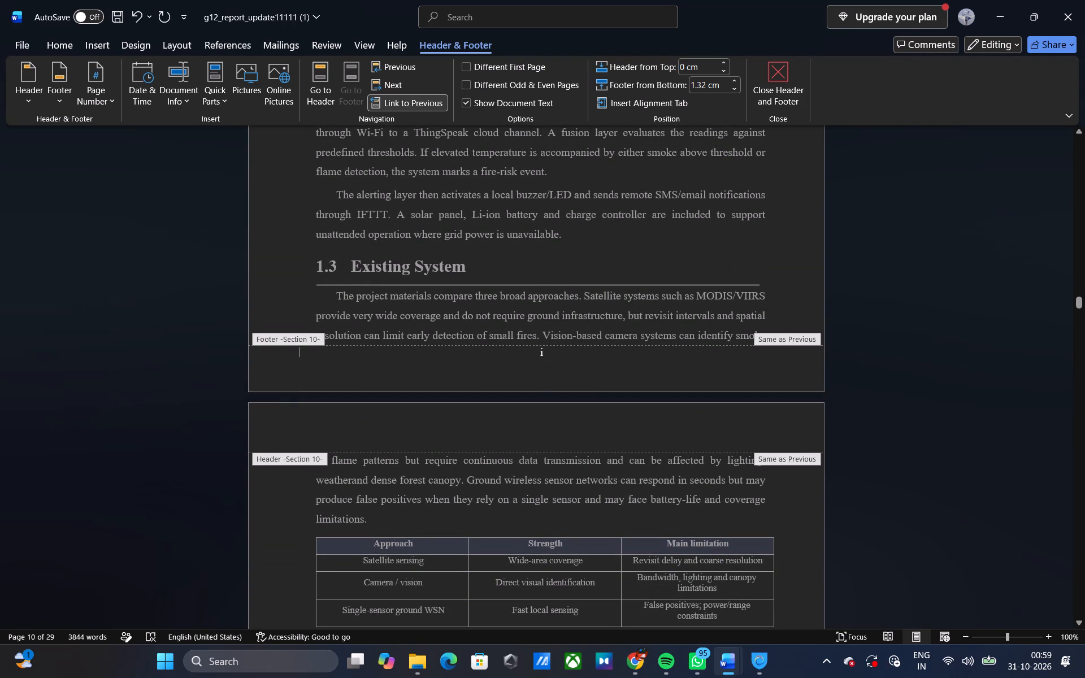
left_click(554, 354)
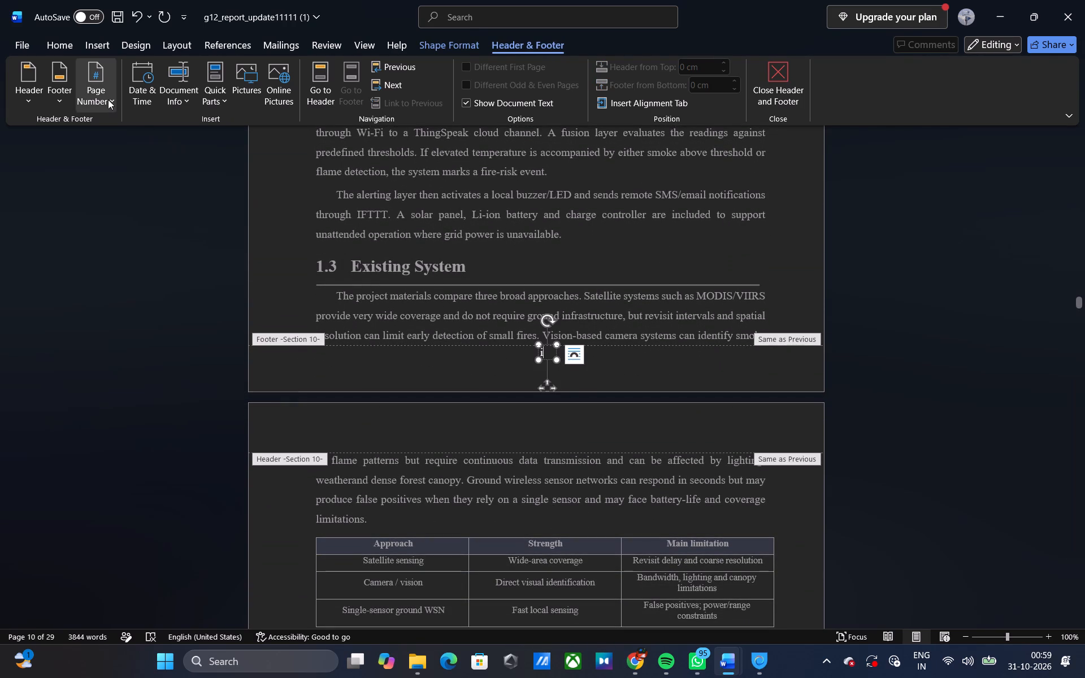
left_click(108, 99)
left_click(131, 202)
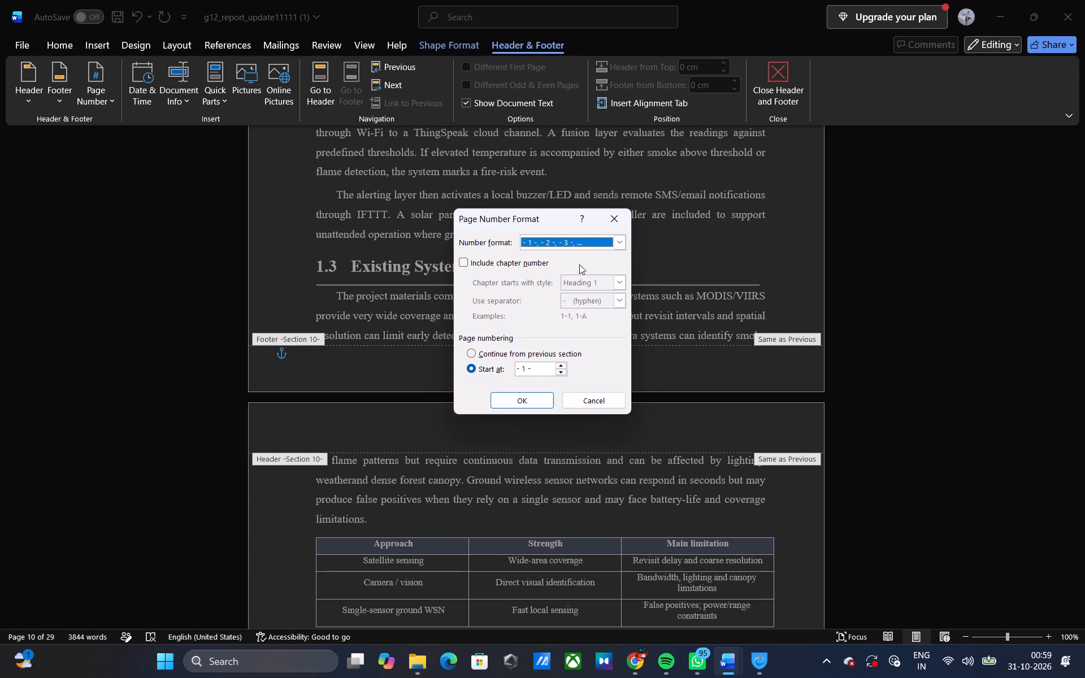
left_click(582, 244)
left_click(565, 252)
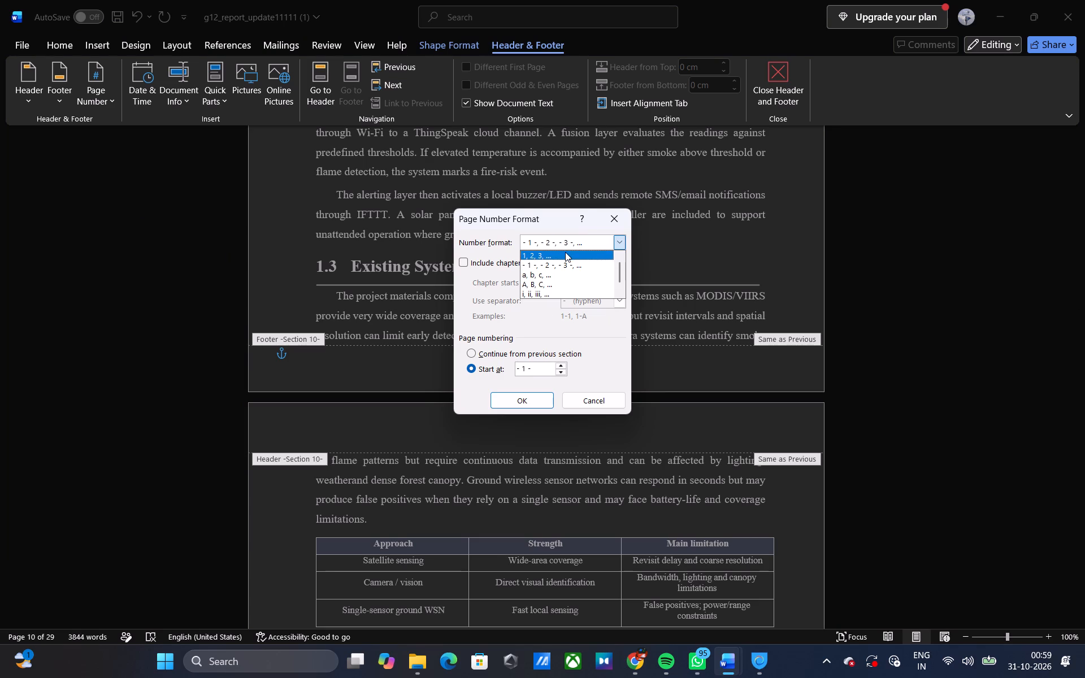
left_click(497, 260)
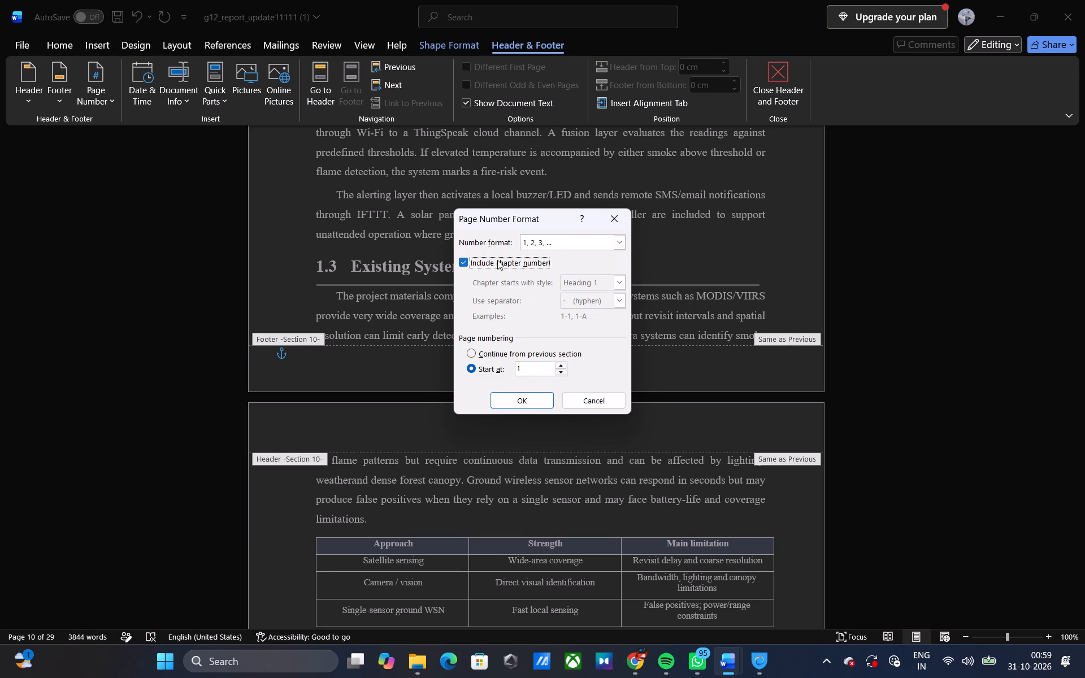
left_click(520, 398)
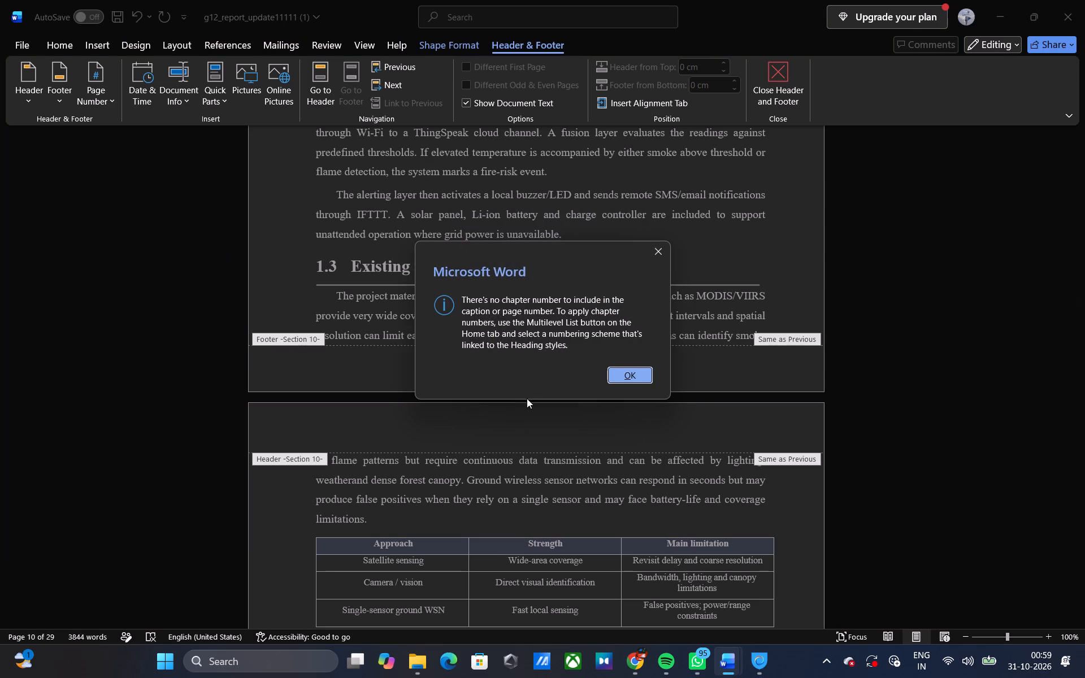
left_click(623, 380)
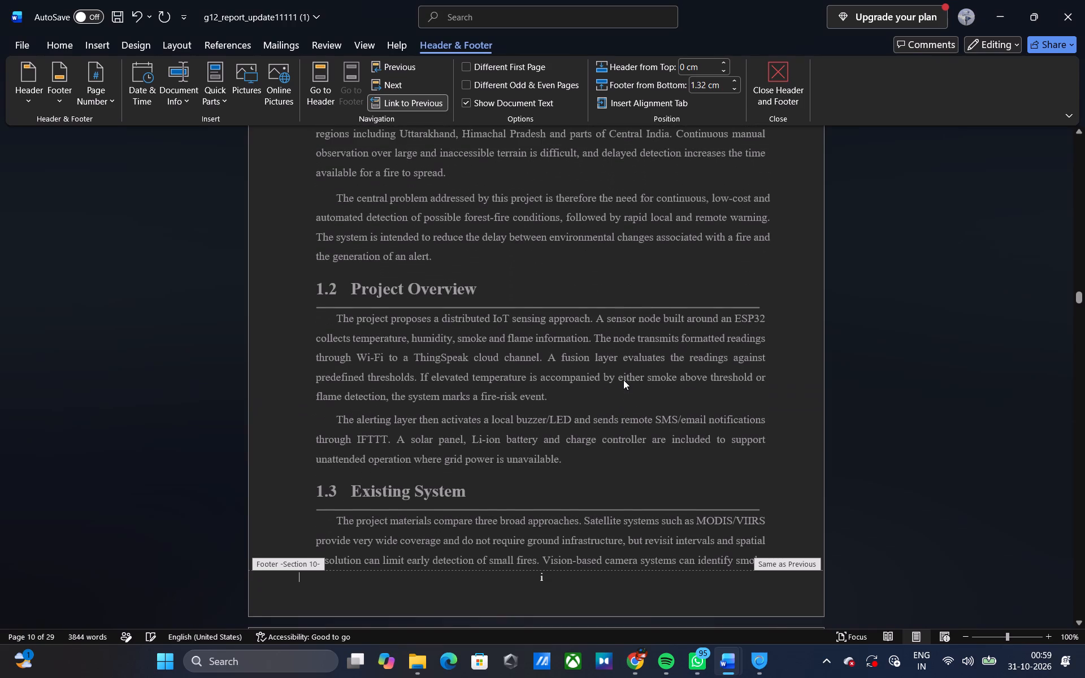
Turn off Include chapter number in Section 10's 1, 2, 3 page number format and continue numbering from the previous section.
left_click(103, 105)
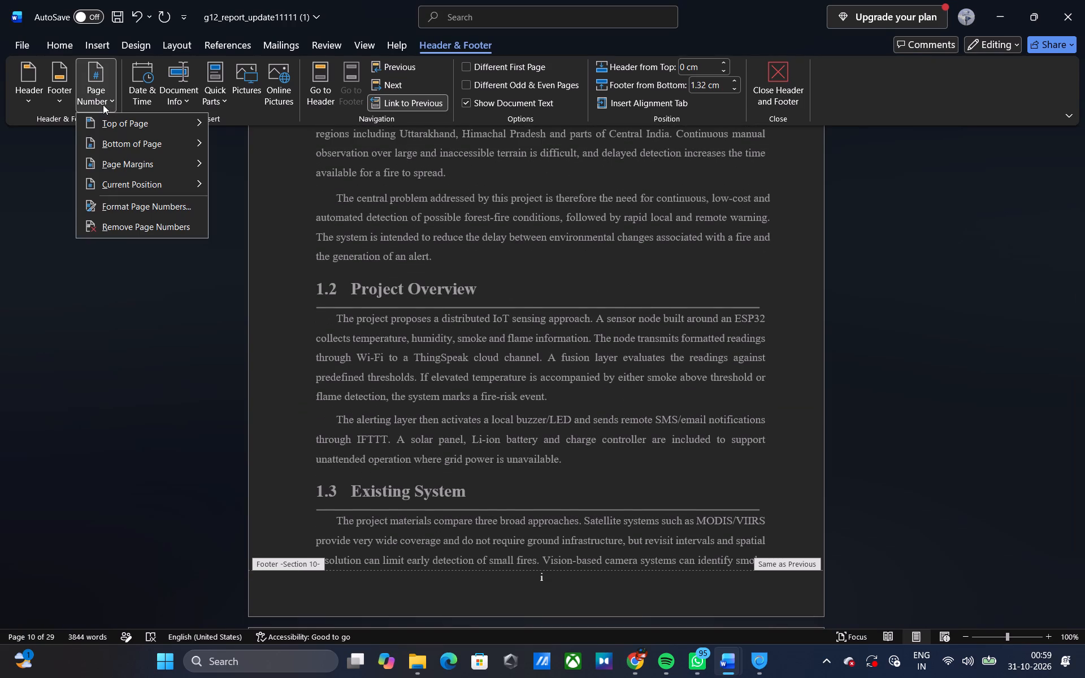
left_click(131, 210)
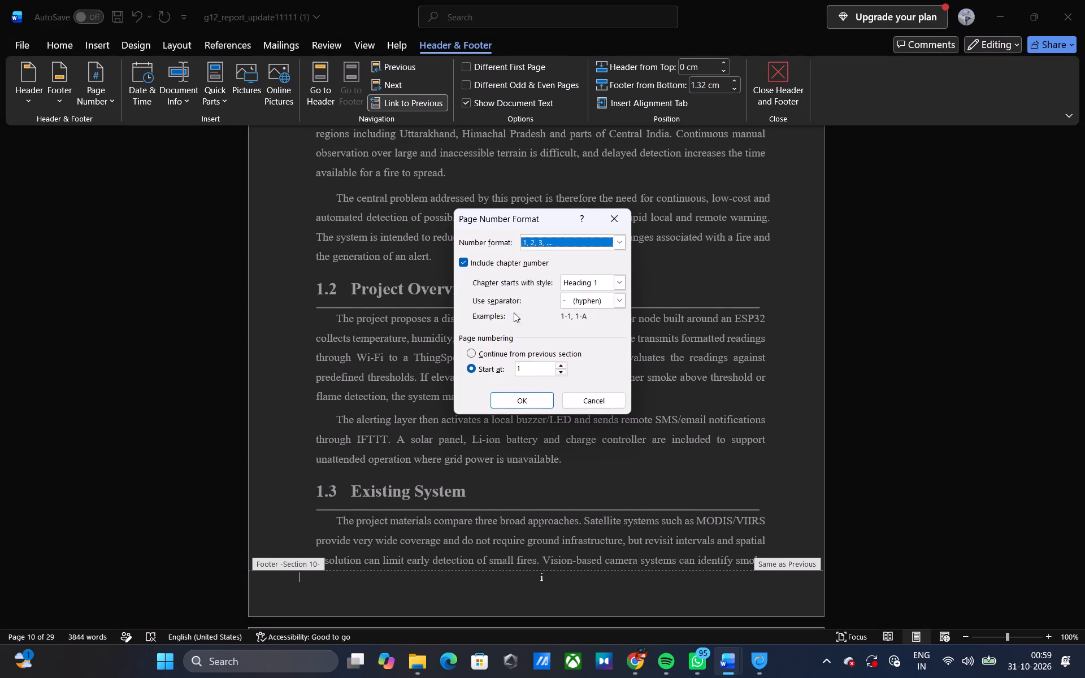
left_click(491, 261)
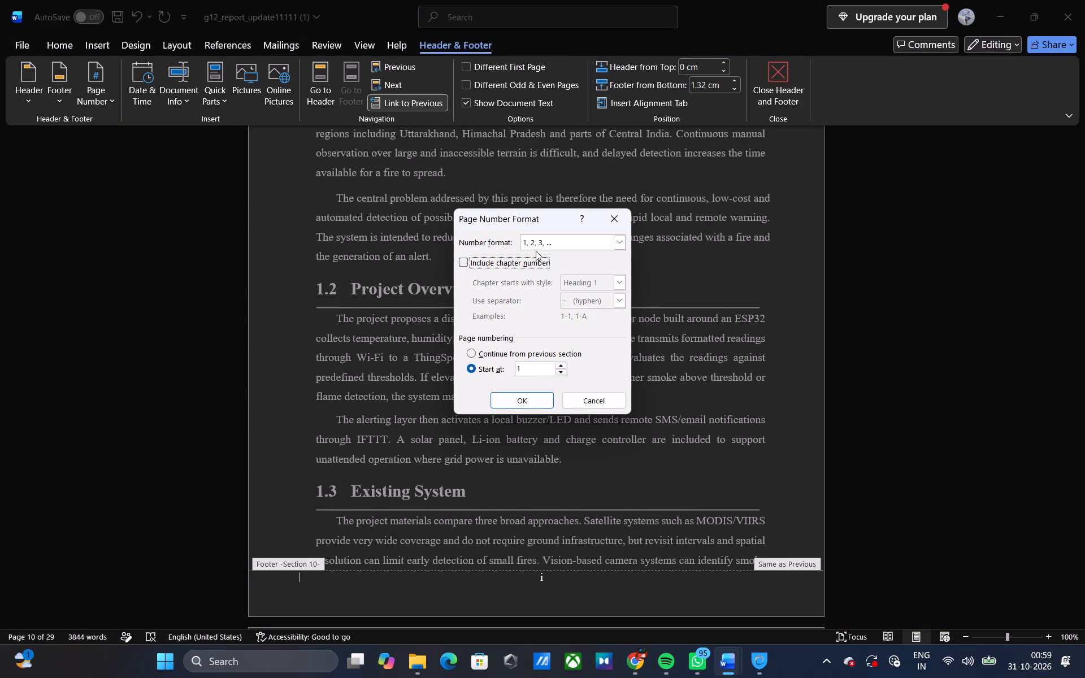
left_click(552, 246)
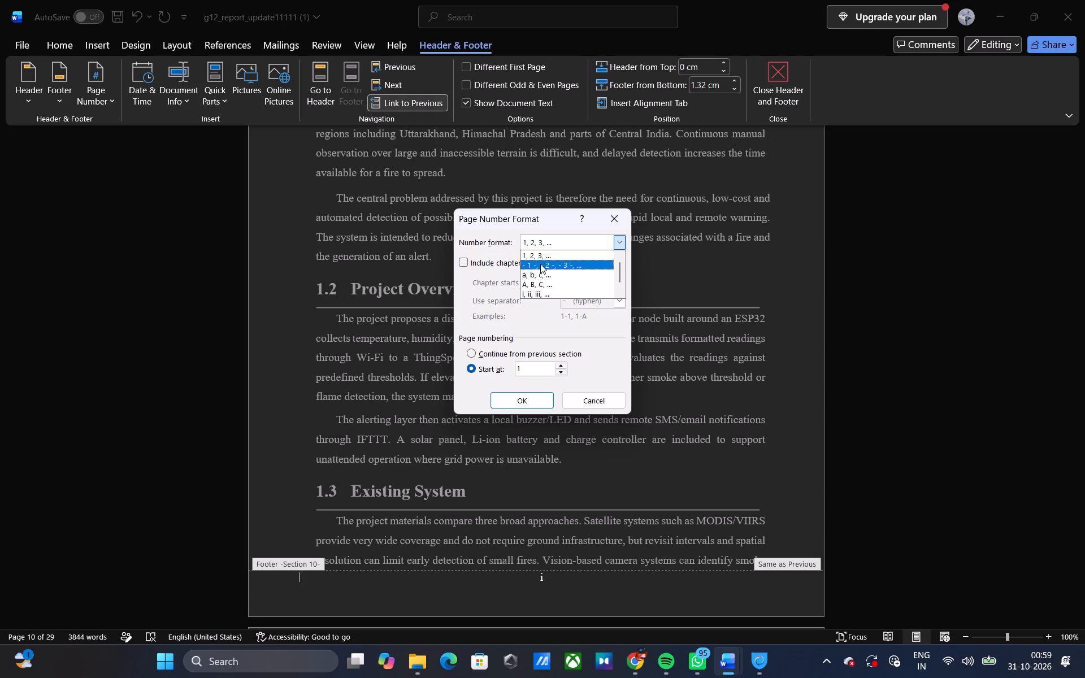
left_click(554, 257)
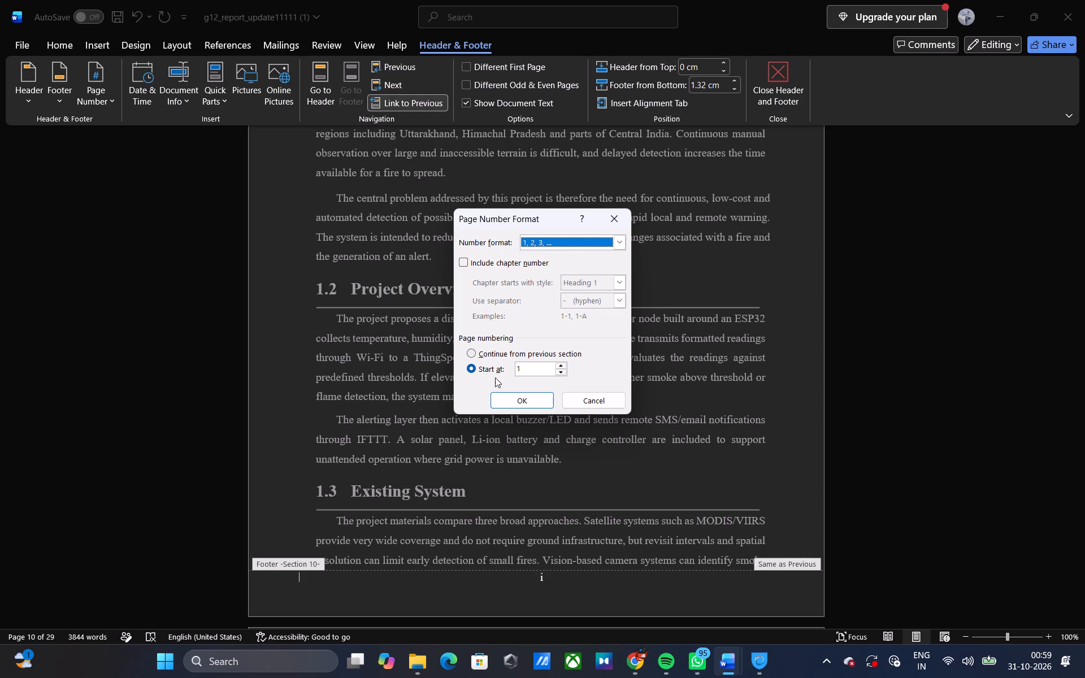
left_click(502, 352)
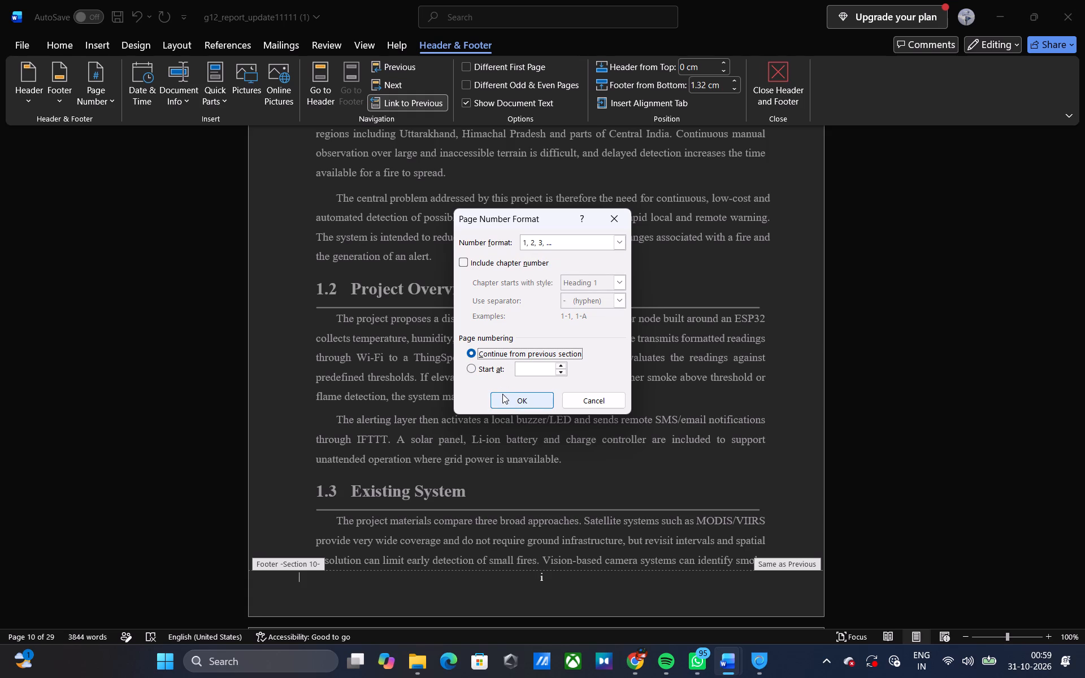
left_click(505, 398)
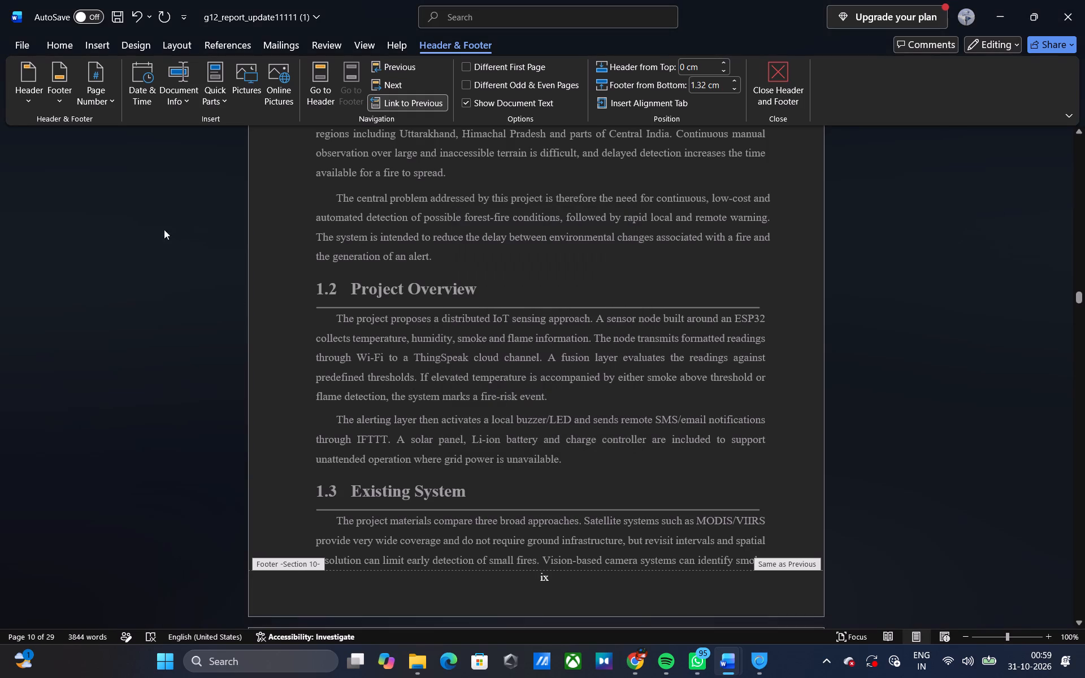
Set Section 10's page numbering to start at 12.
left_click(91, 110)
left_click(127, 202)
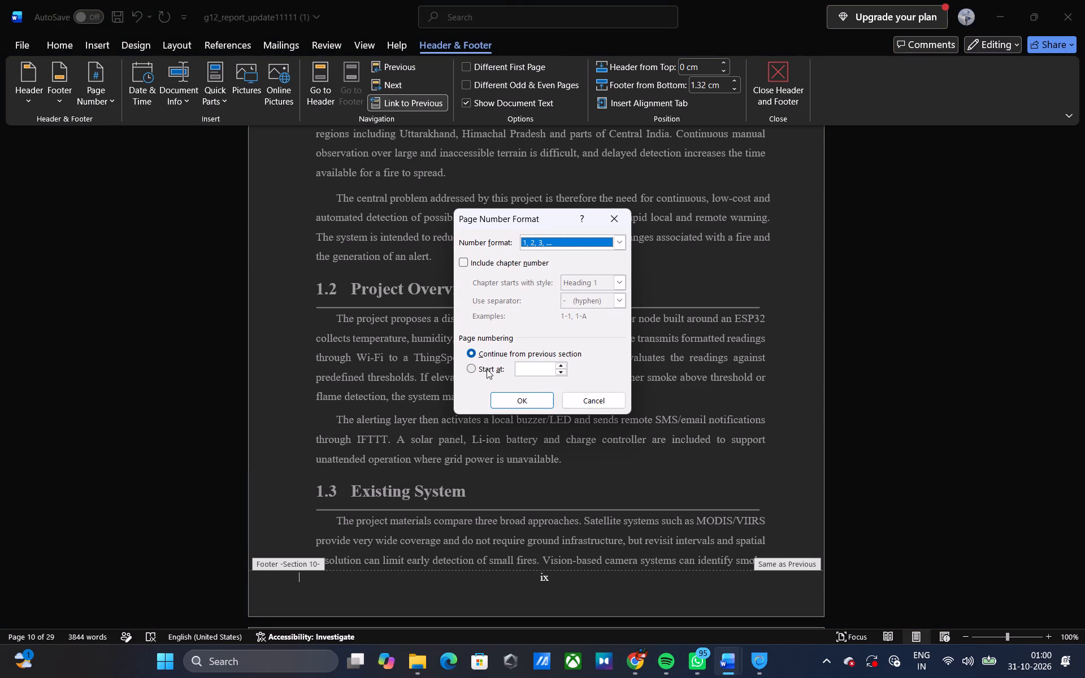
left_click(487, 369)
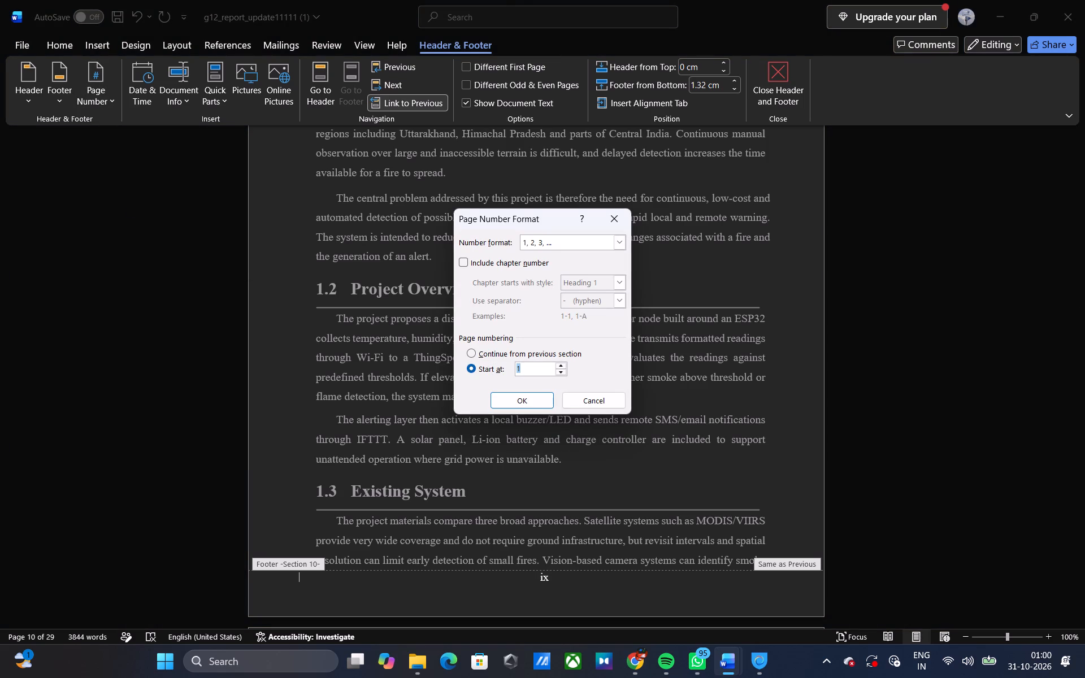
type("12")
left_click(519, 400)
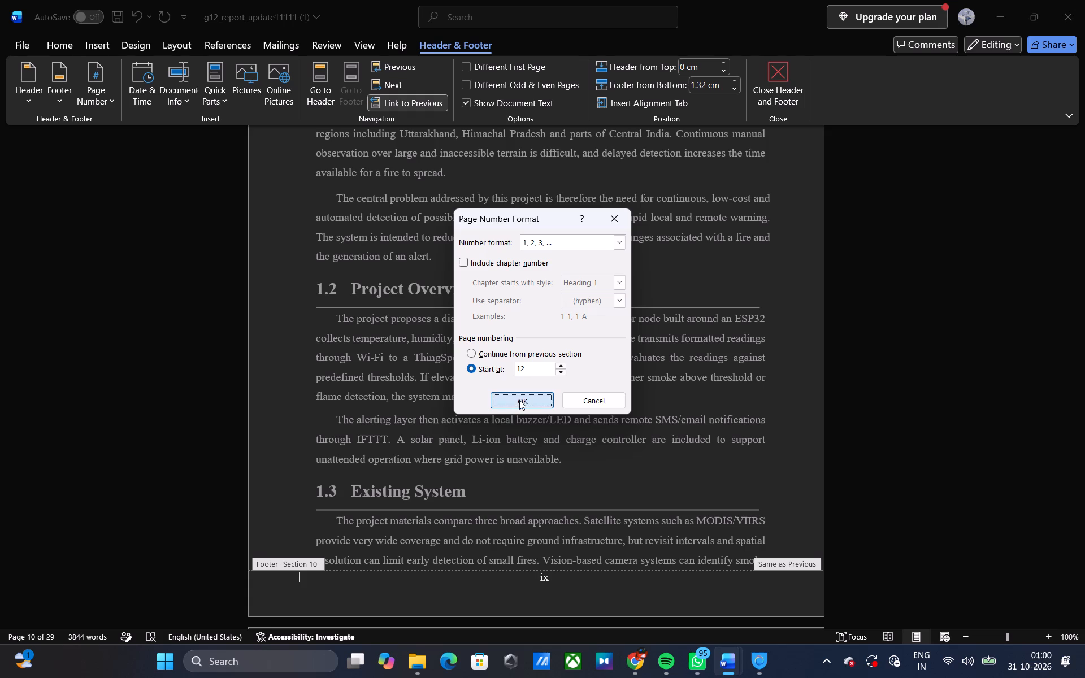
Set Section 10's page numbering to start at 1 from the Chapter 1 footer.
scroll(519, 400, "up", 1)
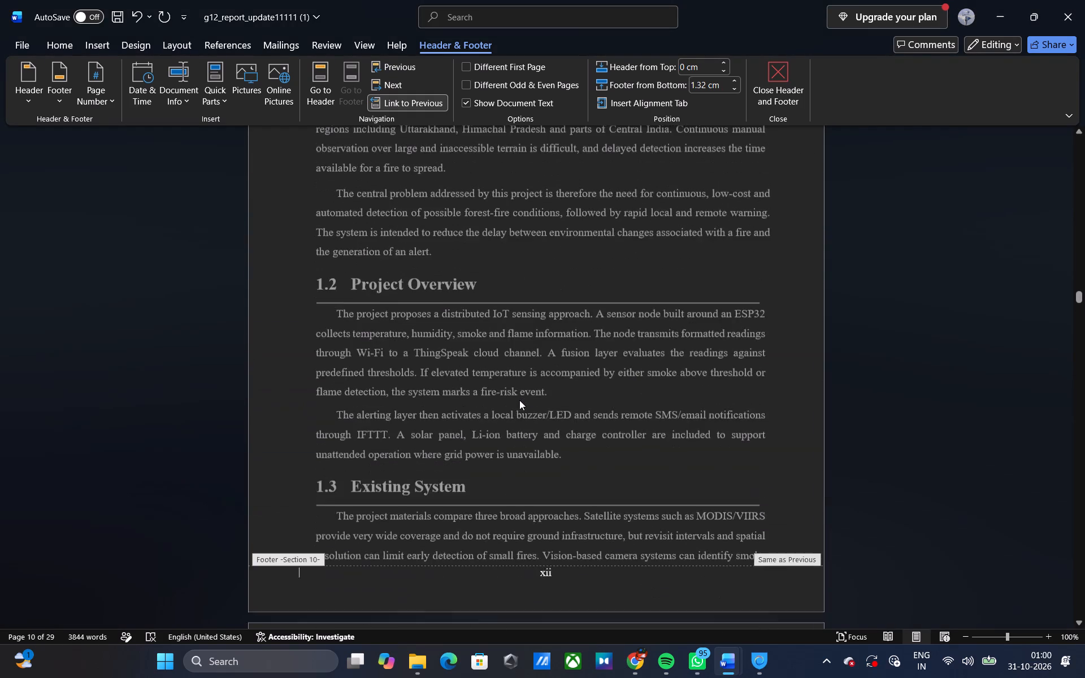
scroll(519, 400, "up", 6)
scroll(519, 400, "down", 2)
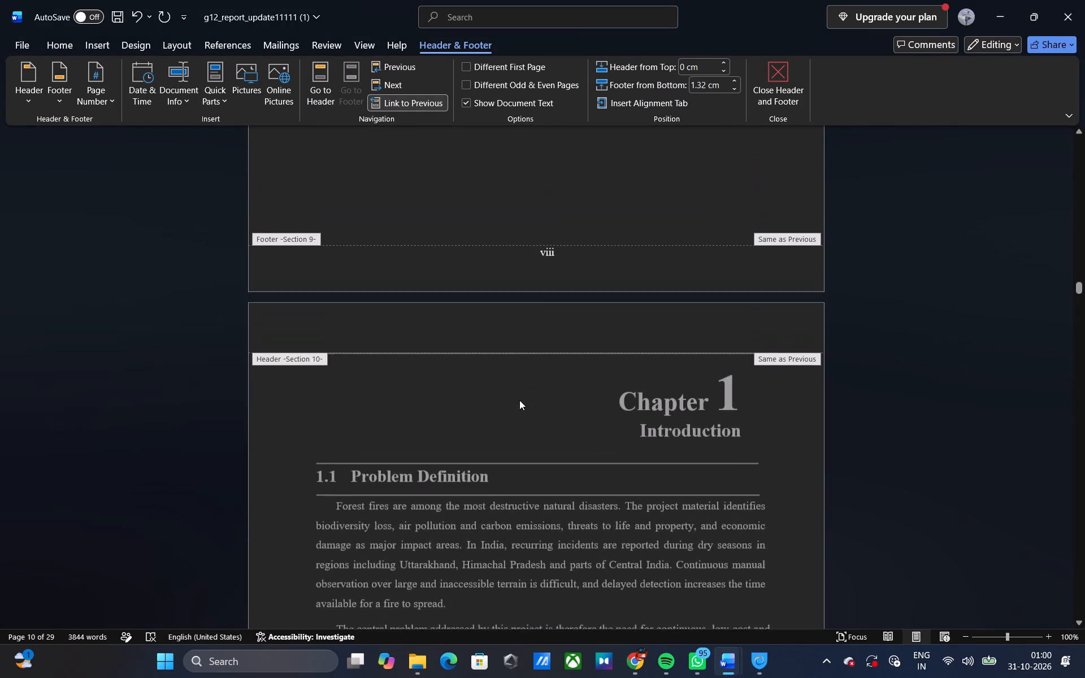
scroll(519, 400, "down", 5)
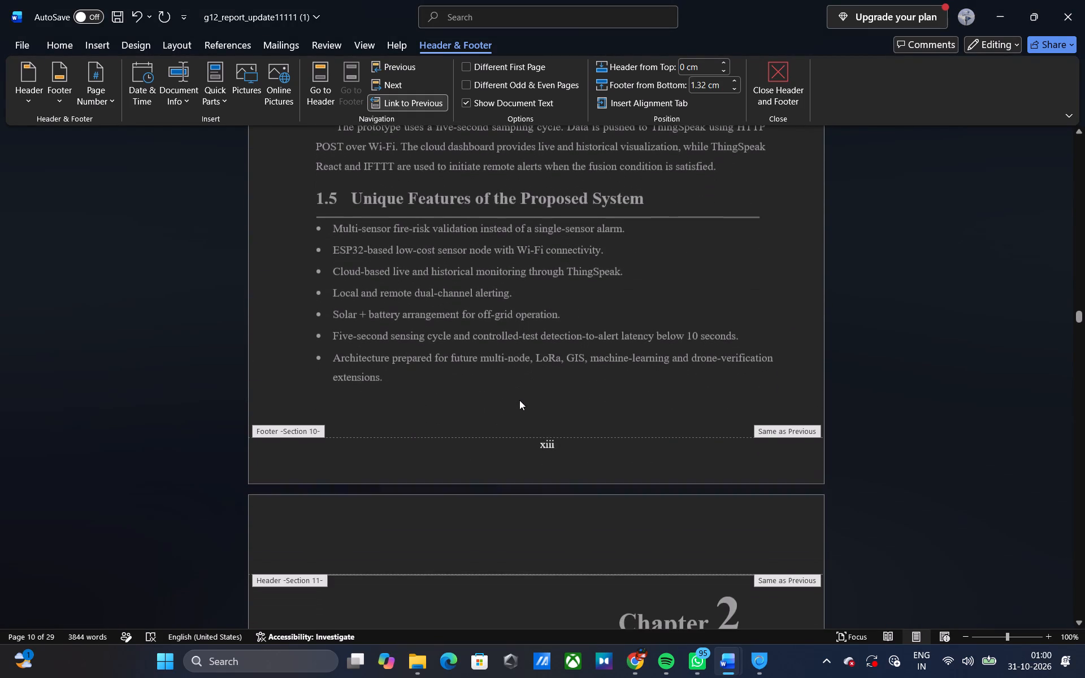
left_click(574, 461)
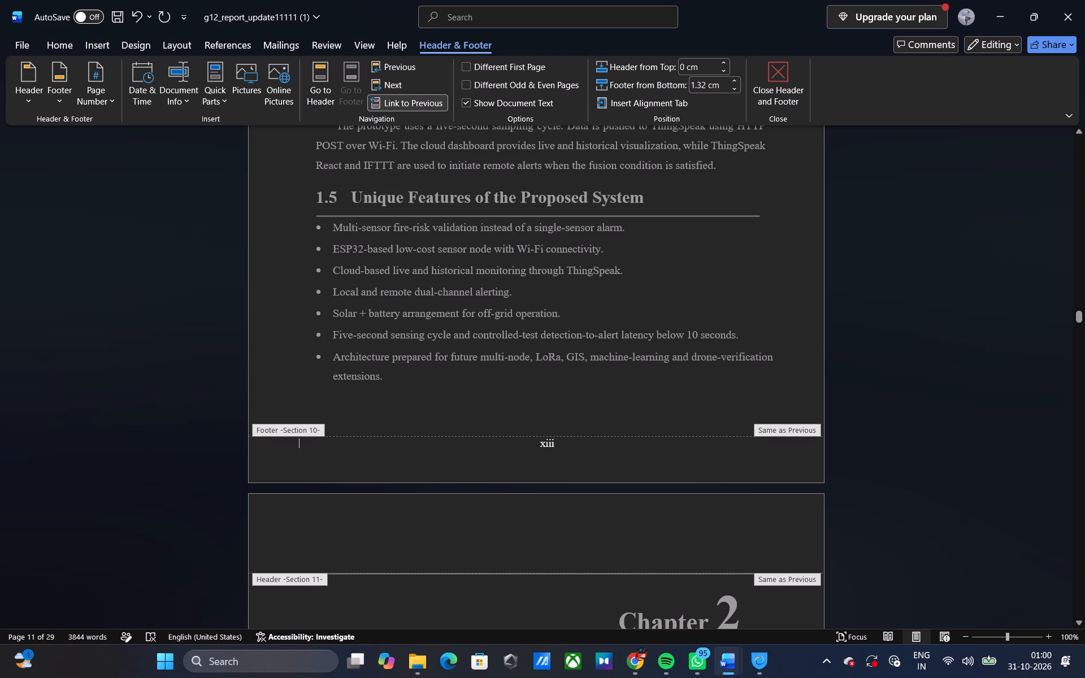
left_click(99, 101)
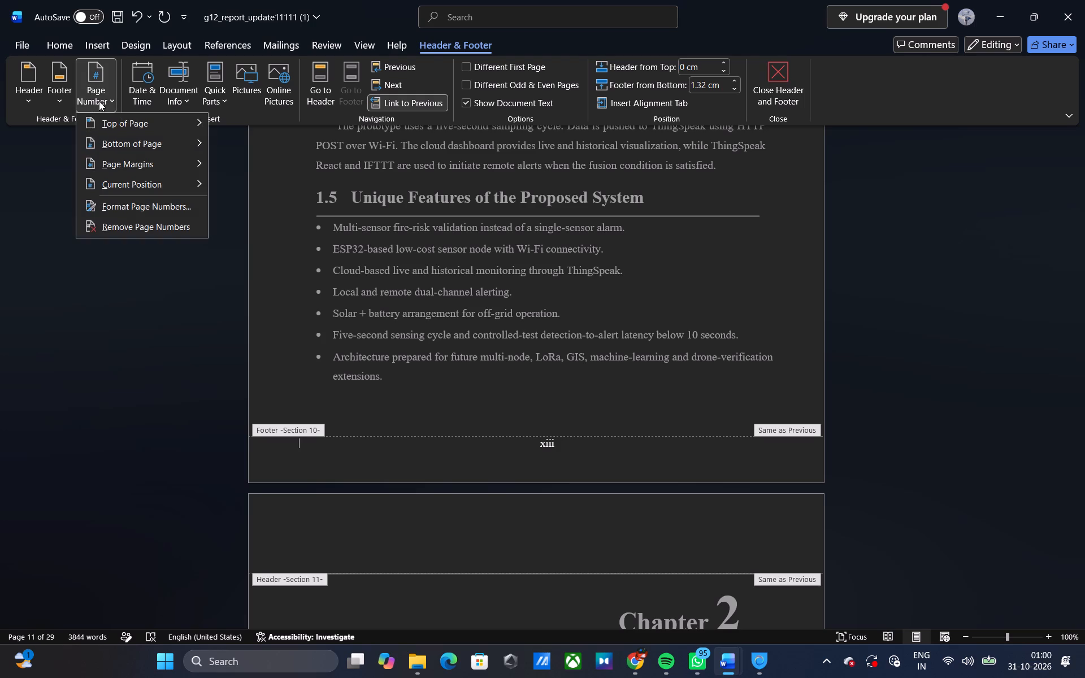
left_click(142, 201)
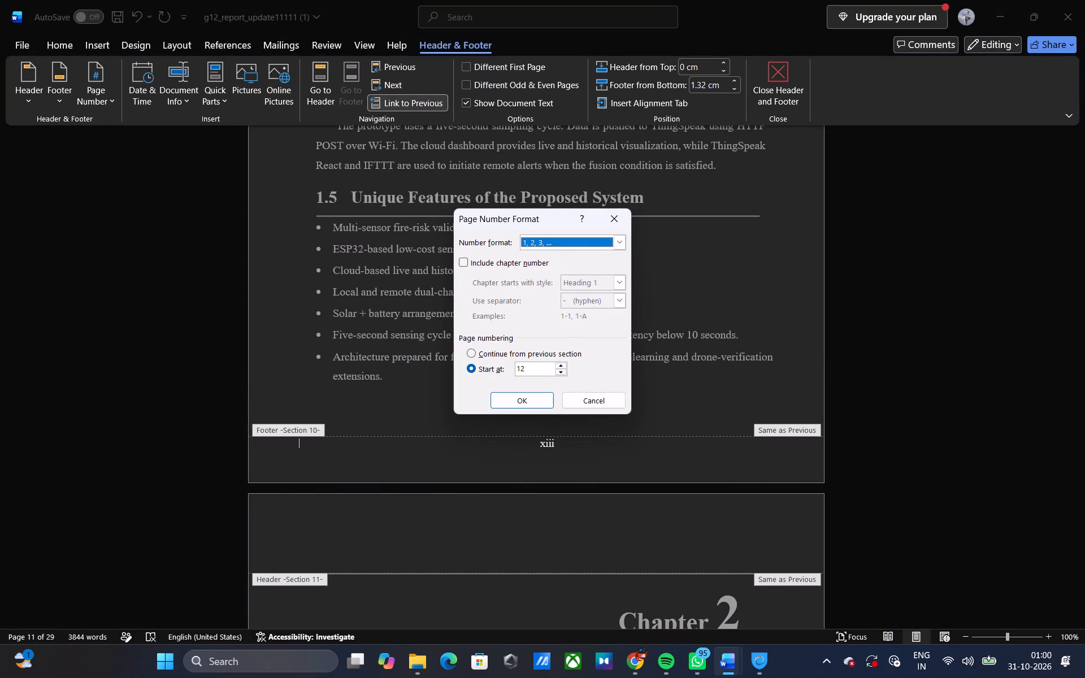
left_click(527, 365)
key("BackSpace")
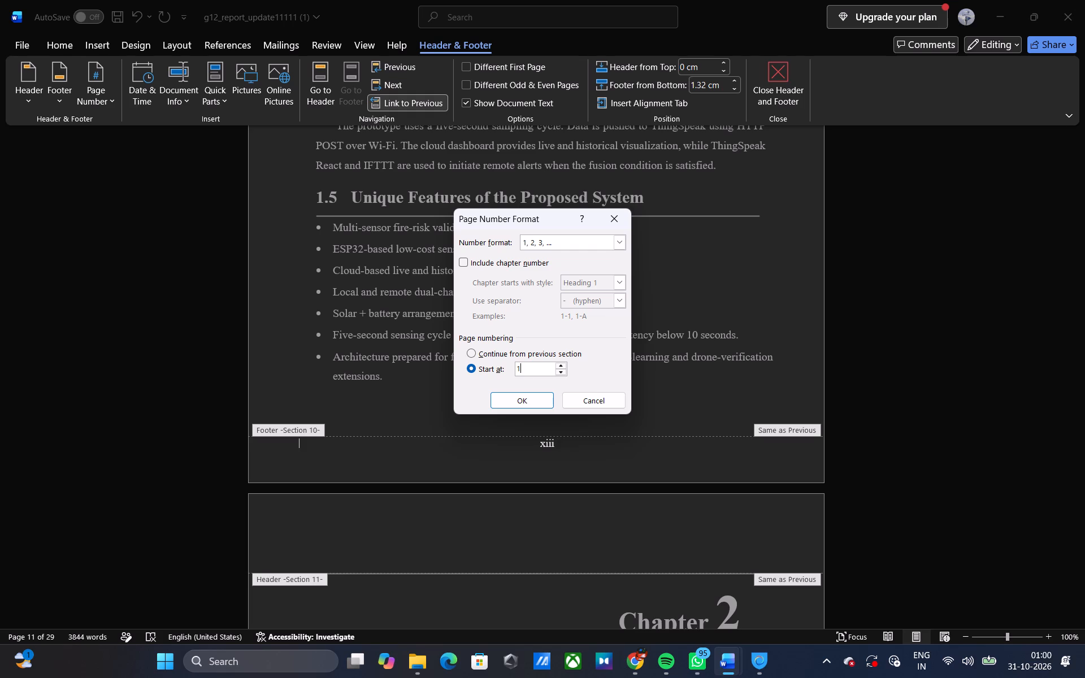
left_click(507, 398)
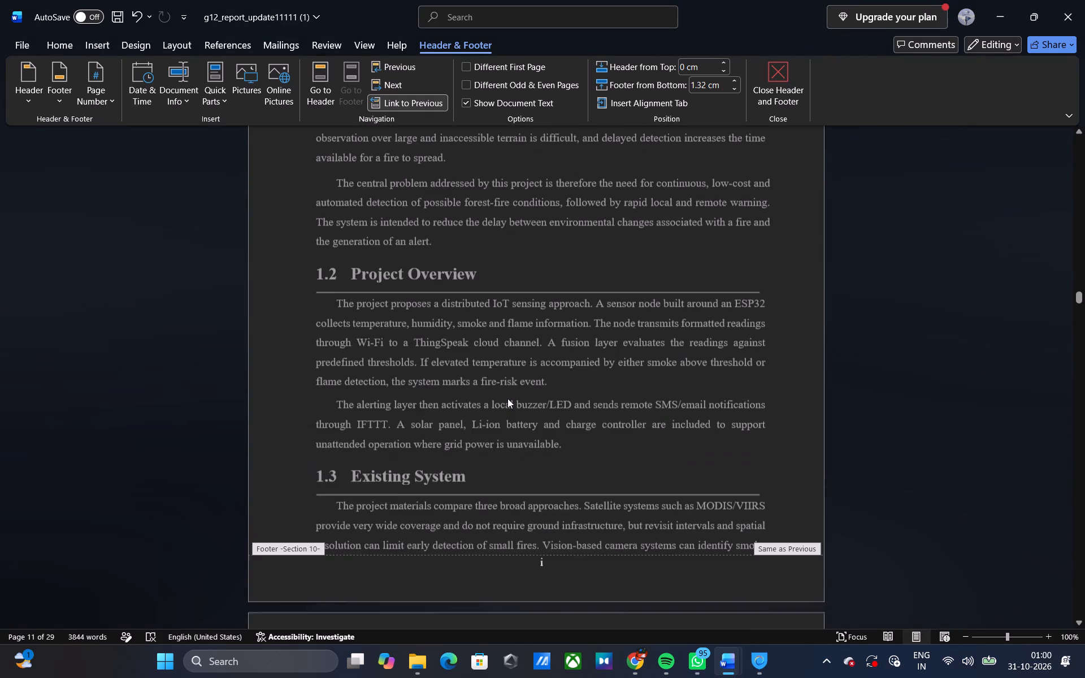
Check the footer page numbers from Chapter 1 through the Chapter 2 requirements pages.
scroll(507, 398, "down", 5)
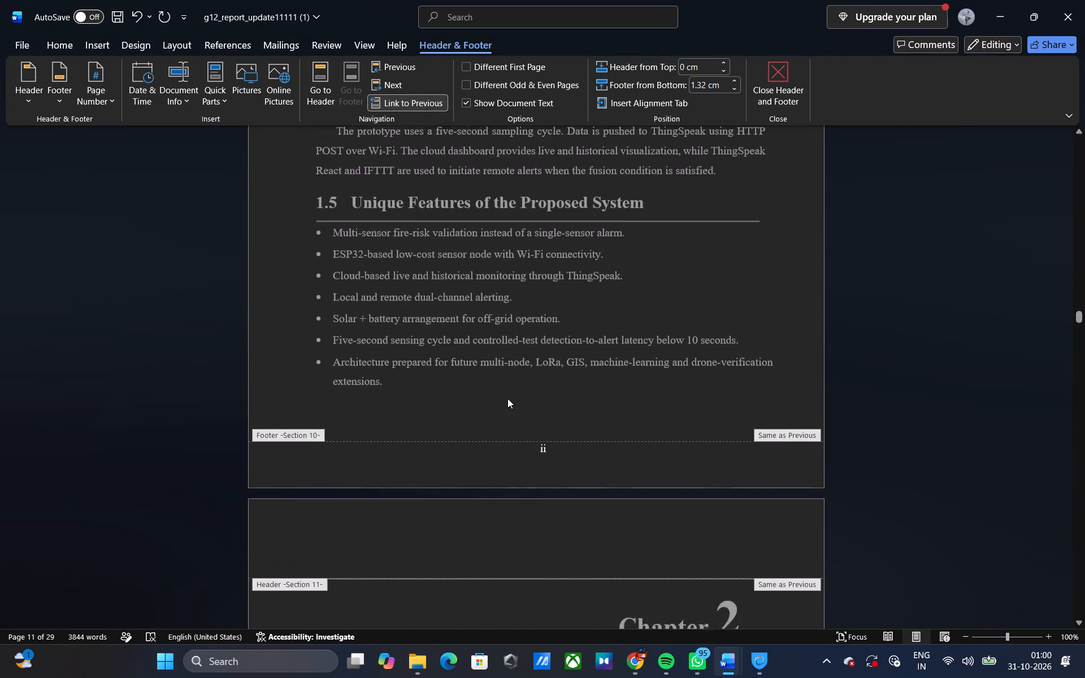
scroll(507, 398, "down", 7)
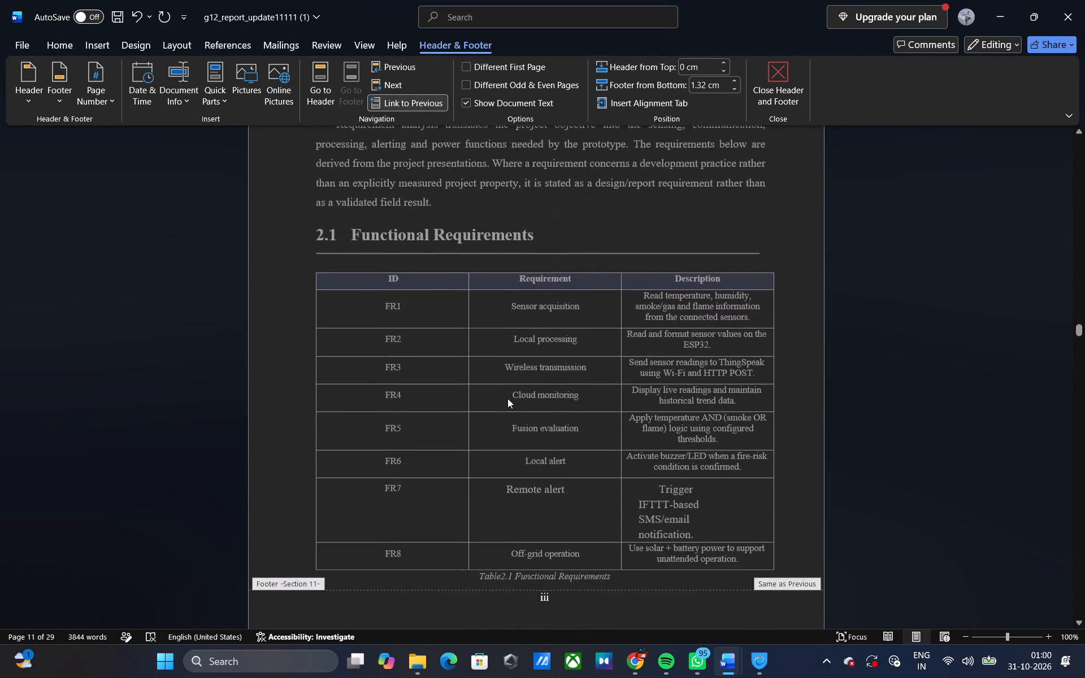
scroll(507, 398, "down", 4)
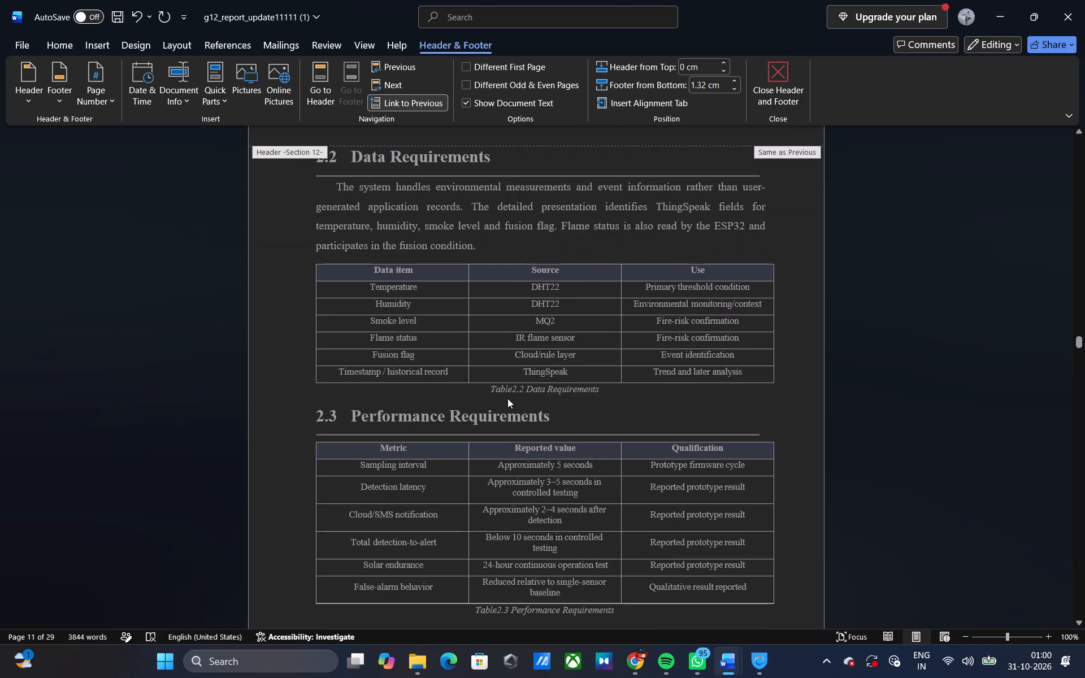
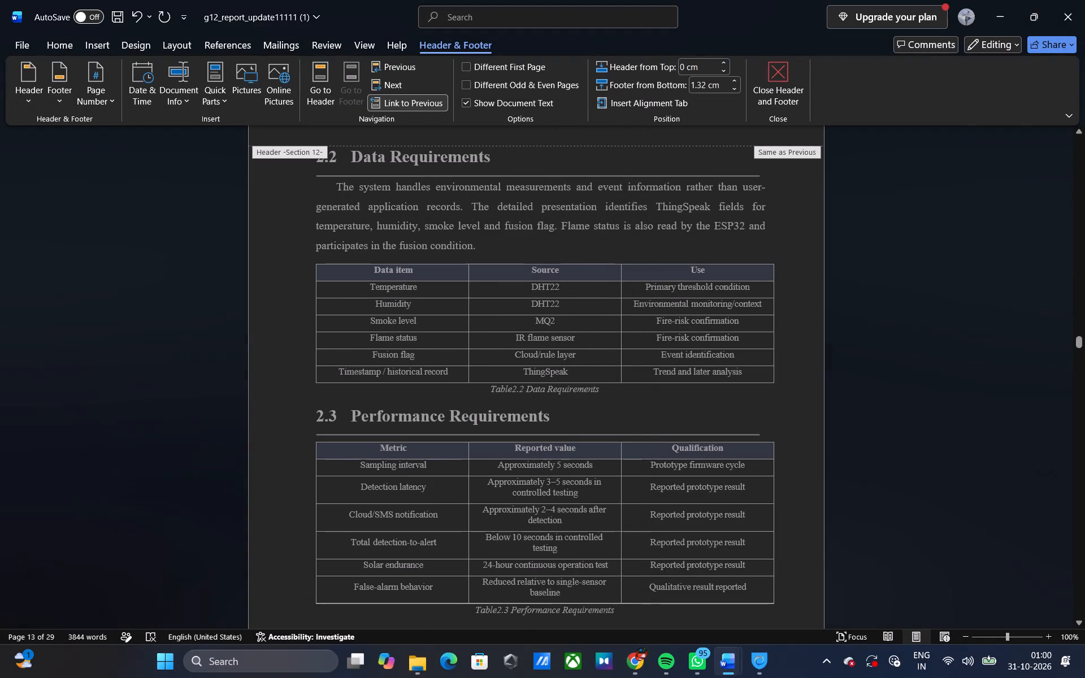
scroll(549, 126, "down", 5)
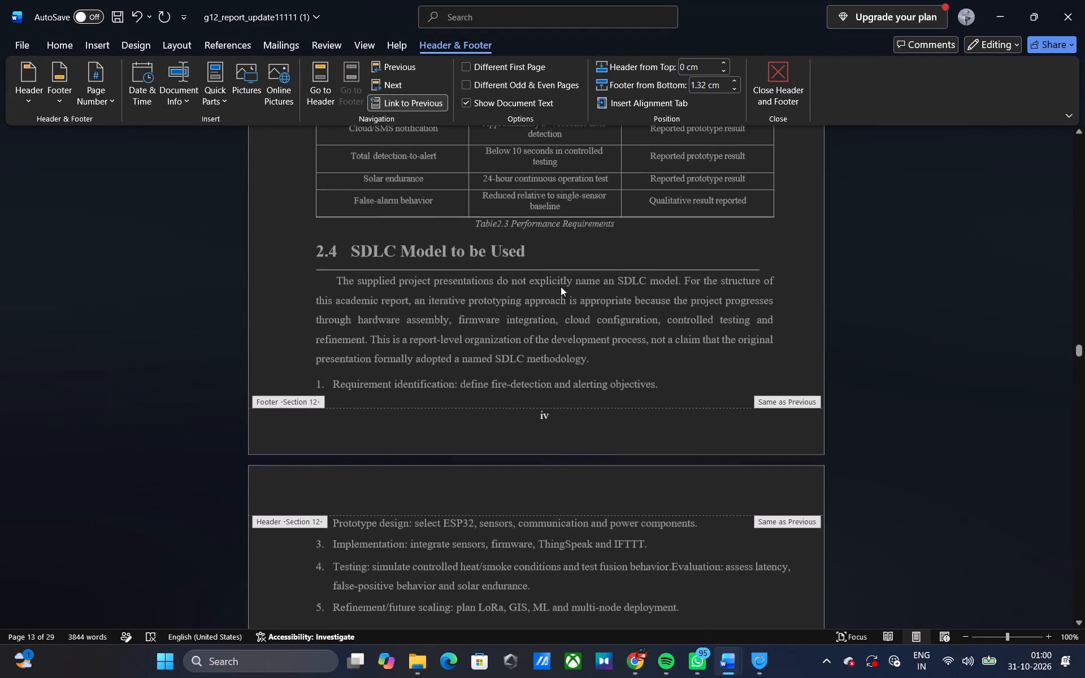
scroll(567, 339, "down", 4)
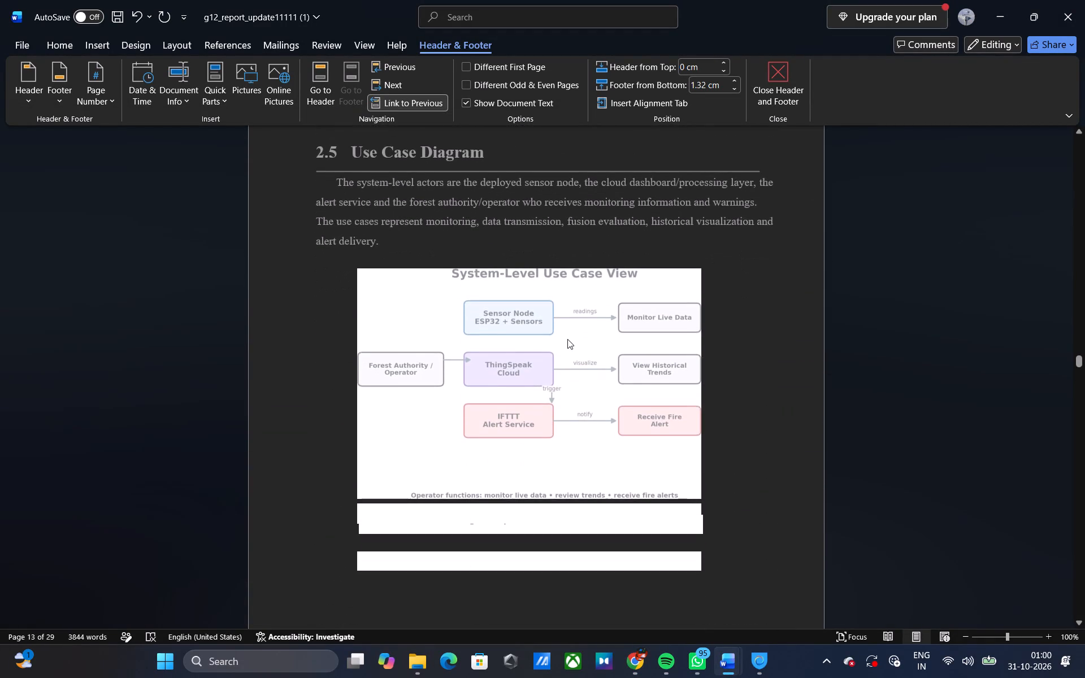
scroll(567, 339, "down", 8)
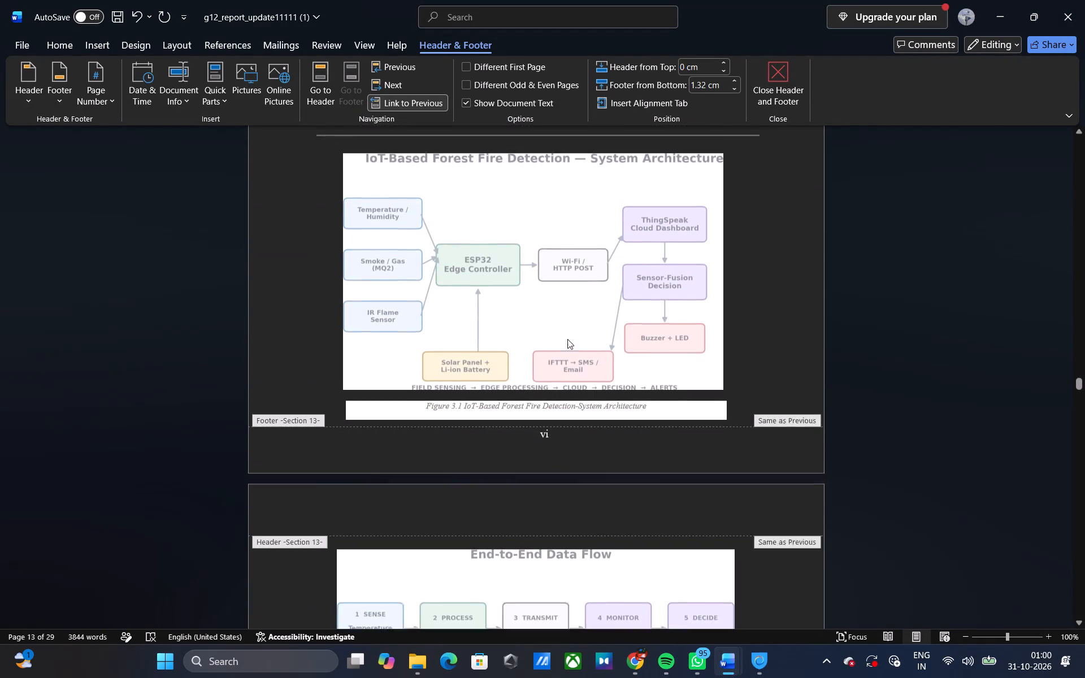
scroll(567, 339, "up", 4)
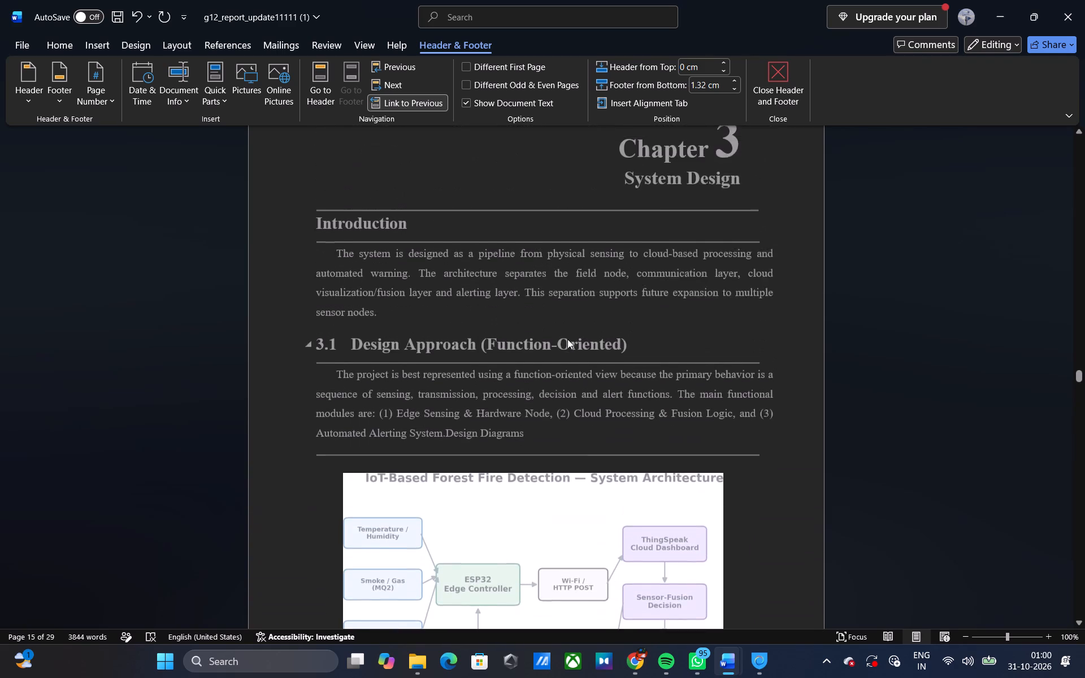
scroll(567, 339, "up", 10)
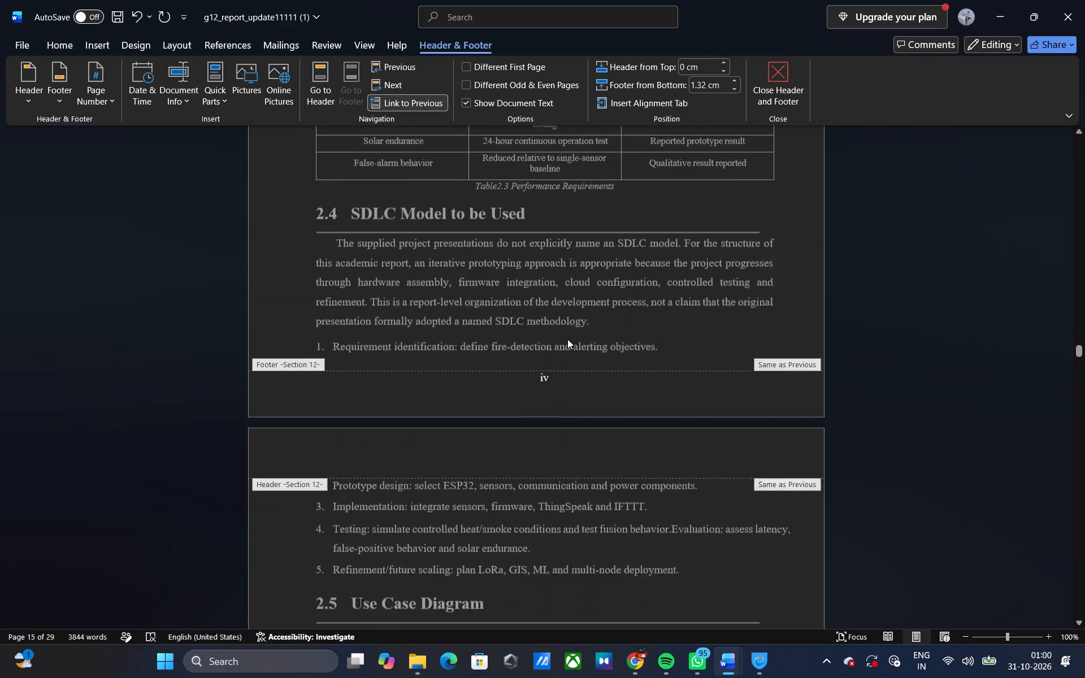
scroll(567, 339, "up", 6)
scroll(567, 339, "down", 2)
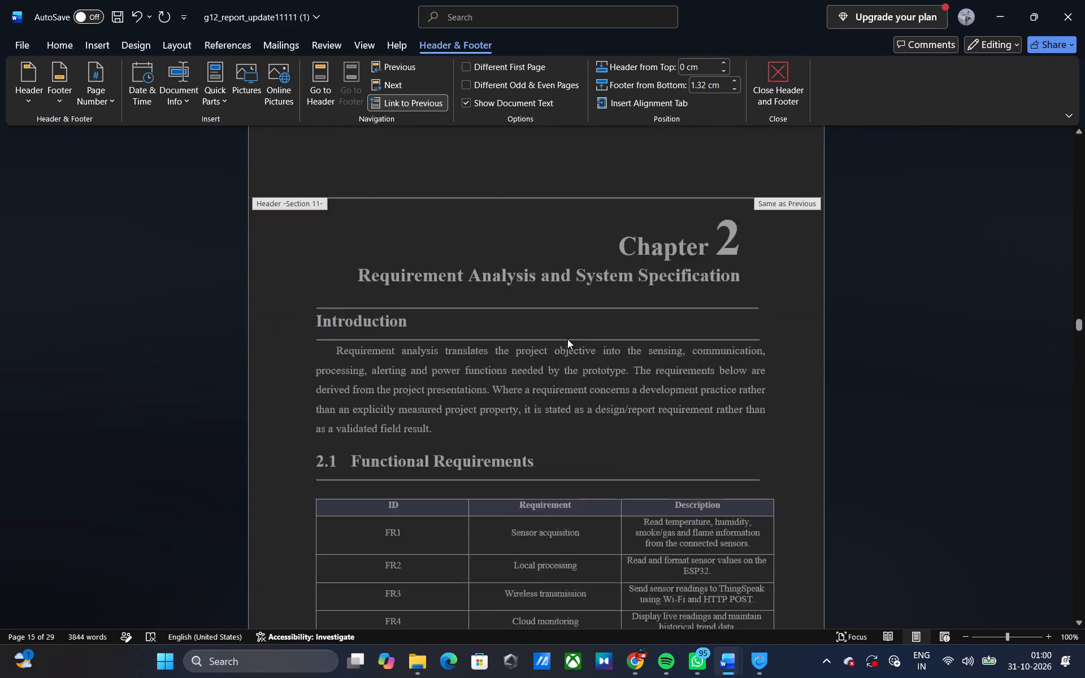
scroll(567, 339, "down", 7)
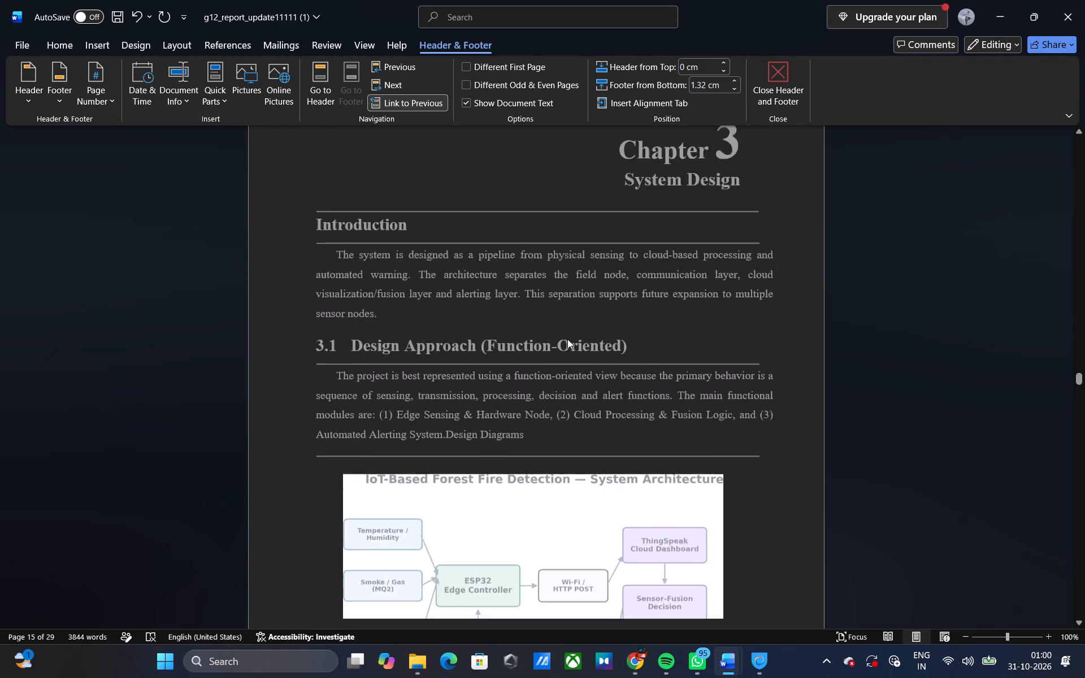
scroll(567, 339, "down", 1)
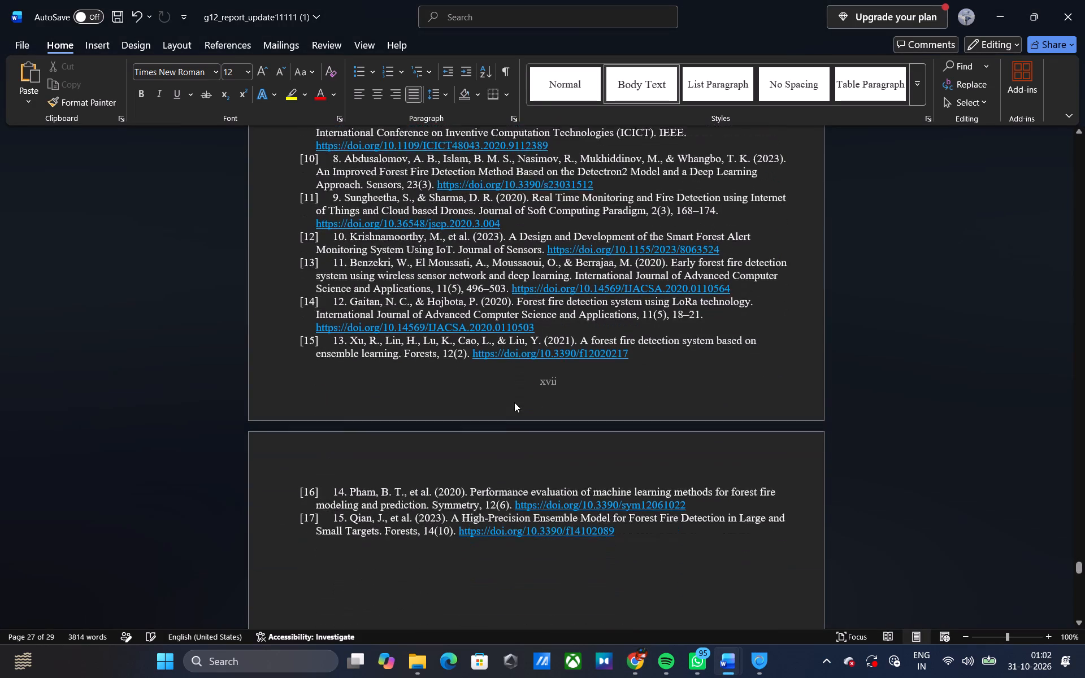
Review the pasted references and the pages after them through Appendix B, returning to the start of the REFERENCES section.
scroll(514, 402, "down", 8)
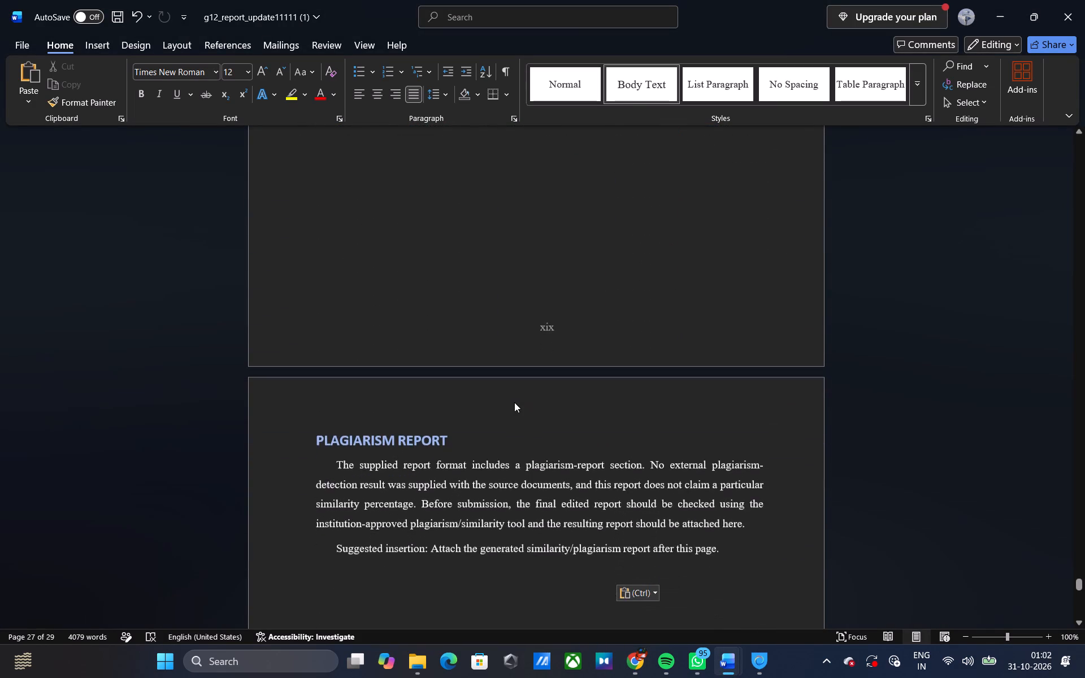
scroll(514, 402, "down", 5)
scroll(514, 402, "up", 2)
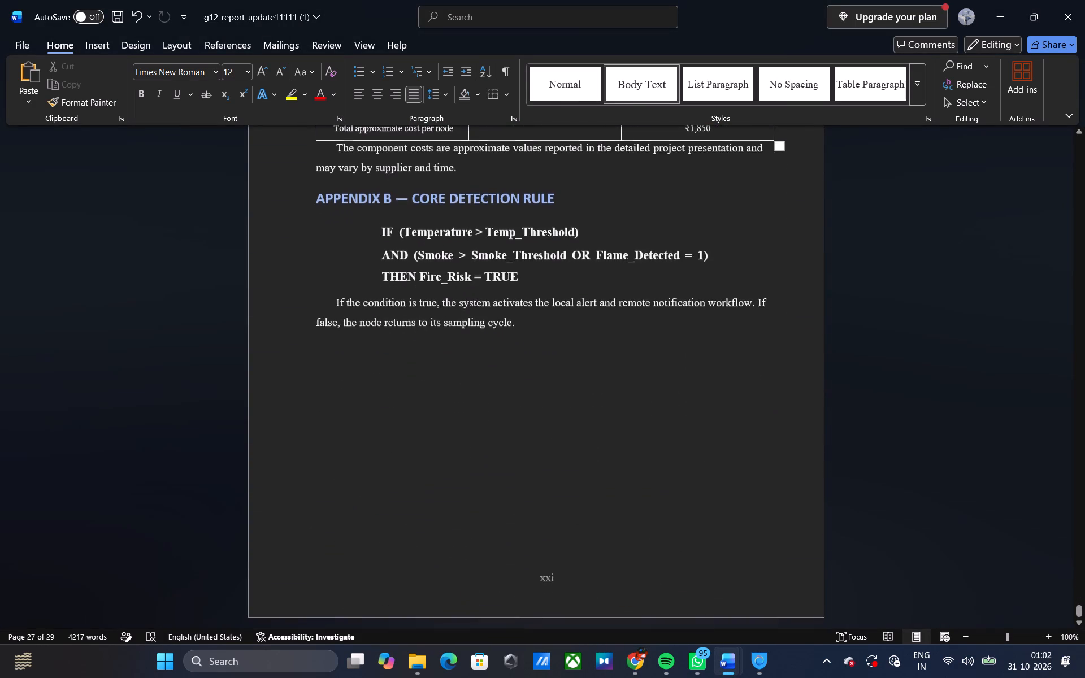
scroll(514, 402, "up", 4)
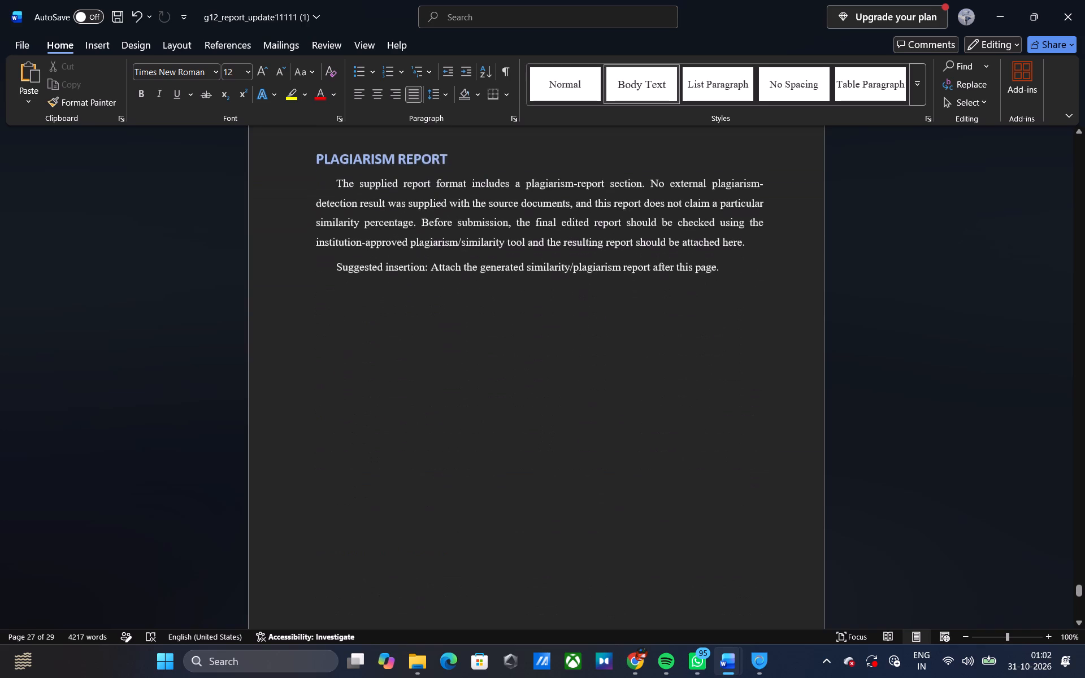
scroll(514, 402, "up", 3)
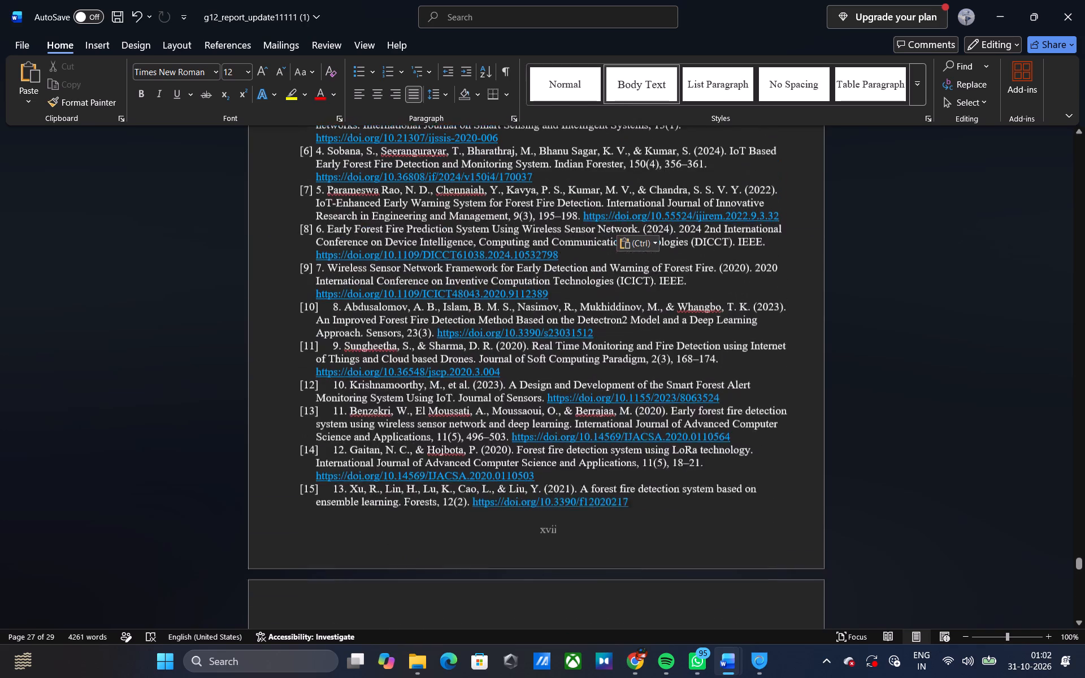
scroll(514, 402, "up", 1)
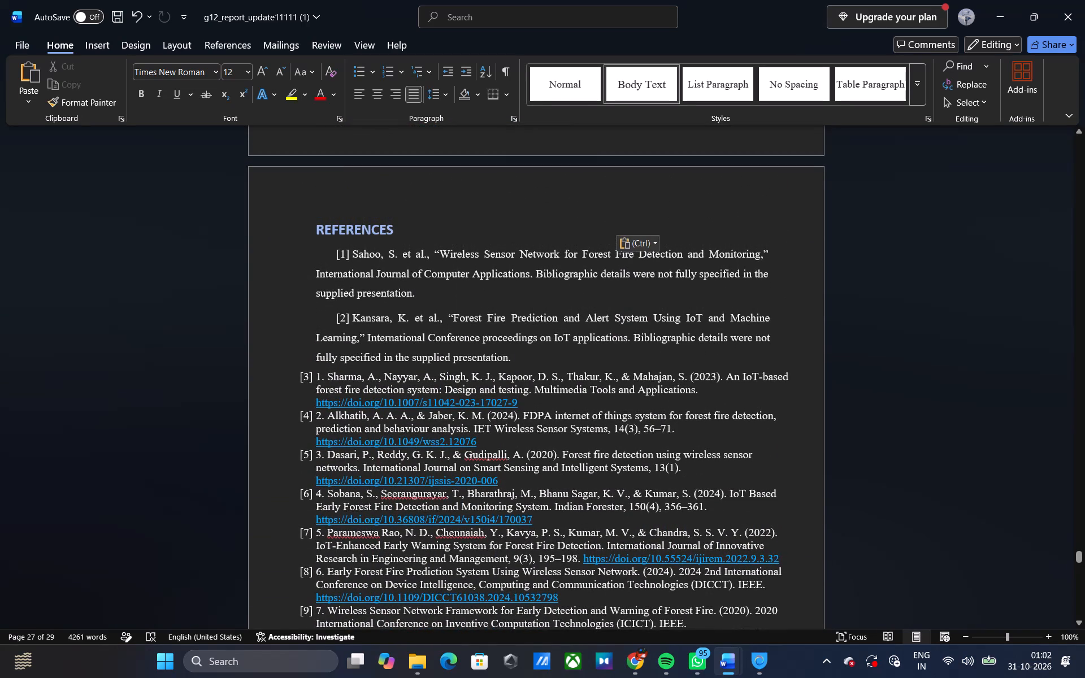
scroll(514, 402, "up", 1)
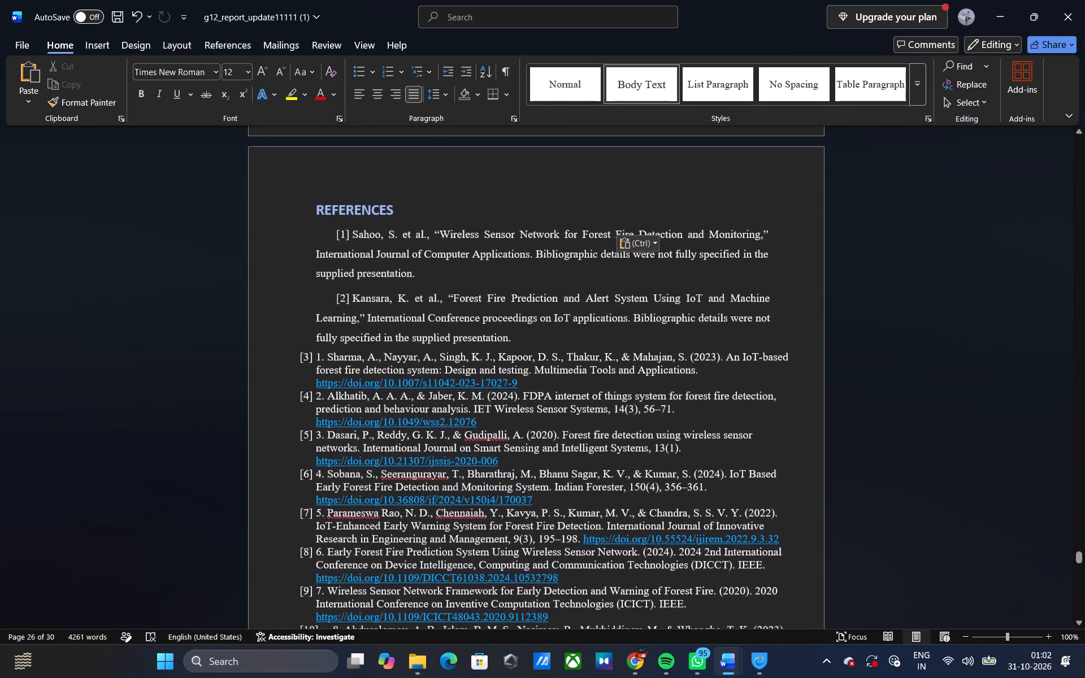
scroll(514, 402, "up", 1)
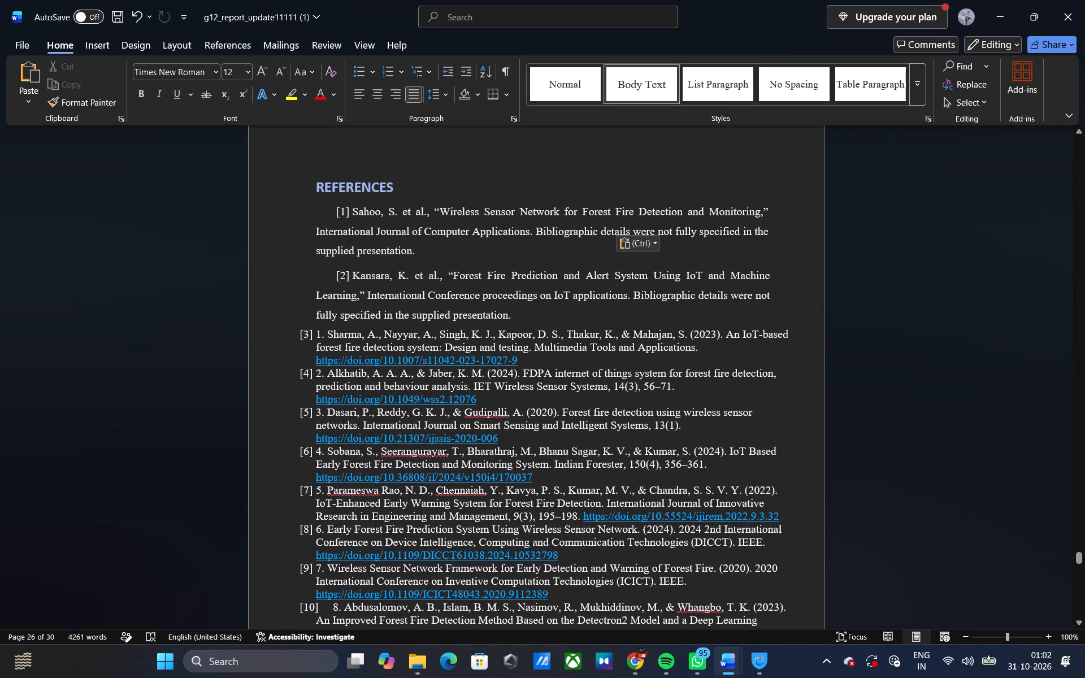
Delete the leftover list number "1." from the start of reference [3] in the REFERENCES section.
left_click(327, 332)
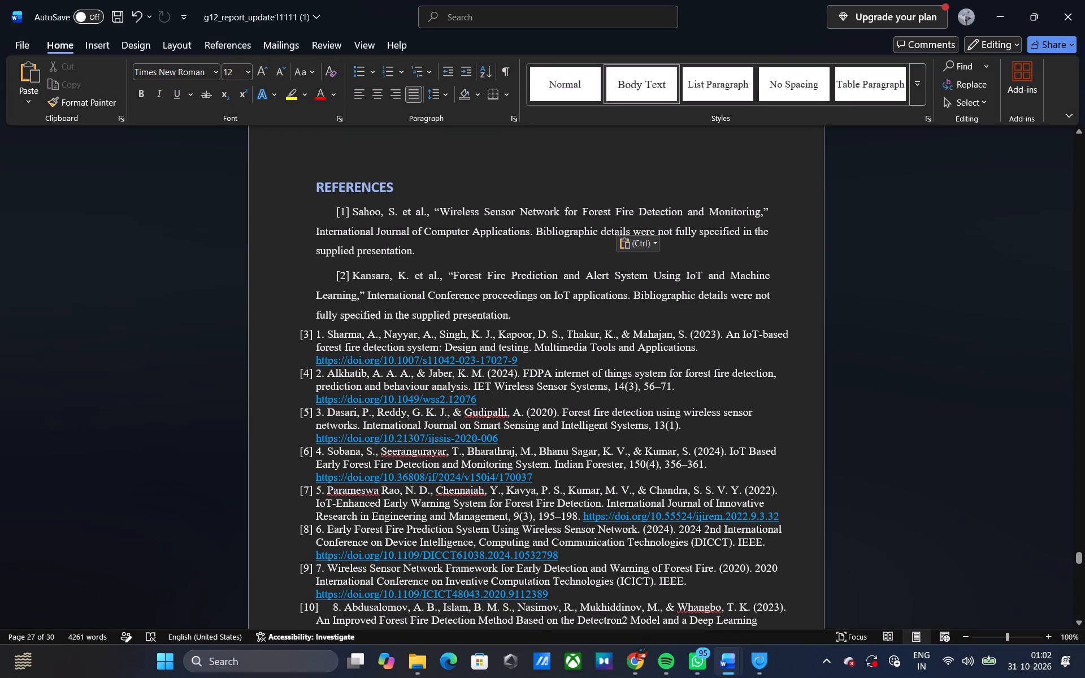
key("BackSpace")
key("BackSpace")
key("BackSpace")
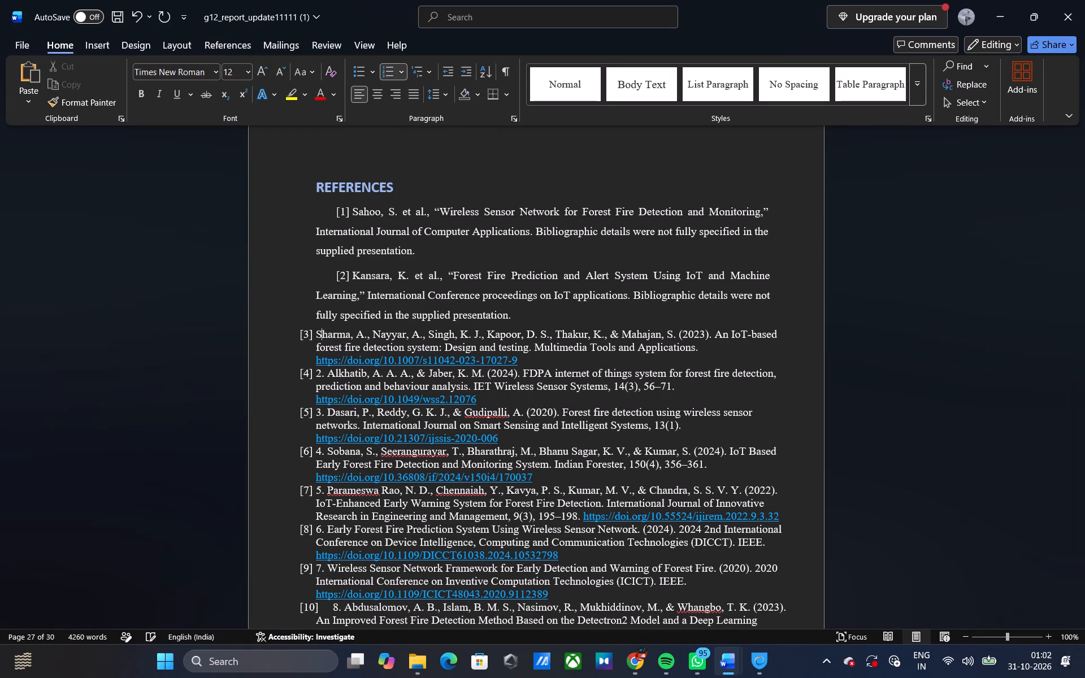
Delete the leftover list number "2." from the start of reference [4] so it begins with the author name.
key("Left")
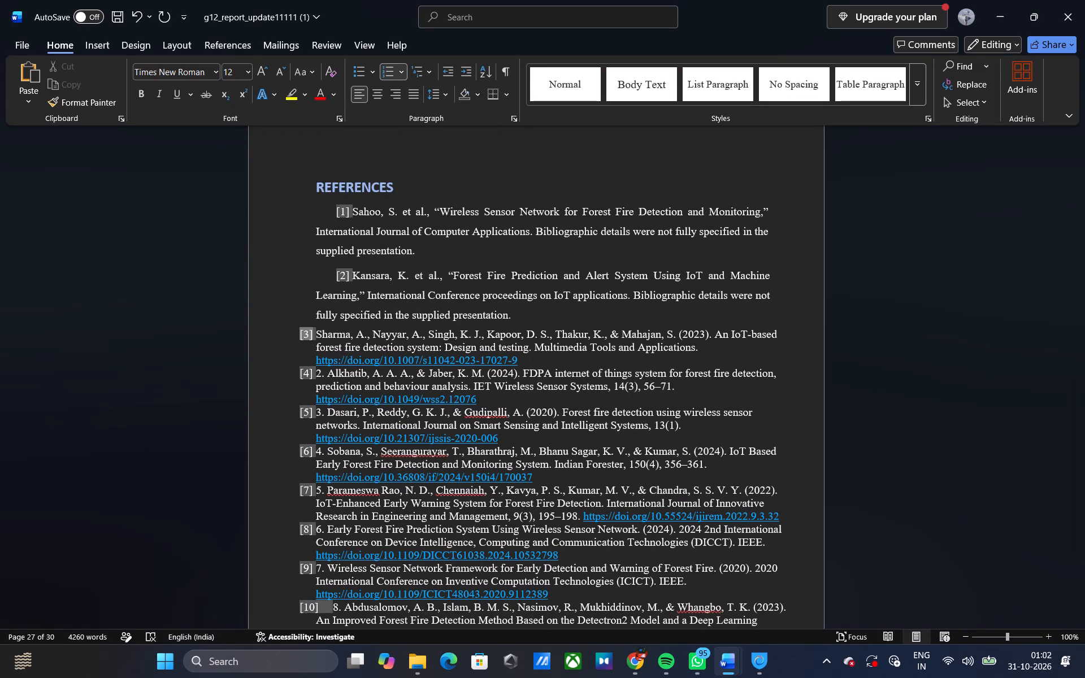
key("Left")
key("Down")
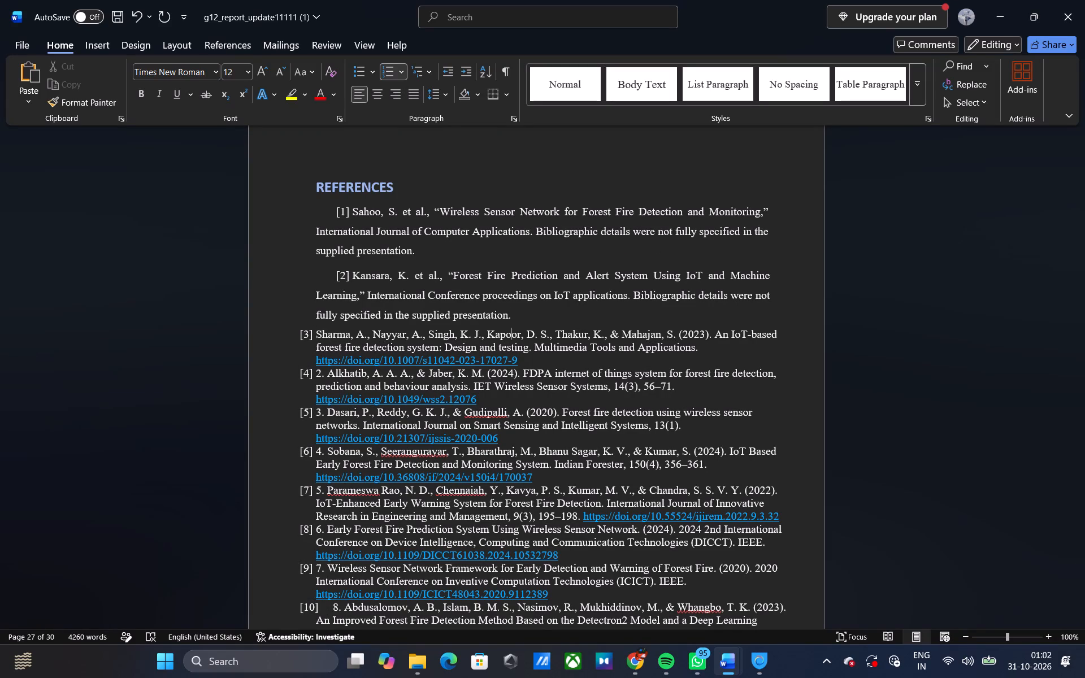
key("Down")
key("Down")
key("Down")
key("Left")
key("Left")
key("Left")
key("Left")
key("Left")
key("Left")
key("Left")
key("Left")
key("Left")
key("Left")
key("Left")
key("Left")
key("Left")
key("Left")
key("Left")
key("Left")
key("Left")
key("Left")
key("Left")
key("Left")
key("Right")
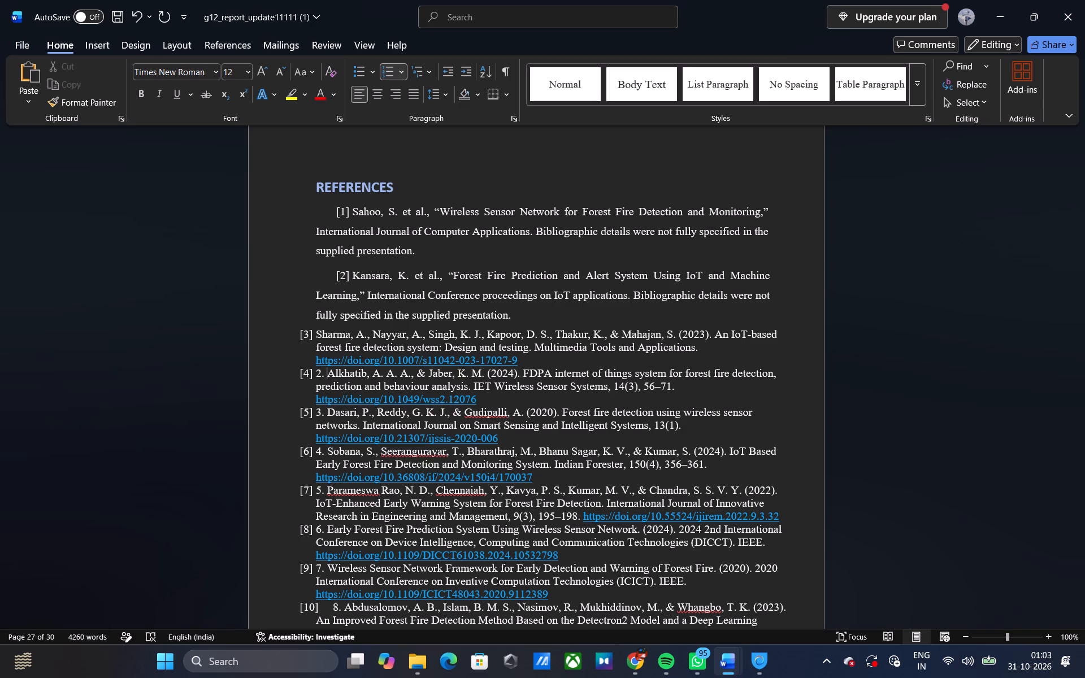
key("BackSpace")
key("BackSpace")
key("BackSpace")
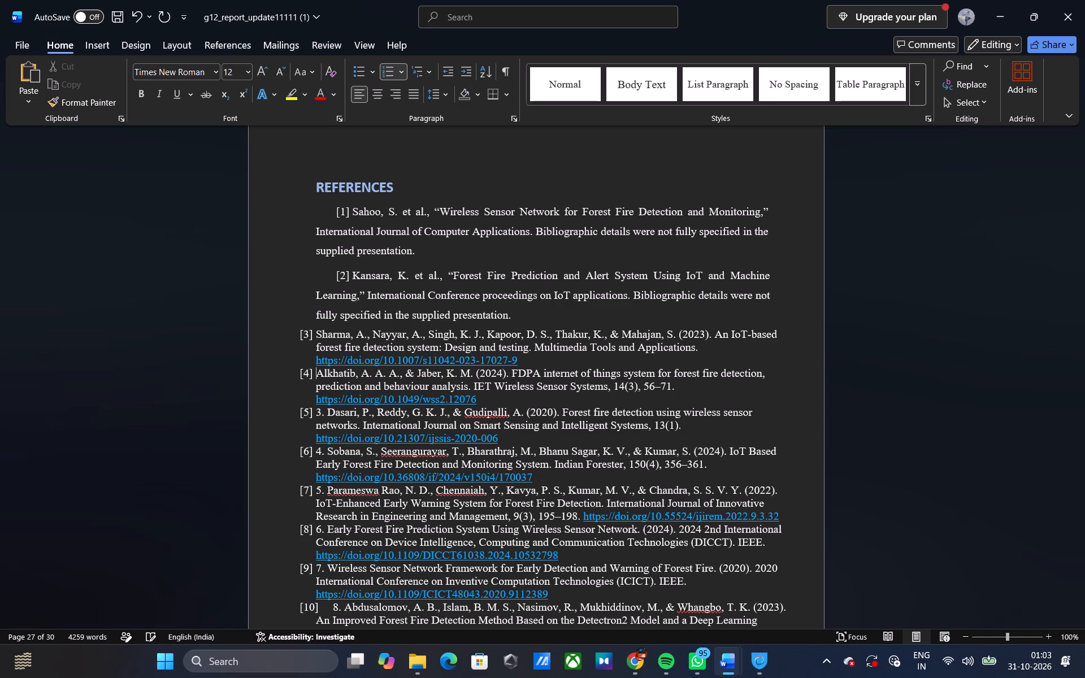
Delete the leftover list number "3." and its trailing space from the start of reference [5].
key("Down")
key("Down")
key("Down")
key("Right")
key("Right")
key("BackSpace")
key("BackSpace")
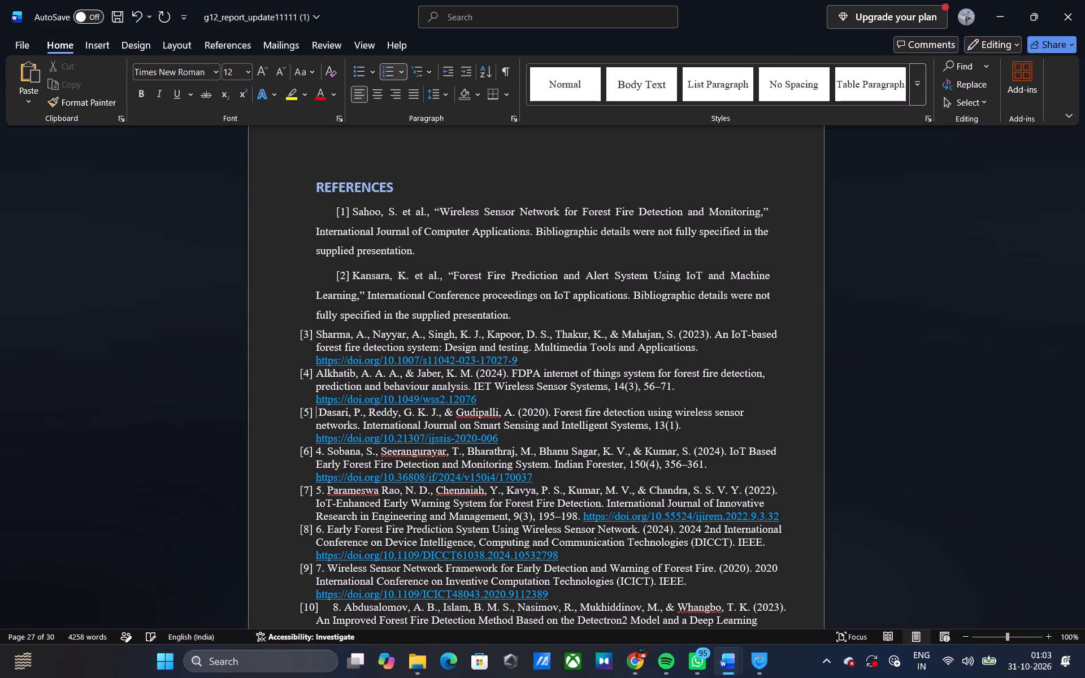
key("Right")
key("BackSpace")
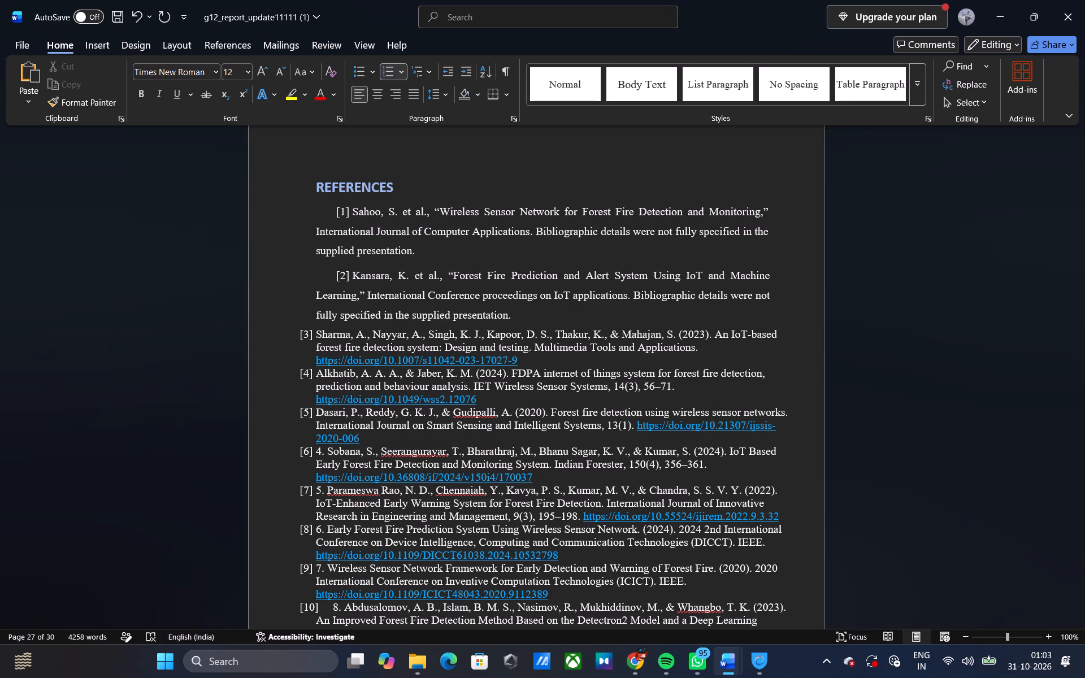
Delete the leftover list number "4." and its trailing space from the start of reference [6].
key("Down")
key("Down")
key("Down")
key("Right")
key("Right")
key("Right")
key("BackSpace")
key("BackSpace")
key("BackSpace")
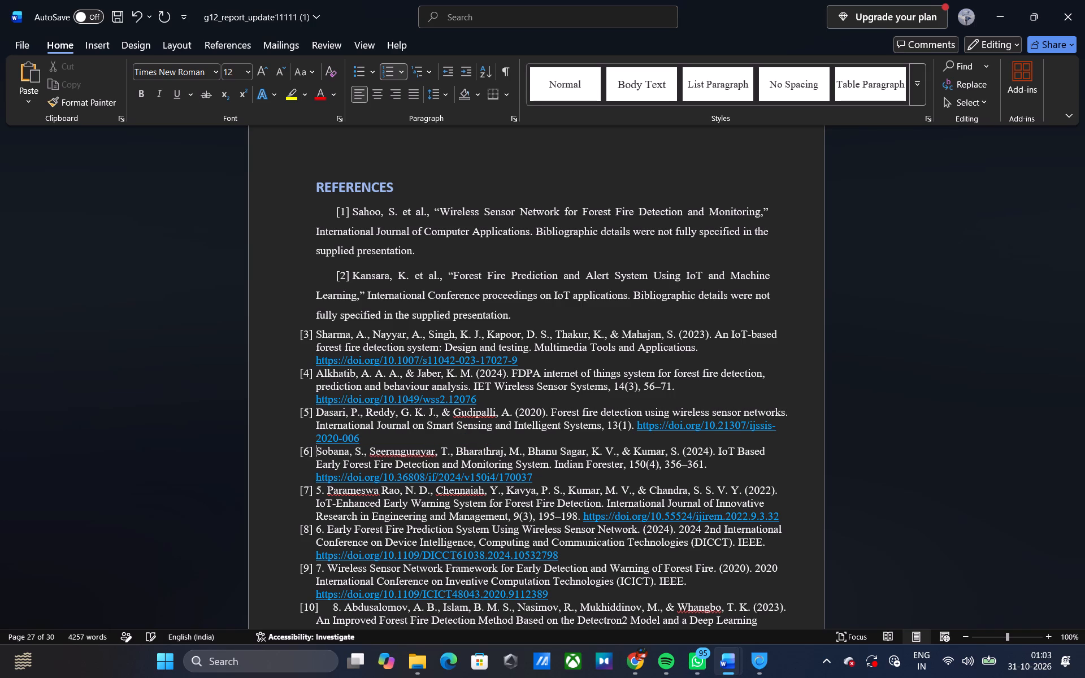
Delete the leftover list number "5." and its trailing space from the start of reference [7].
key("Down")
key("Down")
key("Down")
key("Right")
key("Right")
key("Right")
key("BackSpace")
key("BackSpace")
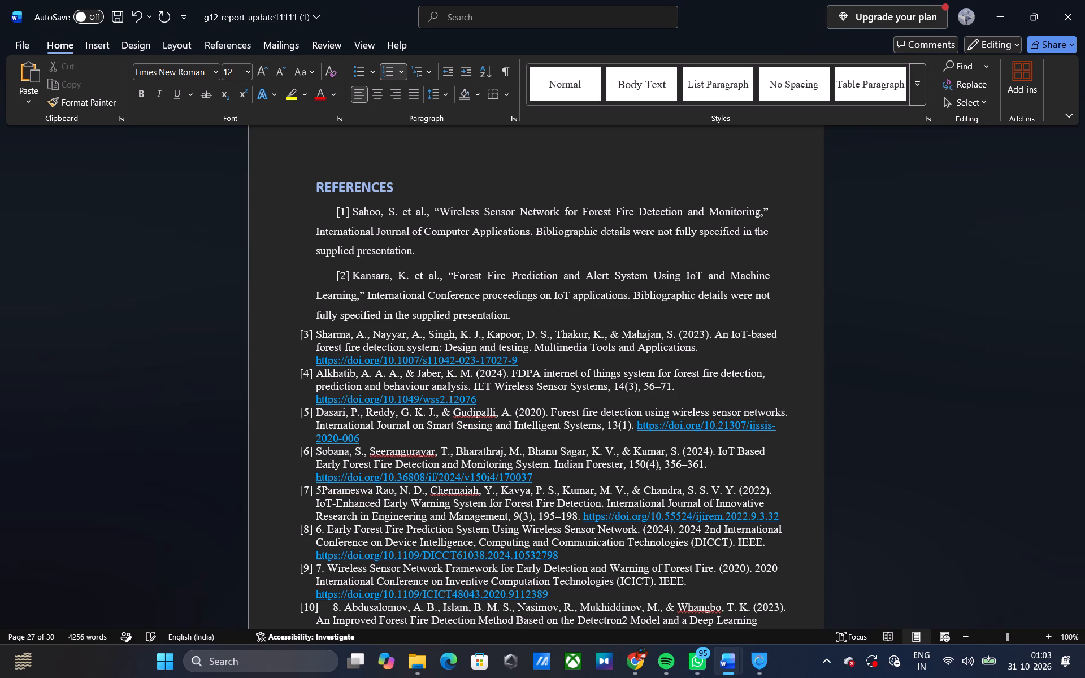
key("BackSpace")
Delete the leftover list number "6." and its trailing space from the start of reference [8].
key("Down")
key("Down")
key("Down")
key("Right")
key("Right")
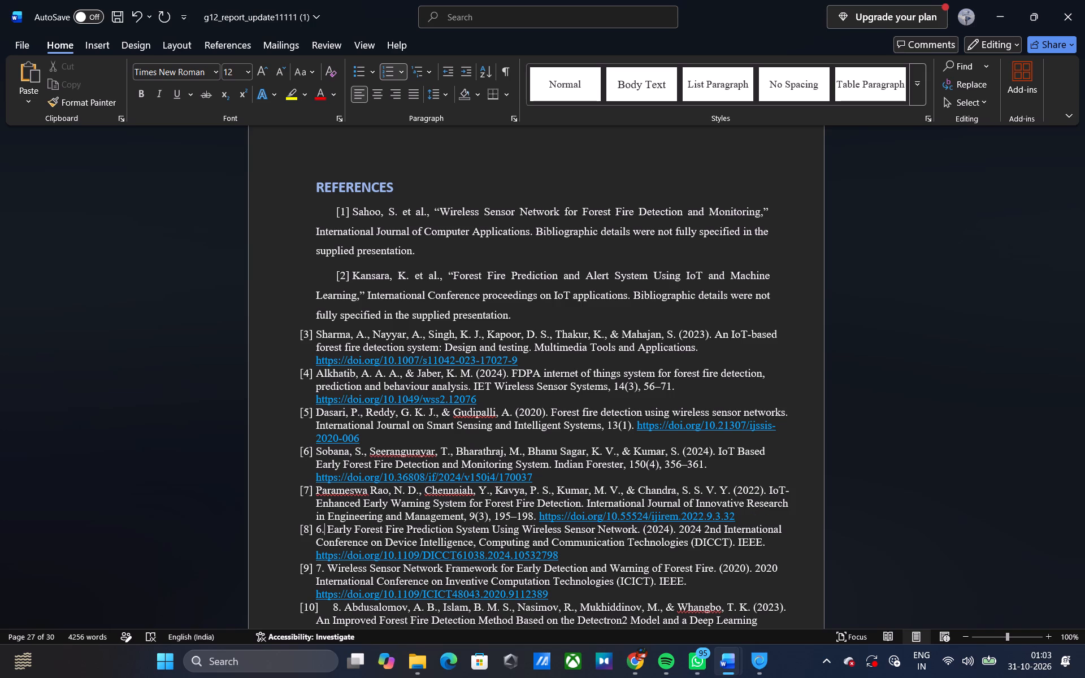
key("Right")
key("BackSpace")
key("BackSpace")
key("BackSpace")
Delete the leftover list number "7." and its trailing space from the start of reference [9].
key("Down")
key("Down")
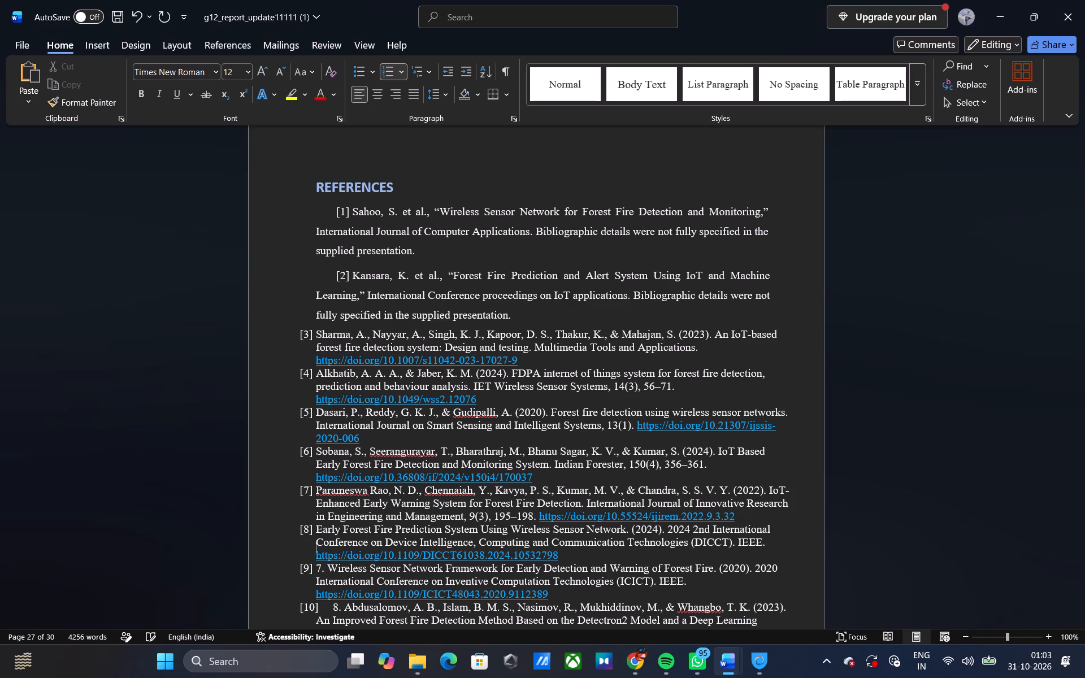
key("Down")
key("Right")
key("Right")
key("Right")
key("BackSpace")
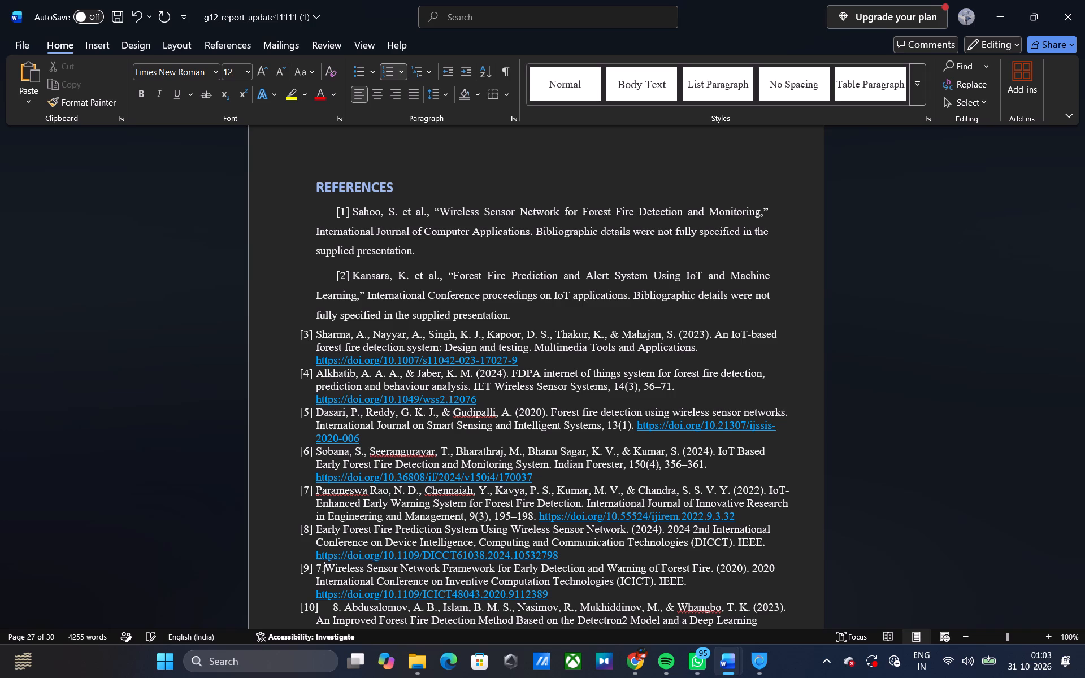
key("BackSpace")
key("BackSpace")
Delete the leftover list number "8." from the start of reference [10], keeping the space before the author name.
key("Down")
key("Down")
key("Down")
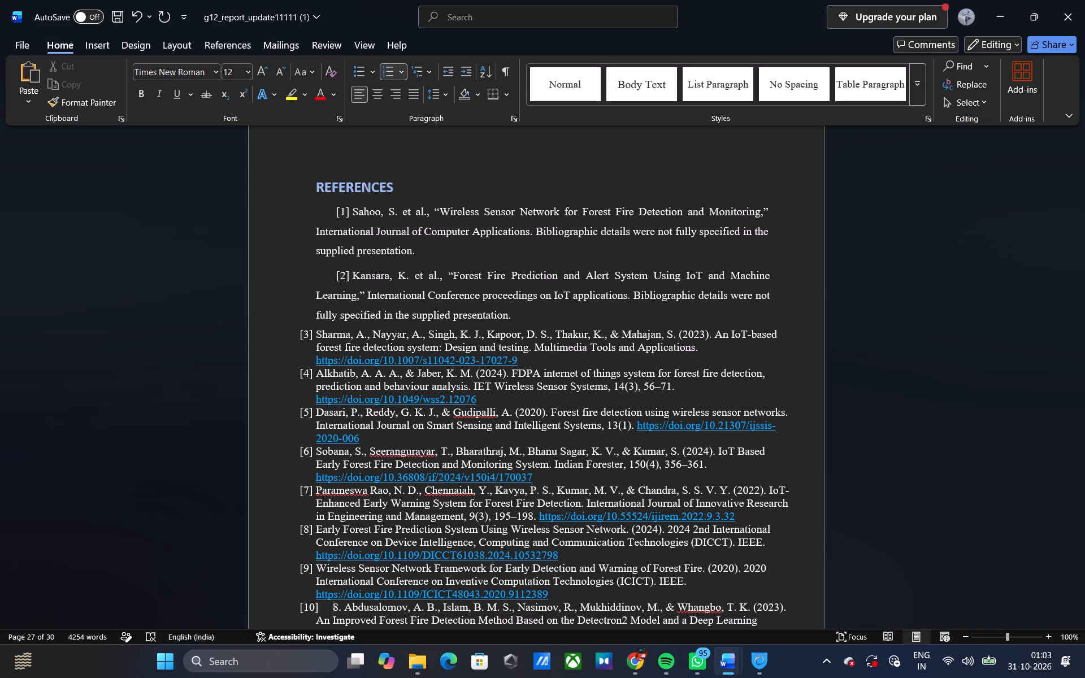
key("Right")
key("Right")
key("BackSpace")
key("BackSpace")
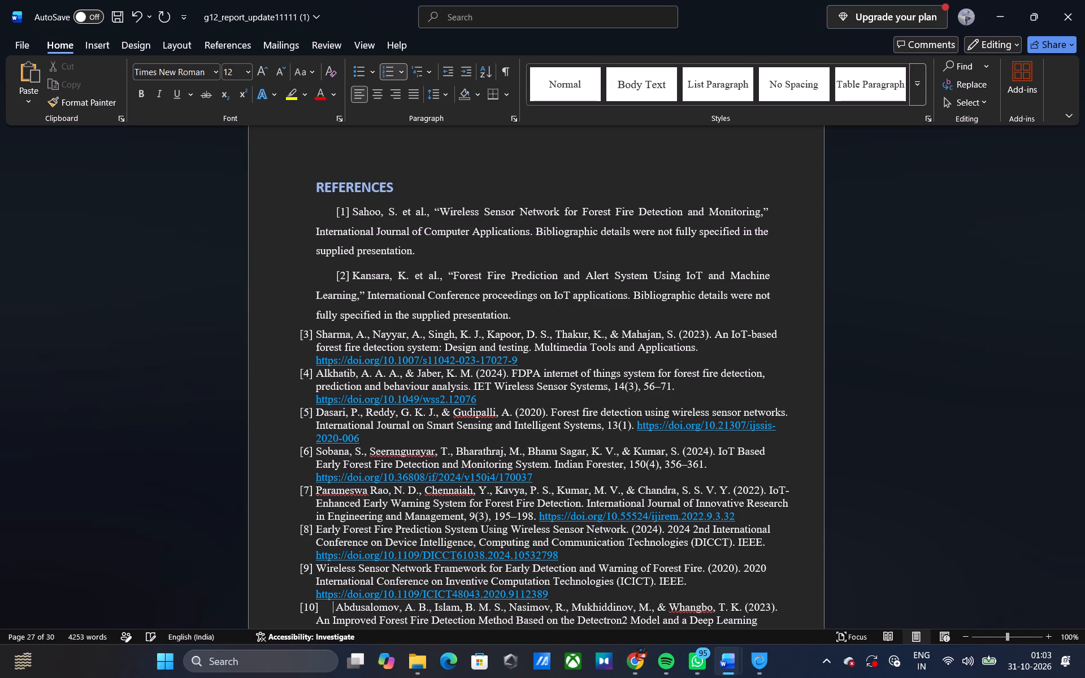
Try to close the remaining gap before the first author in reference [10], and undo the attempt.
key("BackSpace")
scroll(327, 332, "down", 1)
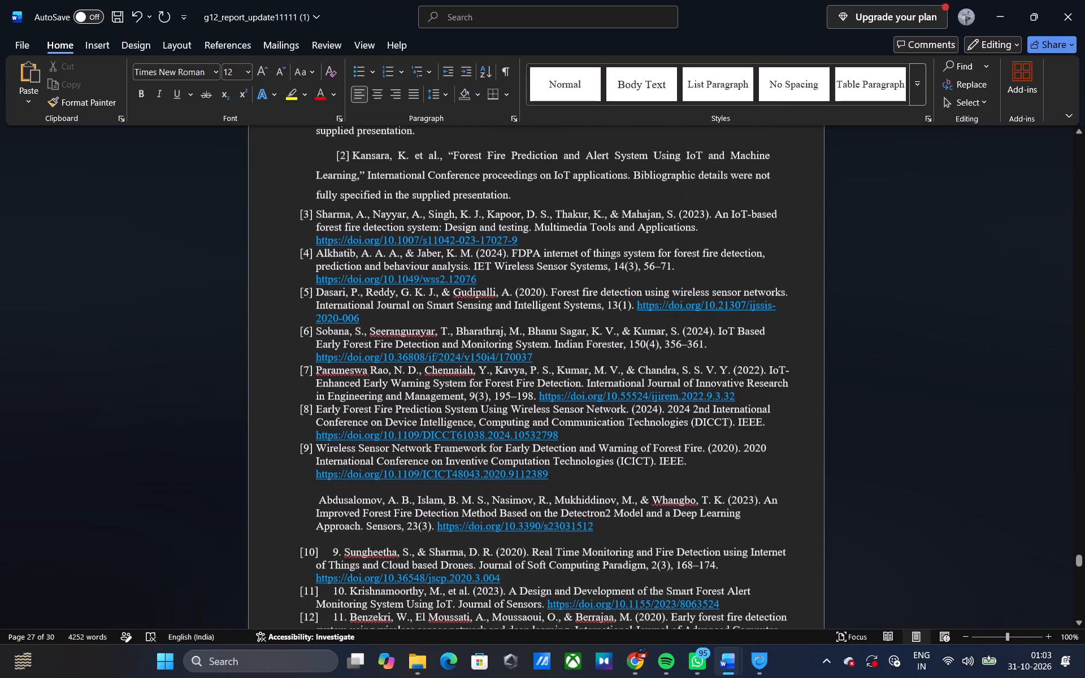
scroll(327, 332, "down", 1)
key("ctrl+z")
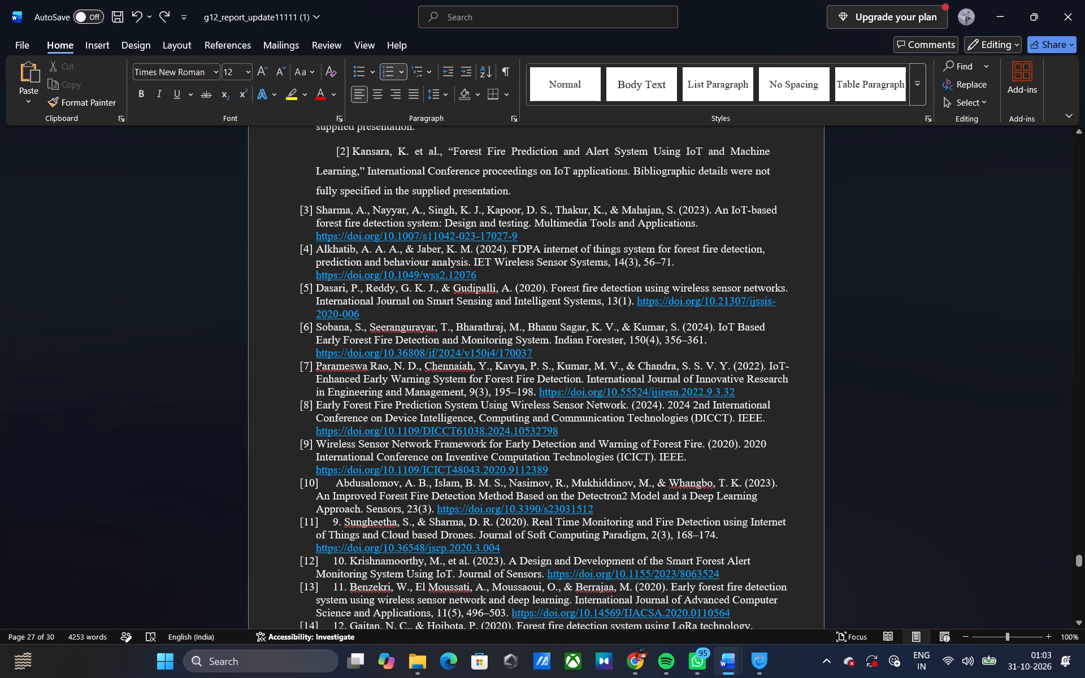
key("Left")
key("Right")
Delete the leftover list number "9." from the start of reference [11], keeping its bracketed number in place.
key("Down")
key("Down")
key("Down")
key("Right")
key("Right")
key("backslash")
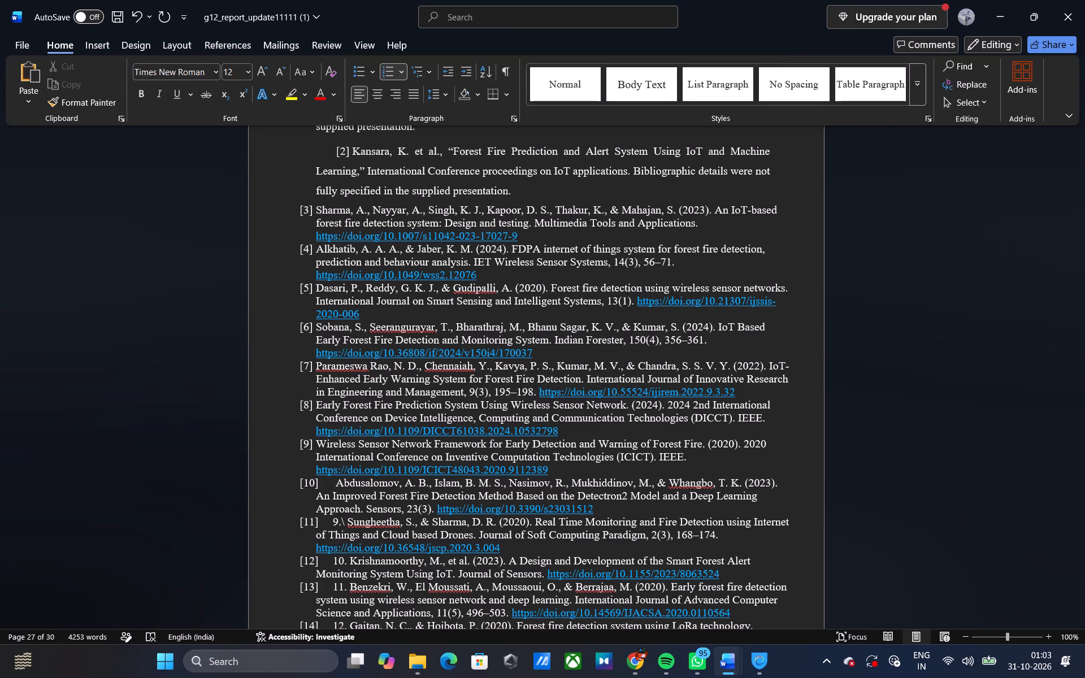
key("BackSpace")
key("BackSpace")
key("BackSpace")
key("BackSpace")
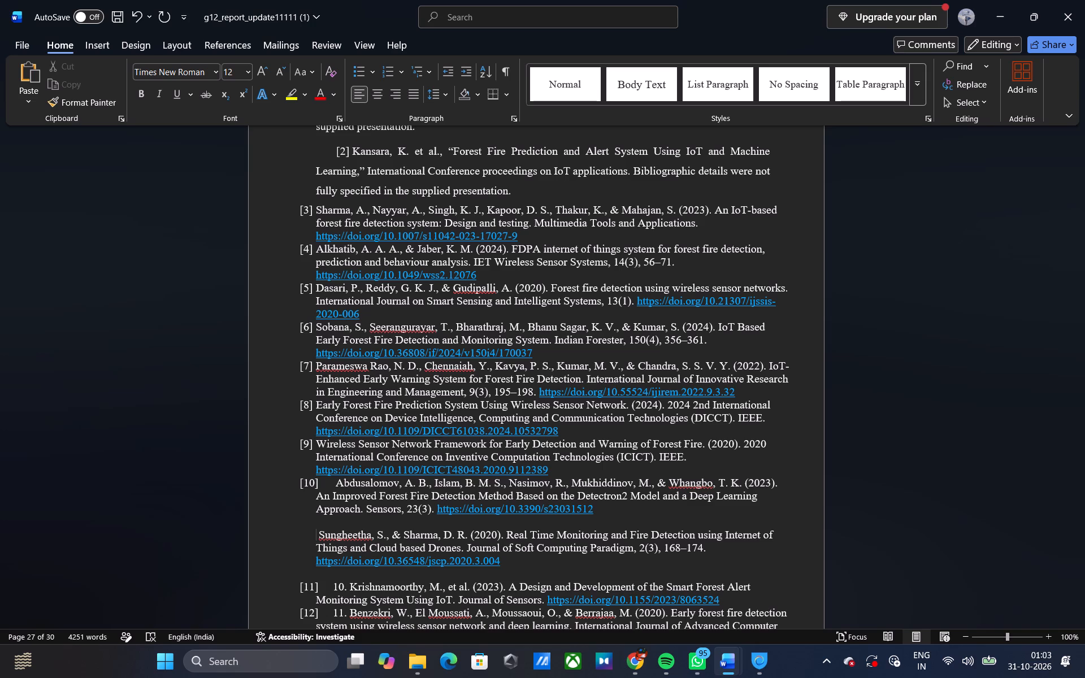
key("ctrl+z")
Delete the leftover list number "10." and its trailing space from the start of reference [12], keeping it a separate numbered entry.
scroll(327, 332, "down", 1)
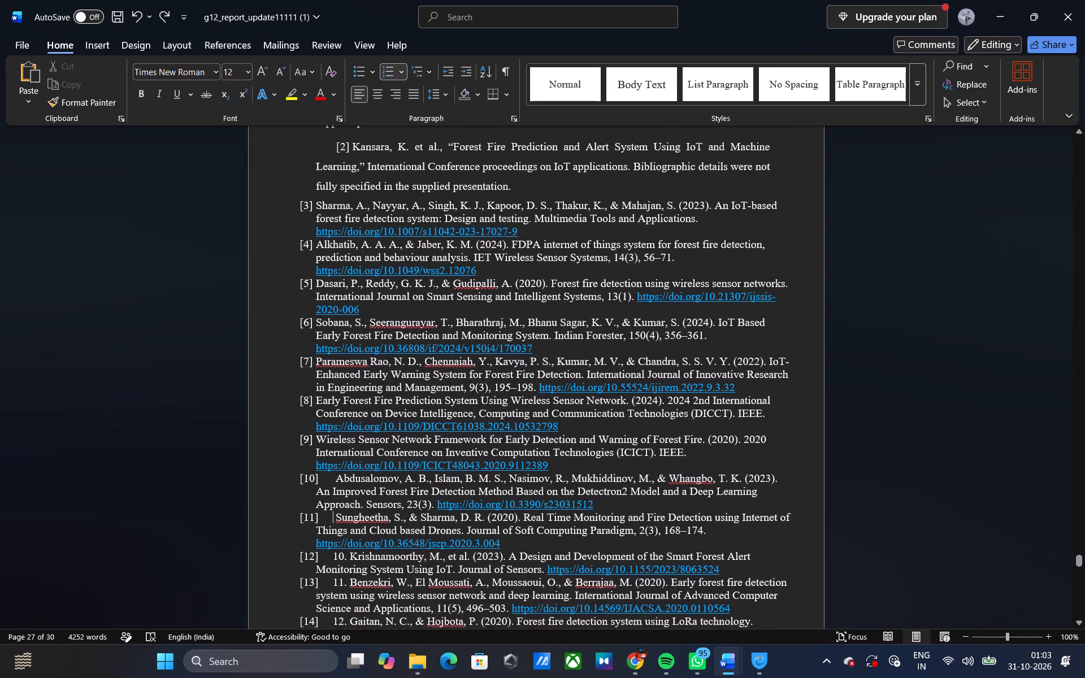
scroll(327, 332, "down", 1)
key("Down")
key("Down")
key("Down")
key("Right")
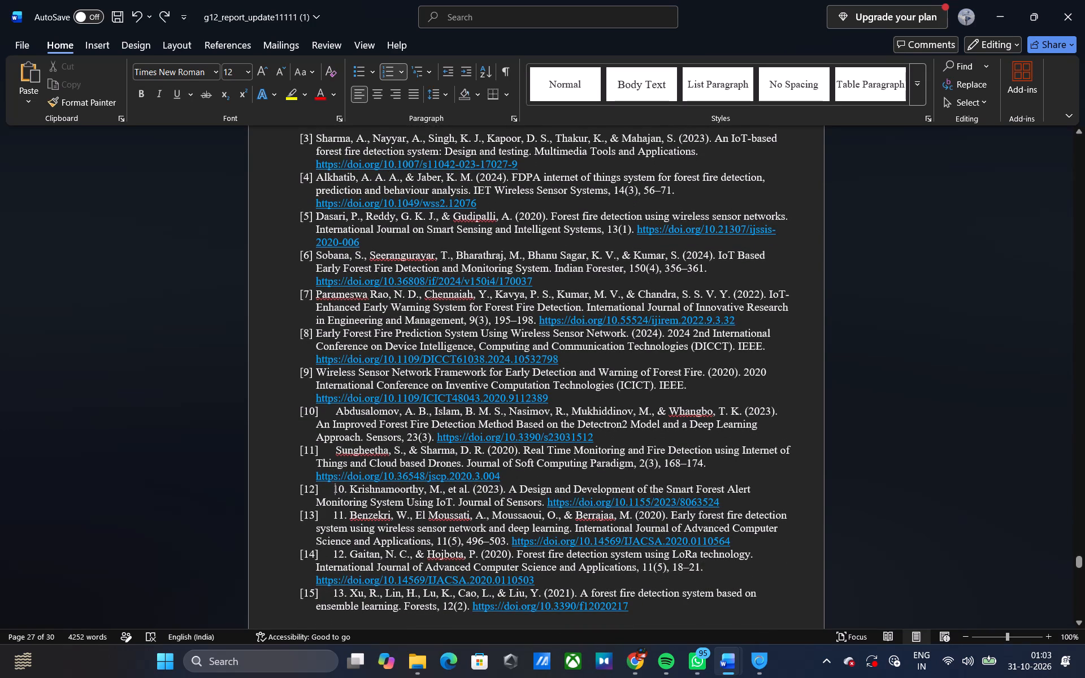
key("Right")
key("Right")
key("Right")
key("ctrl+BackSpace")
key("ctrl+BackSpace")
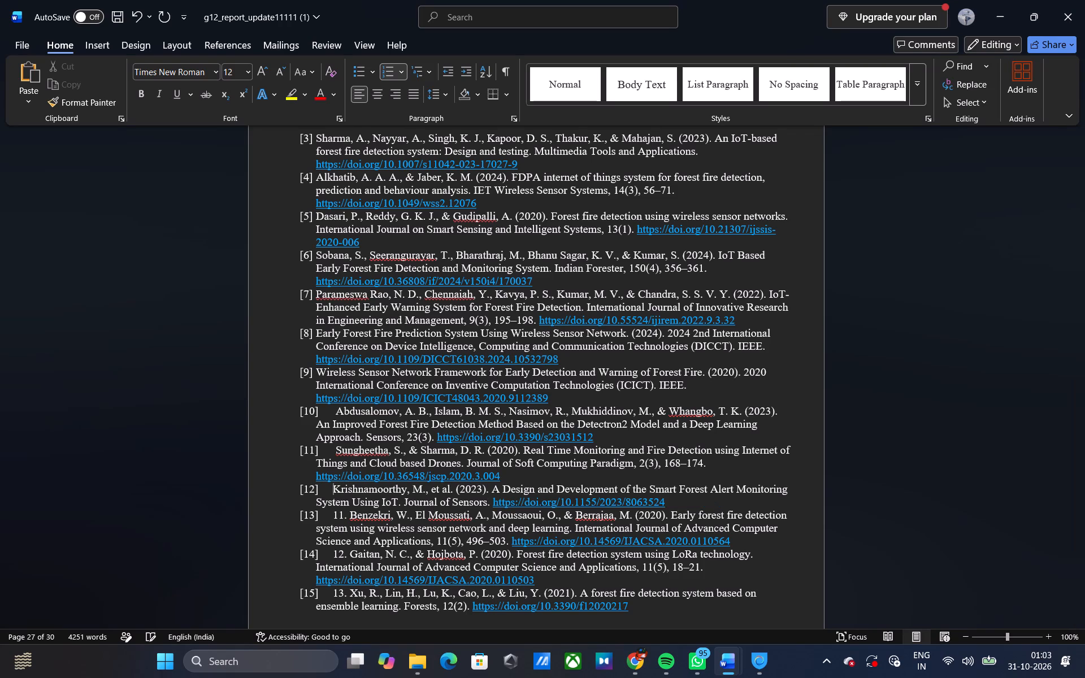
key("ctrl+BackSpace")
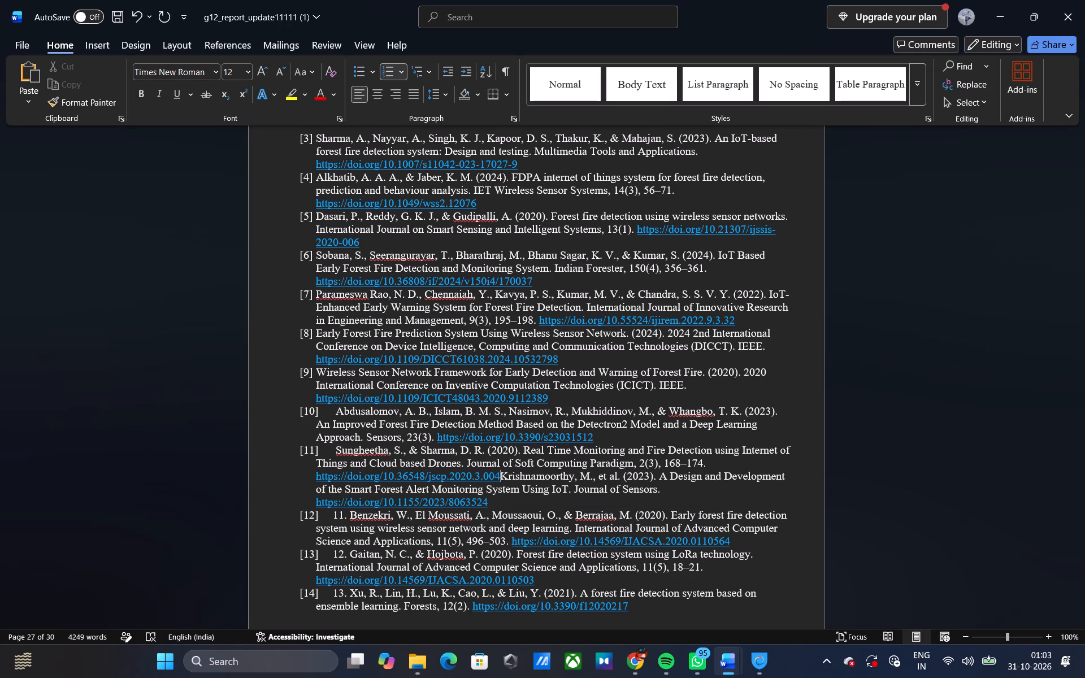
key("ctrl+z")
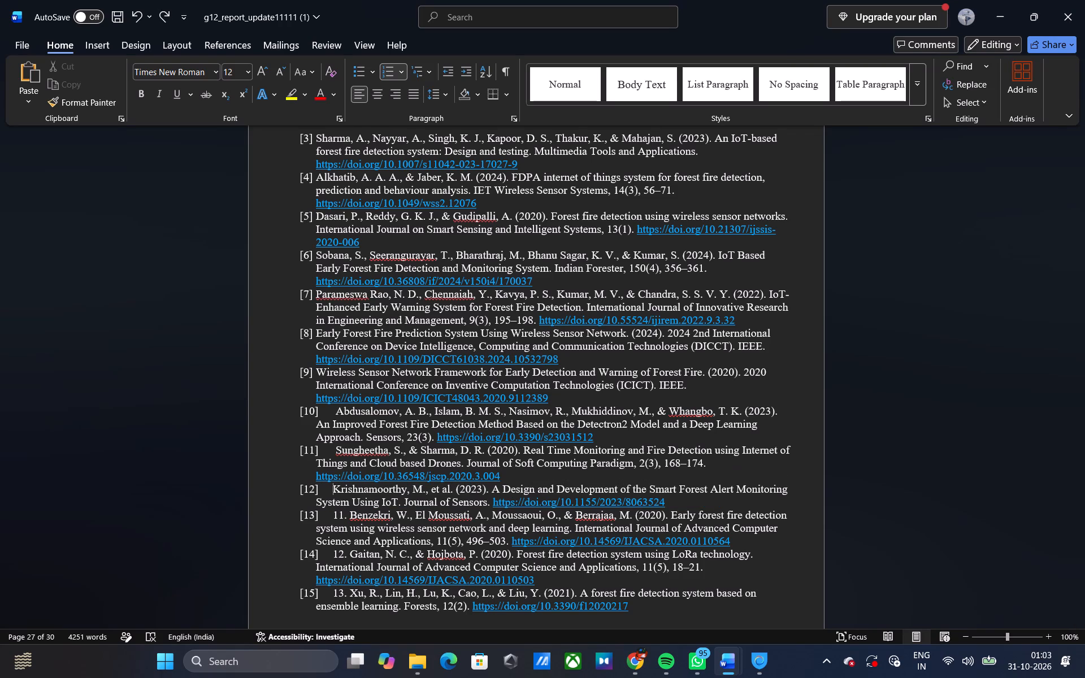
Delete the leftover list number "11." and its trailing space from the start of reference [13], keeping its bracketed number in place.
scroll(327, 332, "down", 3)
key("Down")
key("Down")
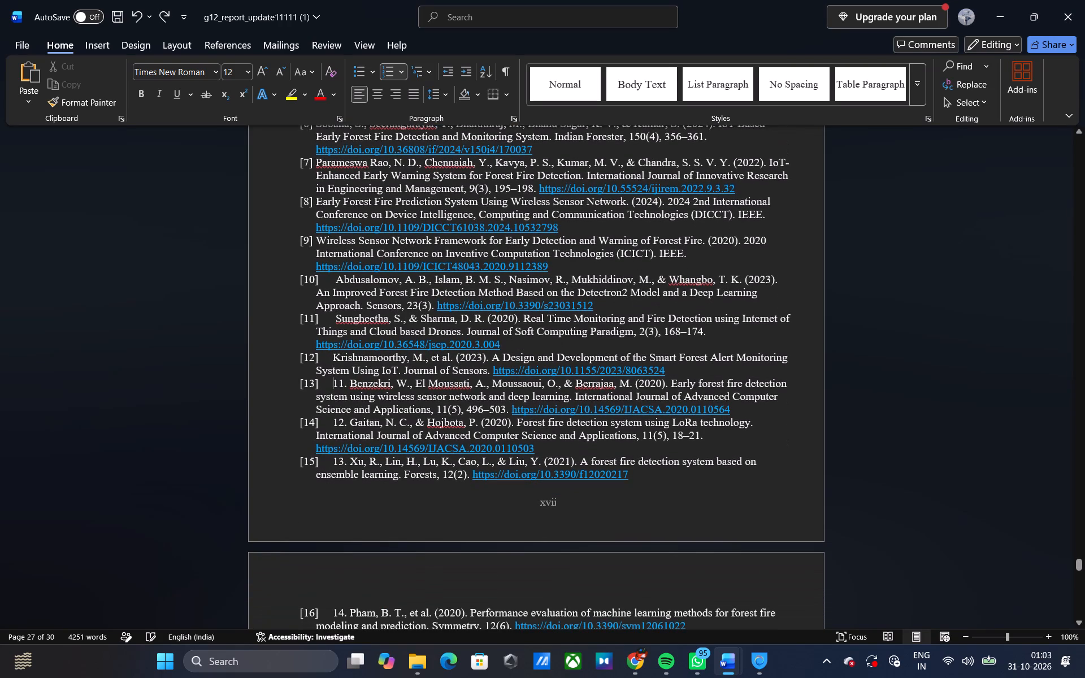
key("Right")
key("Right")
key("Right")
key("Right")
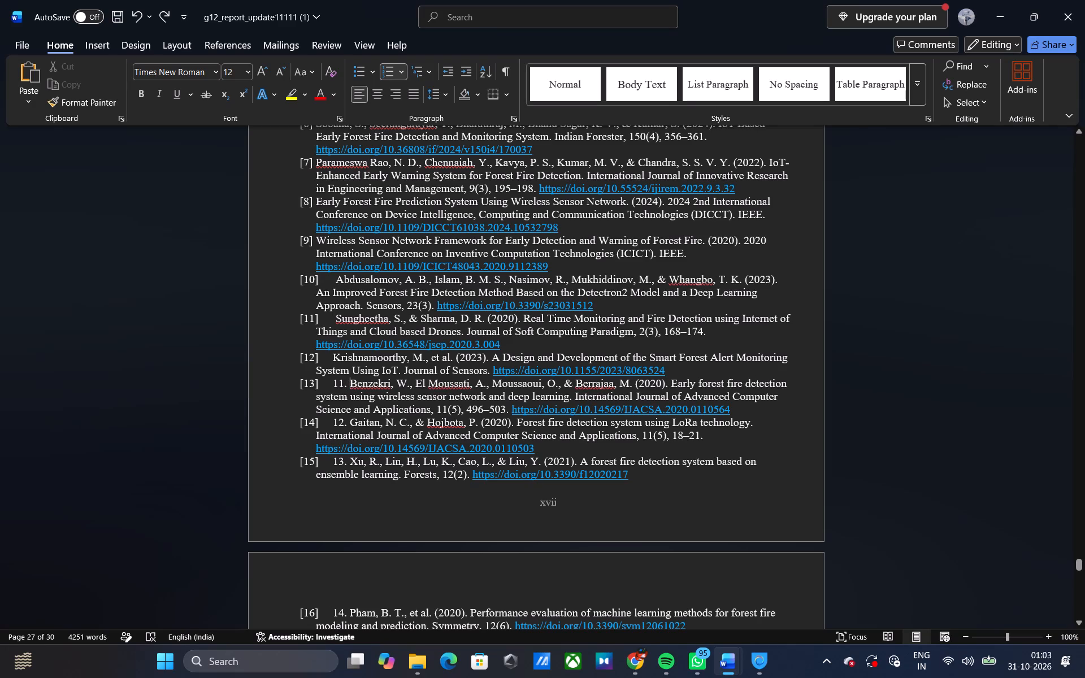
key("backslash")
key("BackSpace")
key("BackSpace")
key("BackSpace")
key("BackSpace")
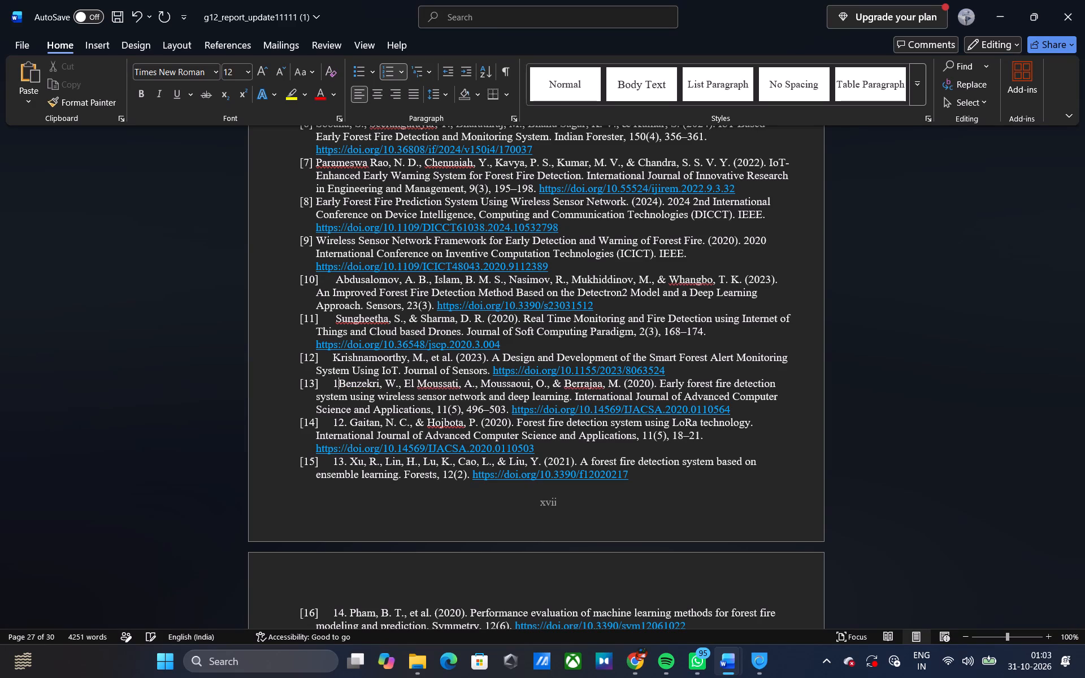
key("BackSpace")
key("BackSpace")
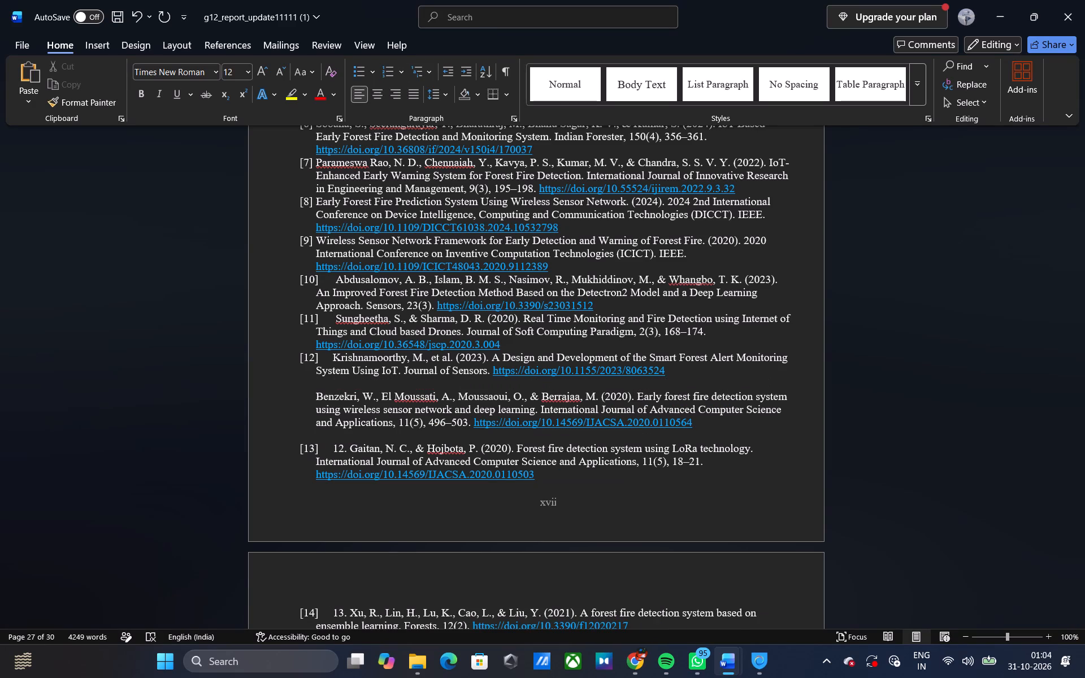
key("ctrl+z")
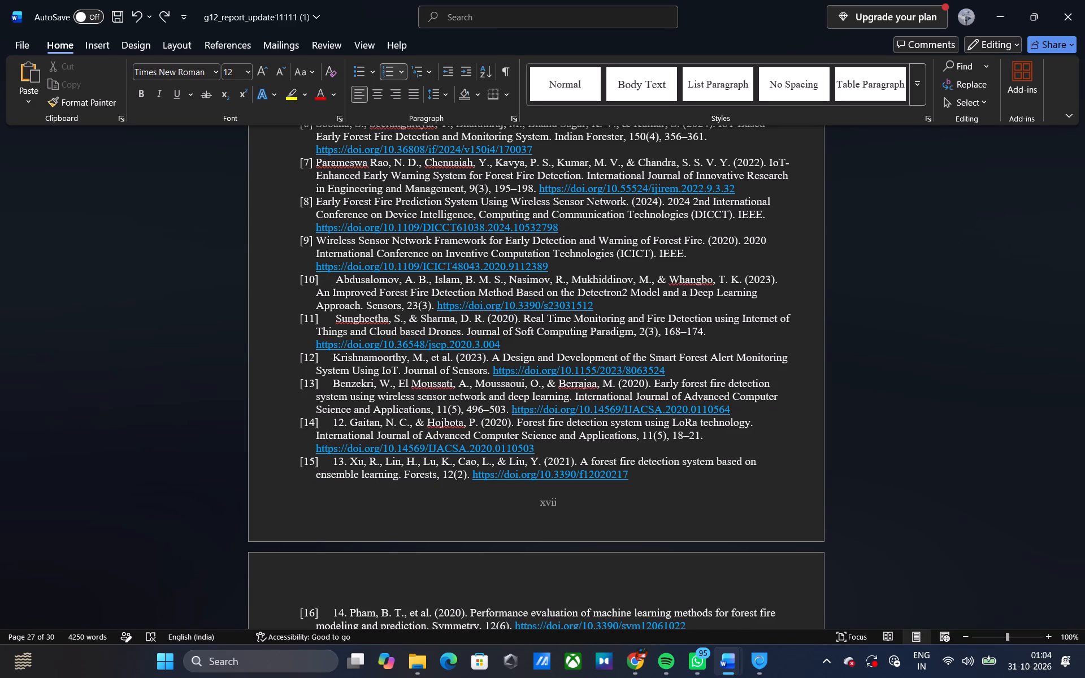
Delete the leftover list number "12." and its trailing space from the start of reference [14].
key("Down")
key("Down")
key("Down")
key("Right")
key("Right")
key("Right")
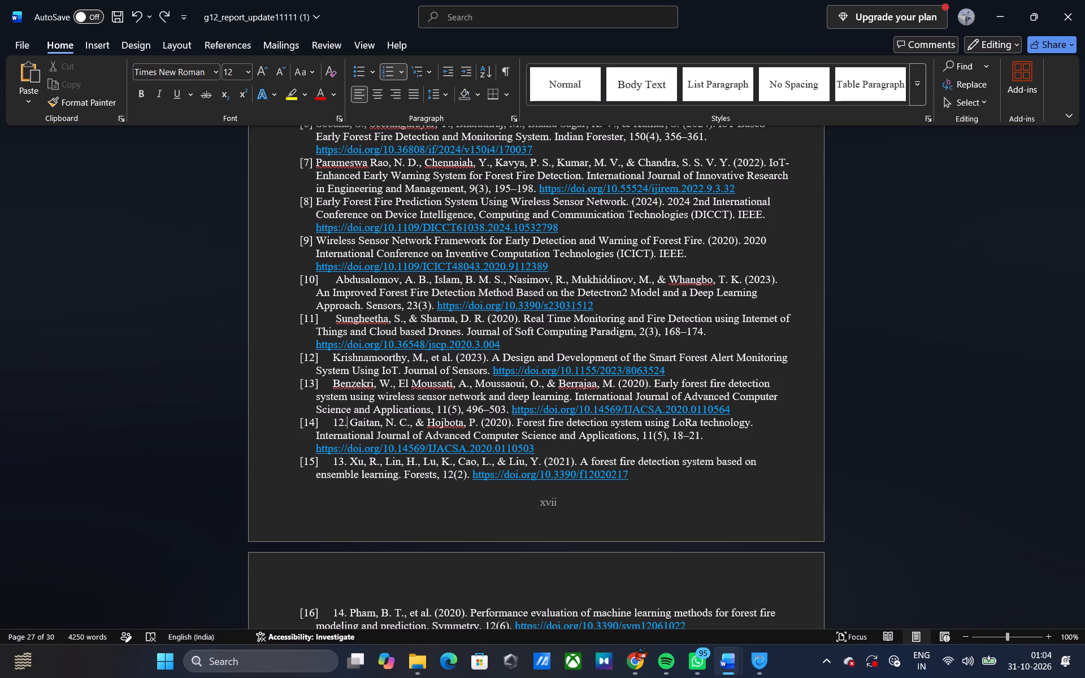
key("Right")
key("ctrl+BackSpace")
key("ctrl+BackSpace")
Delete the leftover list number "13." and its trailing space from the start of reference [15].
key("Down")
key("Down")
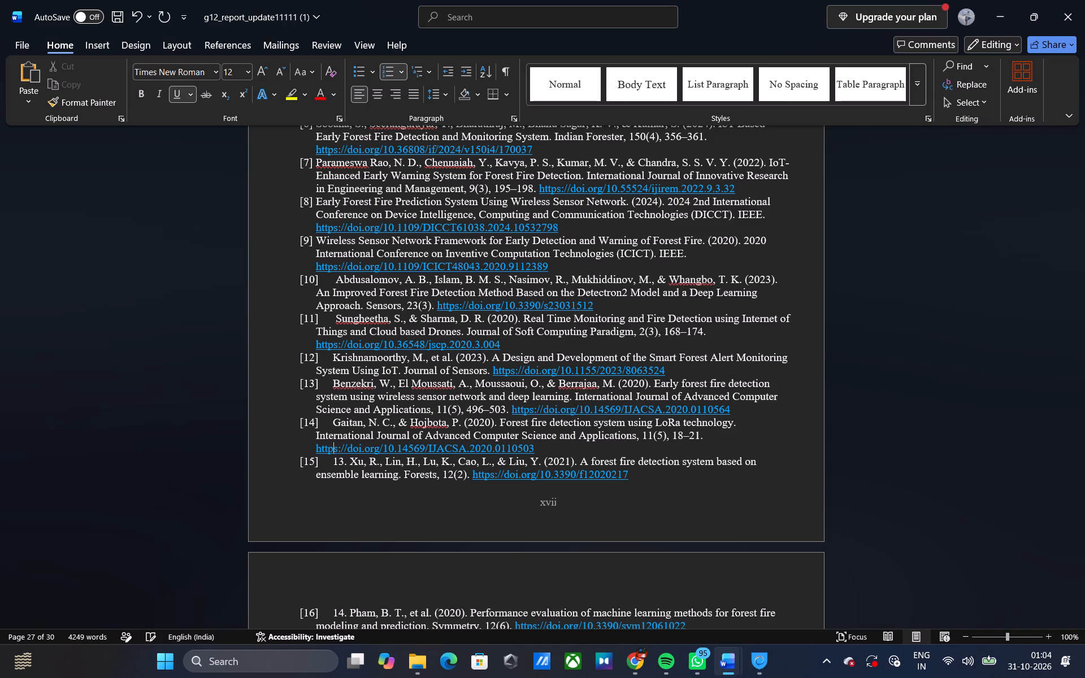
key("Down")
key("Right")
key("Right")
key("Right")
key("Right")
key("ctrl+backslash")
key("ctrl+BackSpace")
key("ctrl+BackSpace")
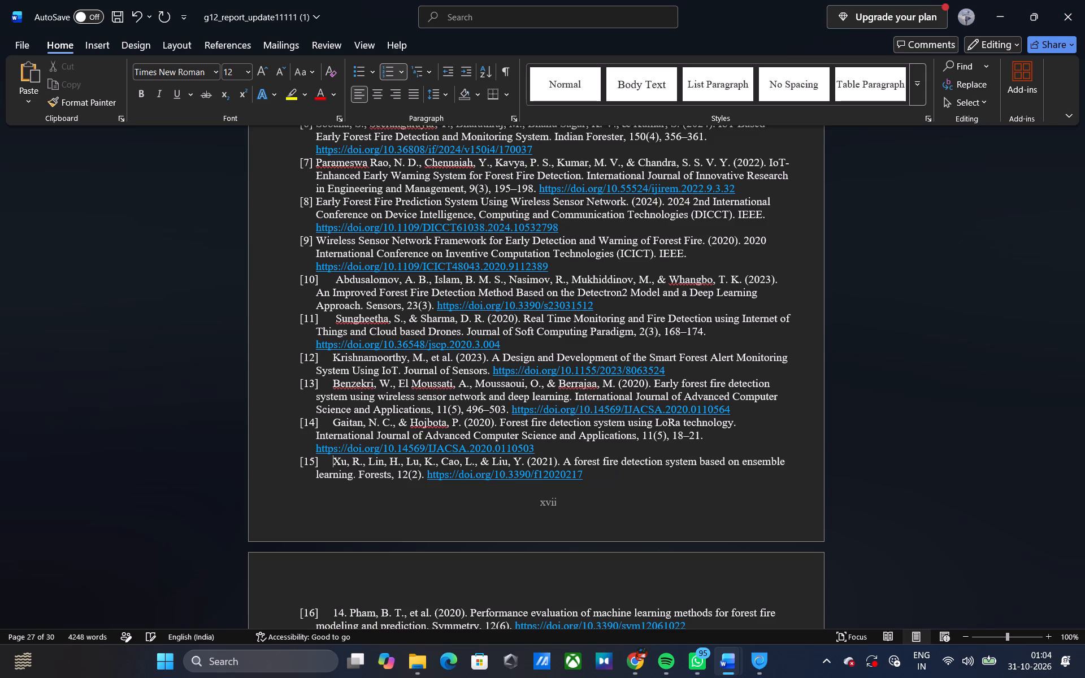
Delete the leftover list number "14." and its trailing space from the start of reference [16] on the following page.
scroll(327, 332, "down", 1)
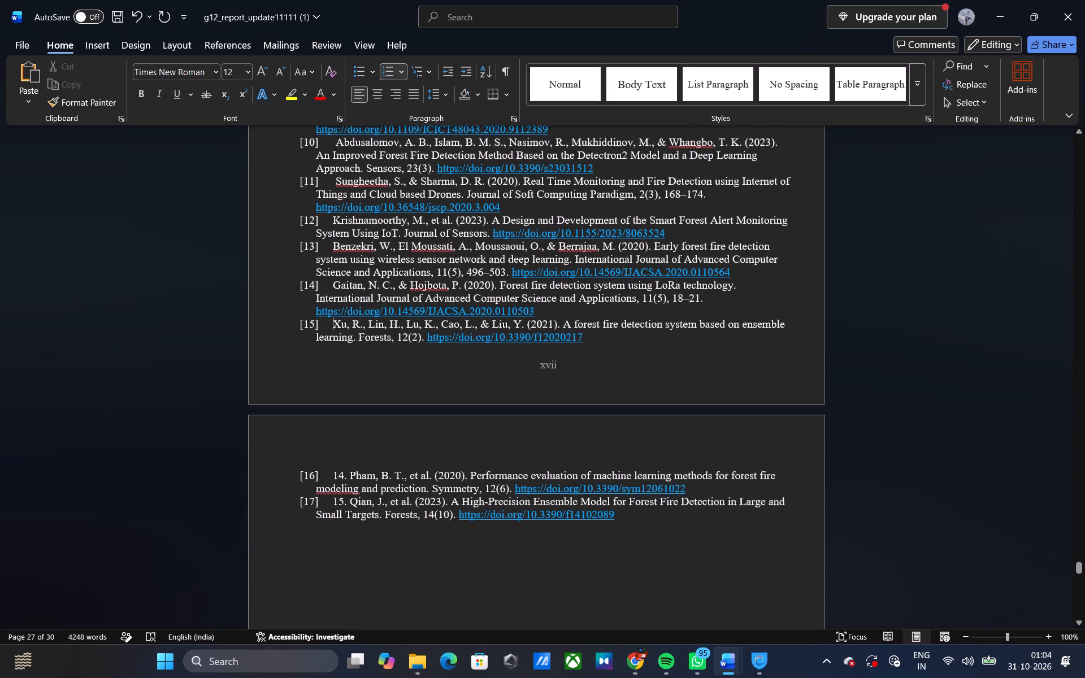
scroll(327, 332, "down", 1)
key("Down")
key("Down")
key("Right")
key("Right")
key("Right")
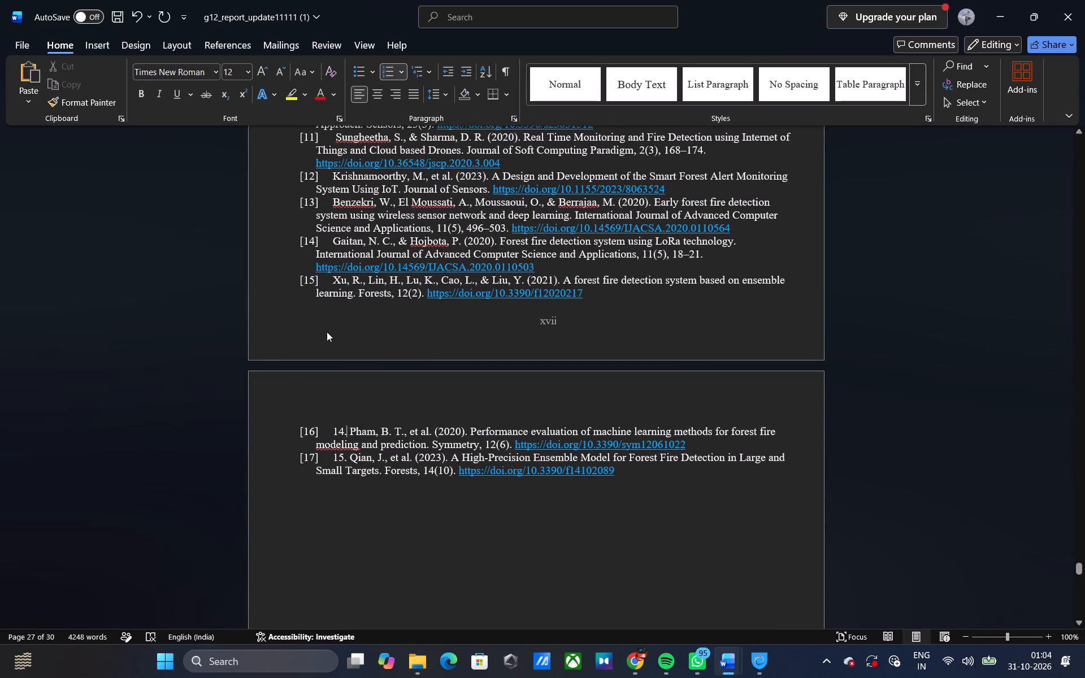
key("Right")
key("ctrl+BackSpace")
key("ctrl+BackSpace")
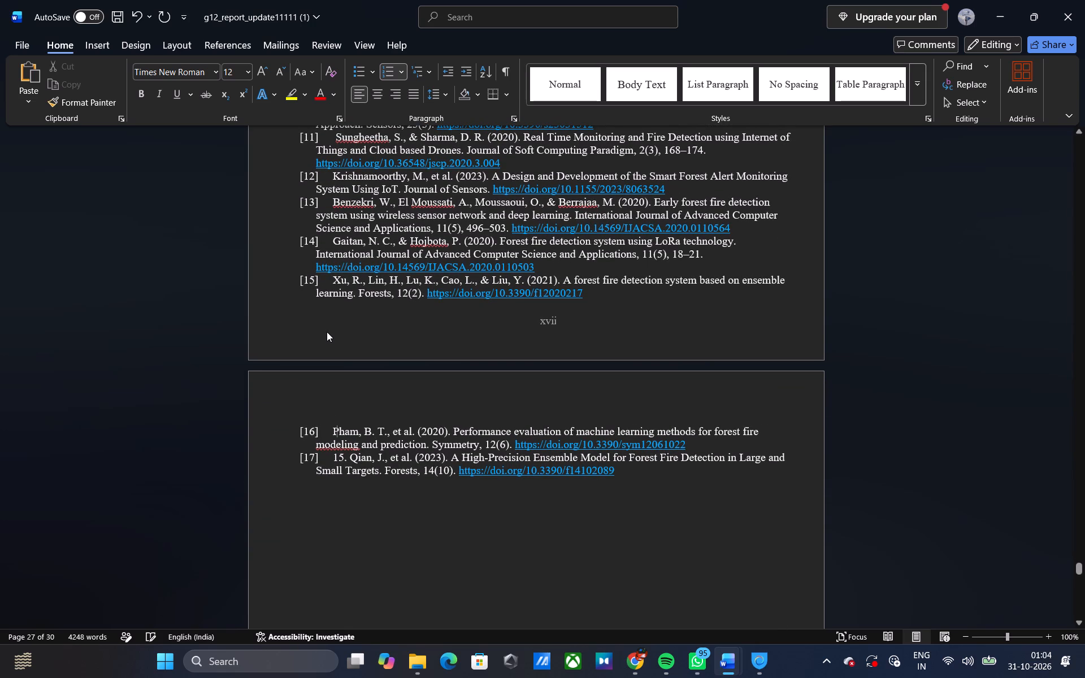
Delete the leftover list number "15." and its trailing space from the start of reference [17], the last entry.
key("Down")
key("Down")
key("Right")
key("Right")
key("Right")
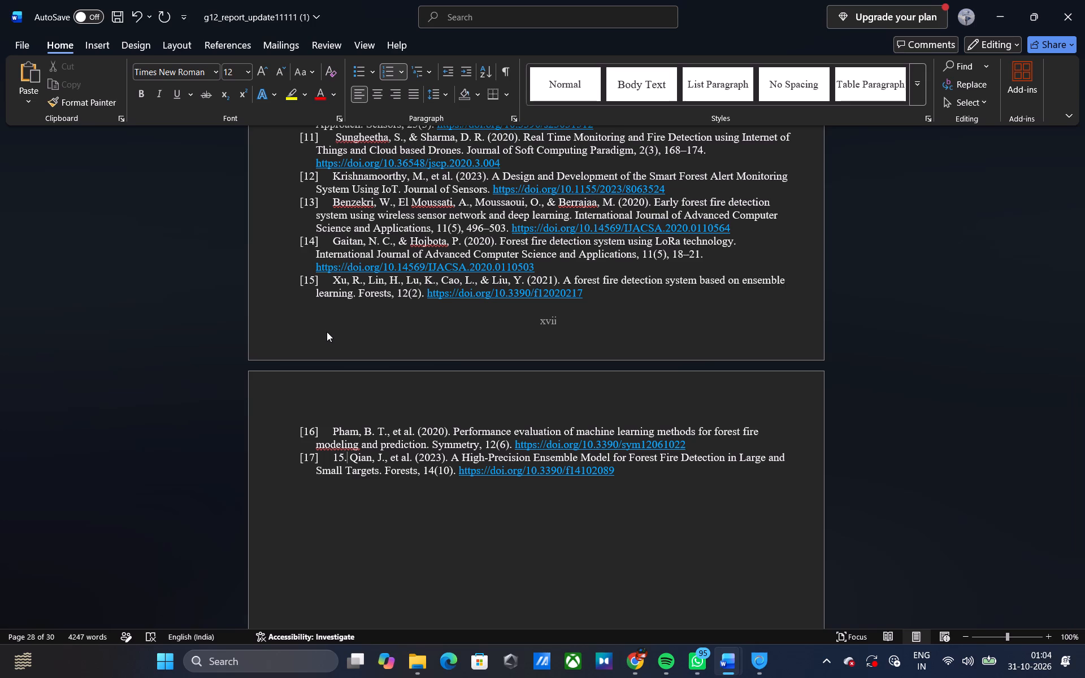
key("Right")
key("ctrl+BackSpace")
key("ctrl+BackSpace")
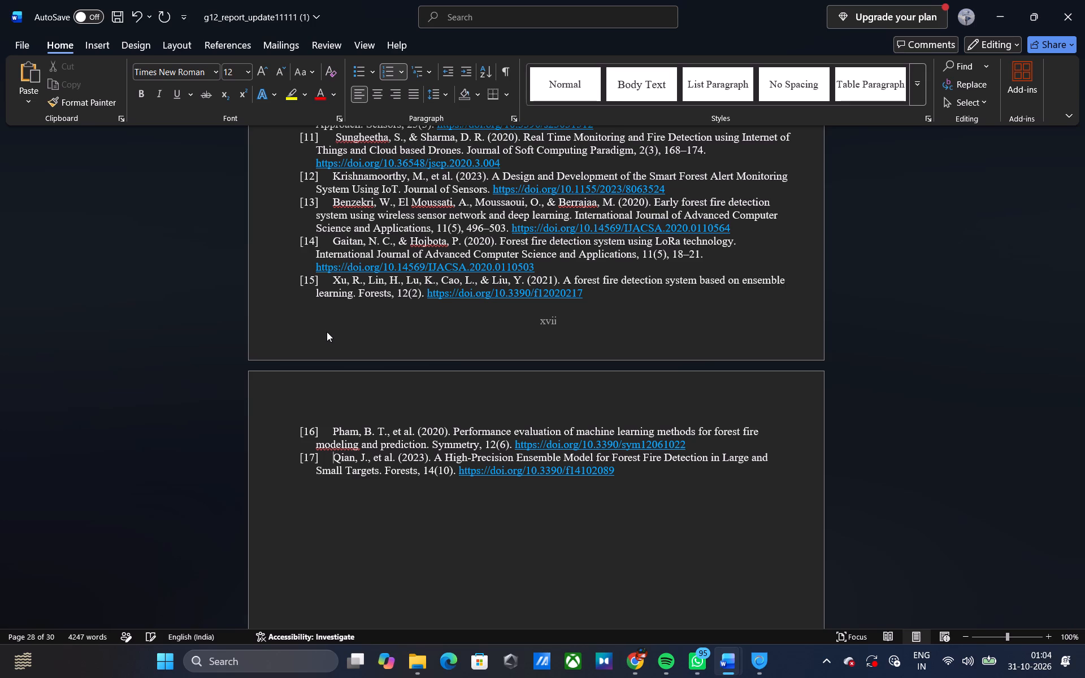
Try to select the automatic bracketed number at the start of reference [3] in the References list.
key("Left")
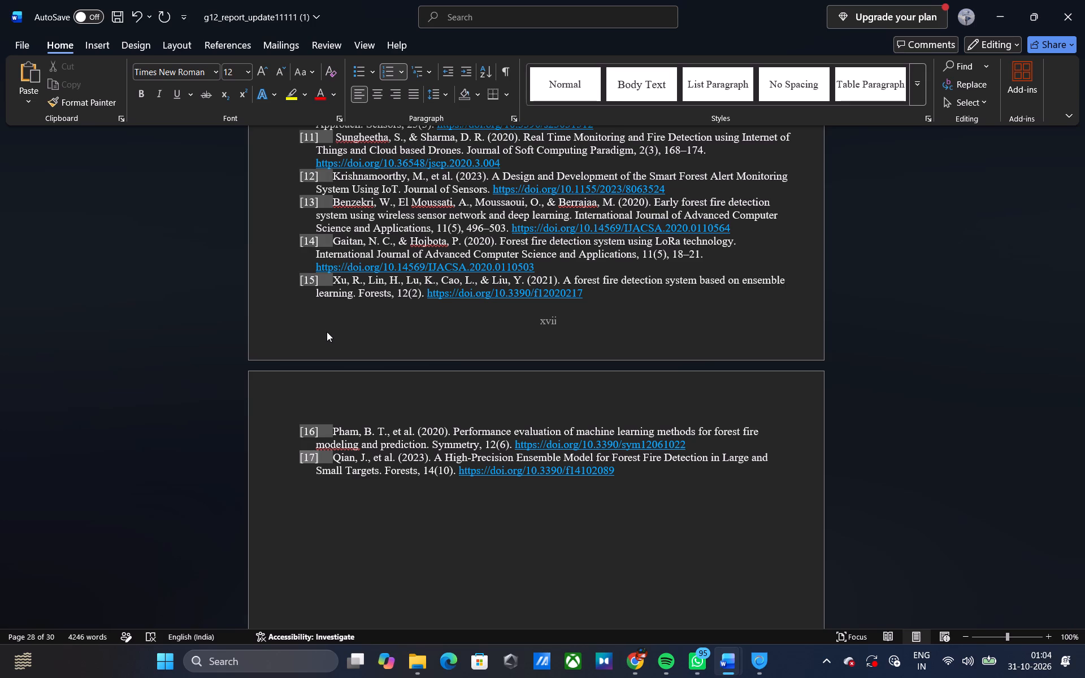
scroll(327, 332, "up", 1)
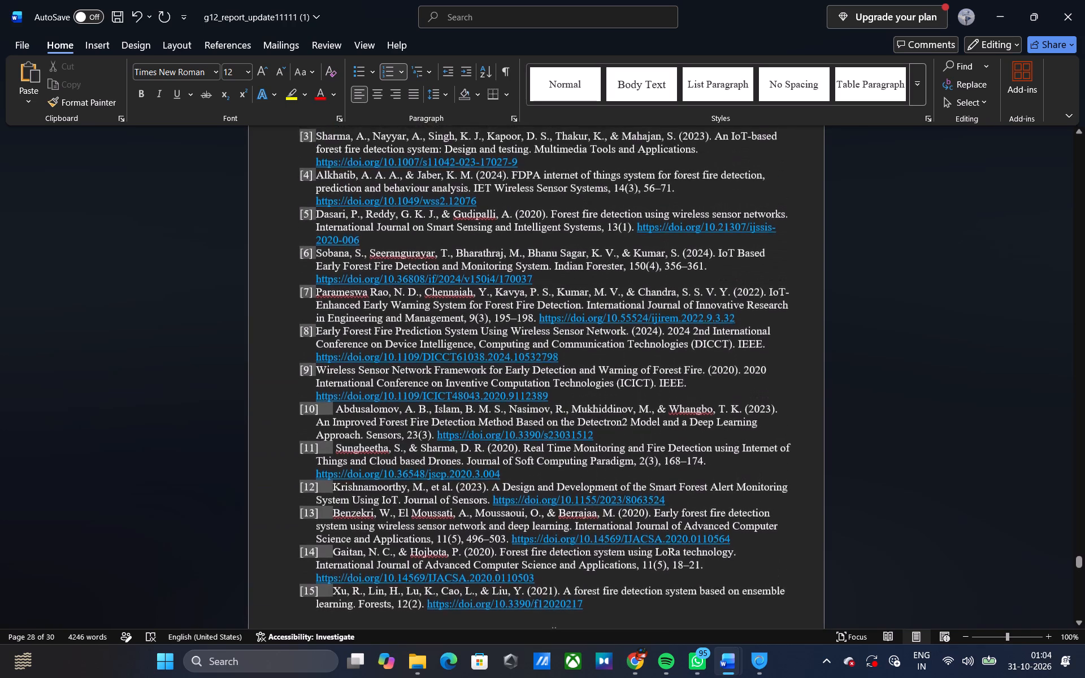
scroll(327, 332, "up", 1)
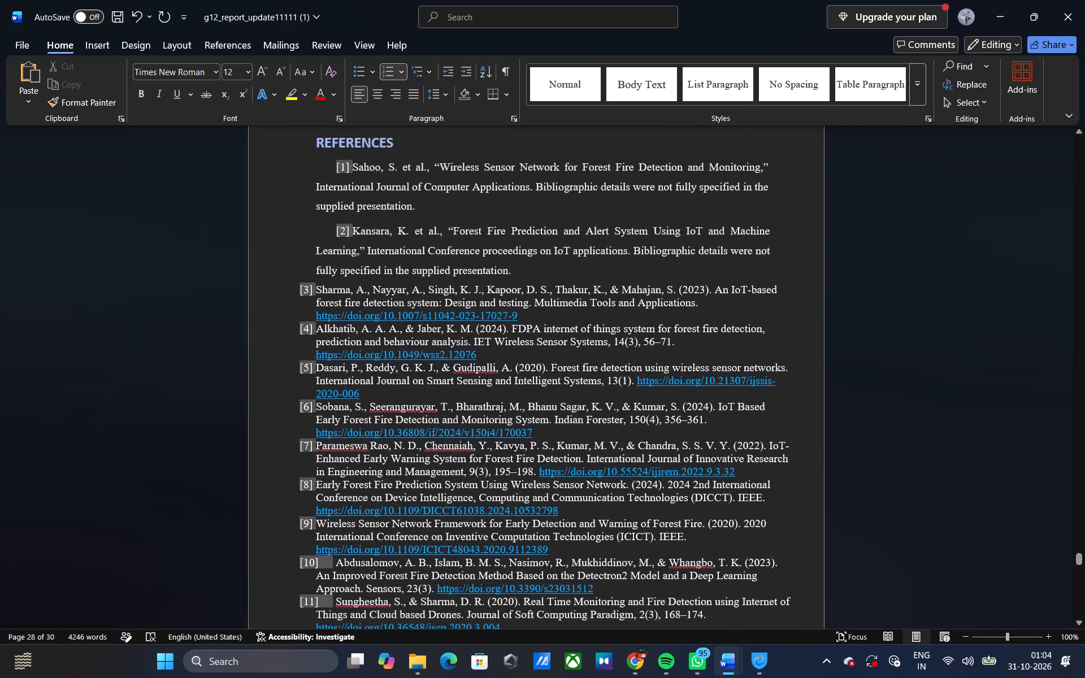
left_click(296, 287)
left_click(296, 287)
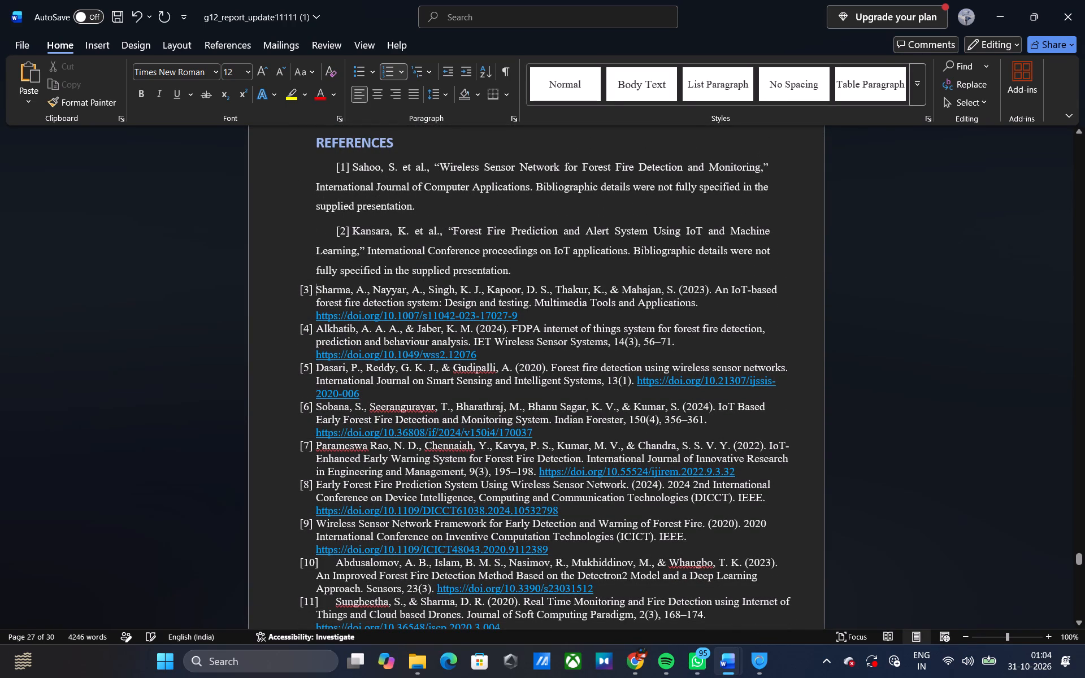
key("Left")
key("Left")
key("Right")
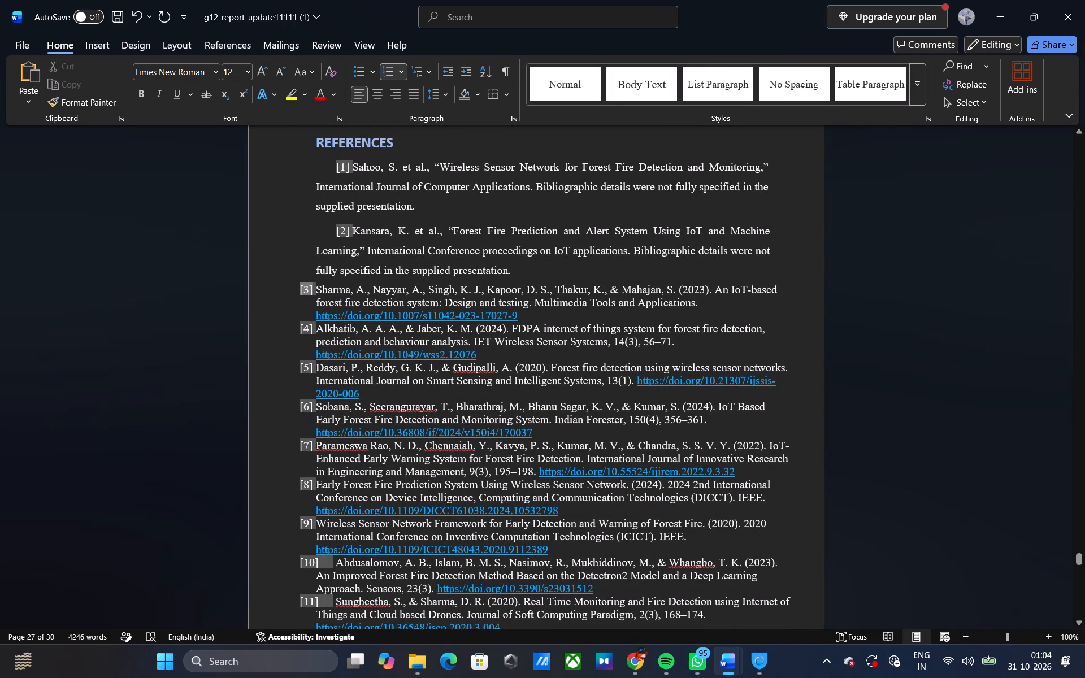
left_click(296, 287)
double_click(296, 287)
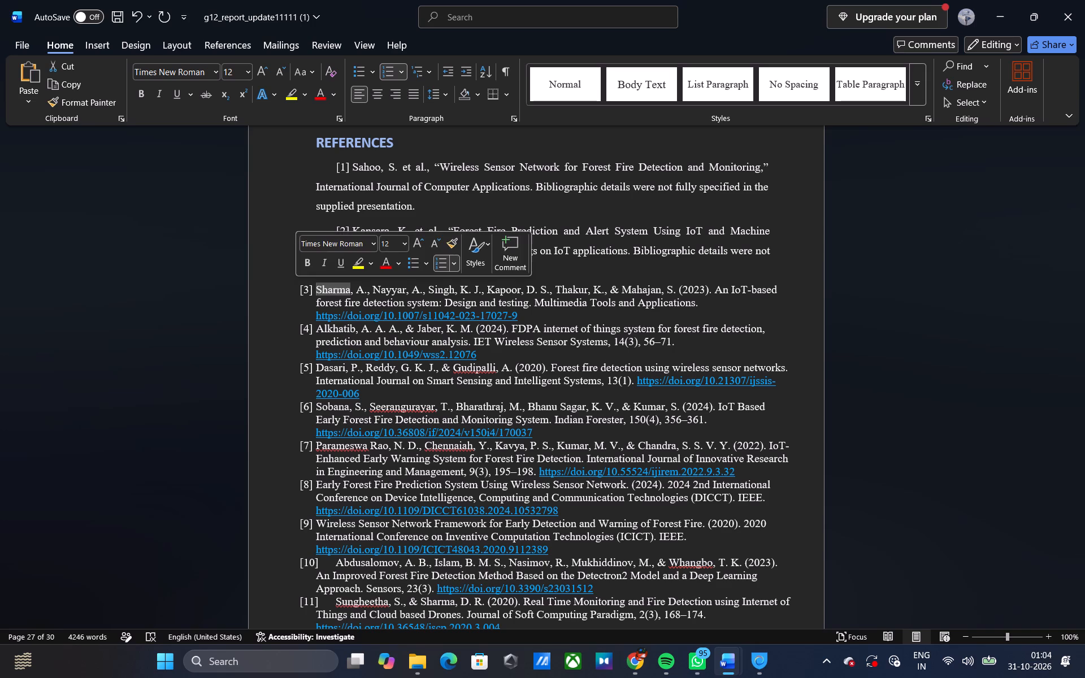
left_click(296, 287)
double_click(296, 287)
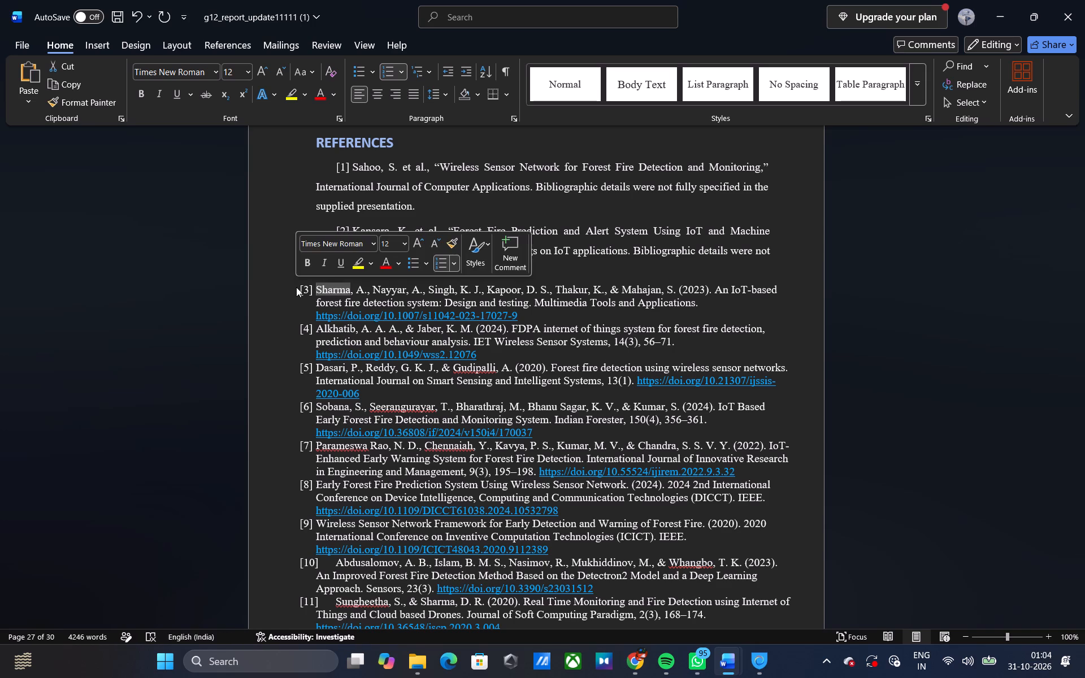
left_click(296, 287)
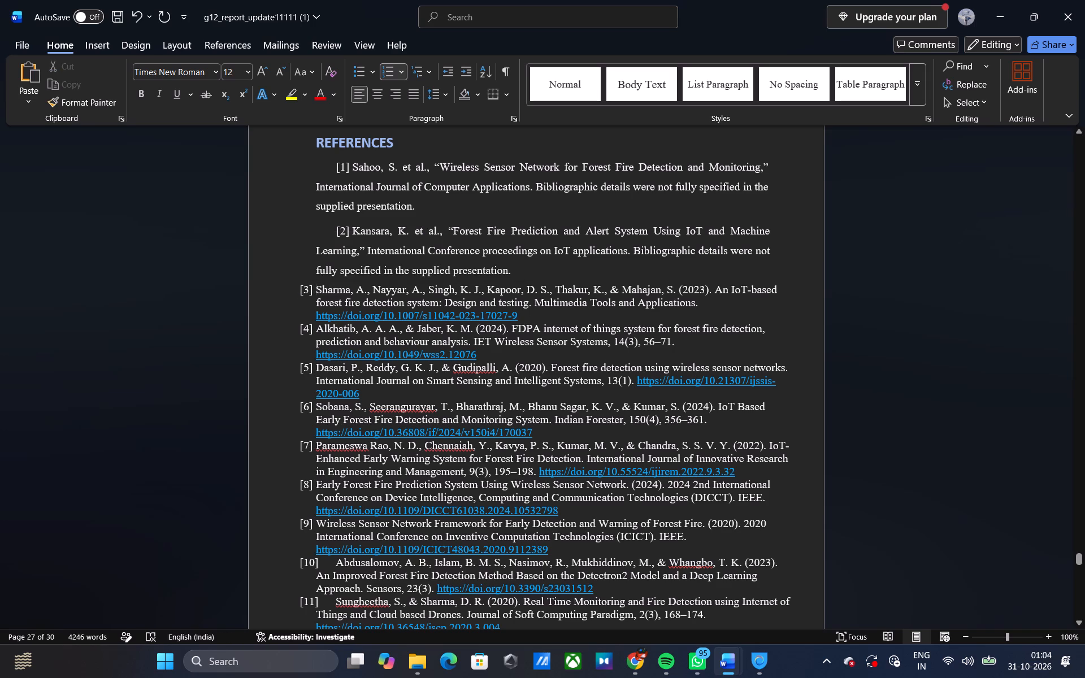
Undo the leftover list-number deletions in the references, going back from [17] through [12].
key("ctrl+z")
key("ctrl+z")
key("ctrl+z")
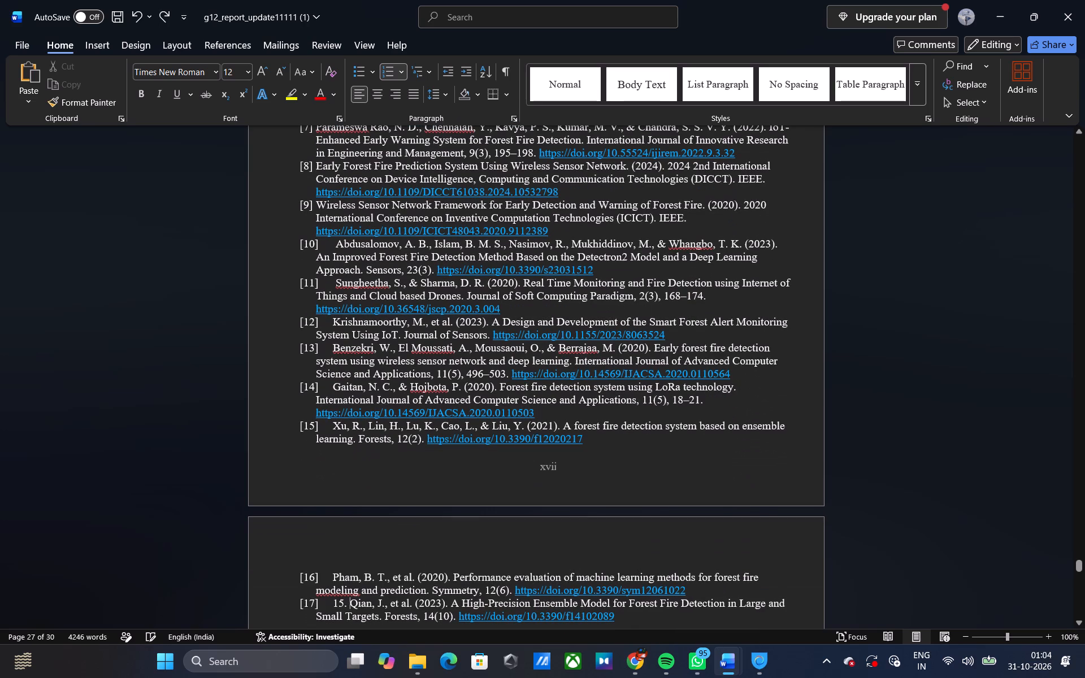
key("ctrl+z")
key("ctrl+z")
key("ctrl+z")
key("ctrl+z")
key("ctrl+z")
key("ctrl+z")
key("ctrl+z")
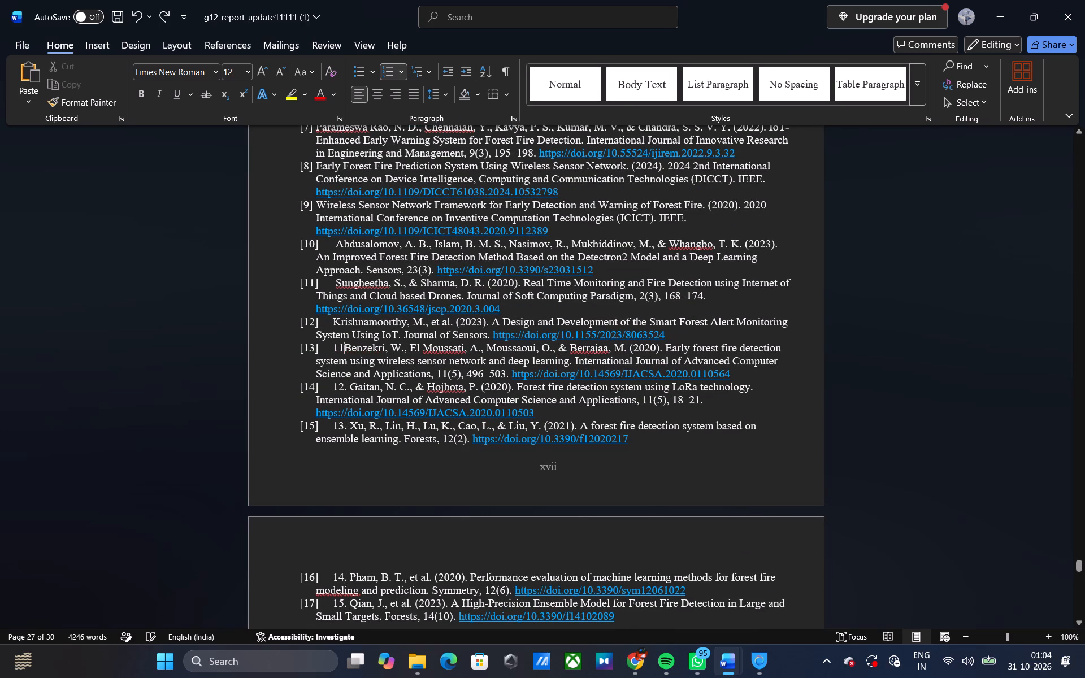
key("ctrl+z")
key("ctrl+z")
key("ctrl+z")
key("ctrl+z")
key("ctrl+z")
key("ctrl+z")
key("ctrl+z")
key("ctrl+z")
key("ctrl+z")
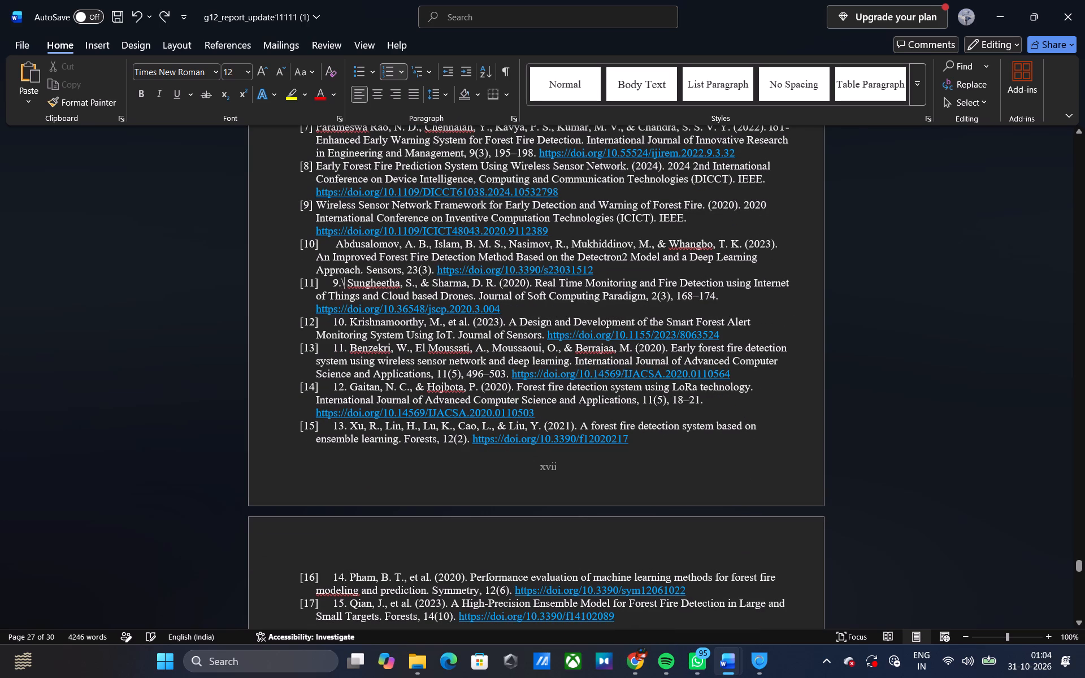
Undo the leftover list-number deletions in the references, going back from [11] through [8].
key("ctrl+z")
key("ctrl+z")
key("ctrl+z")
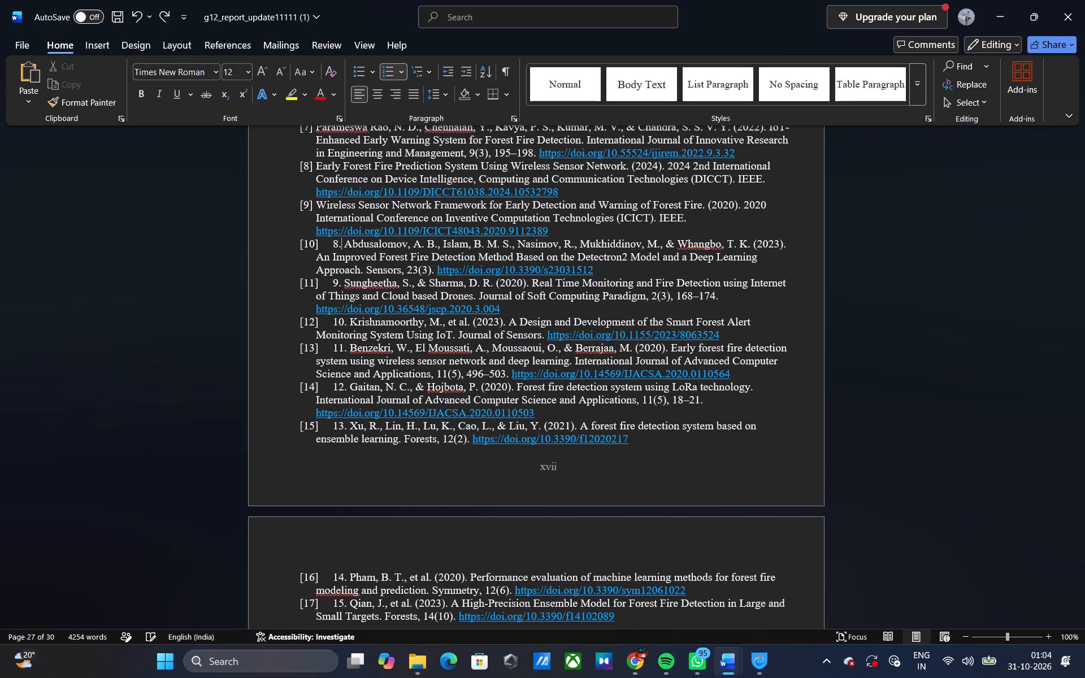
key("ctrl+z")
key("ctrl+z")
key("ctrl+z")
key("ctrl+z")
key("ctrl+z")
key("ctrl+z")
key("ctrl+z")
key("ctrl+z")
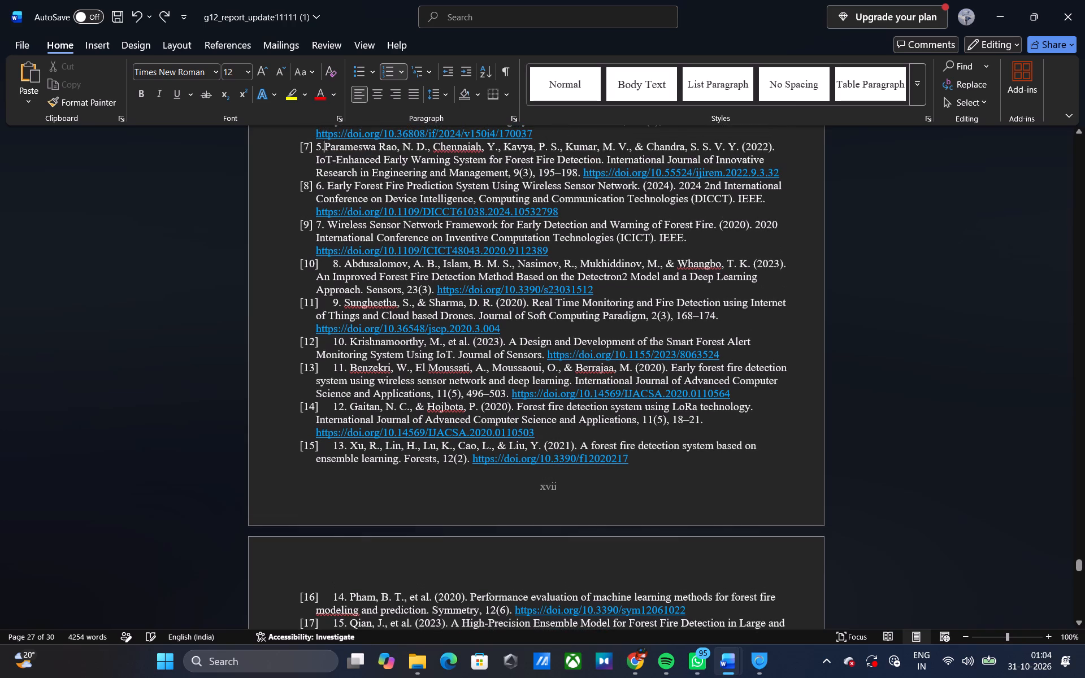
Undo the remaining list-number deletions from [7] back through [3], along with the bulk paste of the 15 references.
key("ctrl+z")
key("ctrl+z")
key("ctrl+z")
key("ctrl+z")
key("ctrl+z")
key("ctrl+z")
key("ctrl+z")
key("ctrl+z")
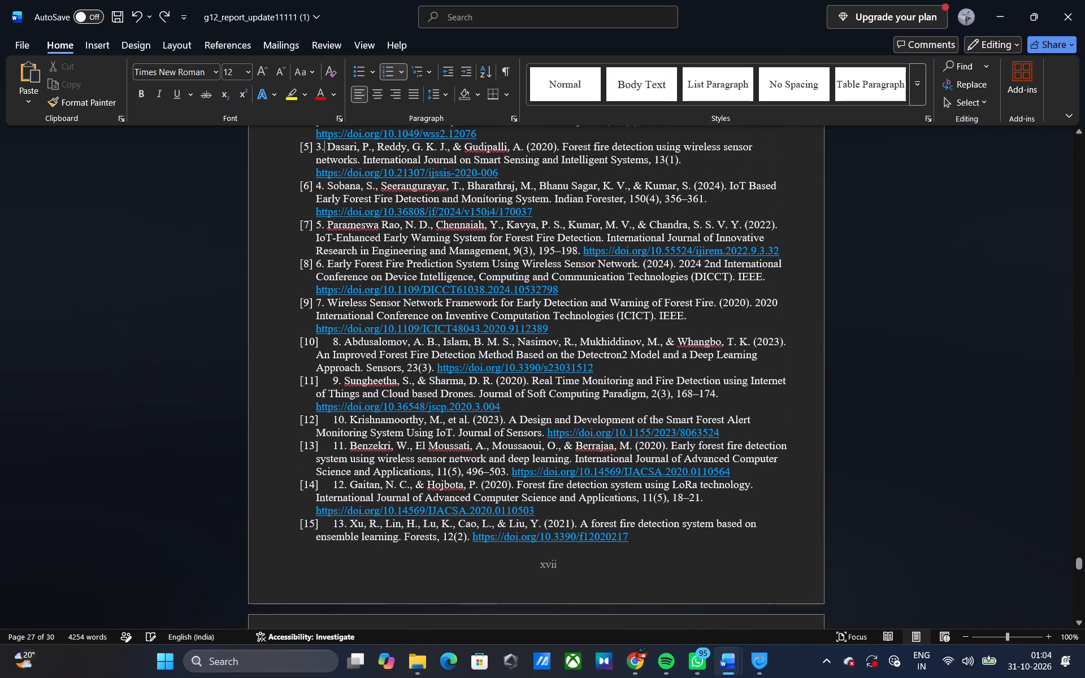
key("ctrl+z")
key("ctrl+z")
key("ctrl+z")
key("ctrl+z")
key("ctrl+z")
key("ctrl+z")
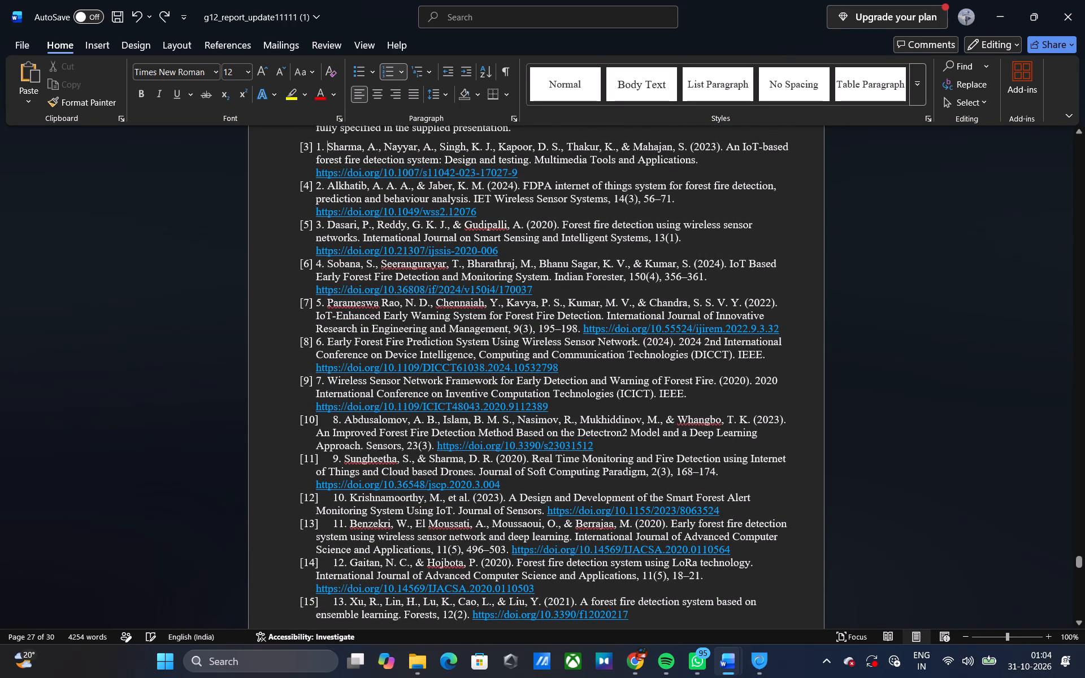
scroll(554, 292, "up", 1)
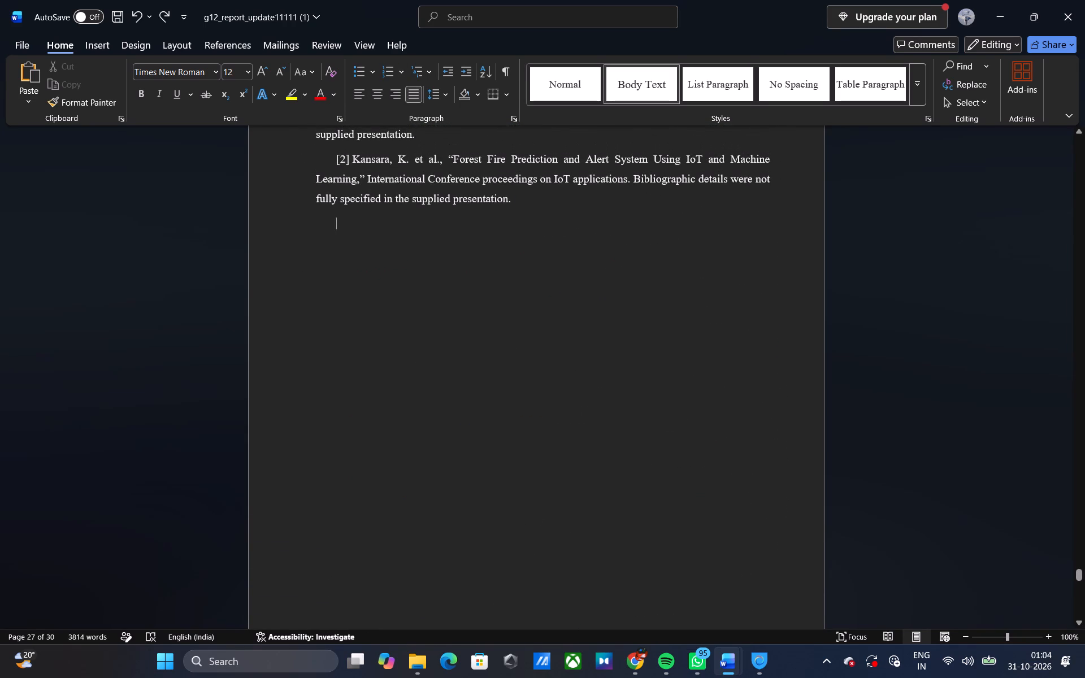
Replace the empty unnumbered paragraph after reference [2] with a new numbered list entry [3].
key("BackSpace")
key("BackSpace")
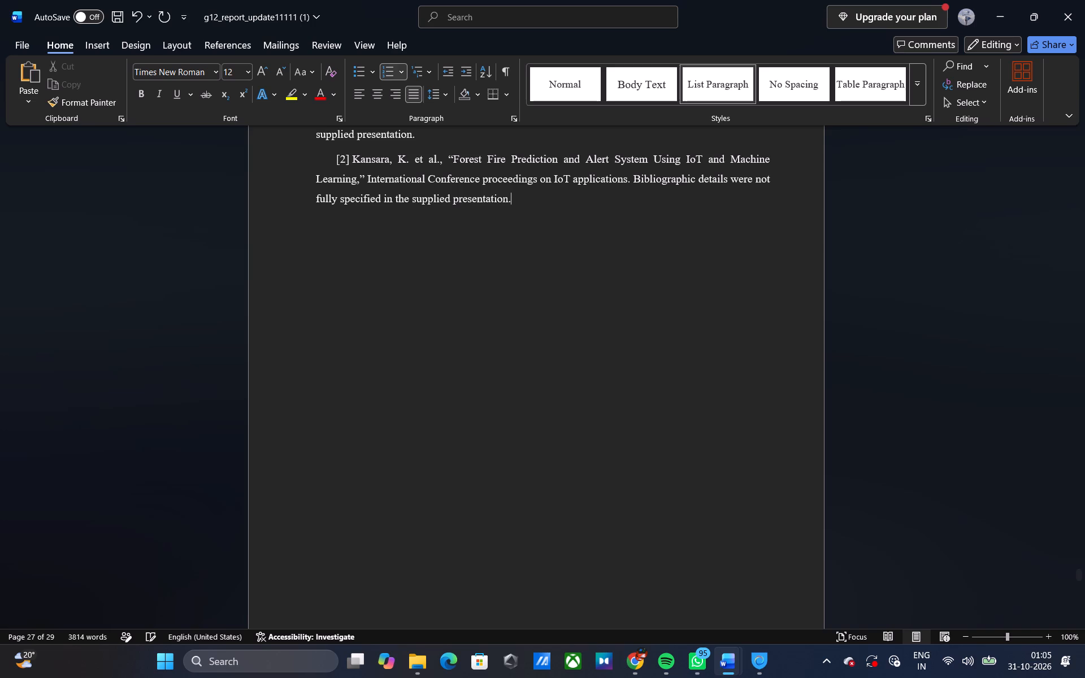
key("Return")
key("alt+Tab")
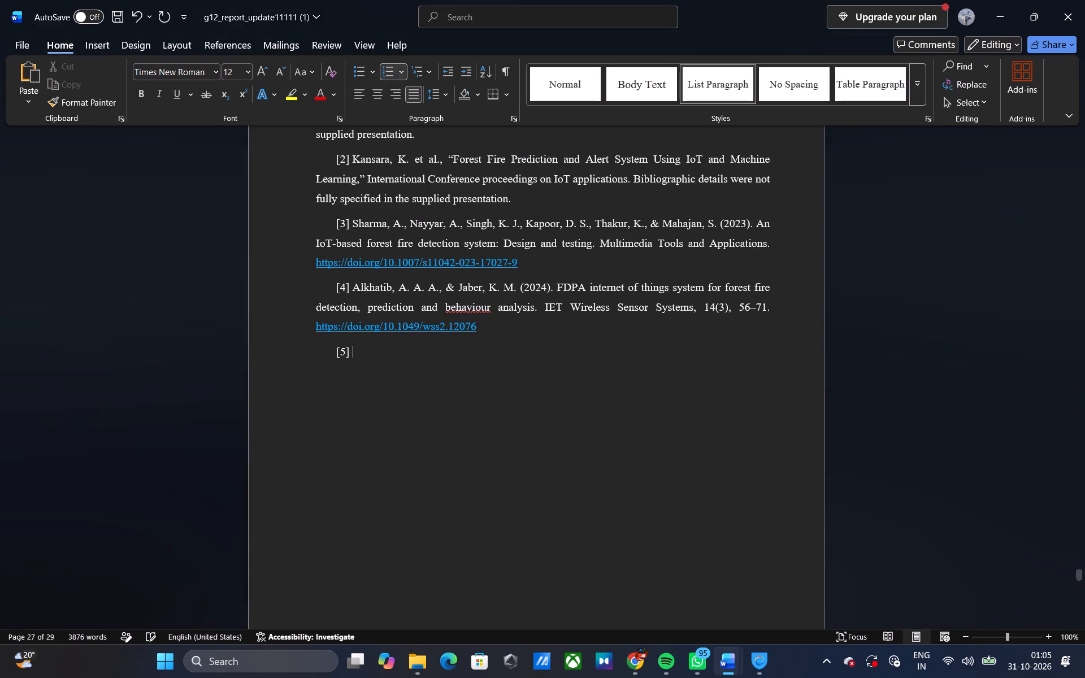
key("alt+Tab")
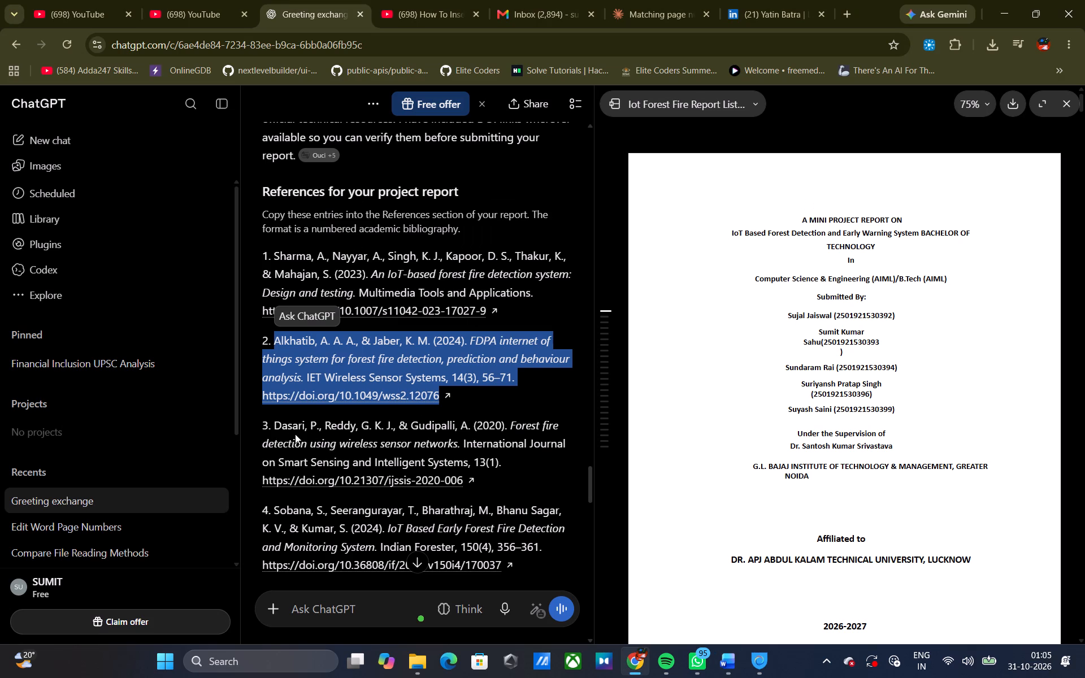
left_click_drag(271, 423, 499, 489)
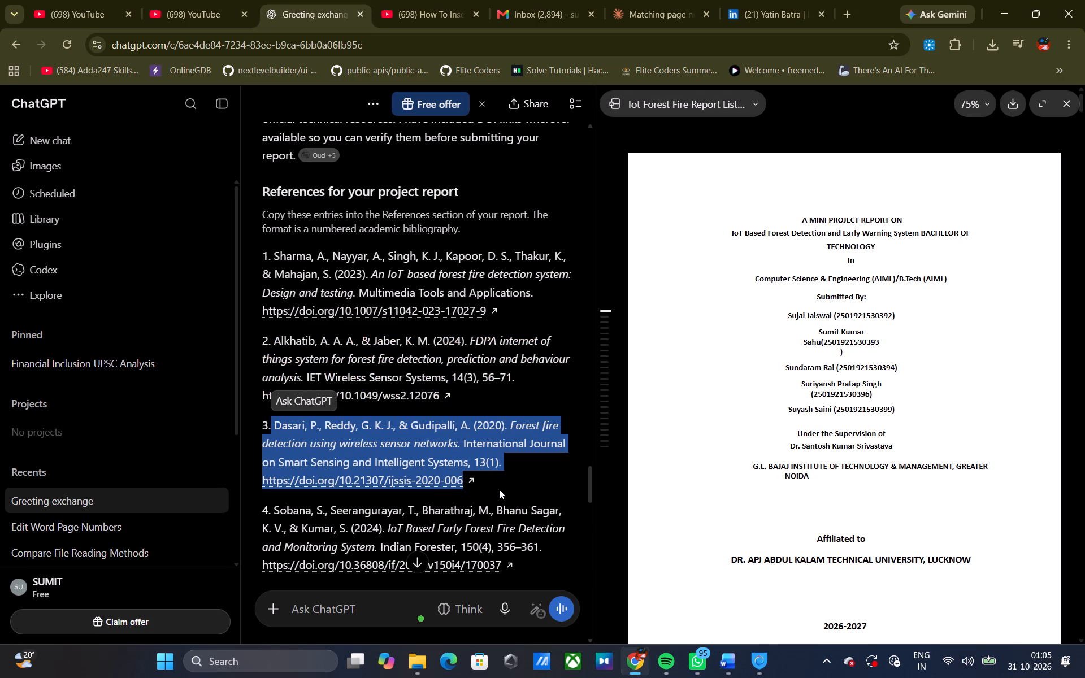
key("ctrl+c")
key("alt+Tab")
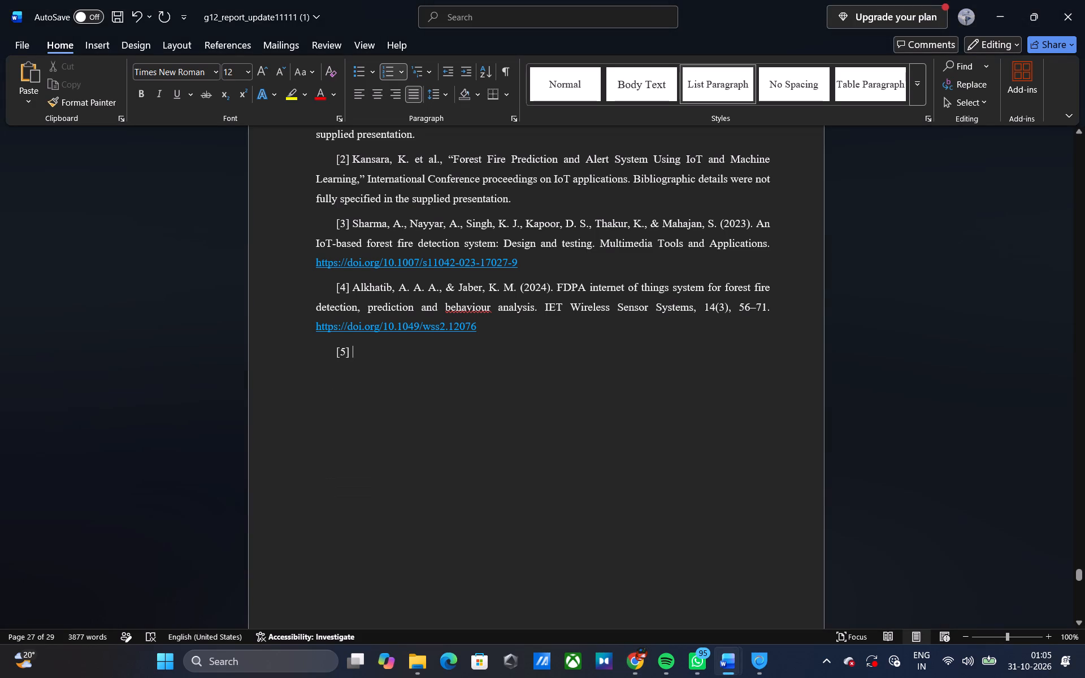
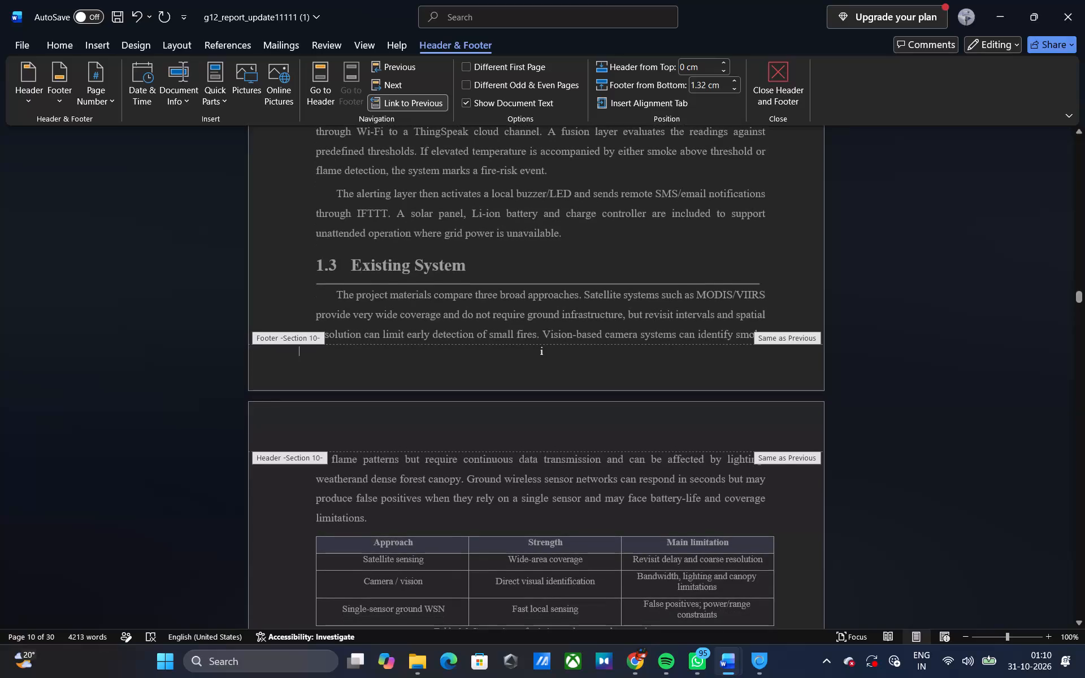
Set the Section 10 page number format to 1, 2, 3, … with the Start at option for page numbering.
left_click(97, 94)
left_click(145, 212)
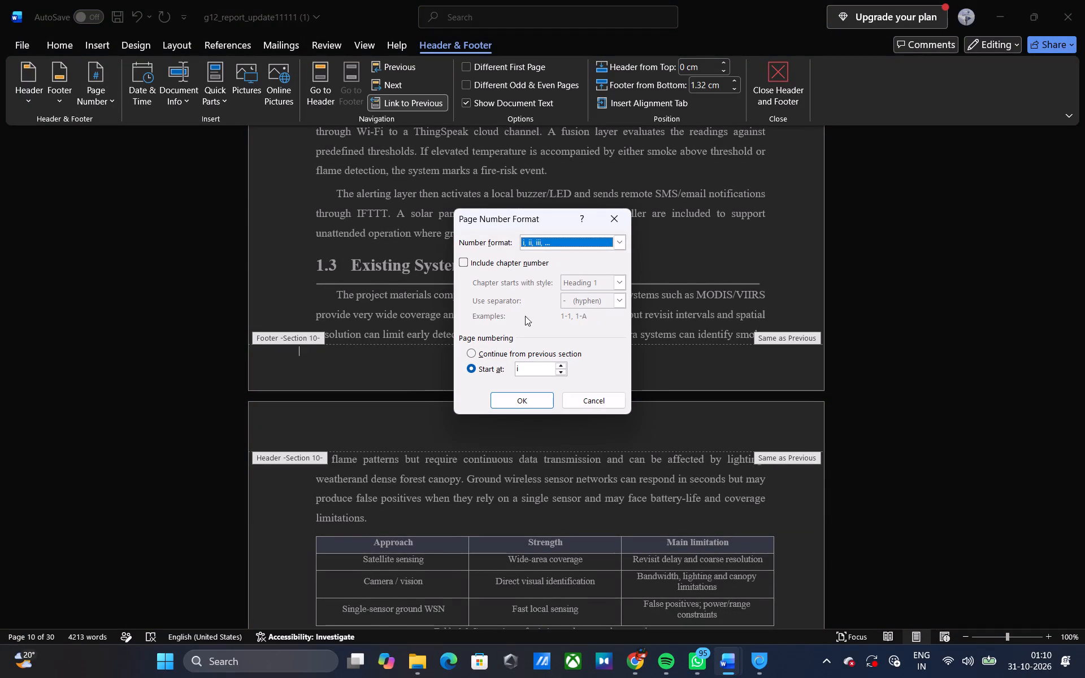
left_click(553, 245)
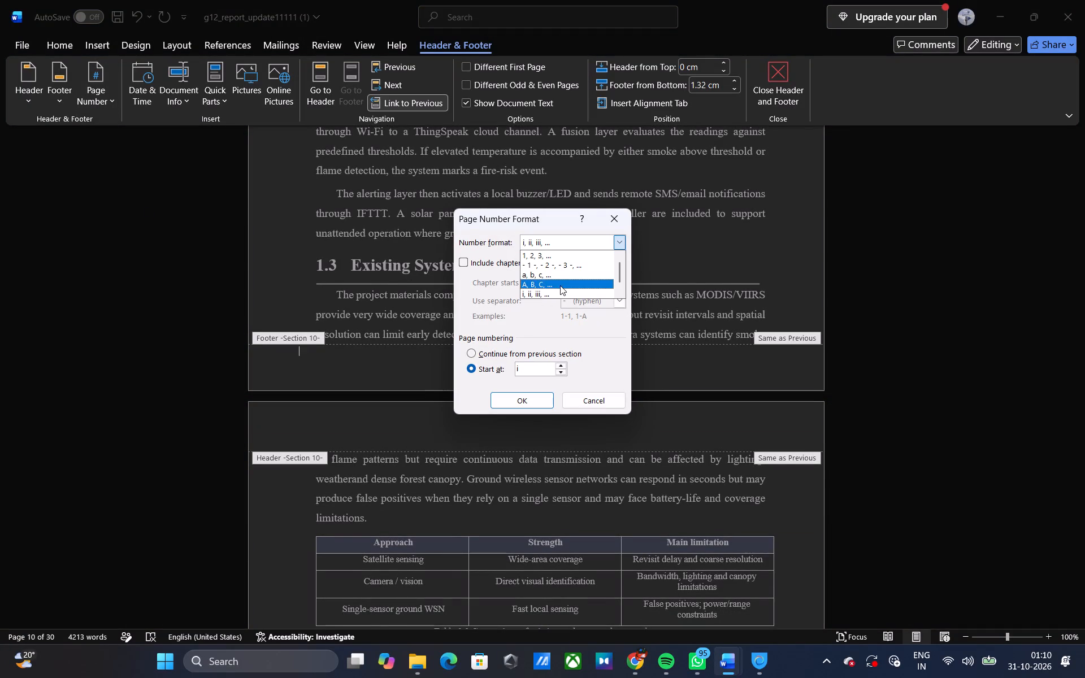
left_click(576, 258)
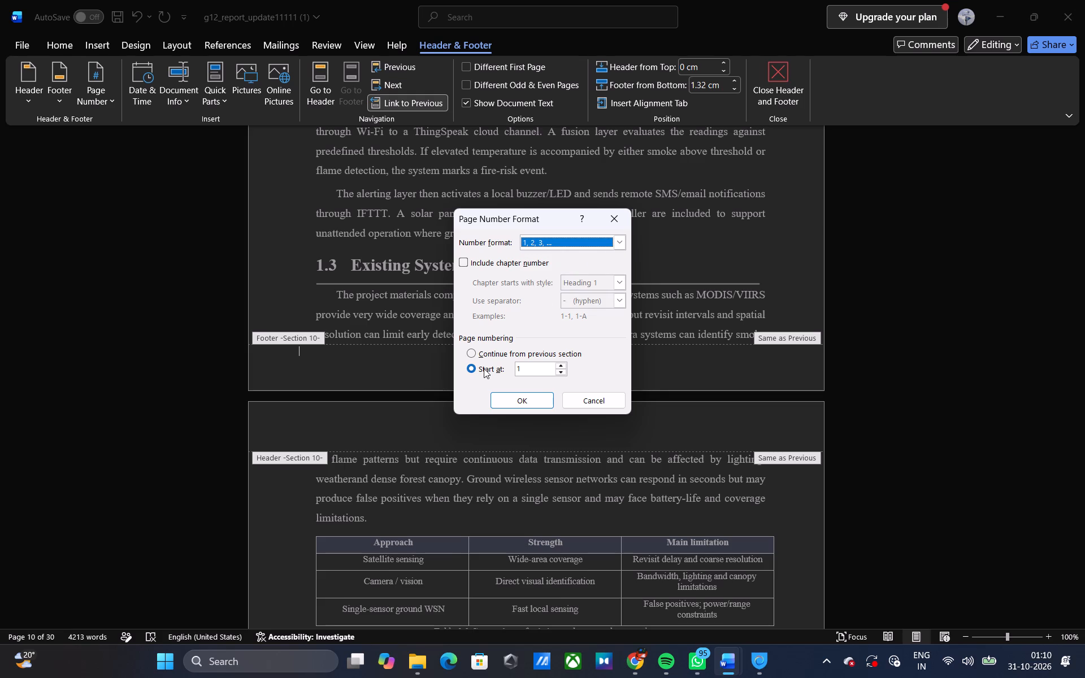
left_click(491, 355)
left_click(486, 367)
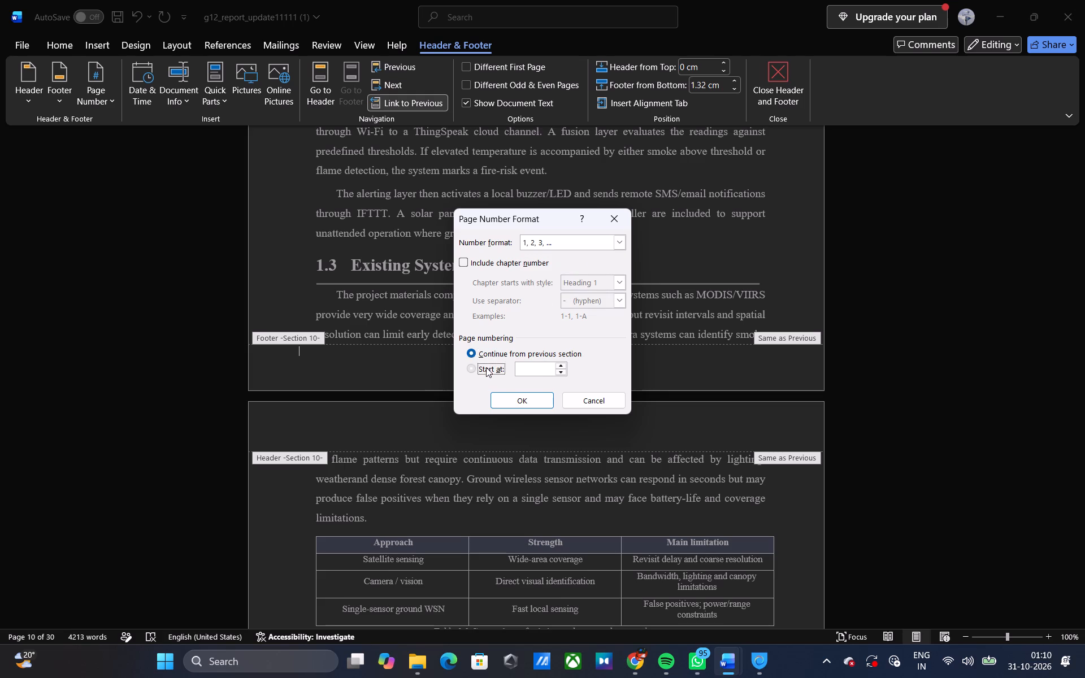
left_click(513, 399)
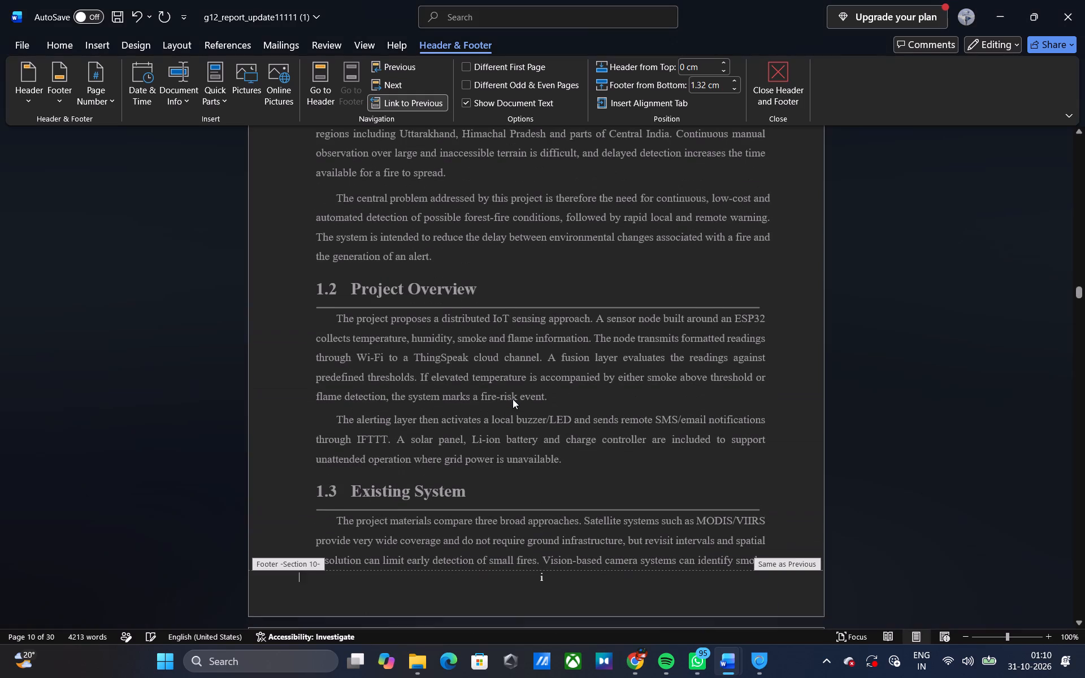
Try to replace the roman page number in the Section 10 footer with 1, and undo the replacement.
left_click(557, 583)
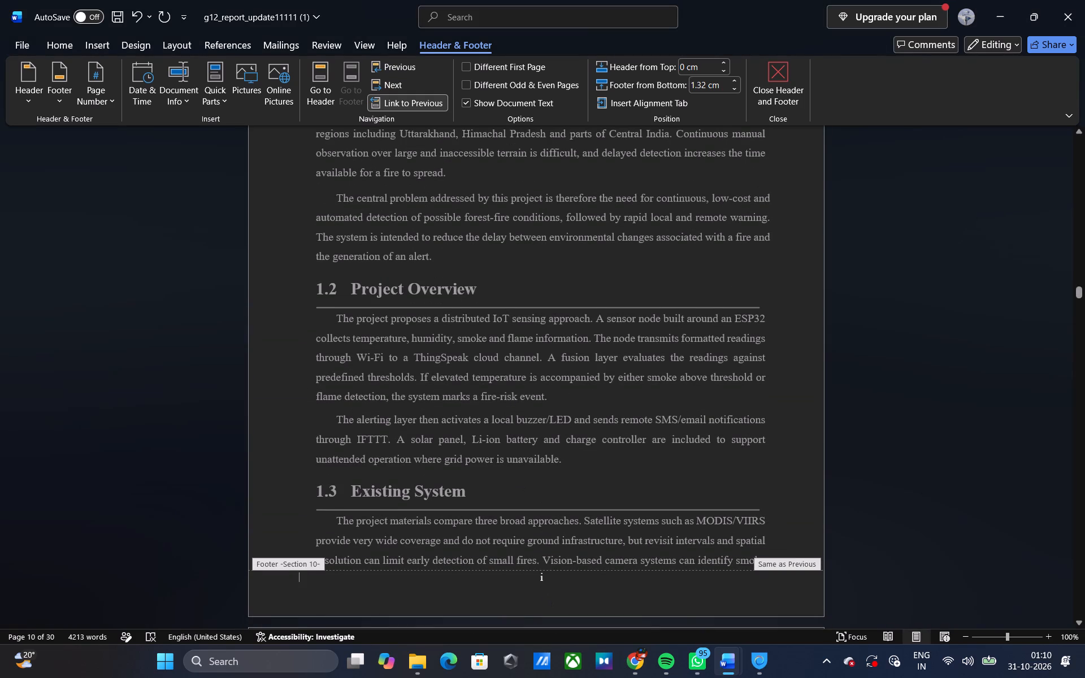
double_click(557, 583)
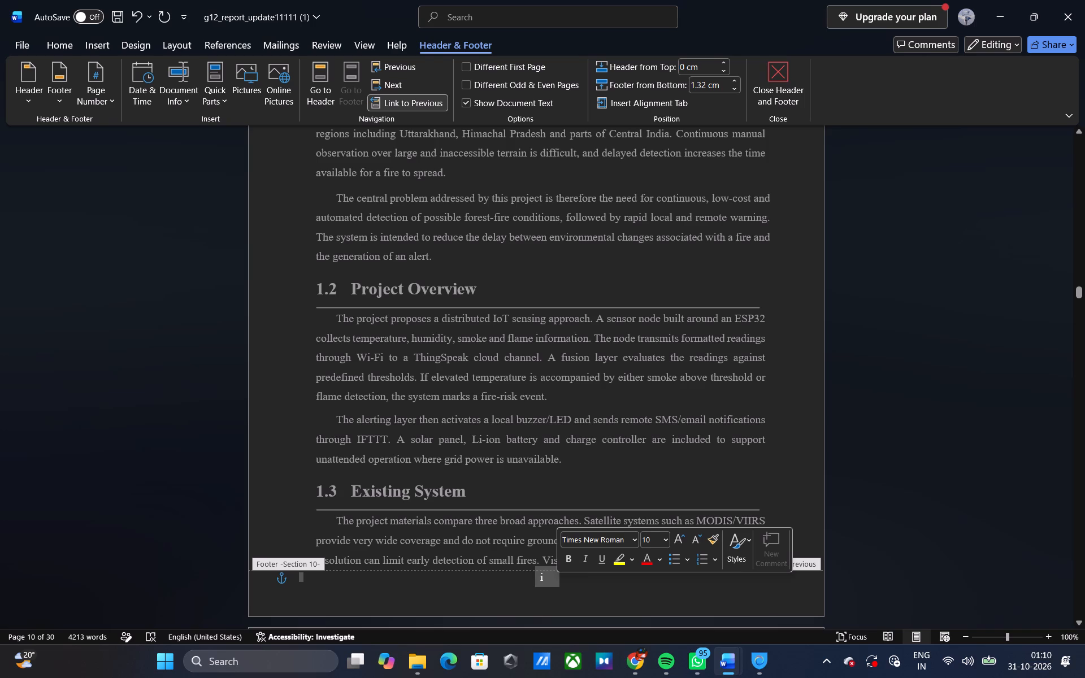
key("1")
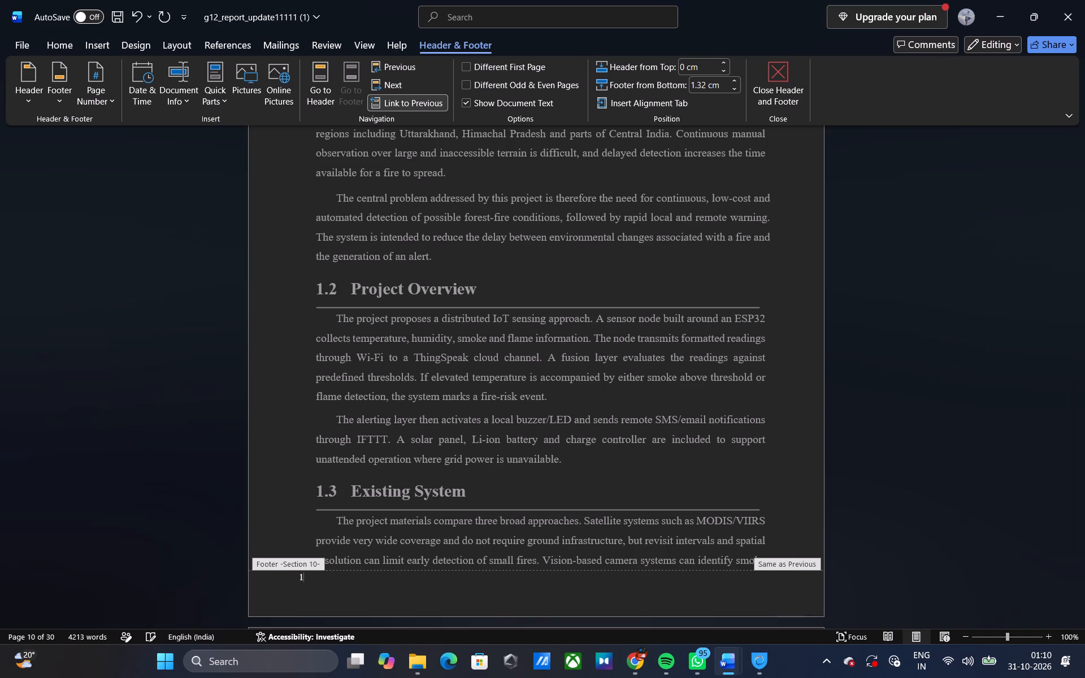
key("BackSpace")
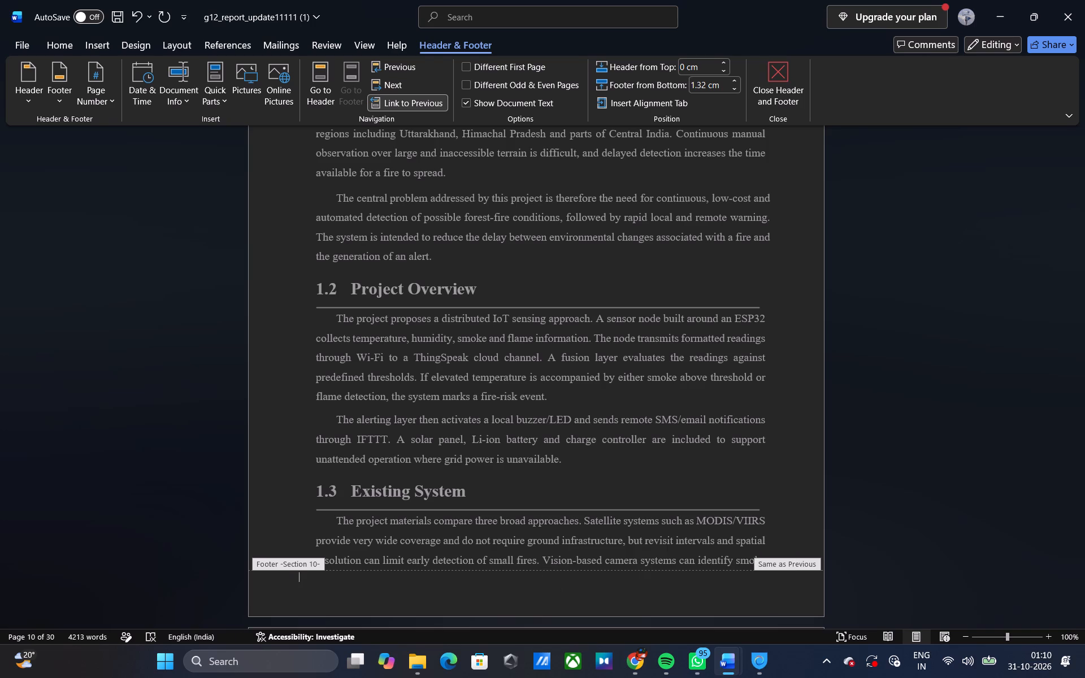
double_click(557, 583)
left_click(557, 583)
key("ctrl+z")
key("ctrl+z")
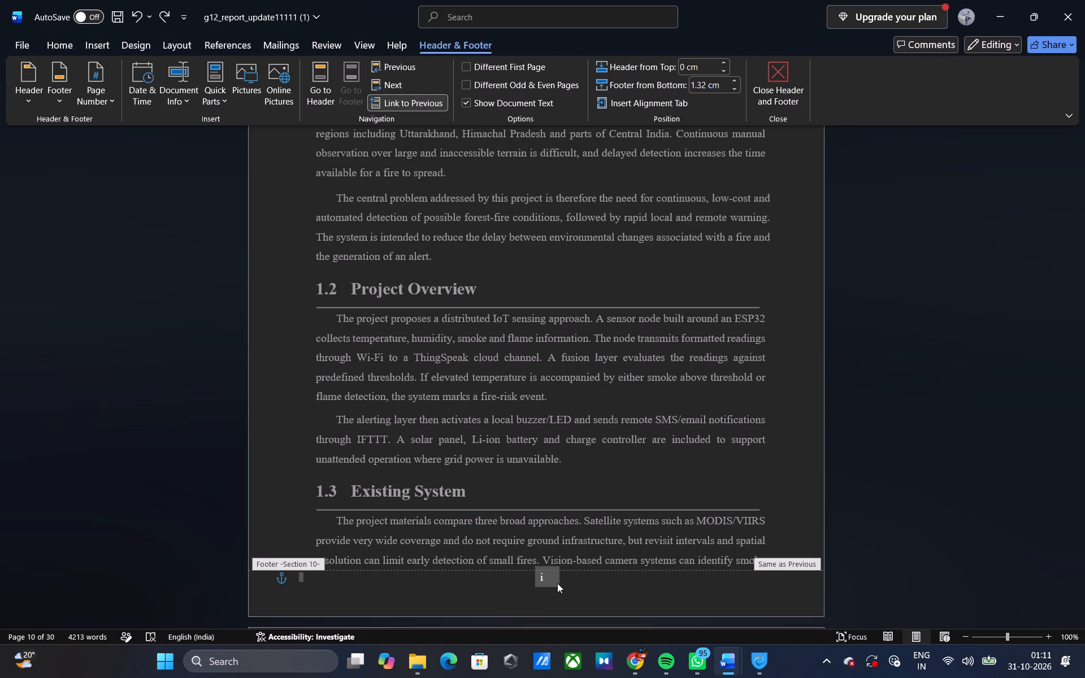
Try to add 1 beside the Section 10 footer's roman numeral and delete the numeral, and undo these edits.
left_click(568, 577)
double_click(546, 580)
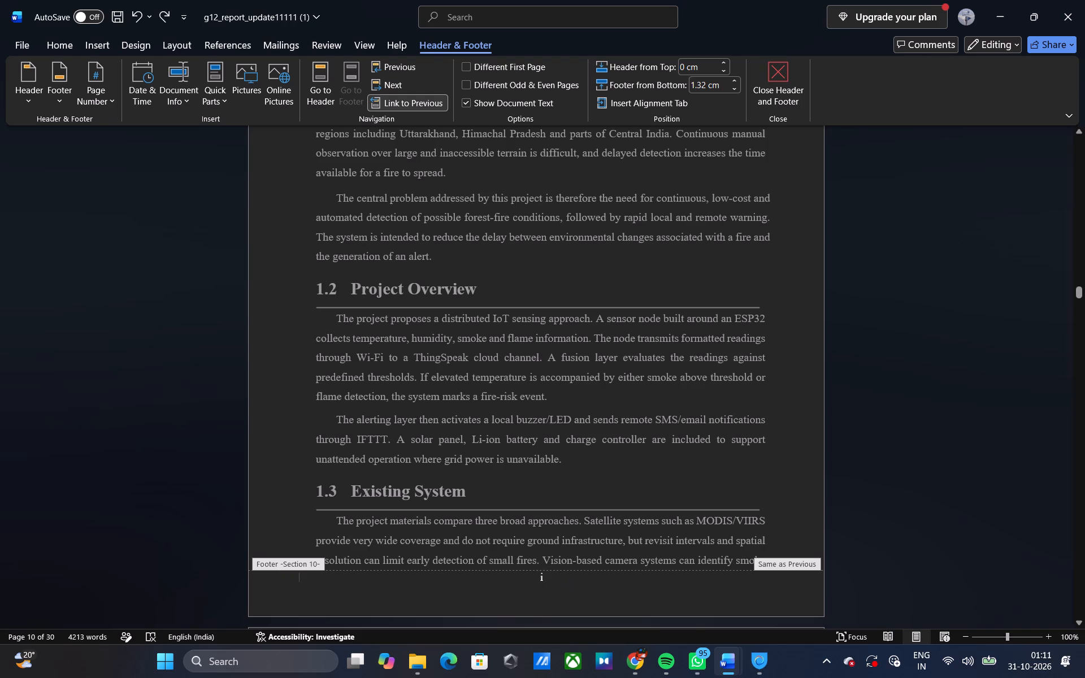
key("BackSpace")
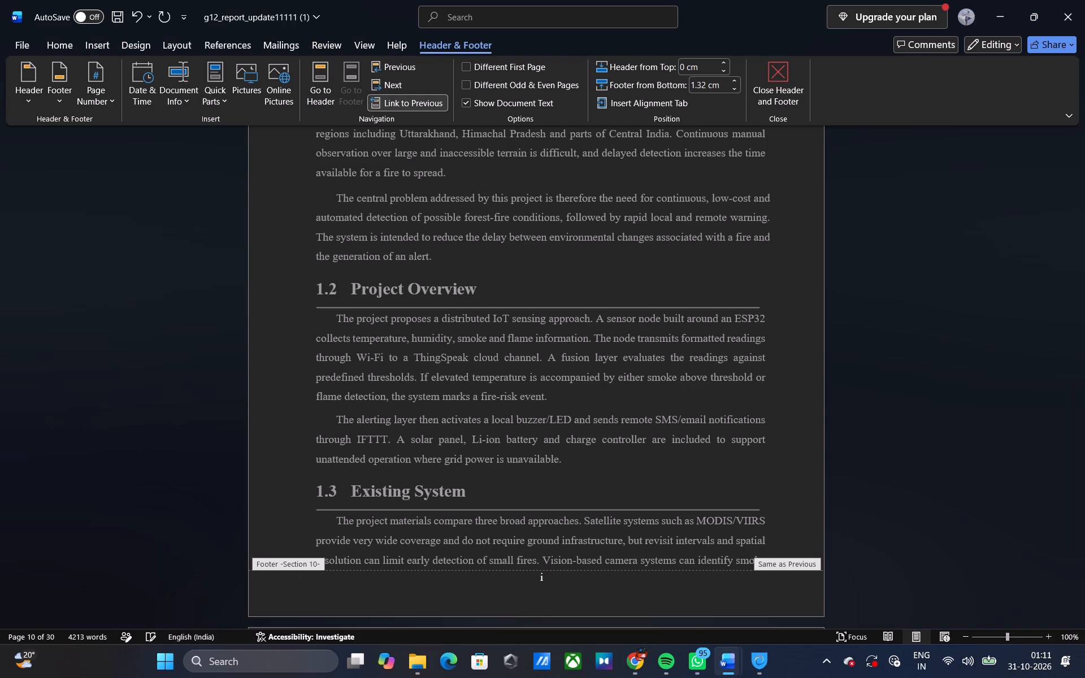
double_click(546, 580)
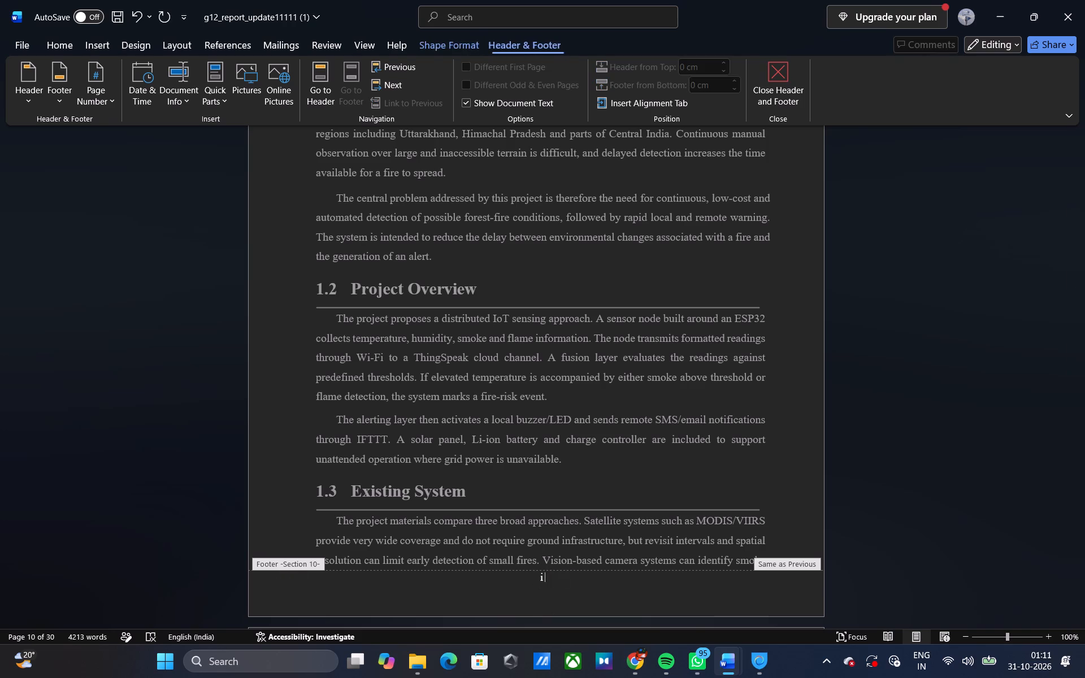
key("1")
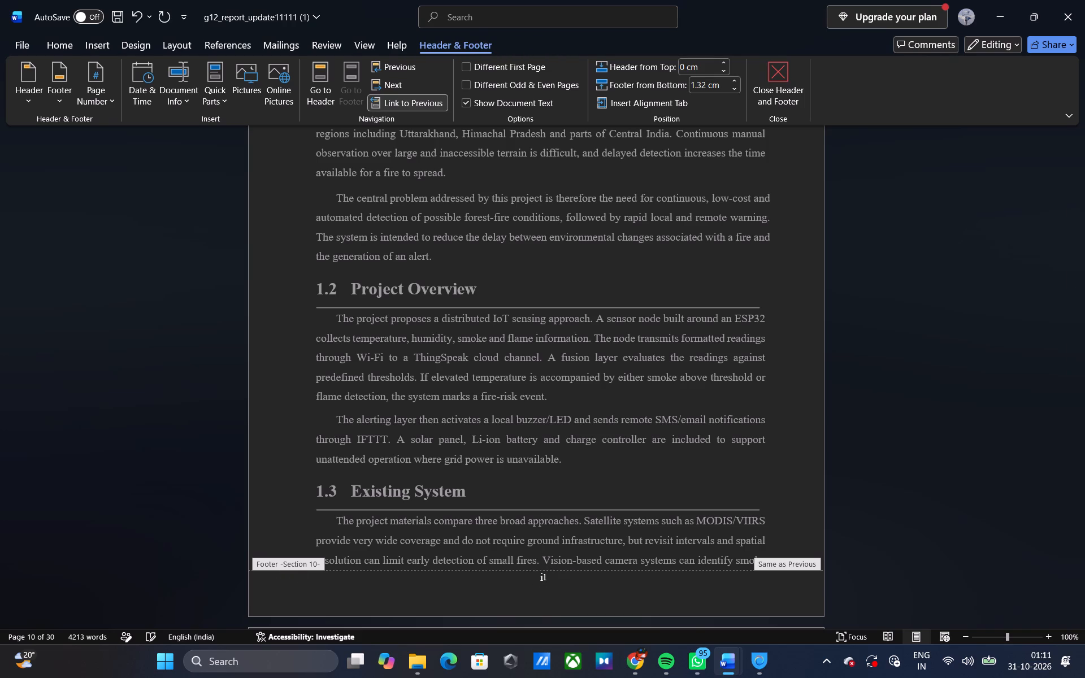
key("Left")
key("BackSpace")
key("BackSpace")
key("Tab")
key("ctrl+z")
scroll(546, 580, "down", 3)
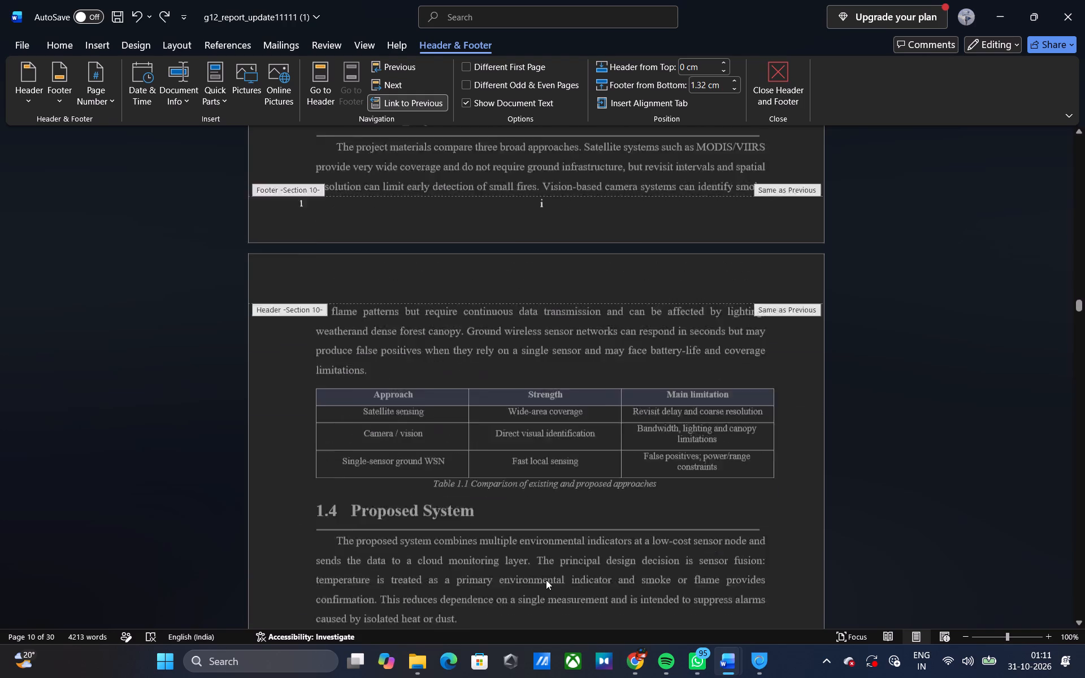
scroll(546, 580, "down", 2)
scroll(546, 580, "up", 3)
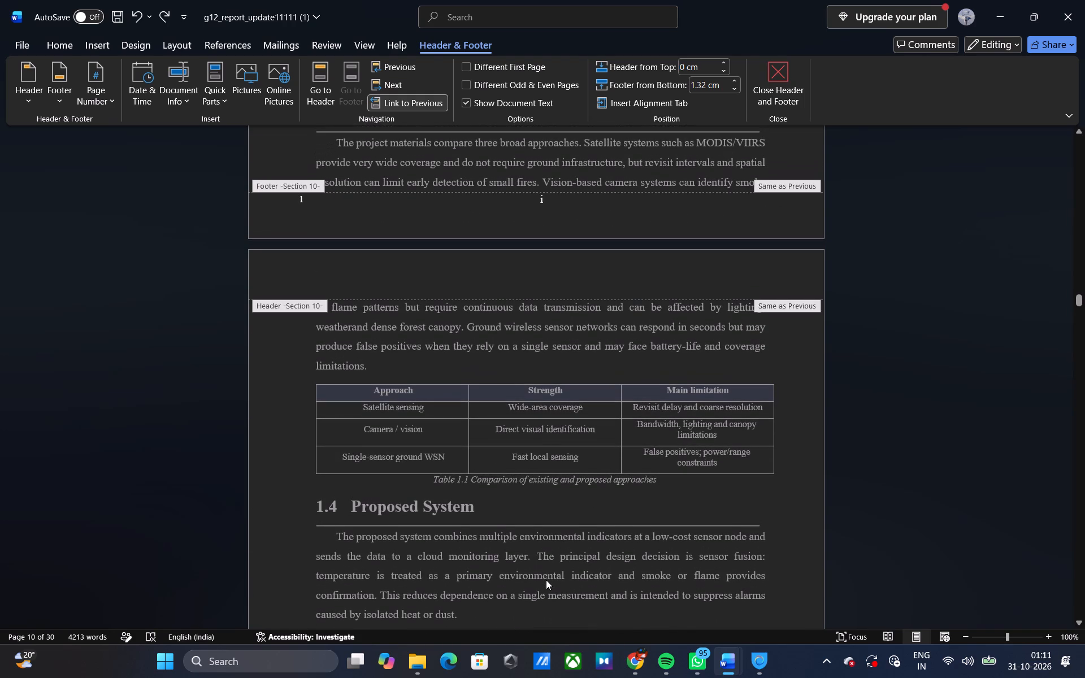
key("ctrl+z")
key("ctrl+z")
Switch to Chrome and skim the YouTube tutorial on inserting different page numbers for how new sections get their own numbering.
key("alt+Tab")
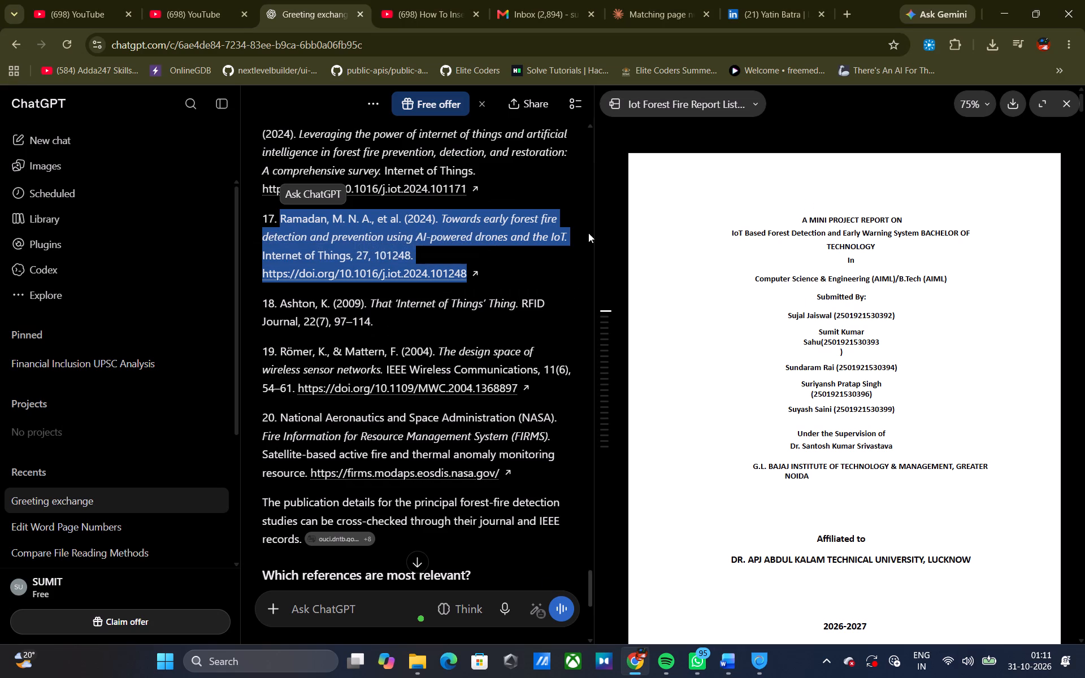
left_click(424, 0)
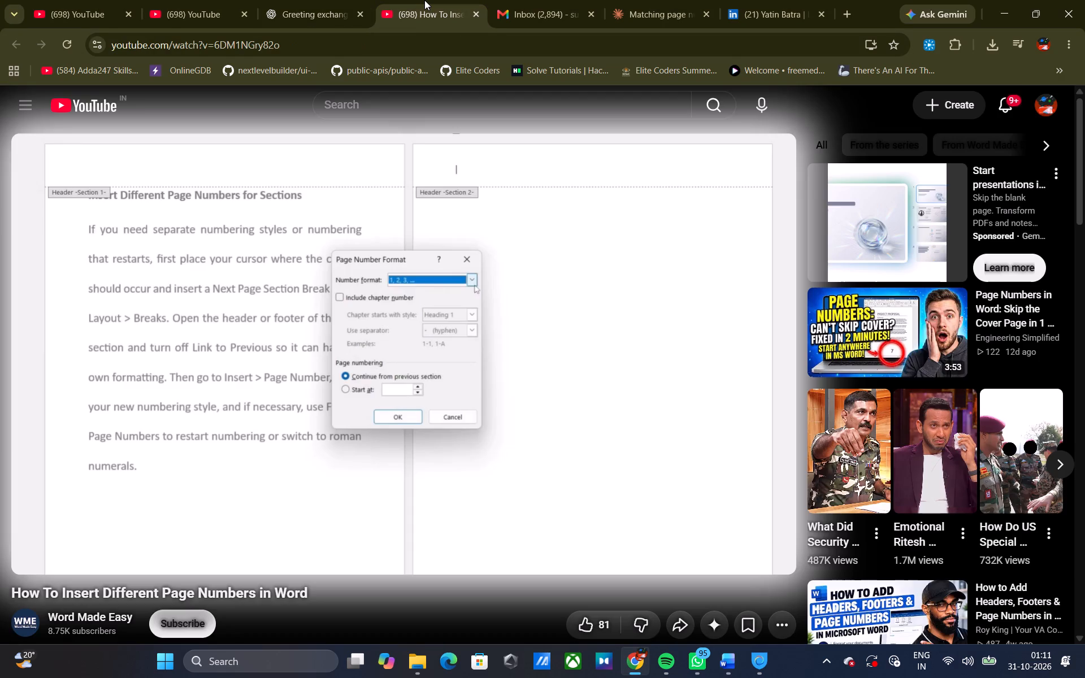
key("space")
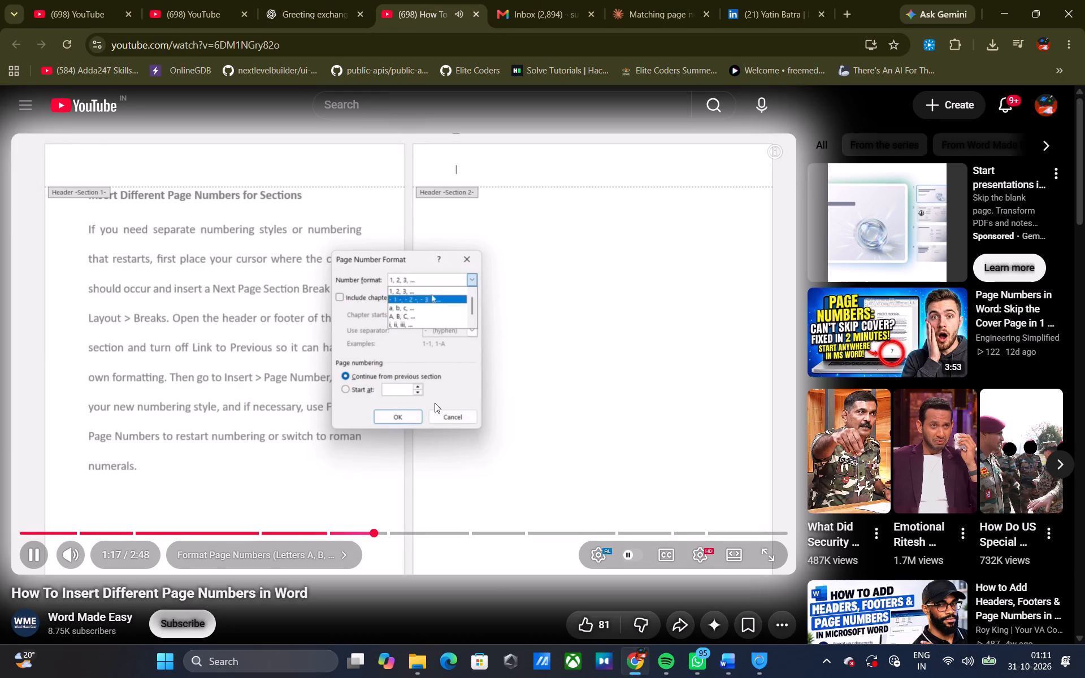
key("Right")
key("Right")
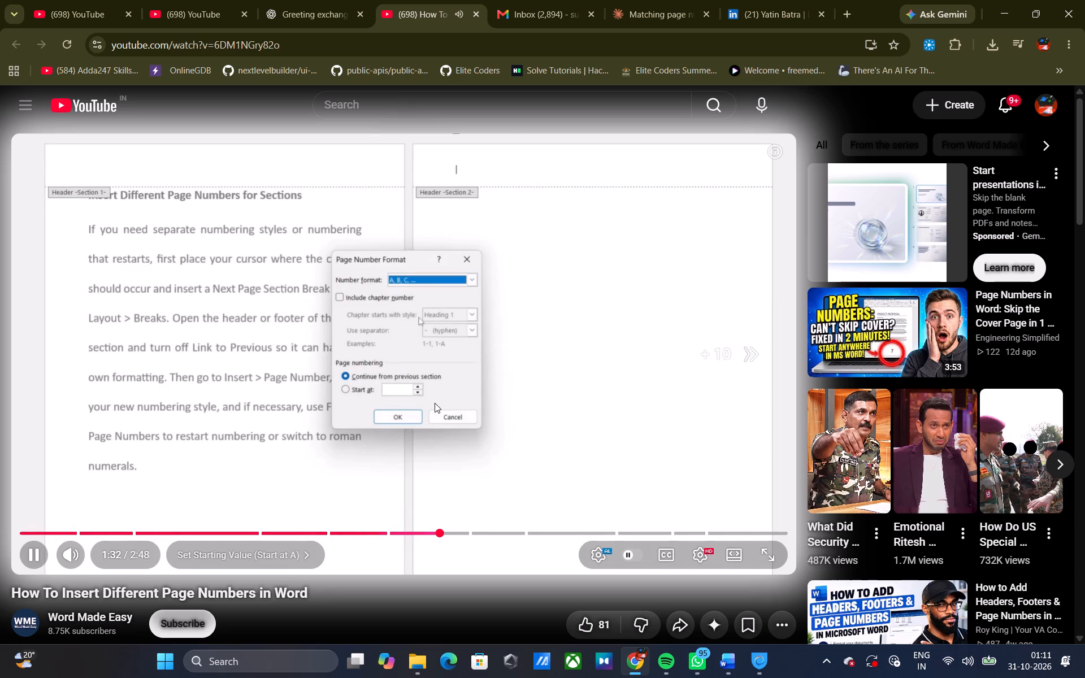
key("Right")
key("Right")
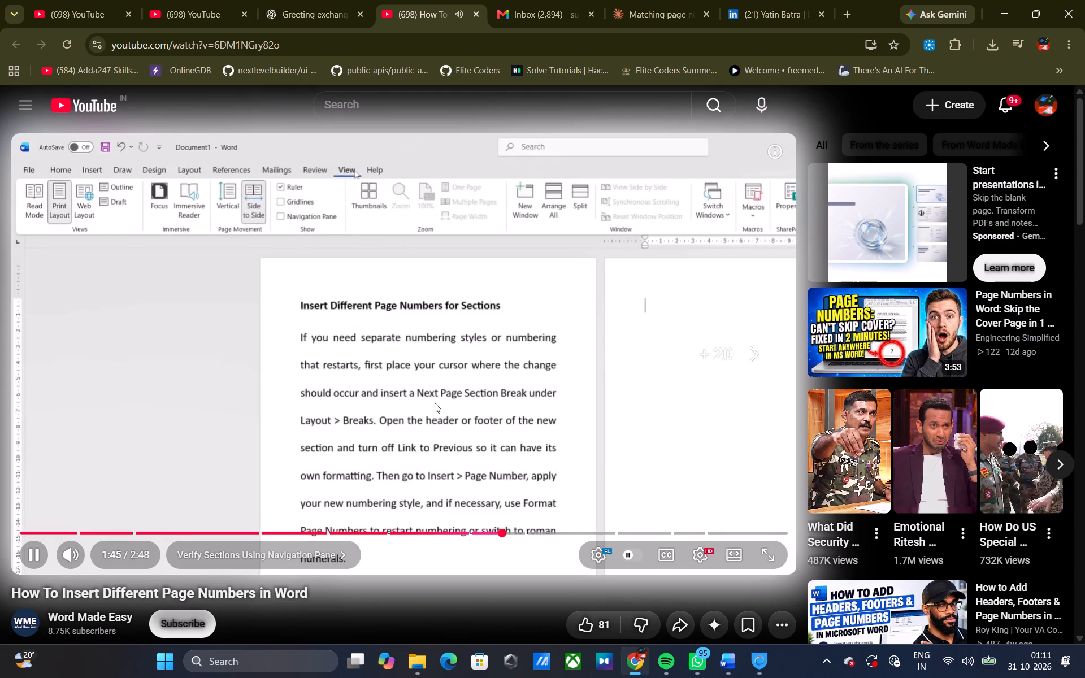
key("Right")
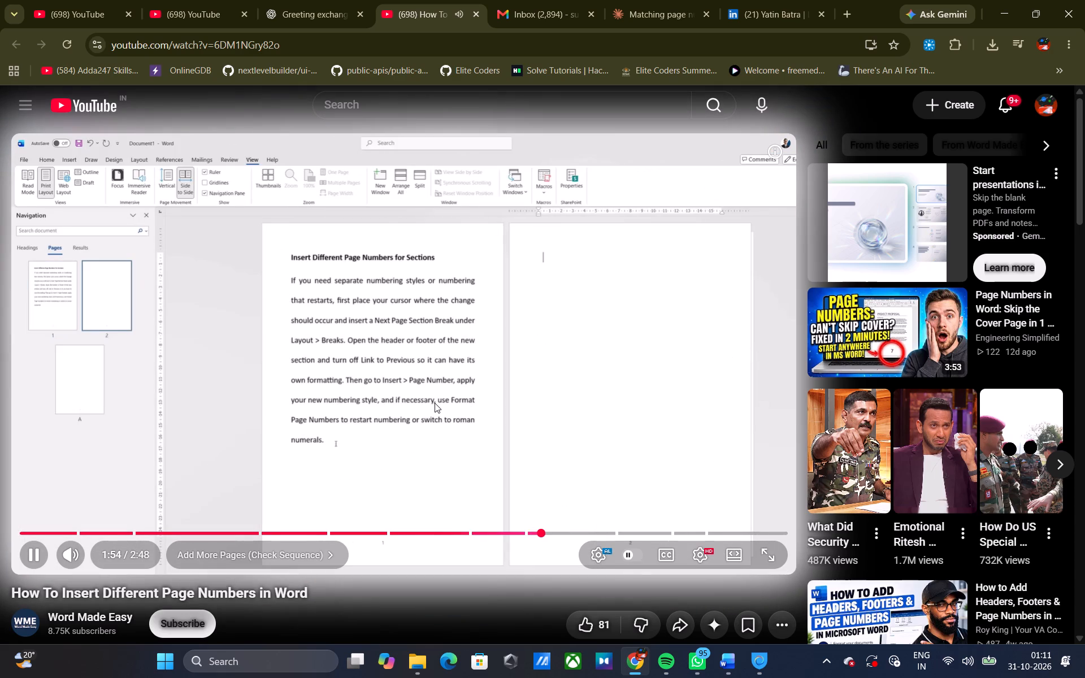
key("Right")
key("Right")
key("Right")
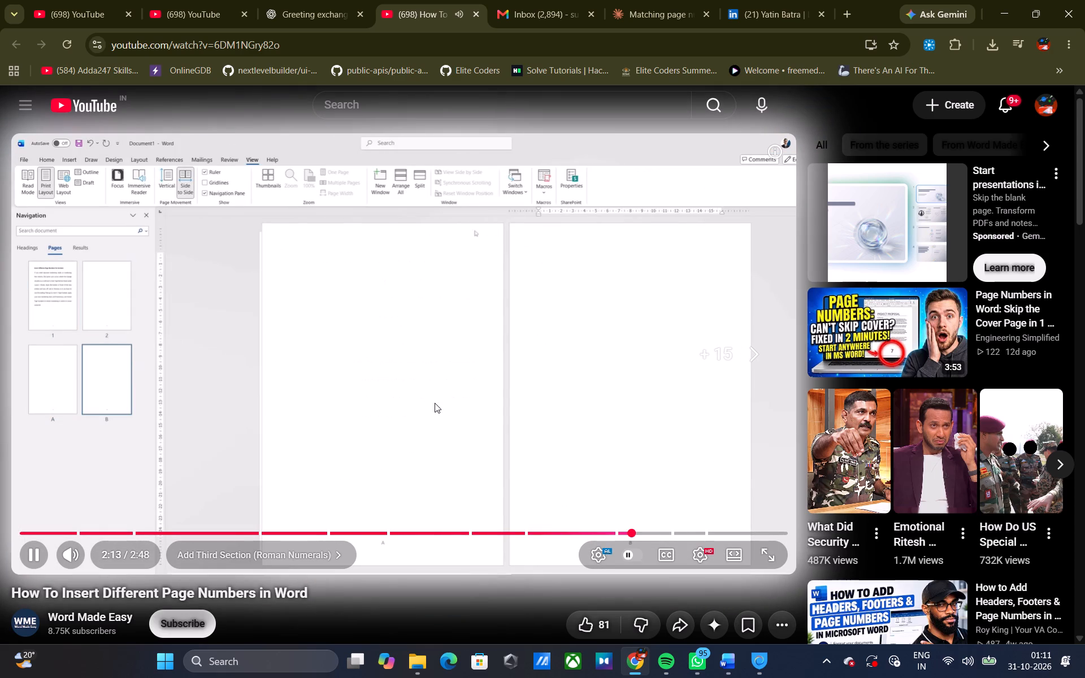
key("Right")
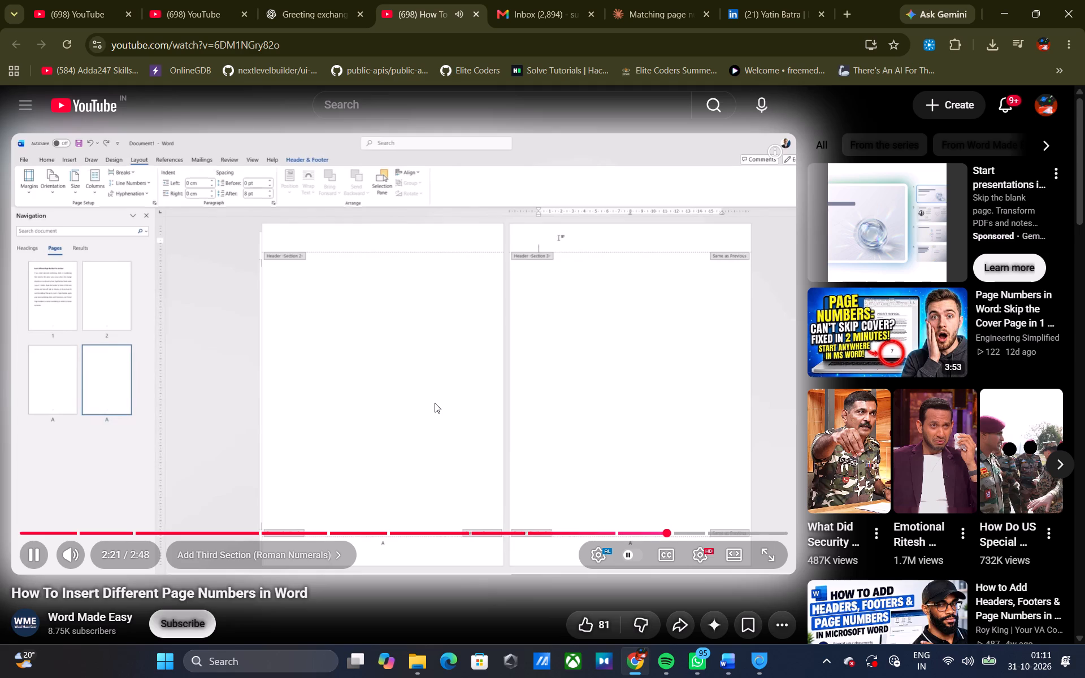
key("Left")
key("Left")
key("Left")
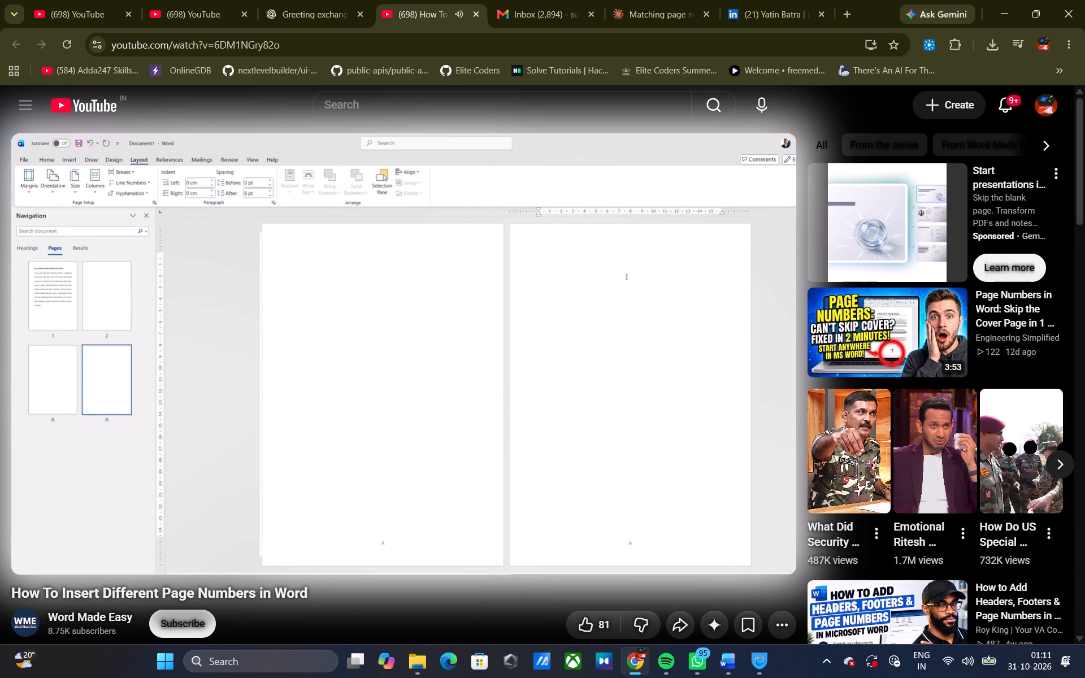
key("space")
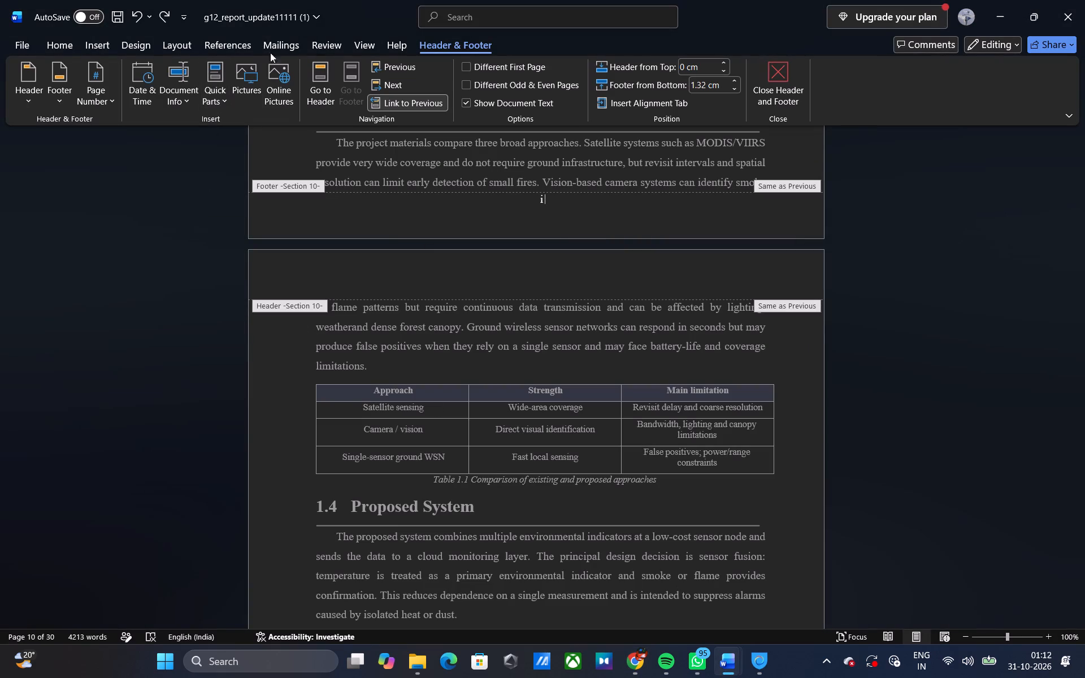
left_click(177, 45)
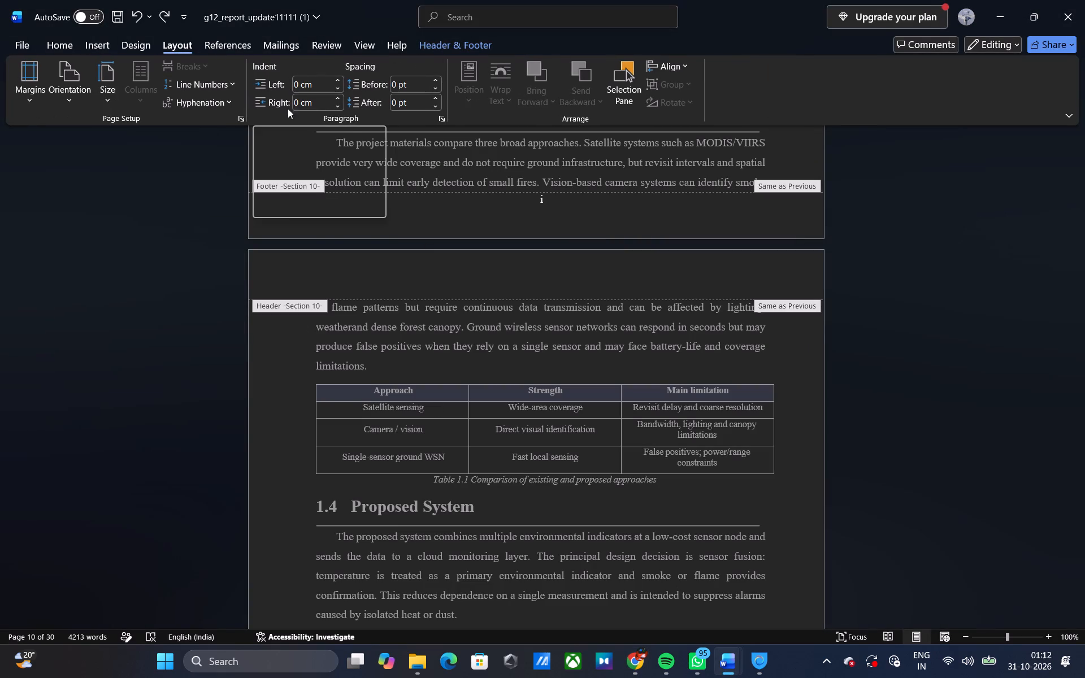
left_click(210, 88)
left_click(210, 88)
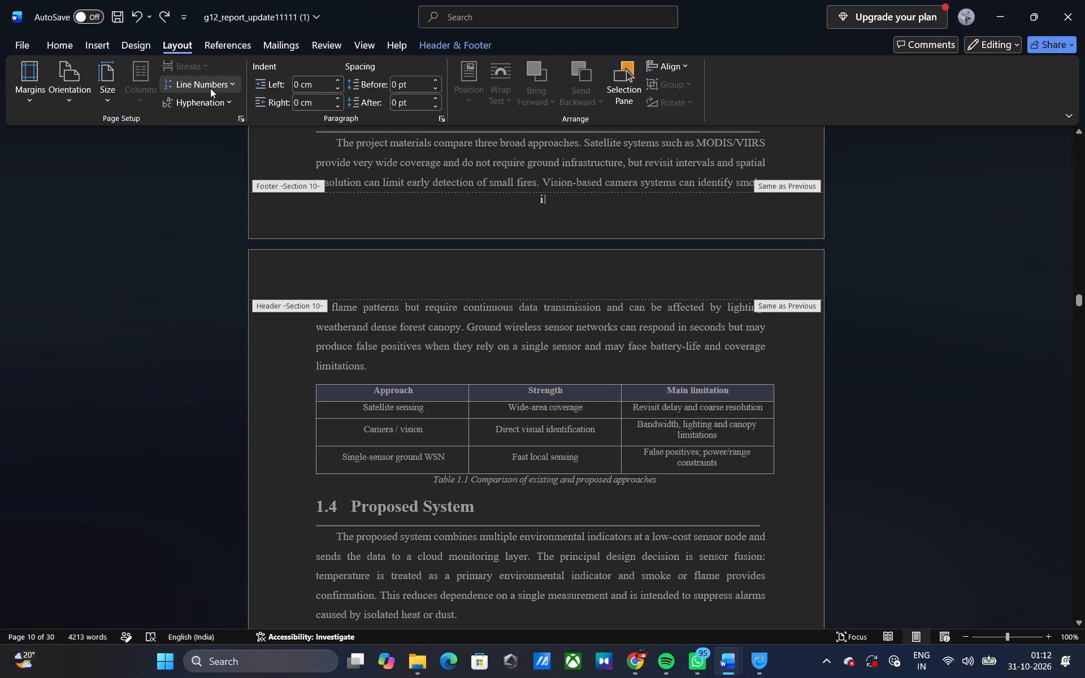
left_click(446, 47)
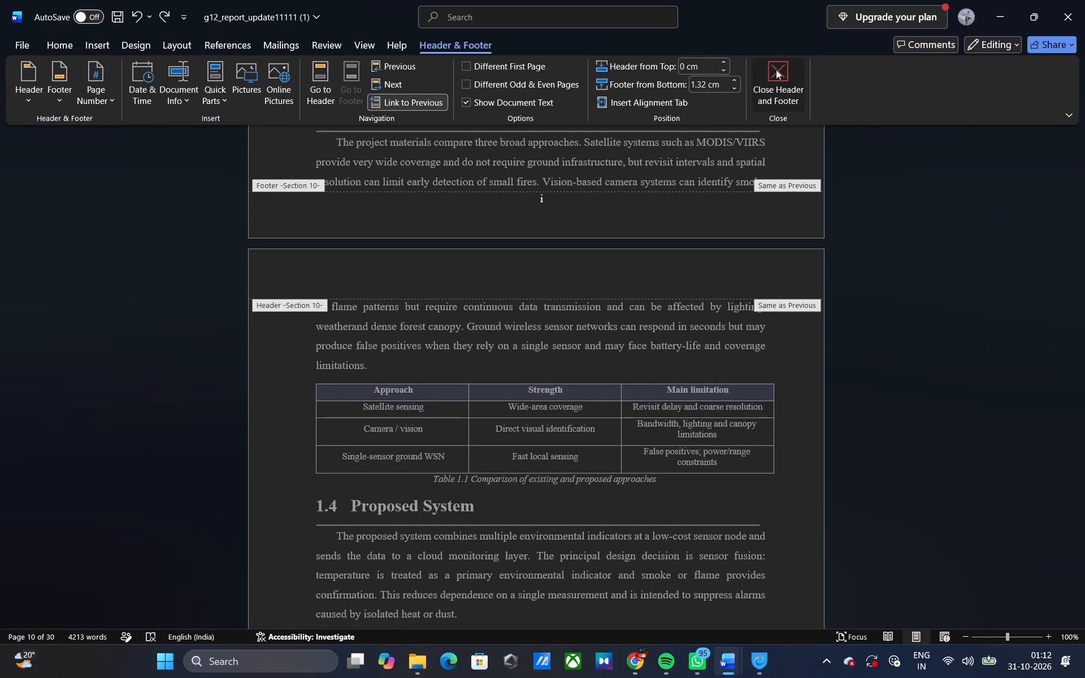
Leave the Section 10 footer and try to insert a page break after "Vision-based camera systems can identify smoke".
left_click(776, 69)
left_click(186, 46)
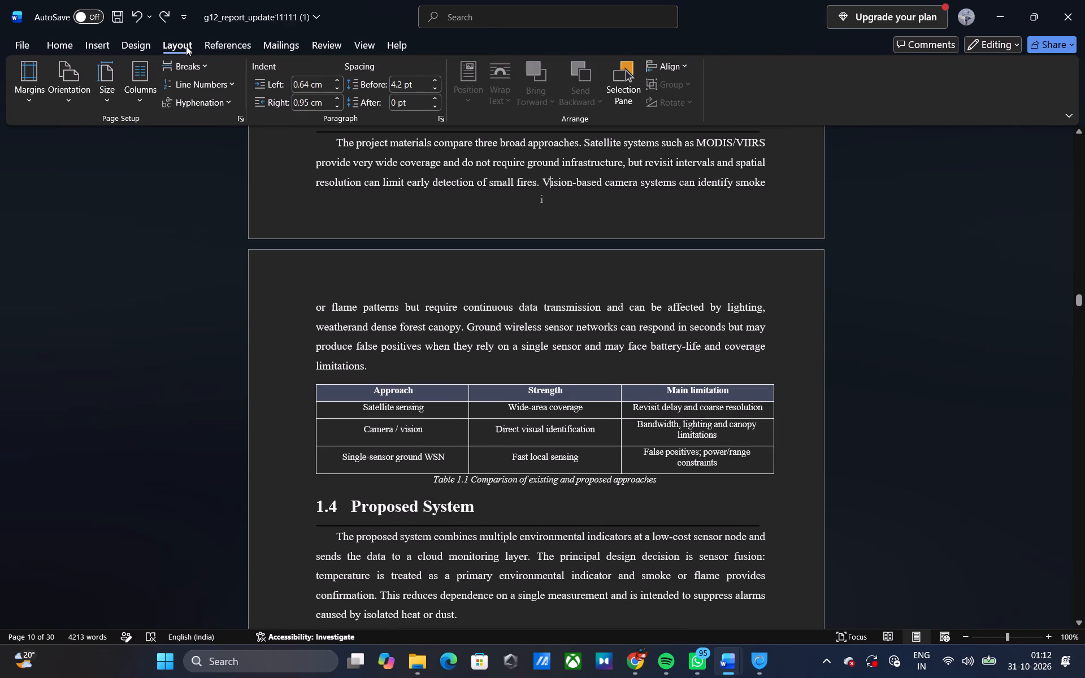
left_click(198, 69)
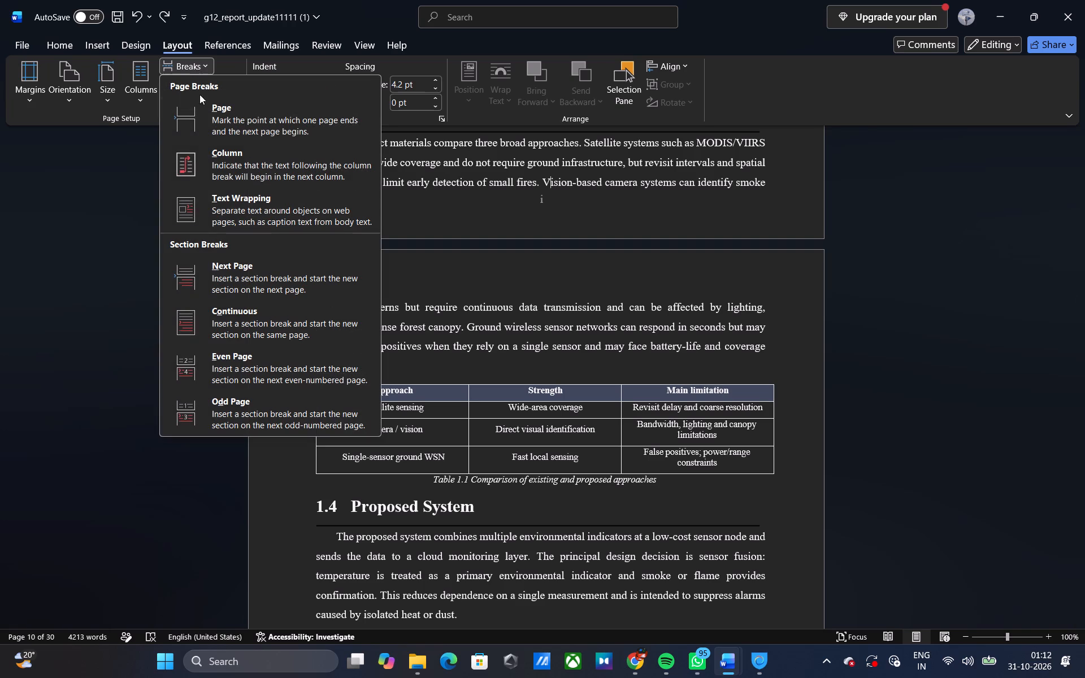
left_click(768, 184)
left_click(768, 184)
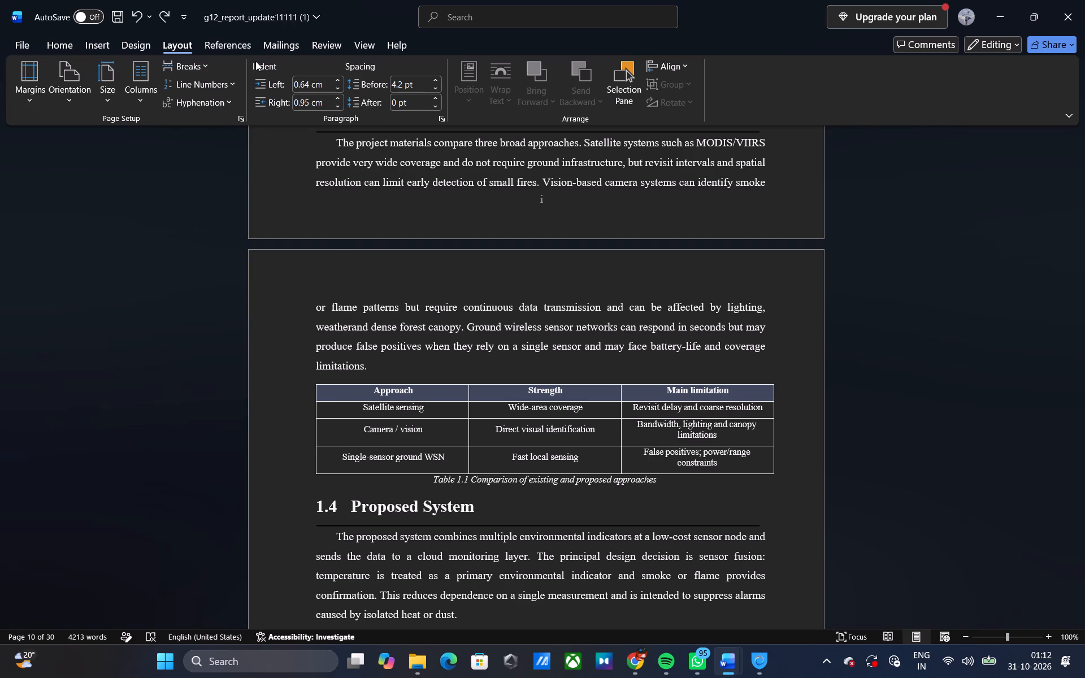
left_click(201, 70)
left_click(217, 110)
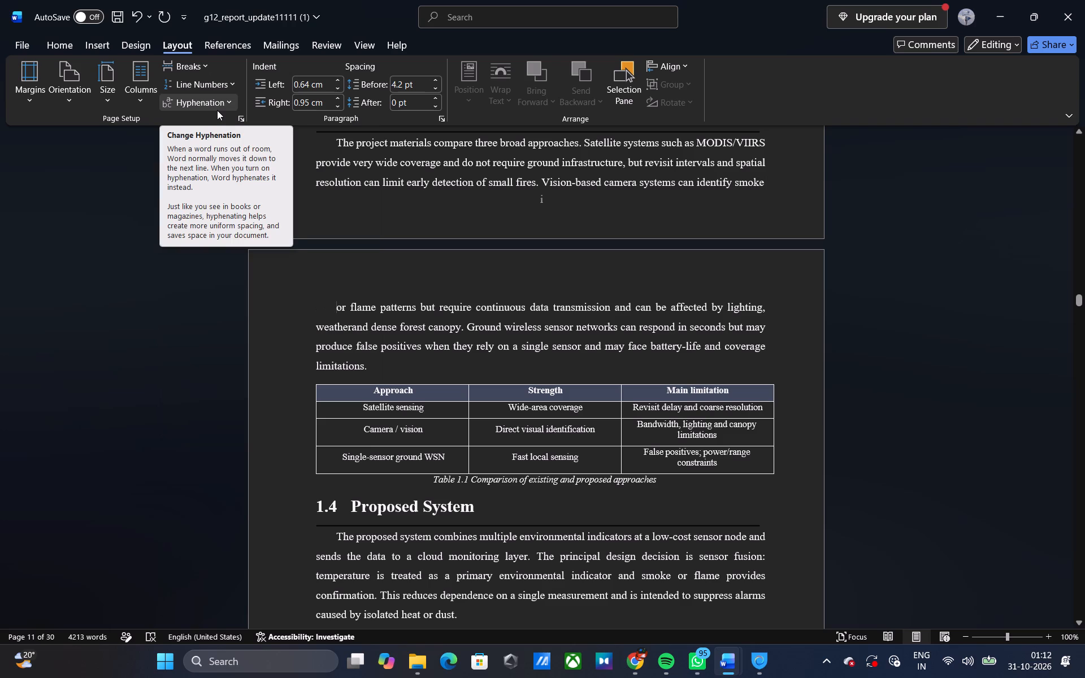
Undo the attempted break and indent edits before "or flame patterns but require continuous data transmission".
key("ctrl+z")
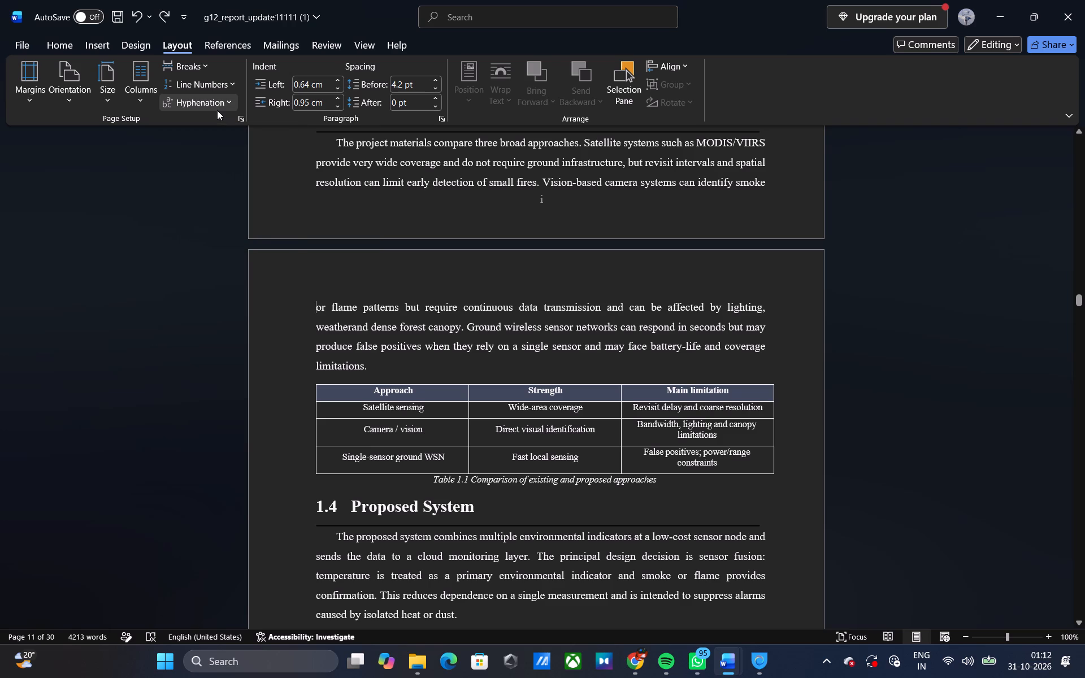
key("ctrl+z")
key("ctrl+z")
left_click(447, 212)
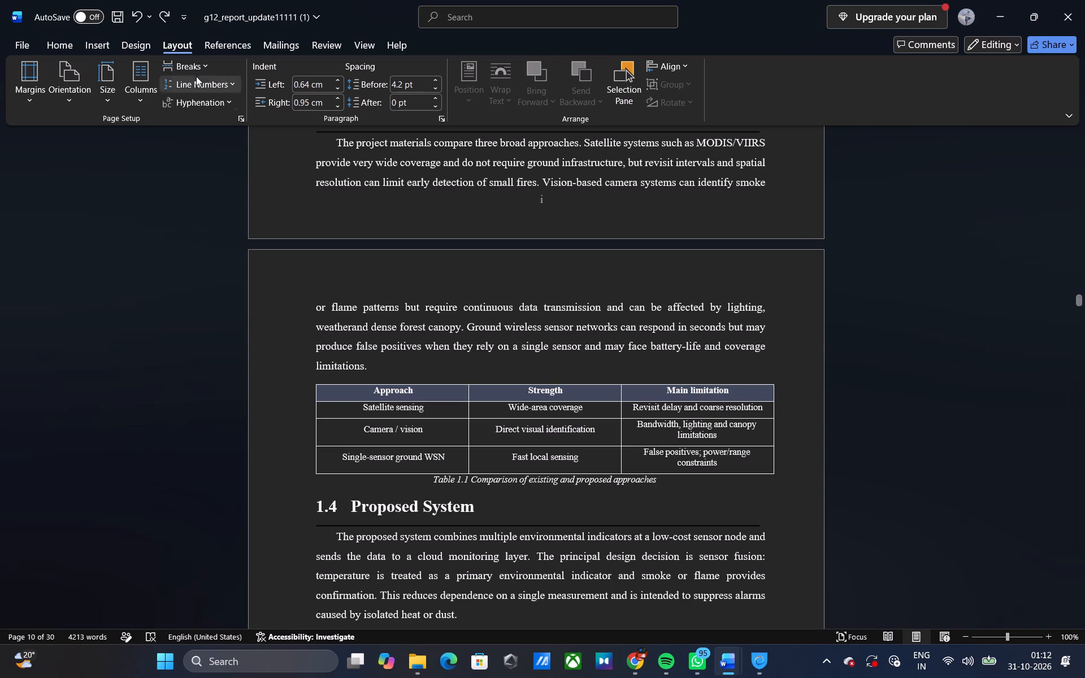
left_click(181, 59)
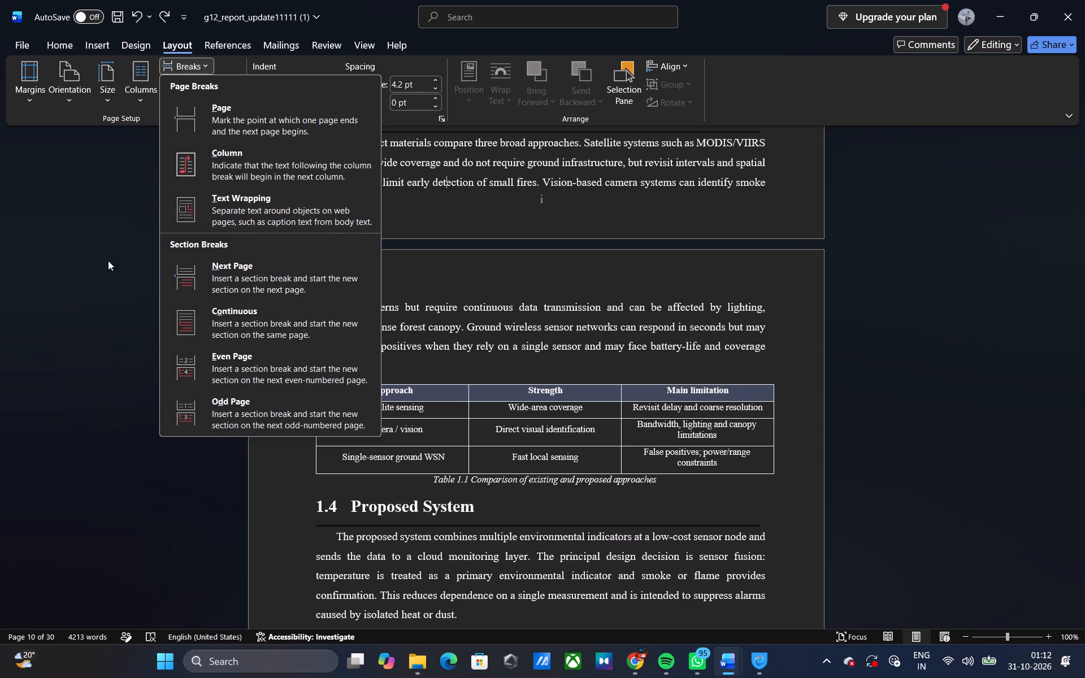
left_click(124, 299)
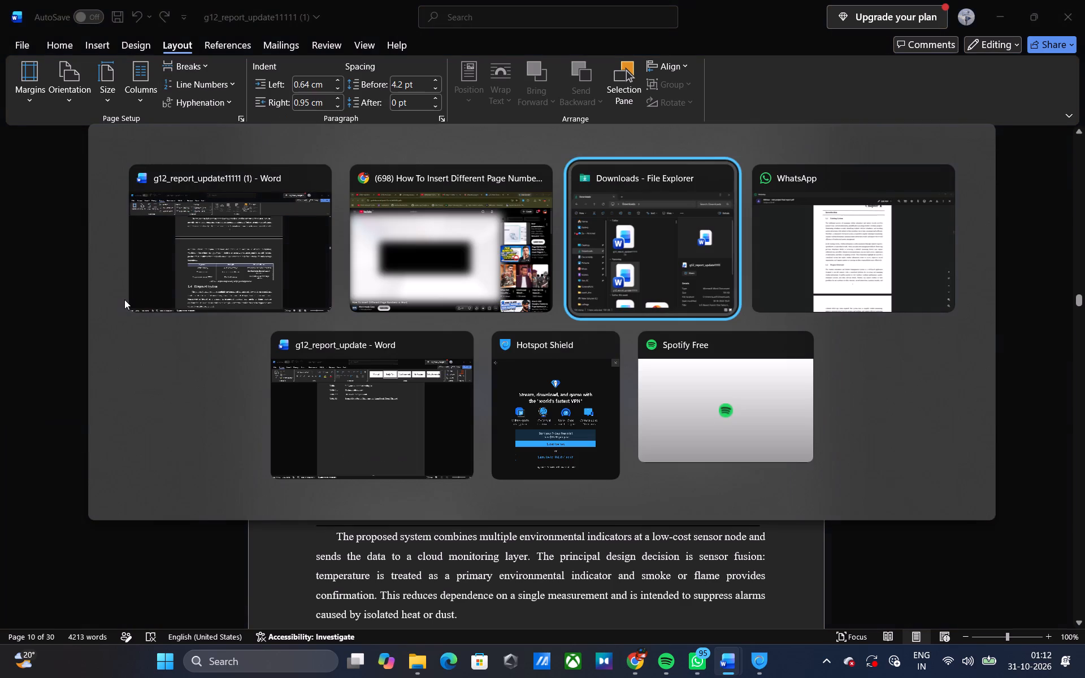
Switch to Chrome and toggle playback of the YouTube tutorial on inserting different page numbers.
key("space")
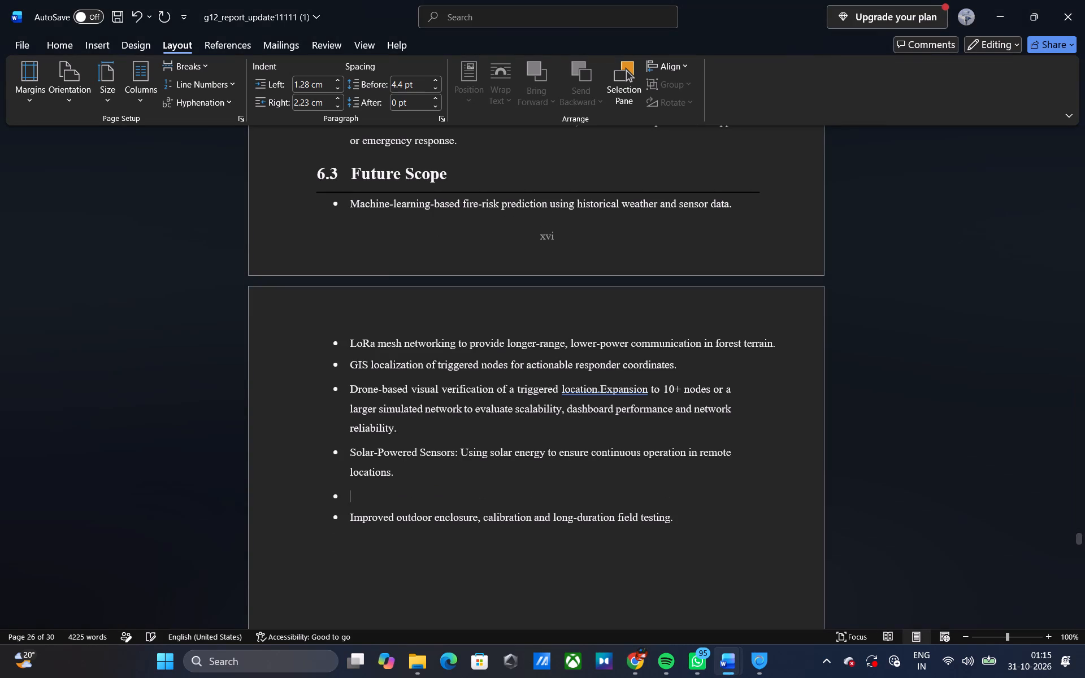
key("ctrl+v")
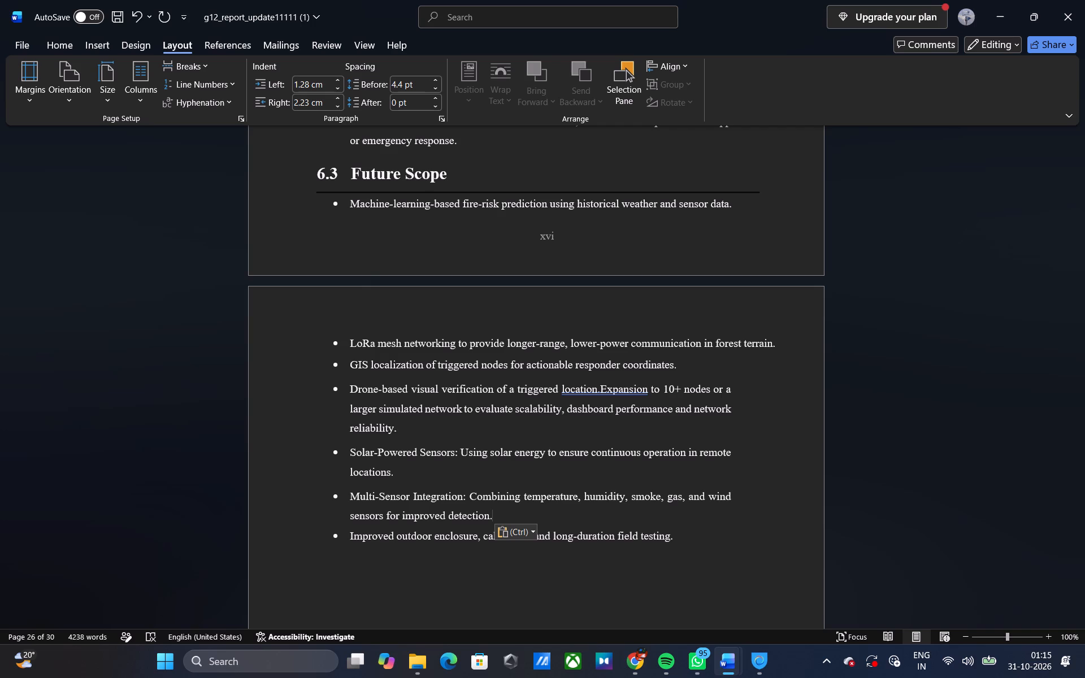
Check the remaining future-scope points after Multi-Sensor Integration in ChatGPT in Chrome, and return to the Word report.
key("alt+Tab")
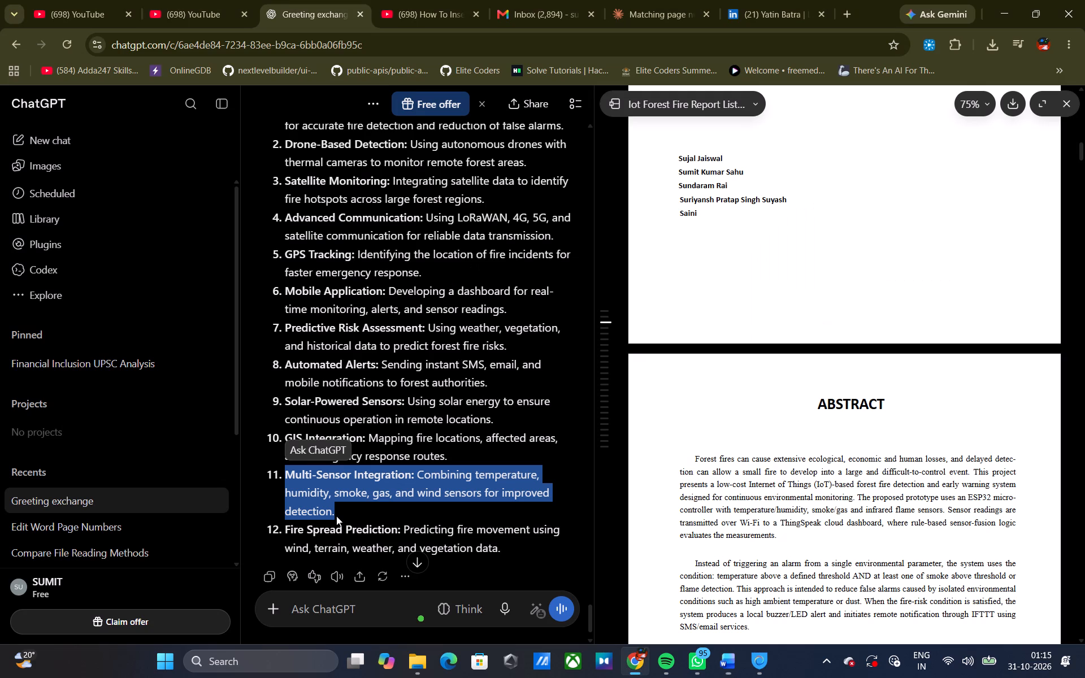
scroll(336, 516, "down", 1)
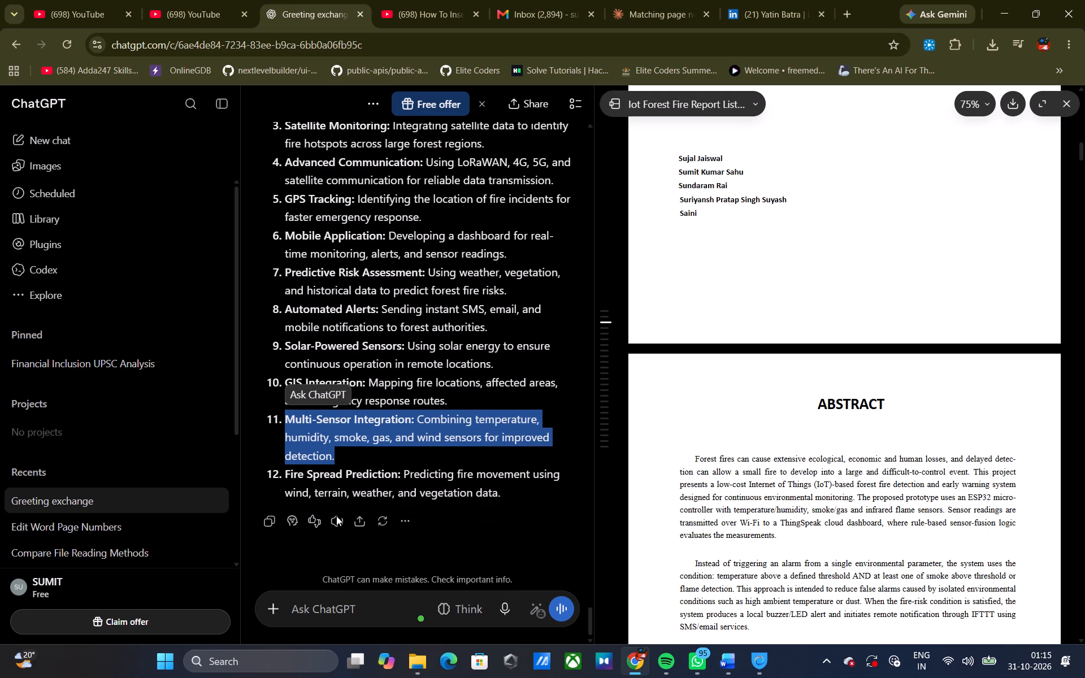
scroll(336, 516, "up", 2)
key("alt+Tab")
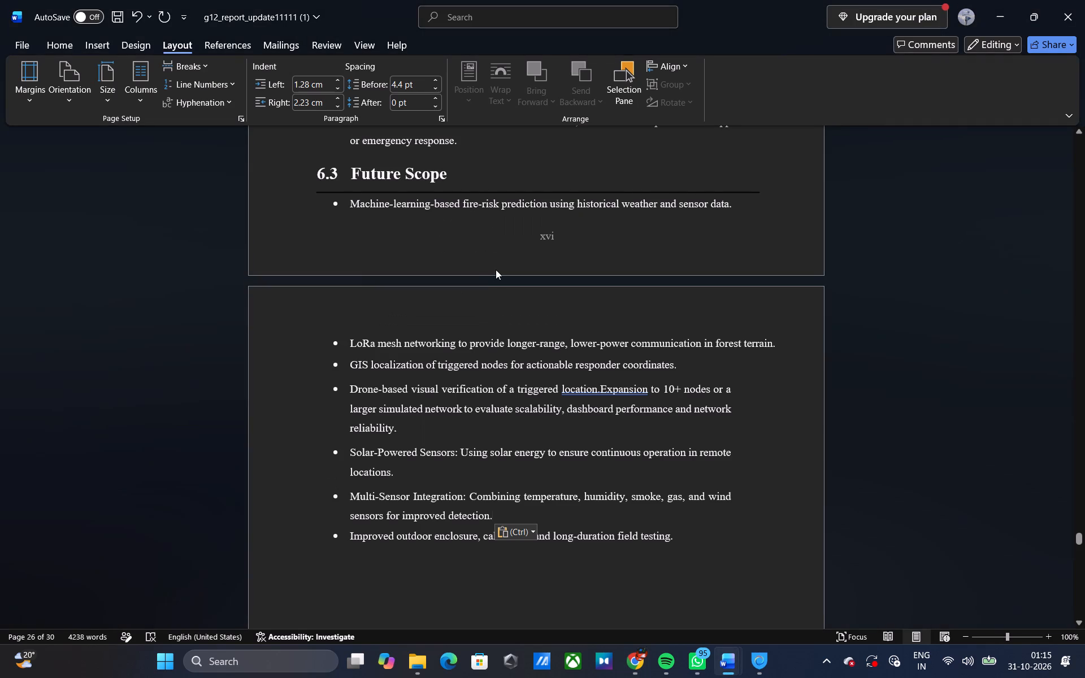
Review the report backwards from 6.3 Future Scope through Chapters 6 and 5 to section 4.2, examining layout and page numbers.
scroll(496, 270, "up", 1)
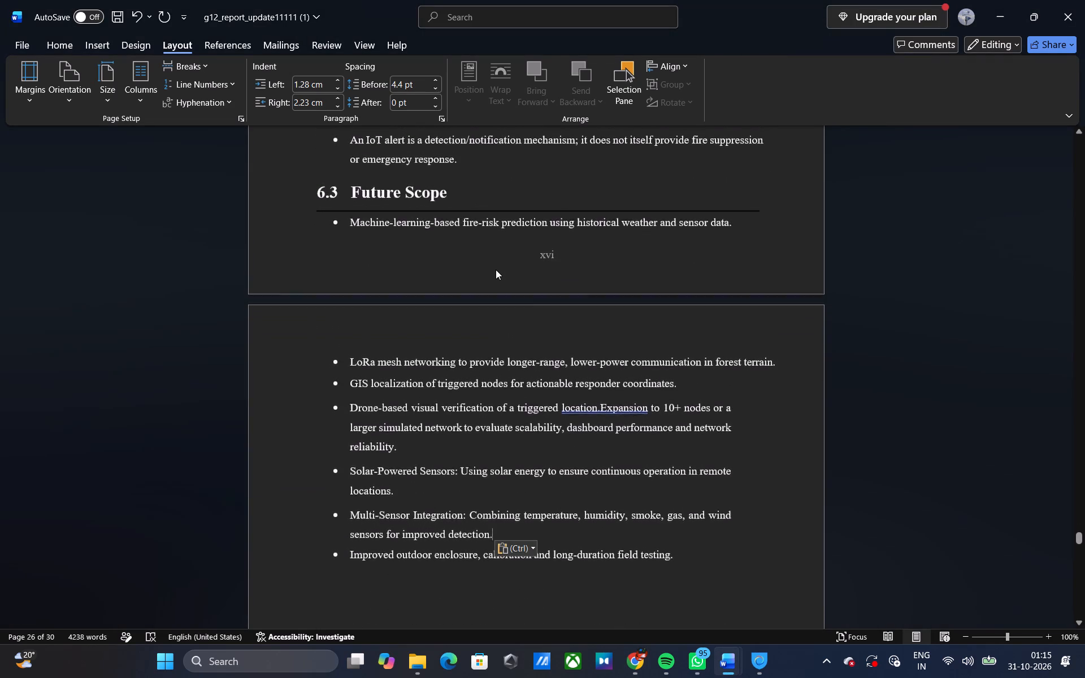
scroll(496, 270, "up", 2)
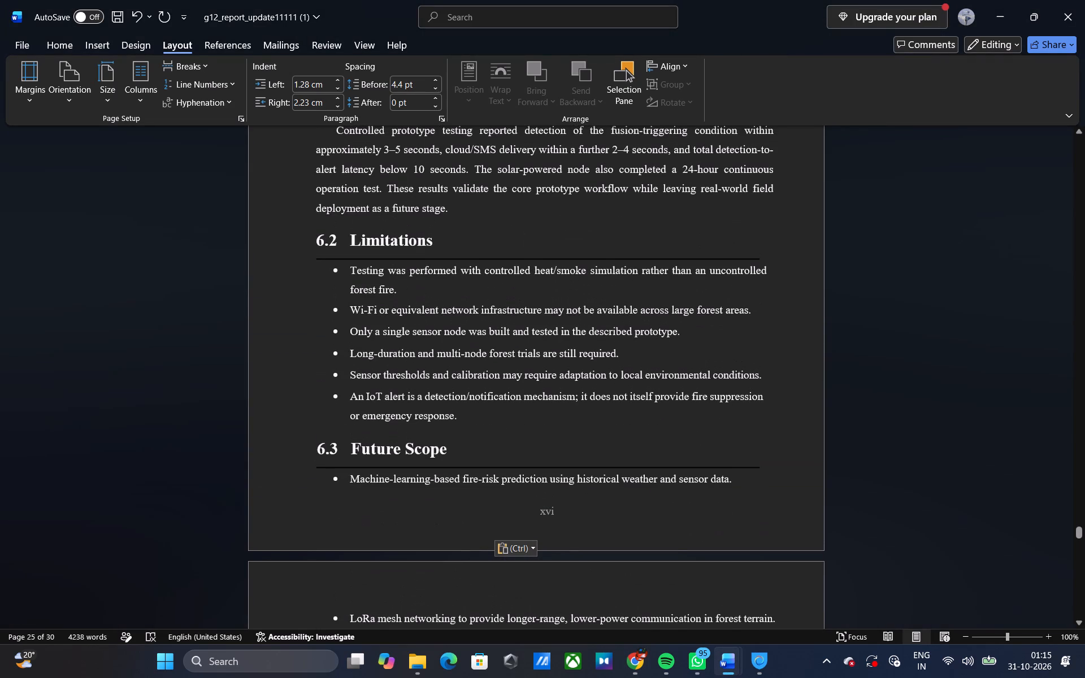
scroll(496, 270, "up", 2)
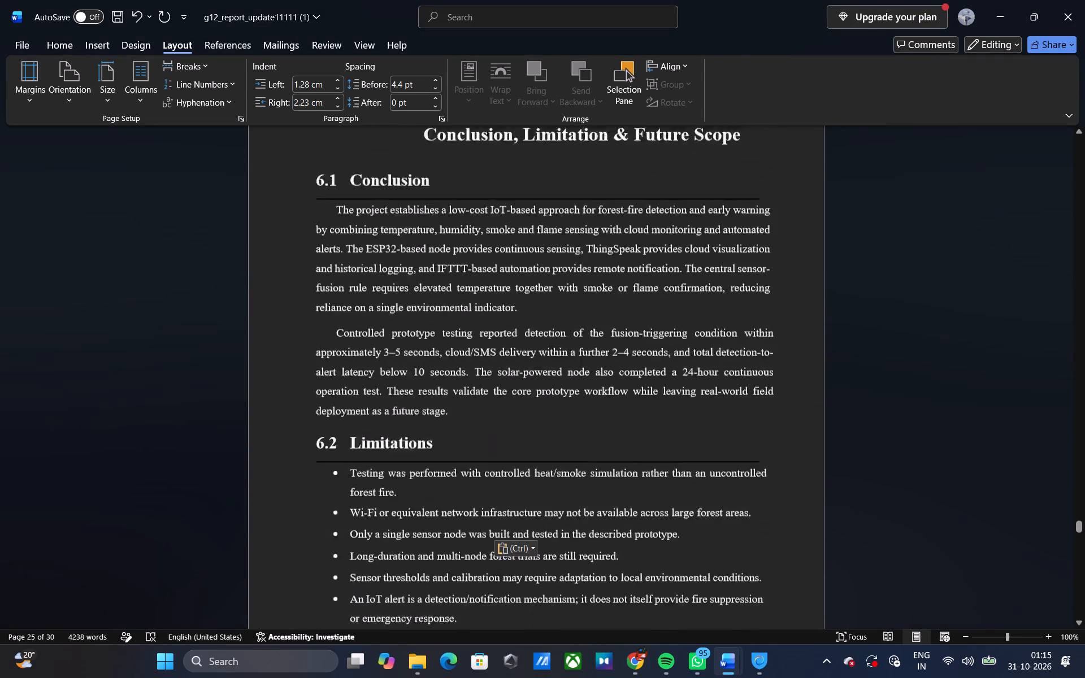
scroll(496, 270, "up", 8)
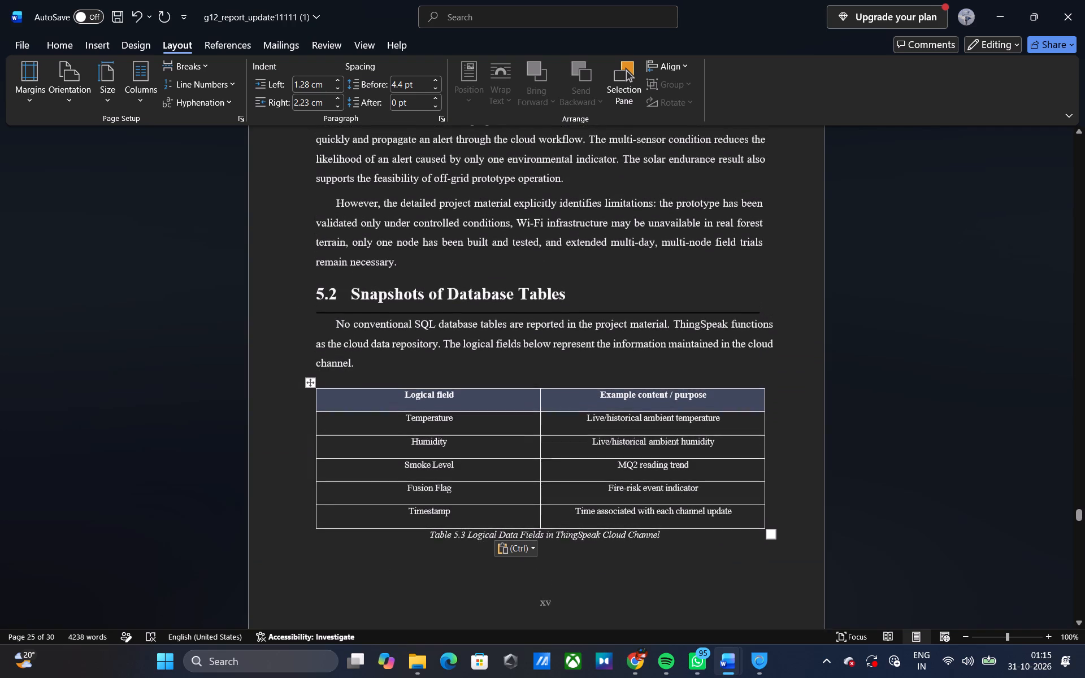
scroll(496, 270, "up", 5)
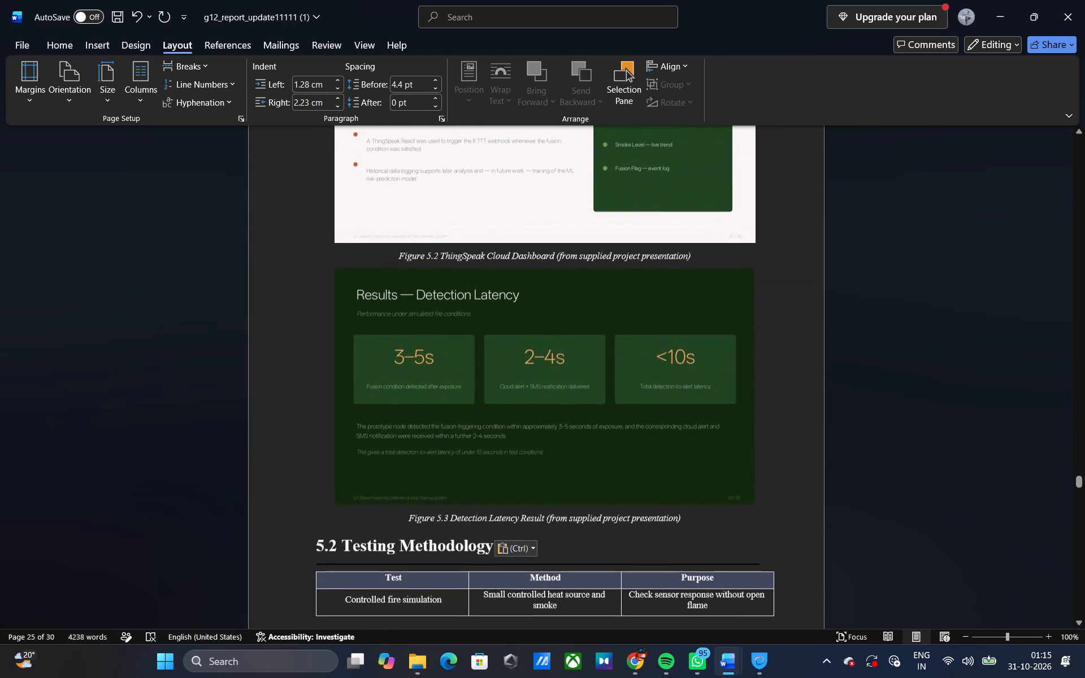
scroll(496, 270, "up", 3)
scroll(496, 270, "down", 1)
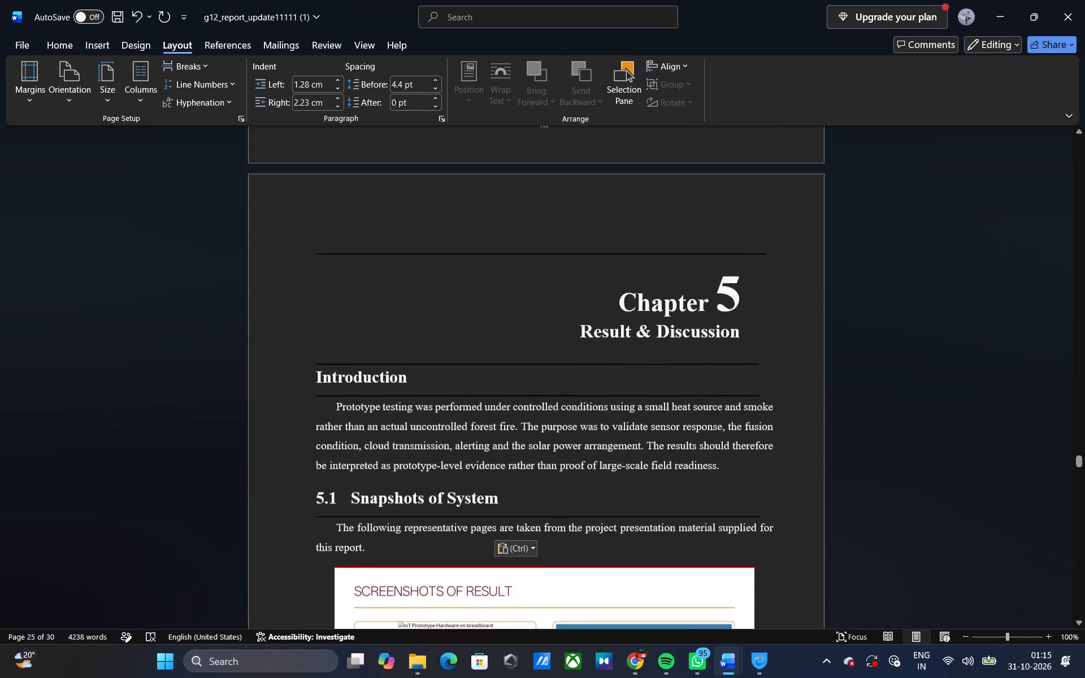
scroll(496, 270, "down", 2)
scroll(496, 270, "up", 1)
scroll(496, 270, "down", 1)
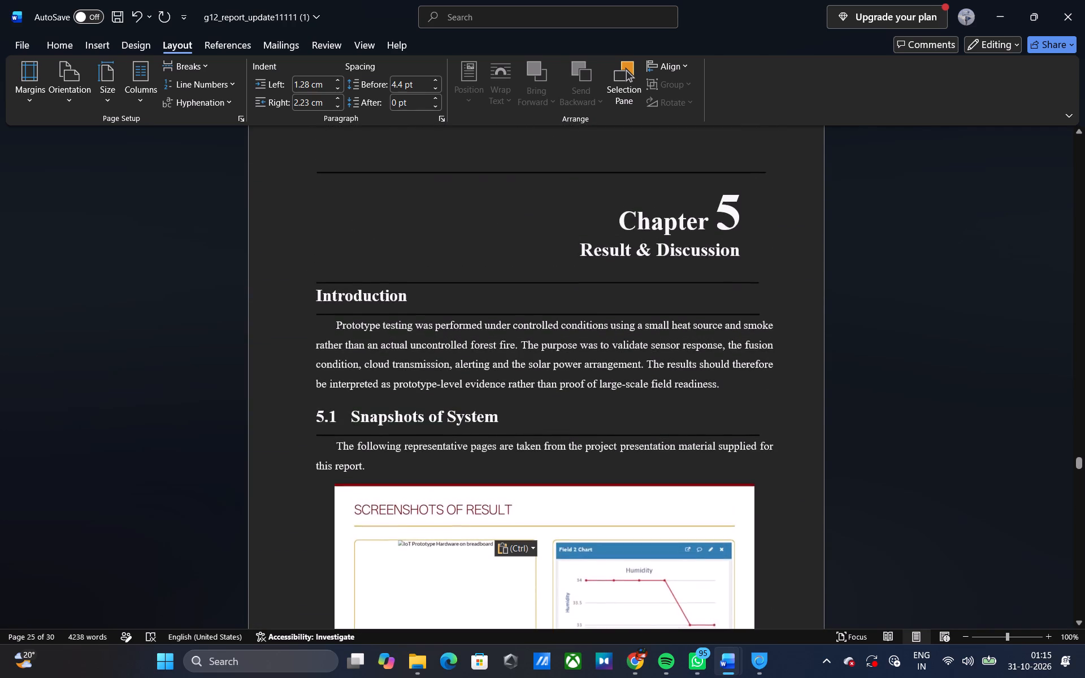
scroll(496, 270, "down", 5)
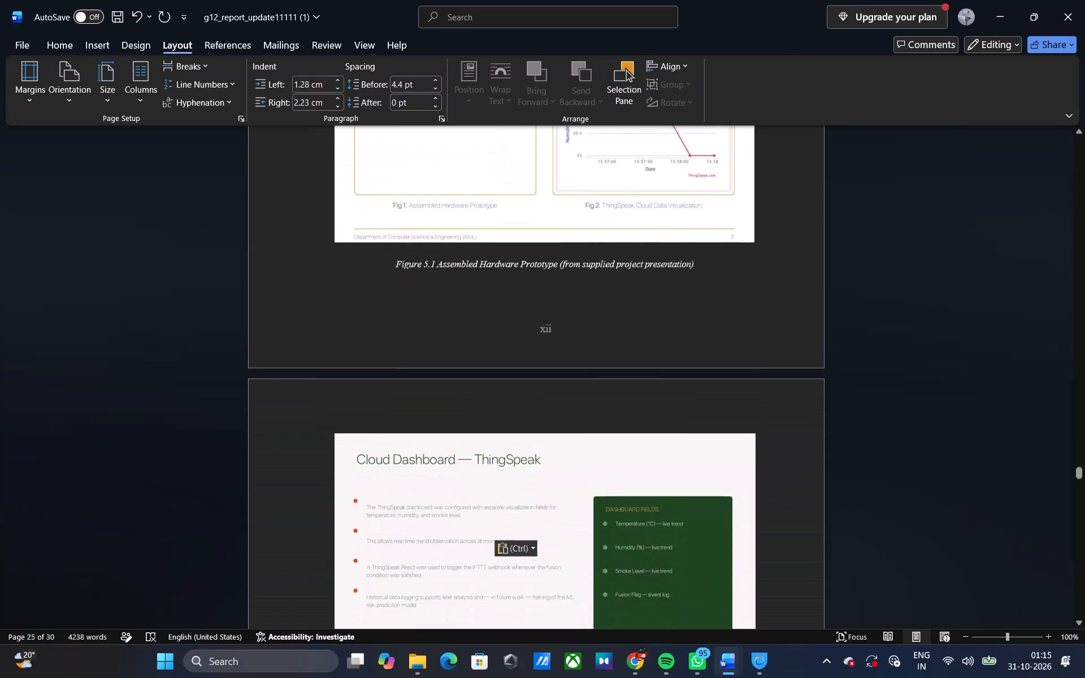
scroll(496, 270, "down", 3)
scroll(496, 270, "up", 4)
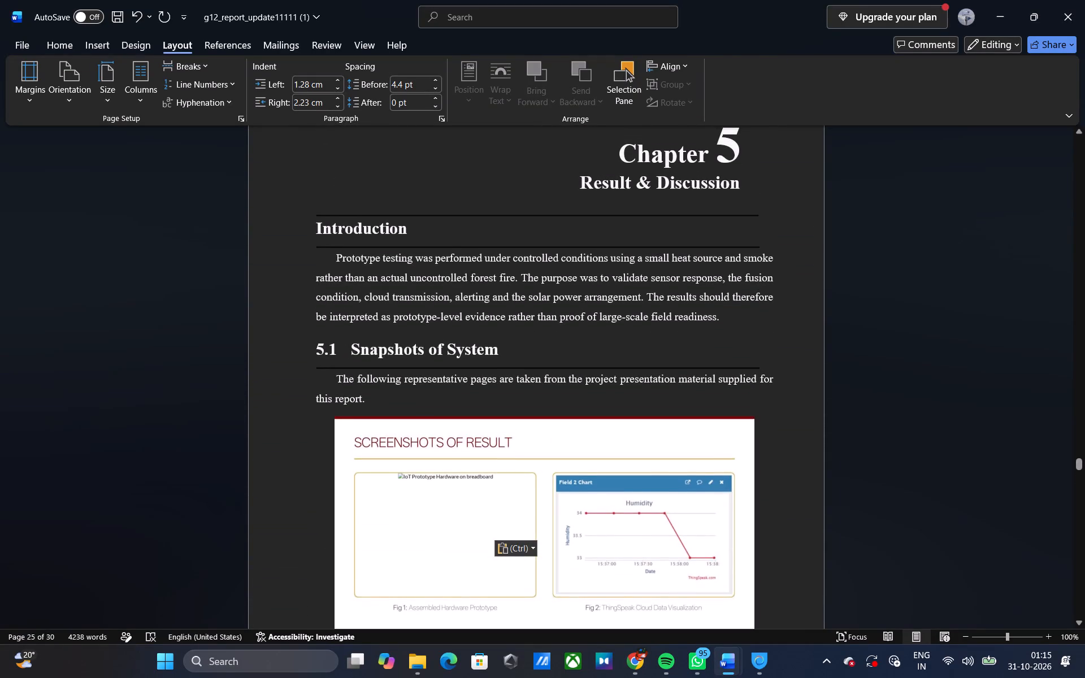
scroll(496, 270, "up", 12)
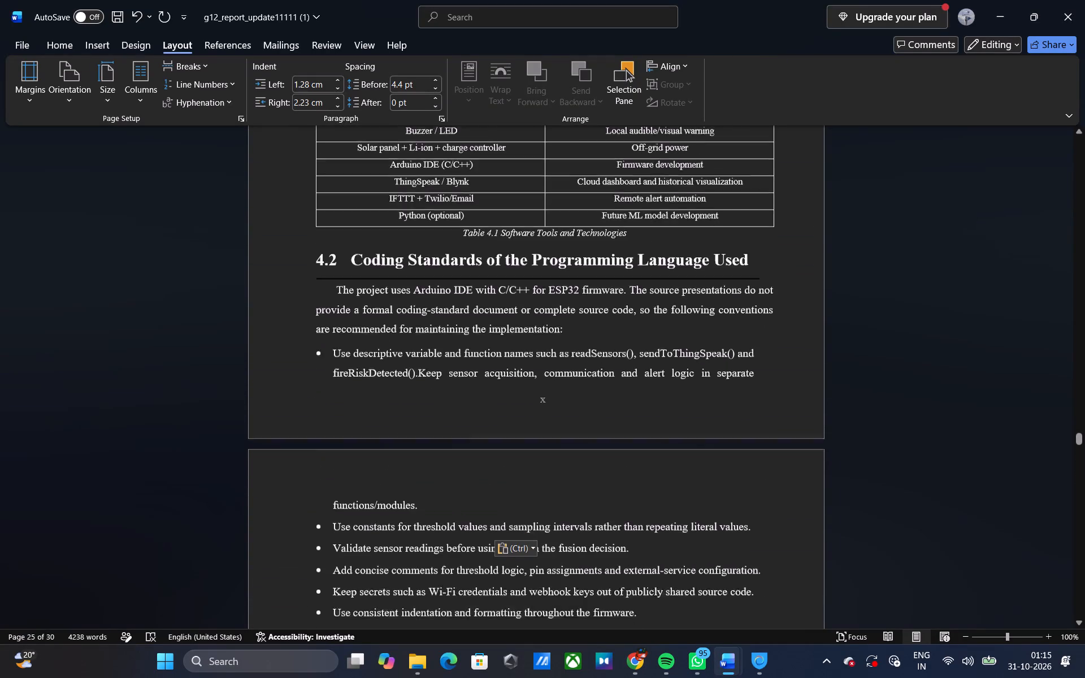
scroll(496, 270, "up", 7)
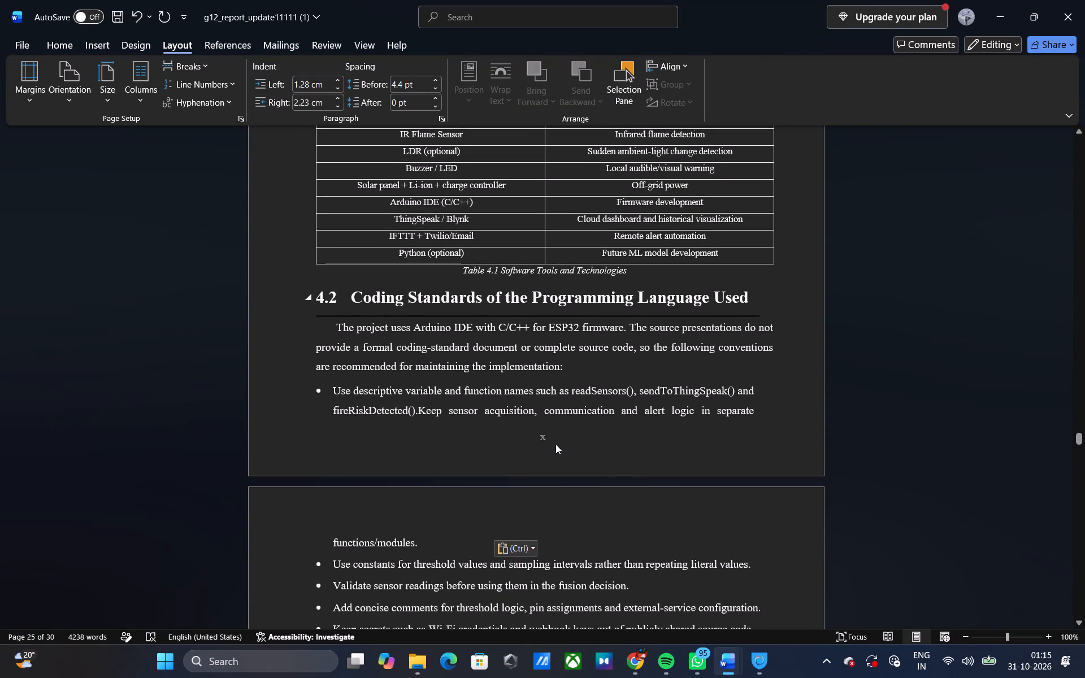
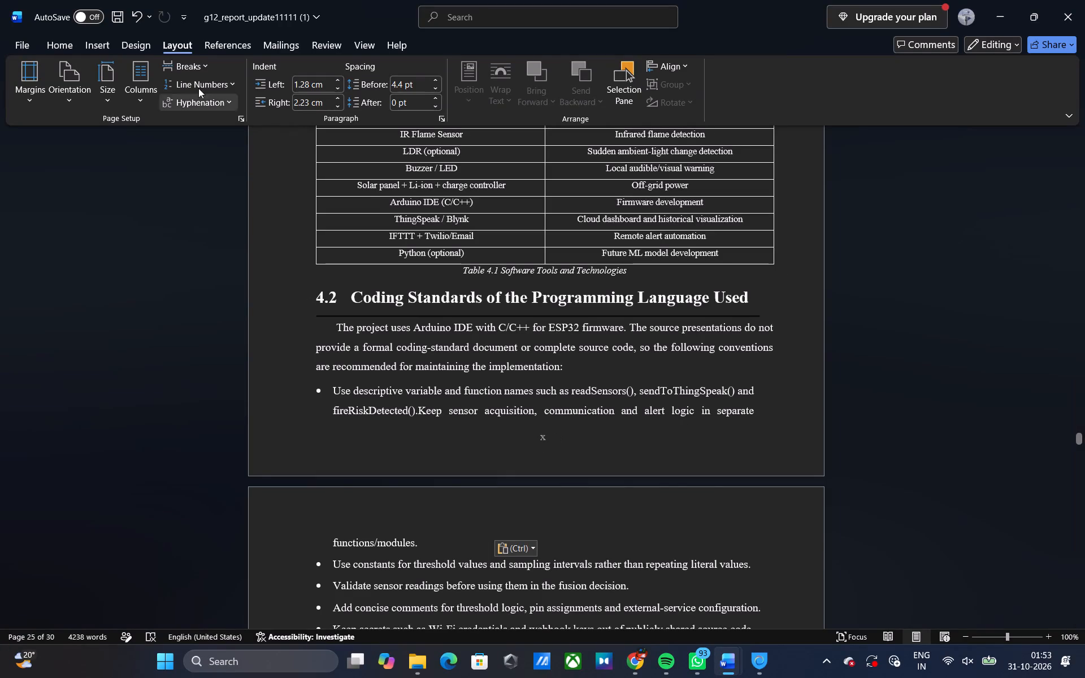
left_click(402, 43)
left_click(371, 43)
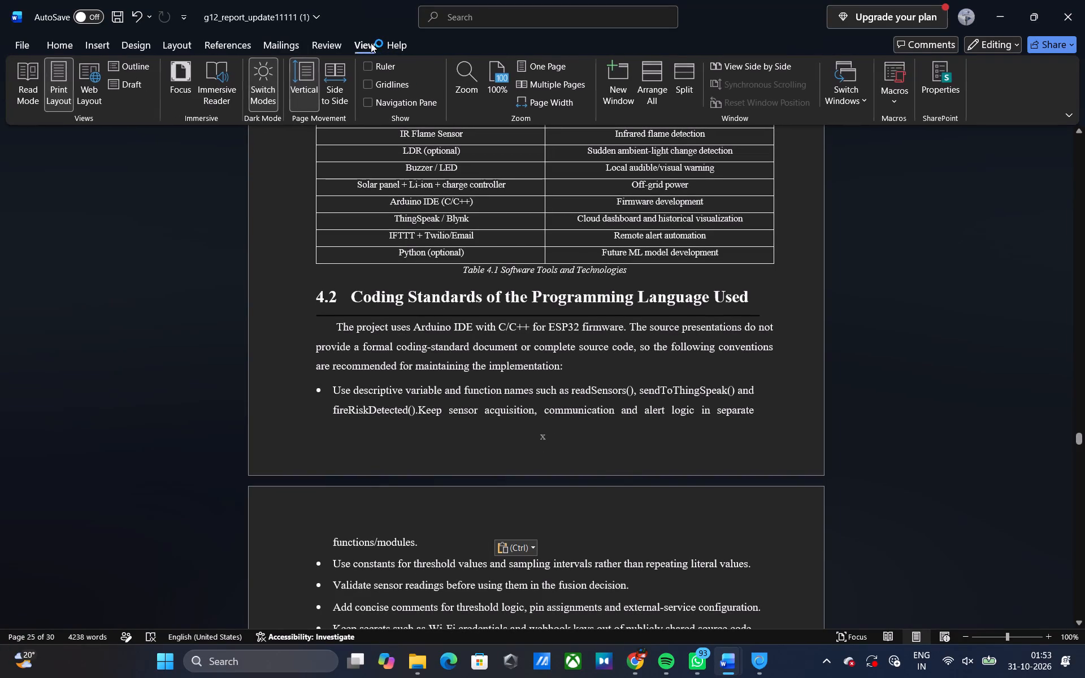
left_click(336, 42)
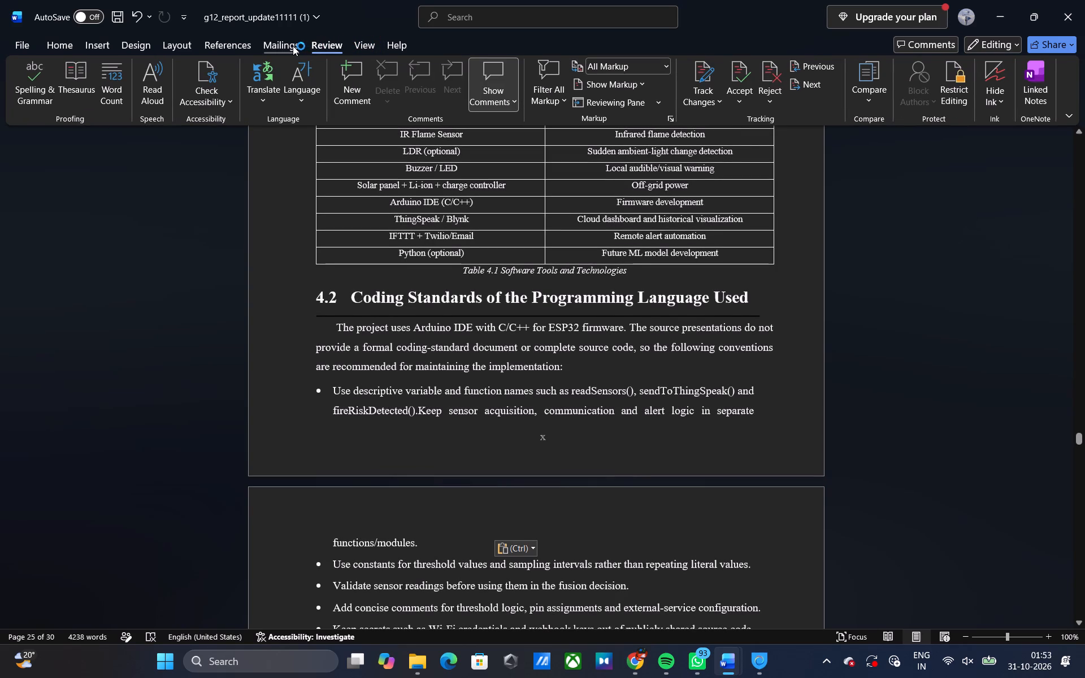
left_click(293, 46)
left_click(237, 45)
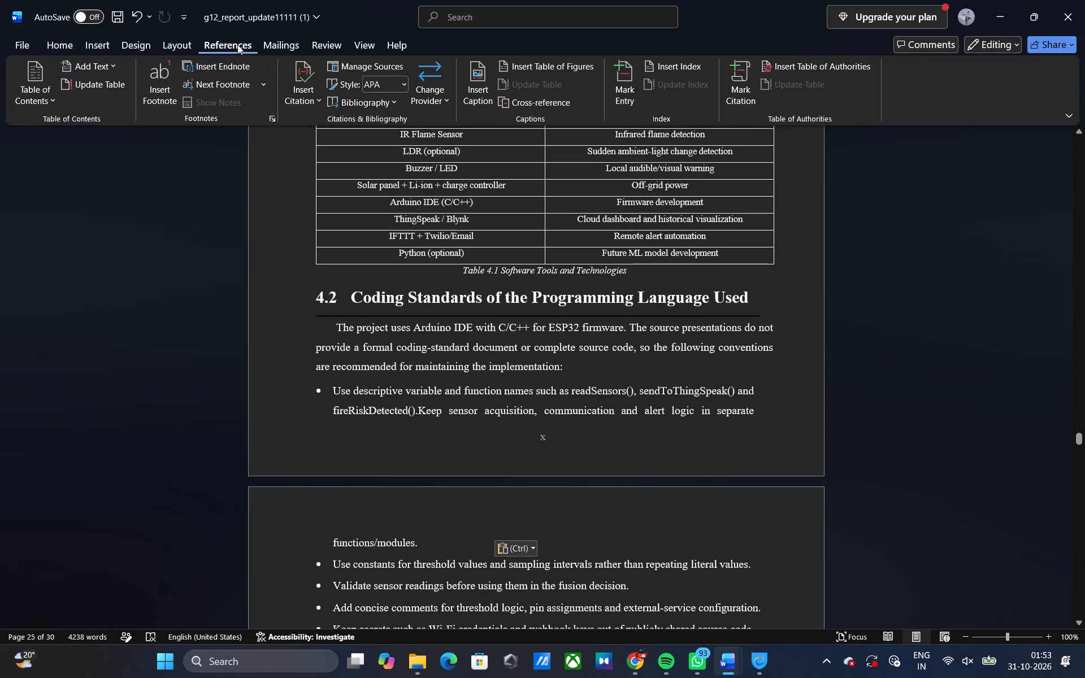
Open the footer of the page with heading 4.2 Coding Standards for editing and bring up its page number options.
double_click(566, 437)
left_click(107, 106)
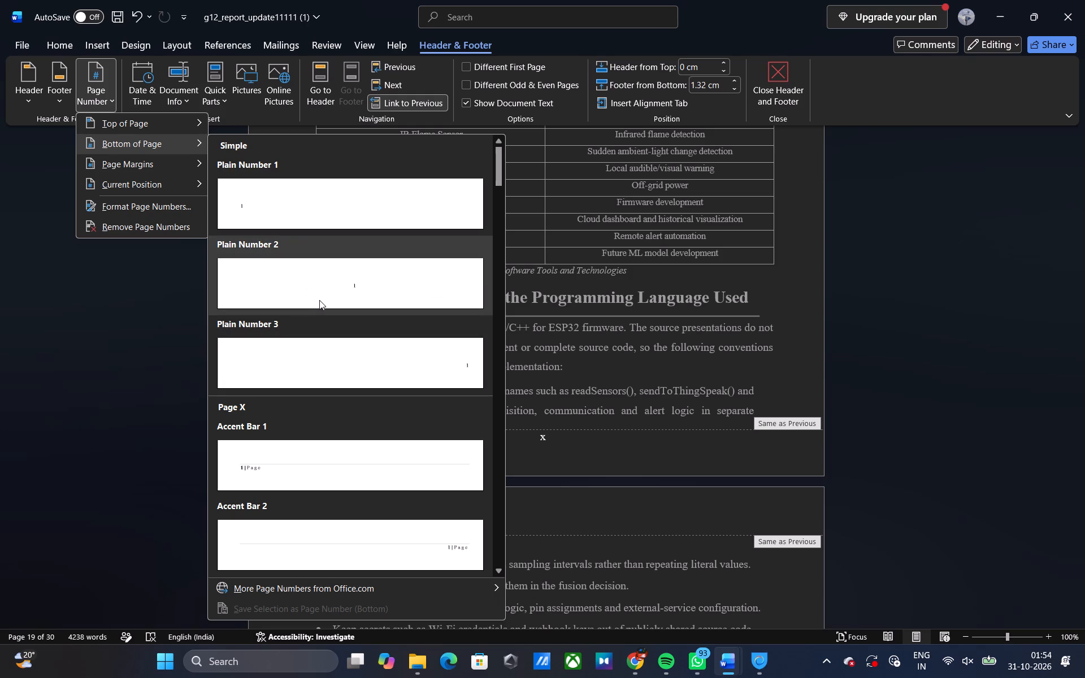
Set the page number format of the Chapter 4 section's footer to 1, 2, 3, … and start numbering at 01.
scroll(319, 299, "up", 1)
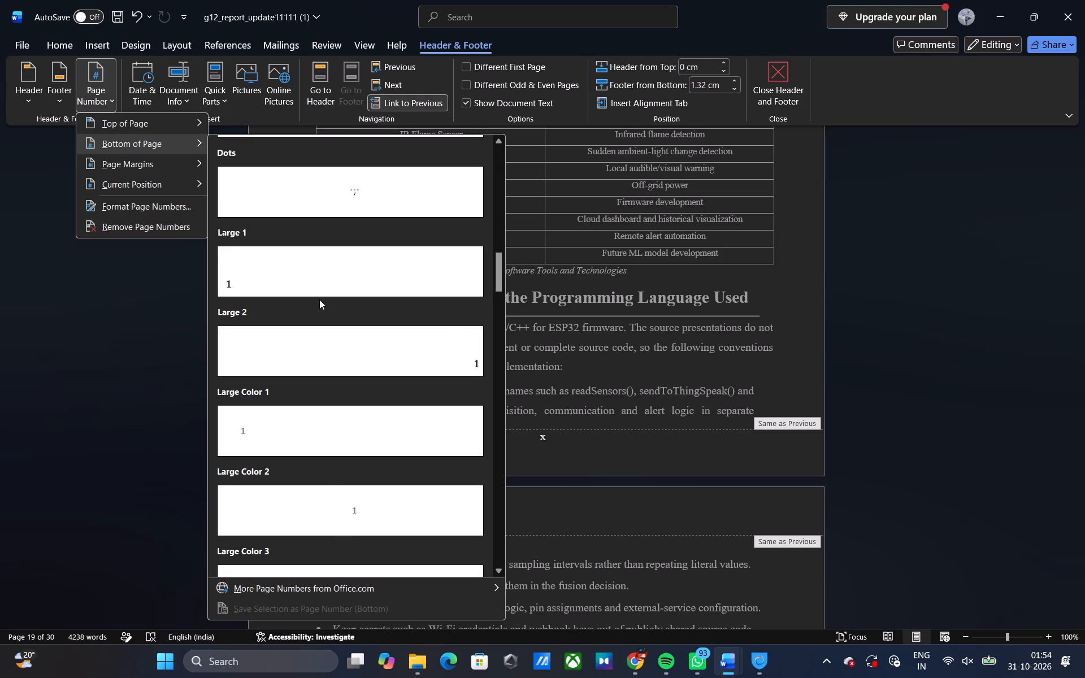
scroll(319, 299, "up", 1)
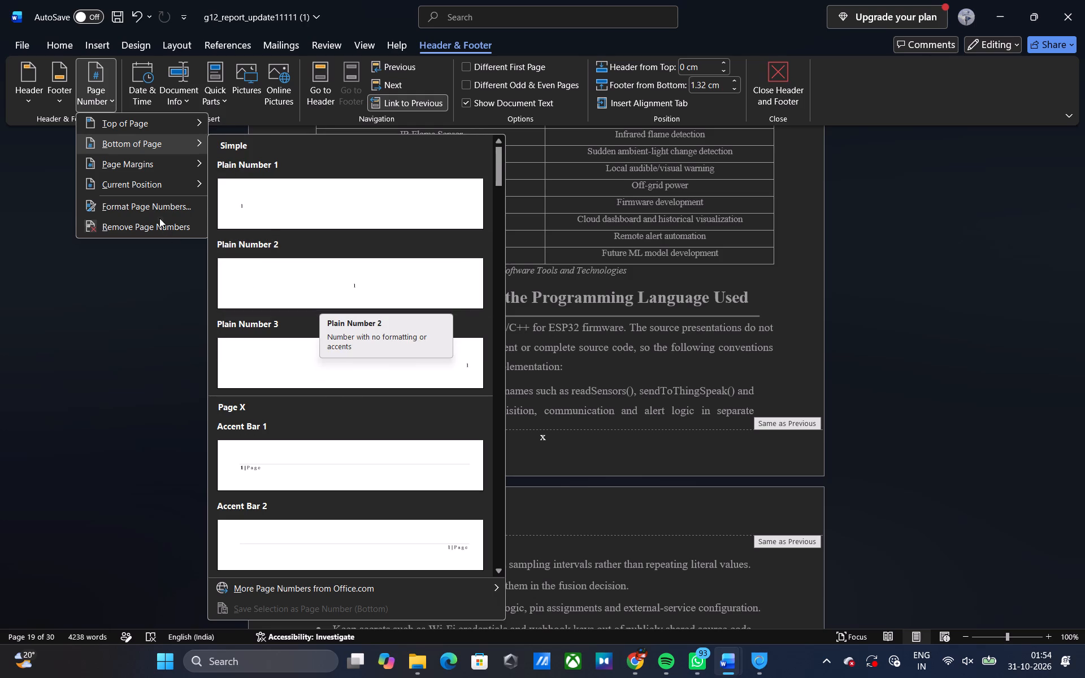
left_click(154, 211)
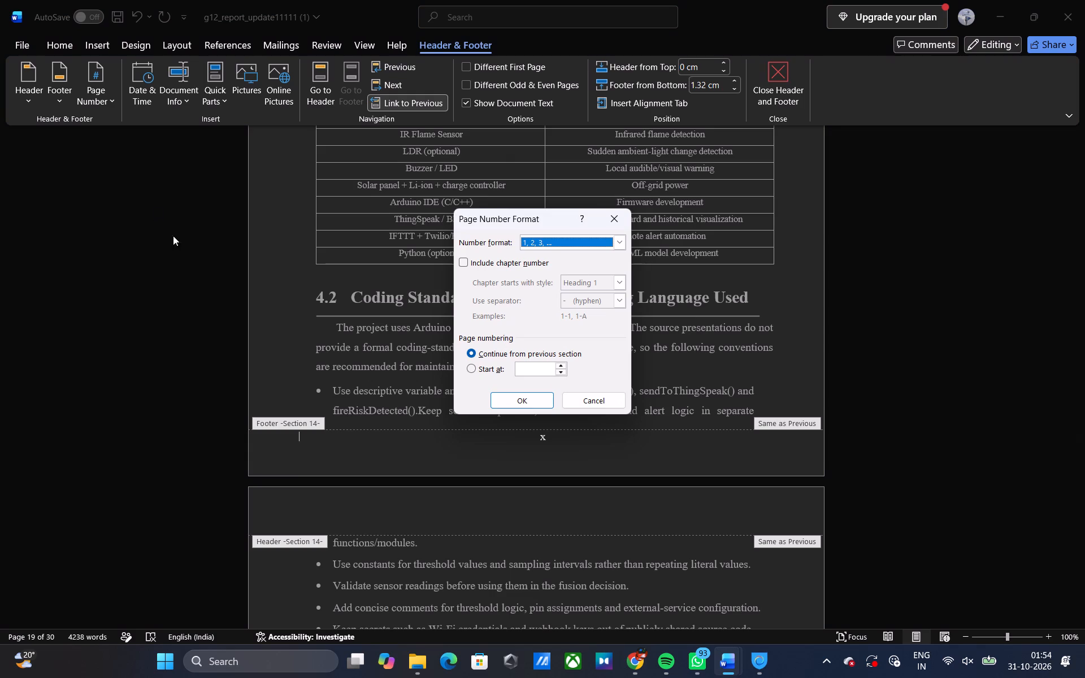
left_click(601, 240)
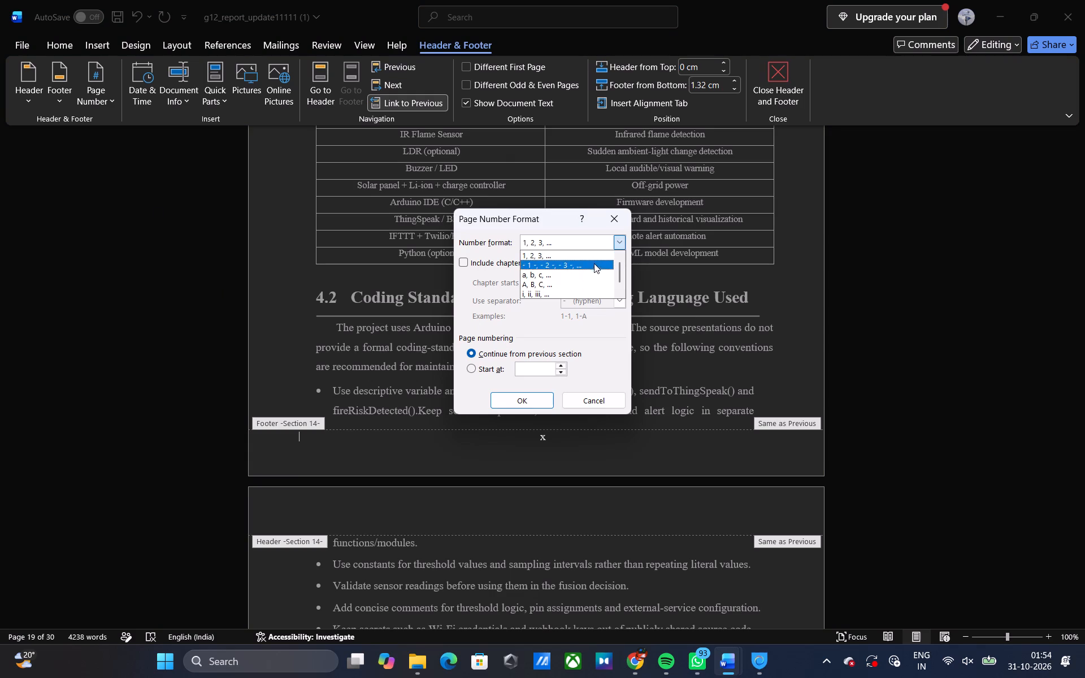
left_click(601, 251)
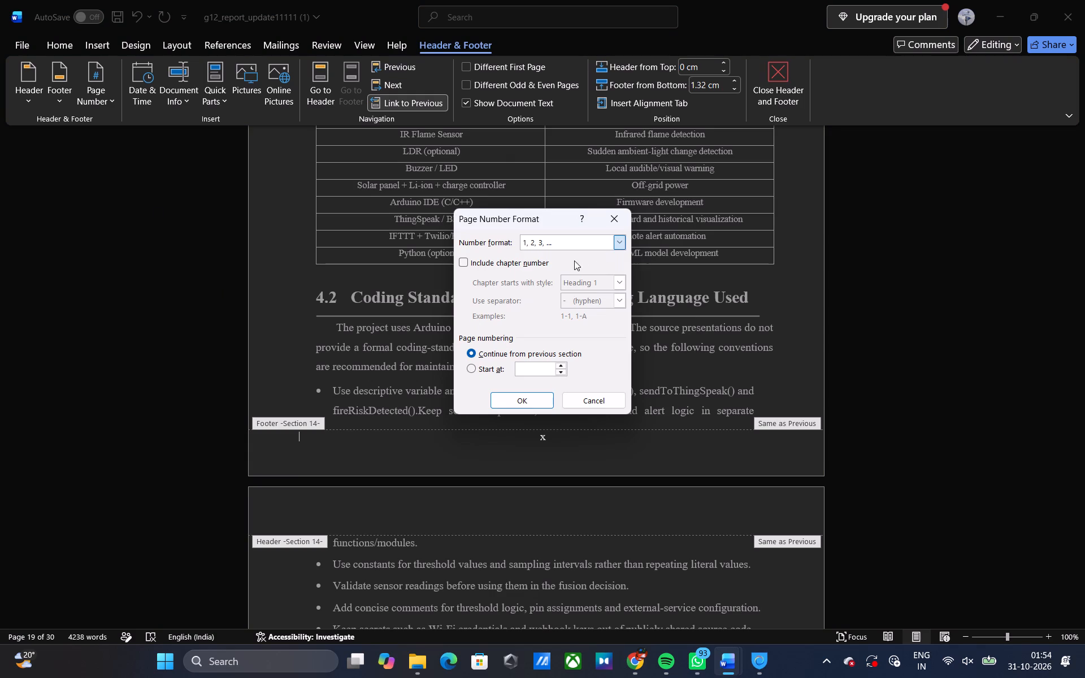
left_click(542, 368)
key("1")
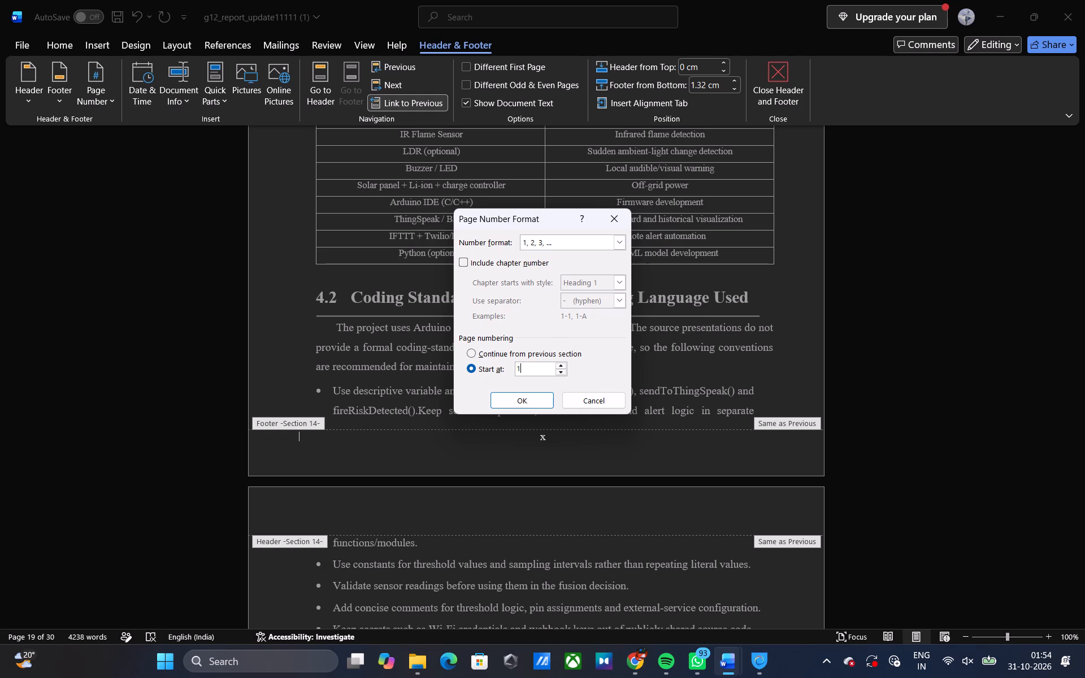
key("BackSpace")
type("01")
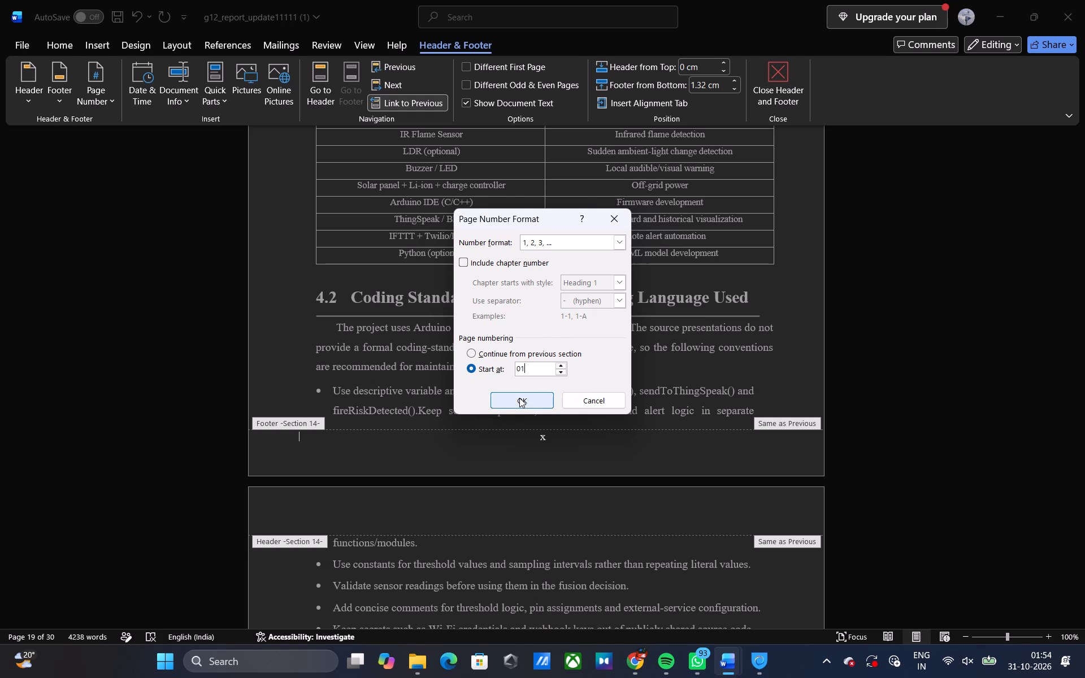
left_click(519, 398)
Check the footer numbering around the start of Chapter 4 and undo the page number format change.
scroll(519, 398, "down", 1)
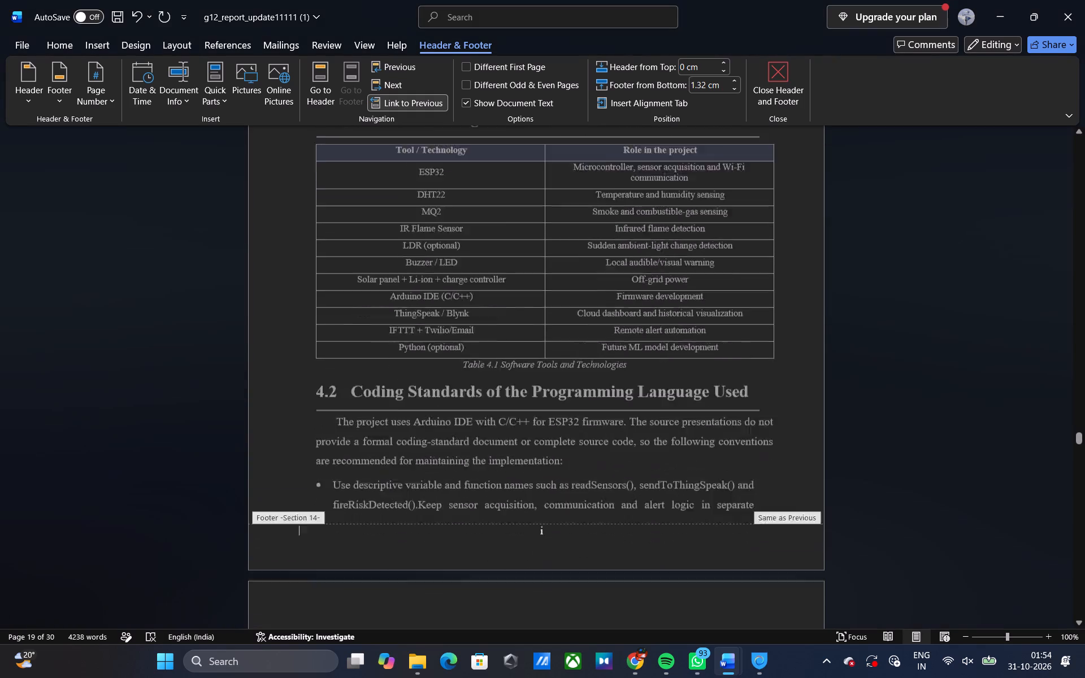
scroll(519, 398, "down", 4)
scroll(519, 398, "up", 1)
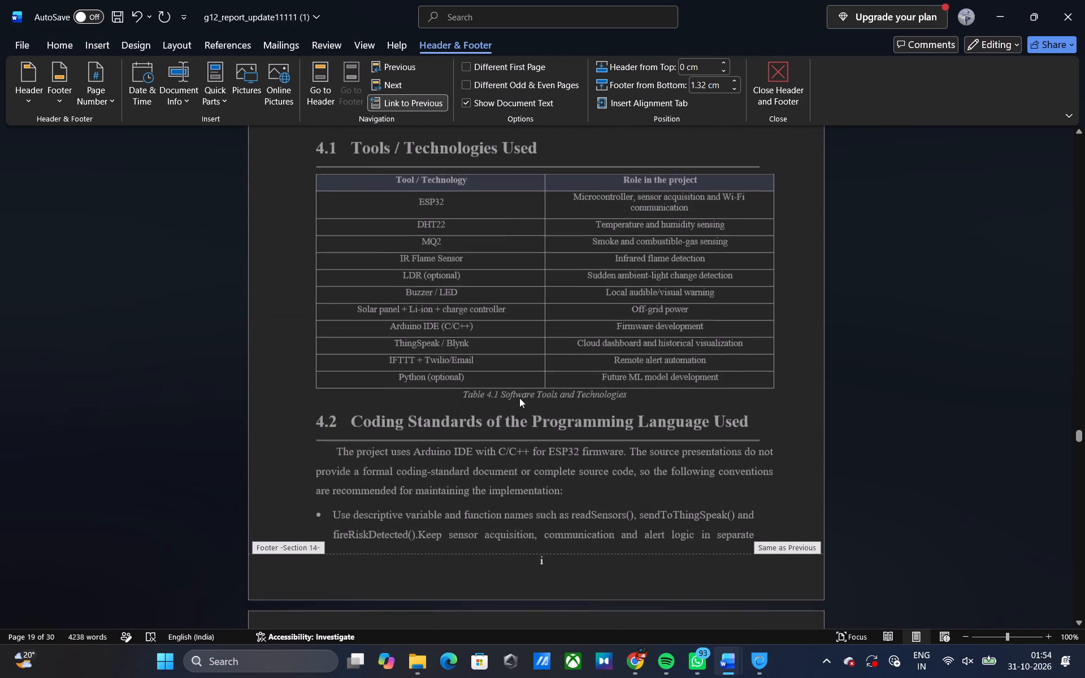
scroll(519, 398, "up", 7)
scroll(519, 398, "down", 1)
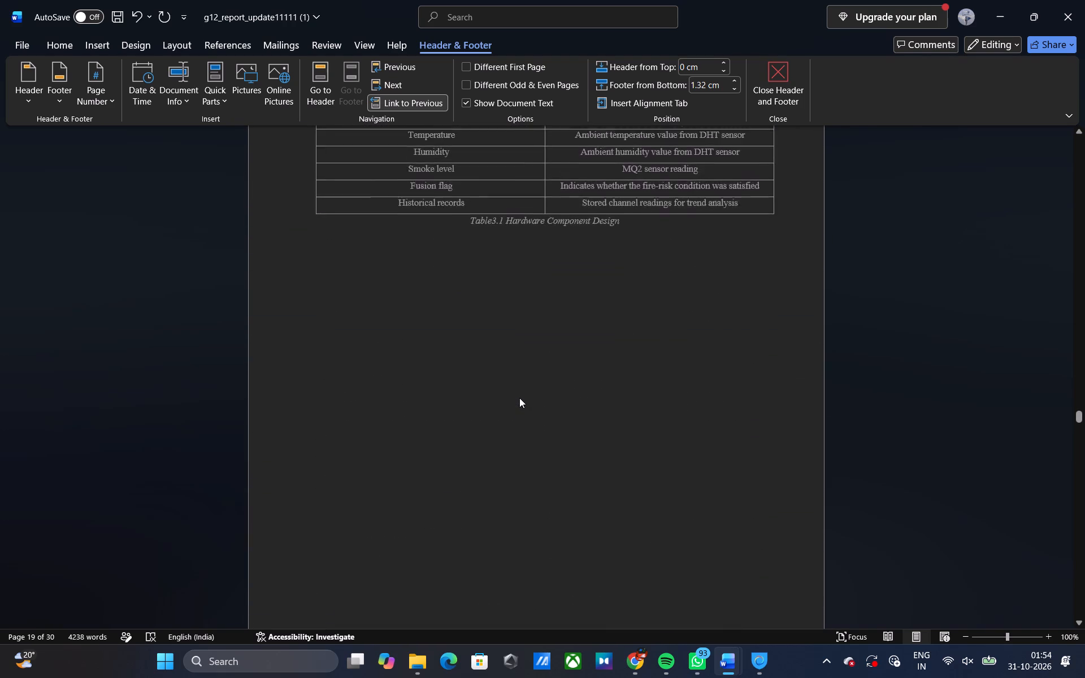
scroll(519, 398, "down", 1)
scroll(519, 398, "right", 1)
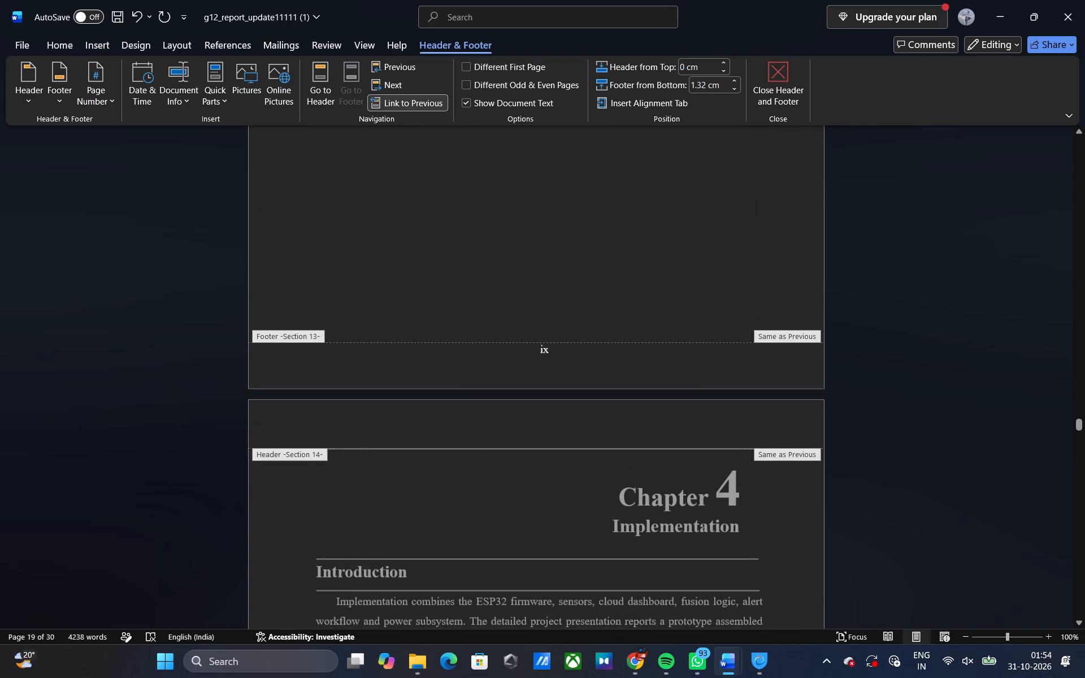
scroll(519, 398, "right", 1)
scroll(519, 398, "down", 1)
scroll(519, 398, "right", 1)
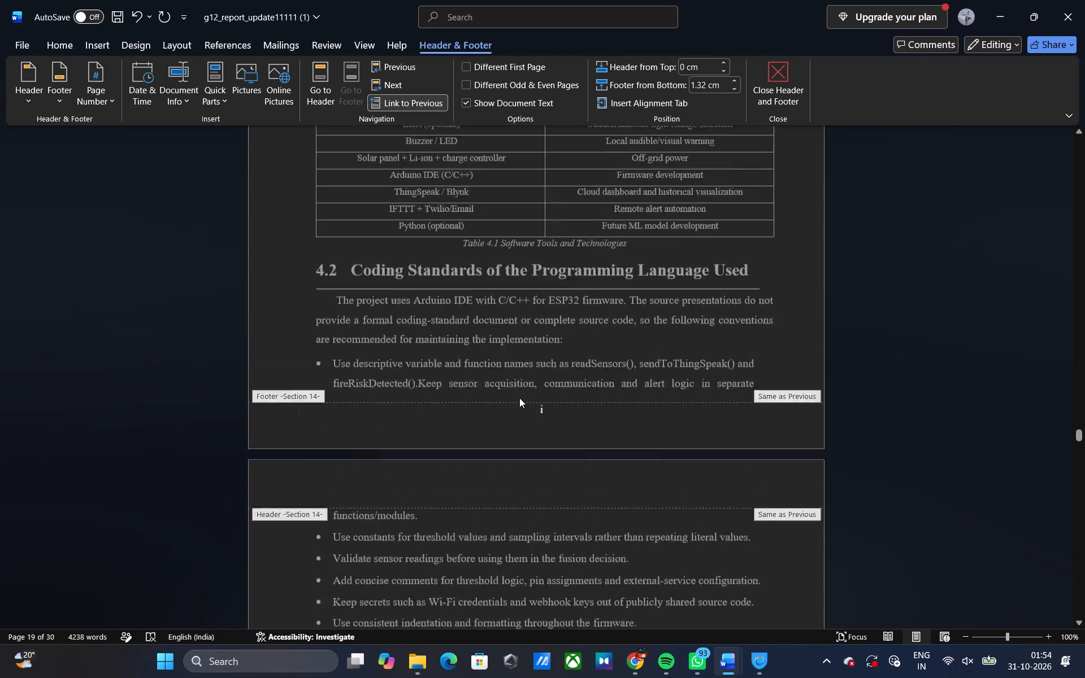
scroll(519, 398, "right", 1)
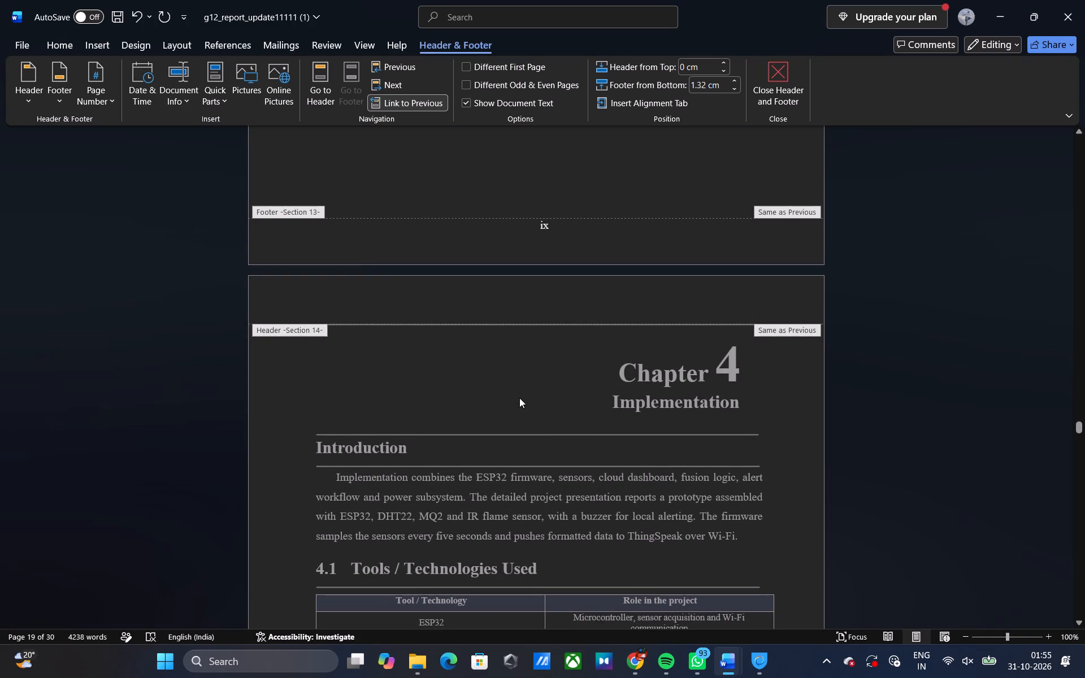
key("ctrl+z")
Examine the page numbering from Chapter 4 back through Chapter 1 to the List of Tables.
scroll(519, 398, "up", 10)
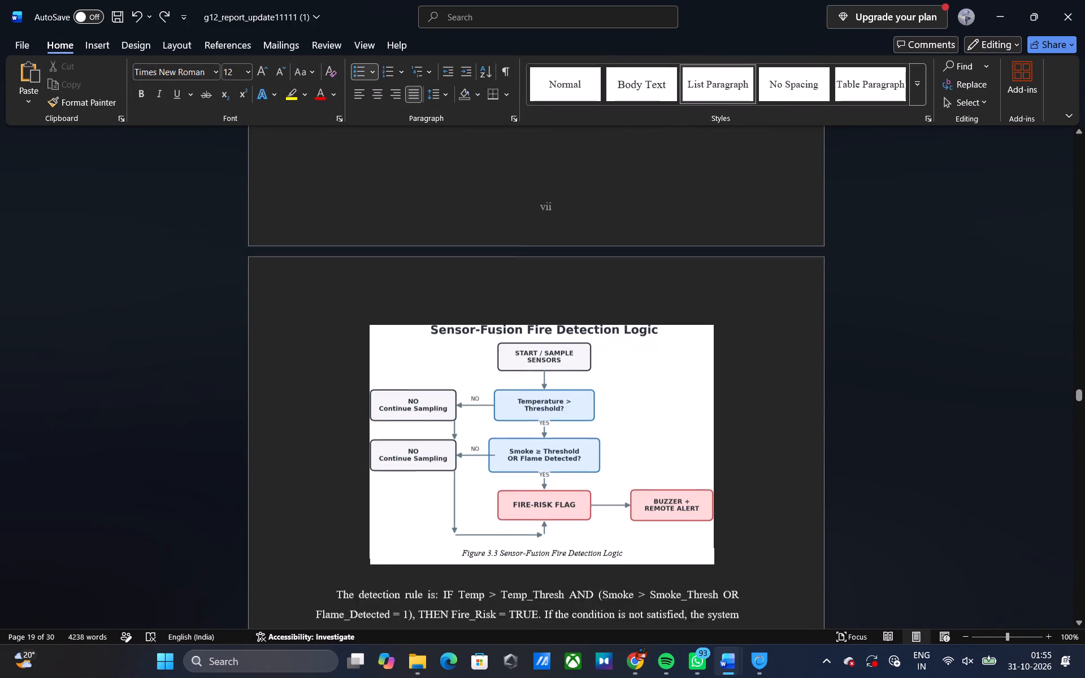
scroll(519, 398, "up", 12)
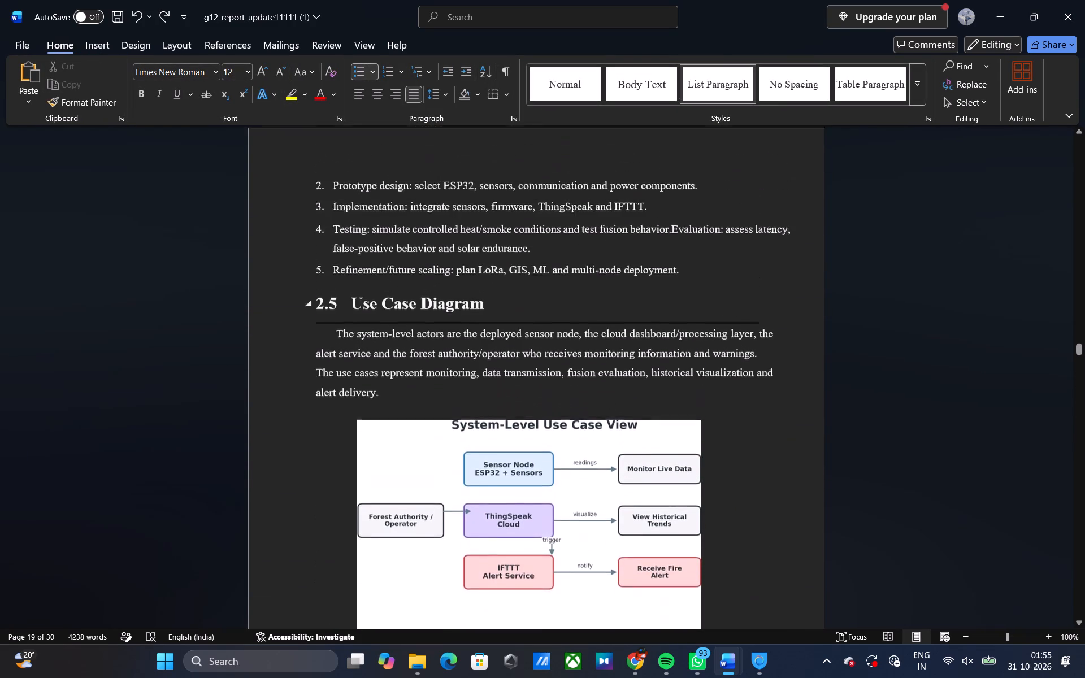
scroll(519, 398, "up", 9)
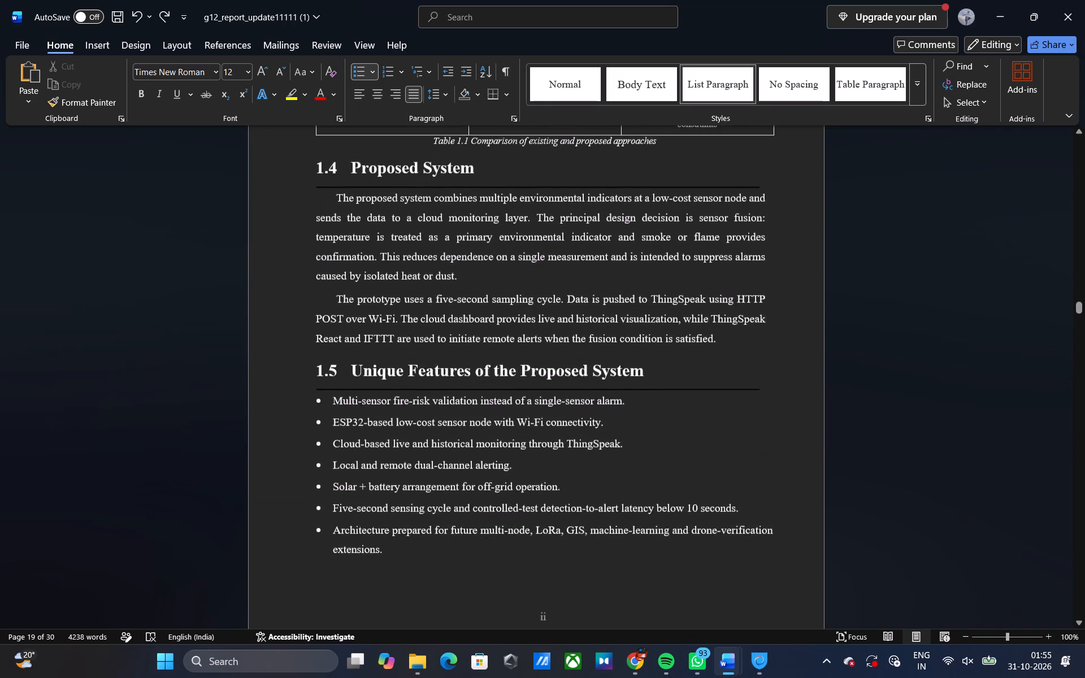
scroll(519, 398, "up", 4)
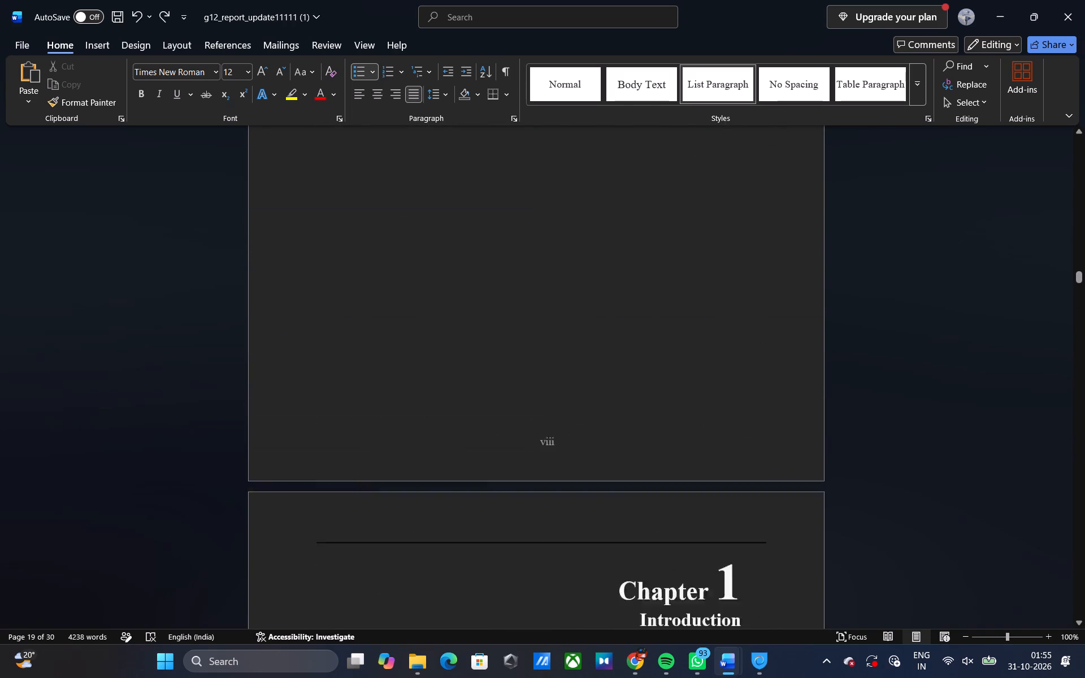
scroll(519, 398, "up", 5)
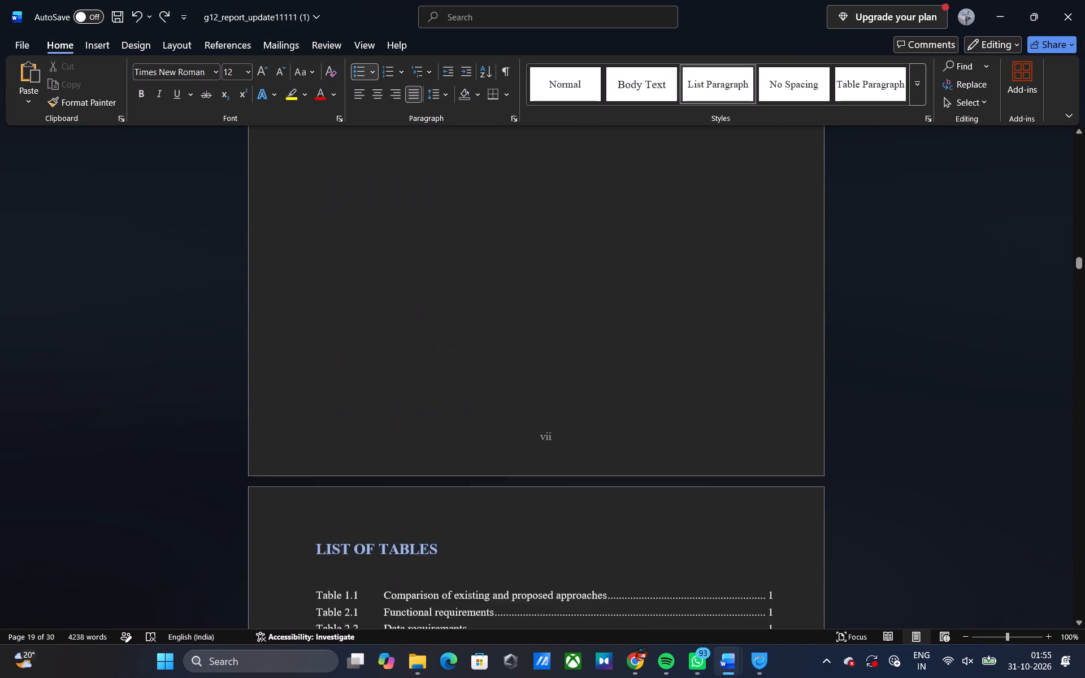
scroll(519, 398, "up", 2)
scroll(519, 398, "down", 6)
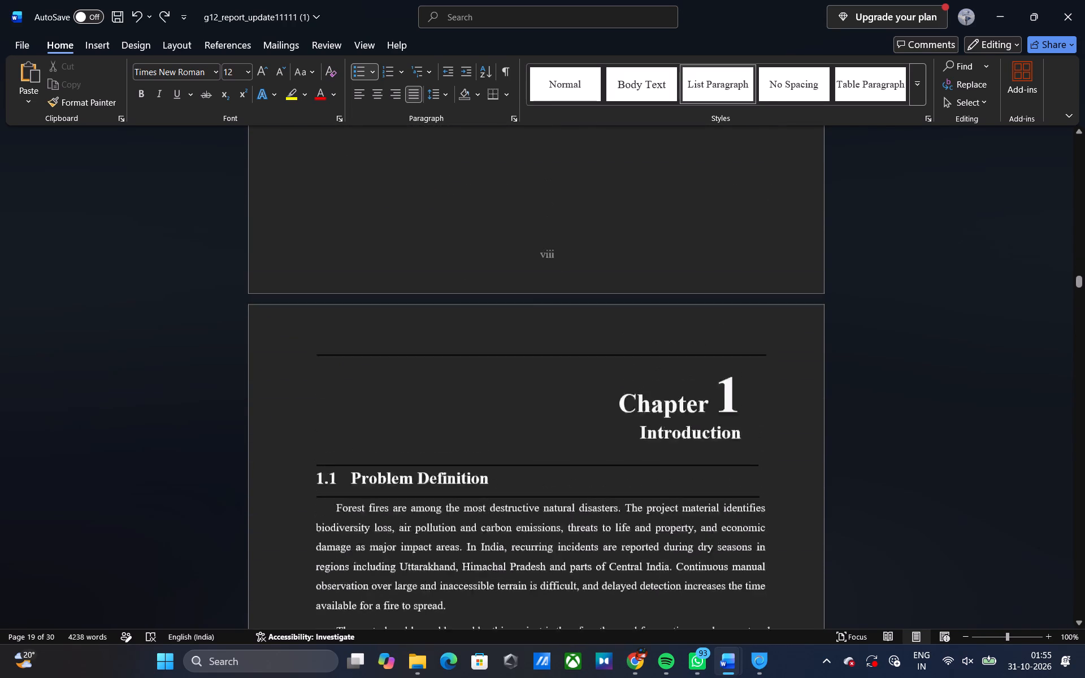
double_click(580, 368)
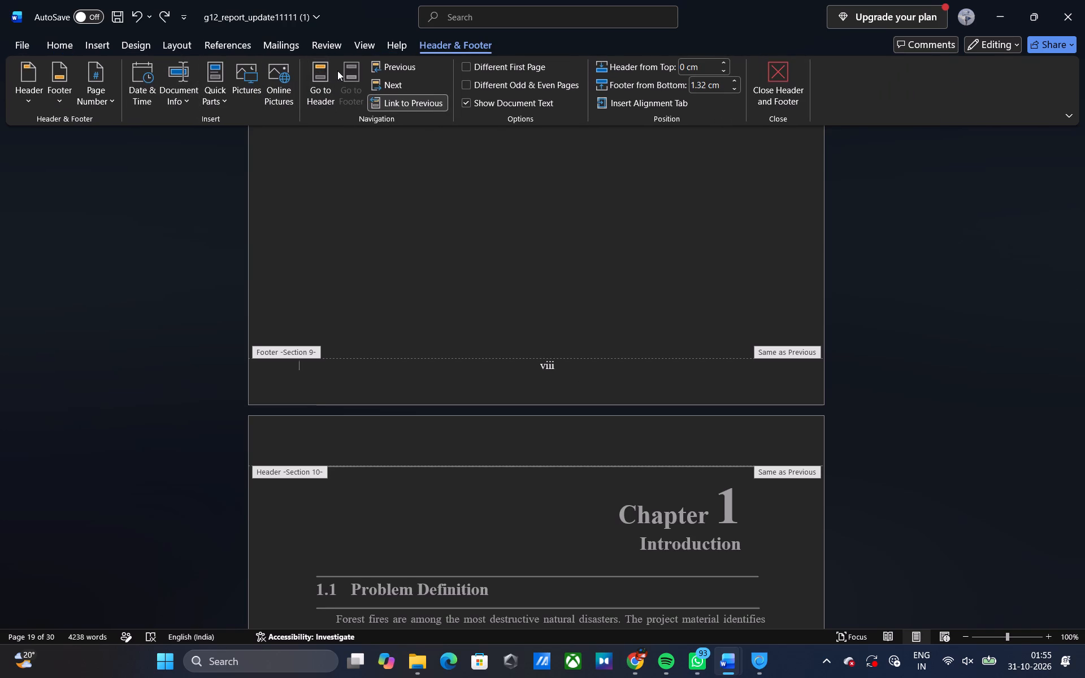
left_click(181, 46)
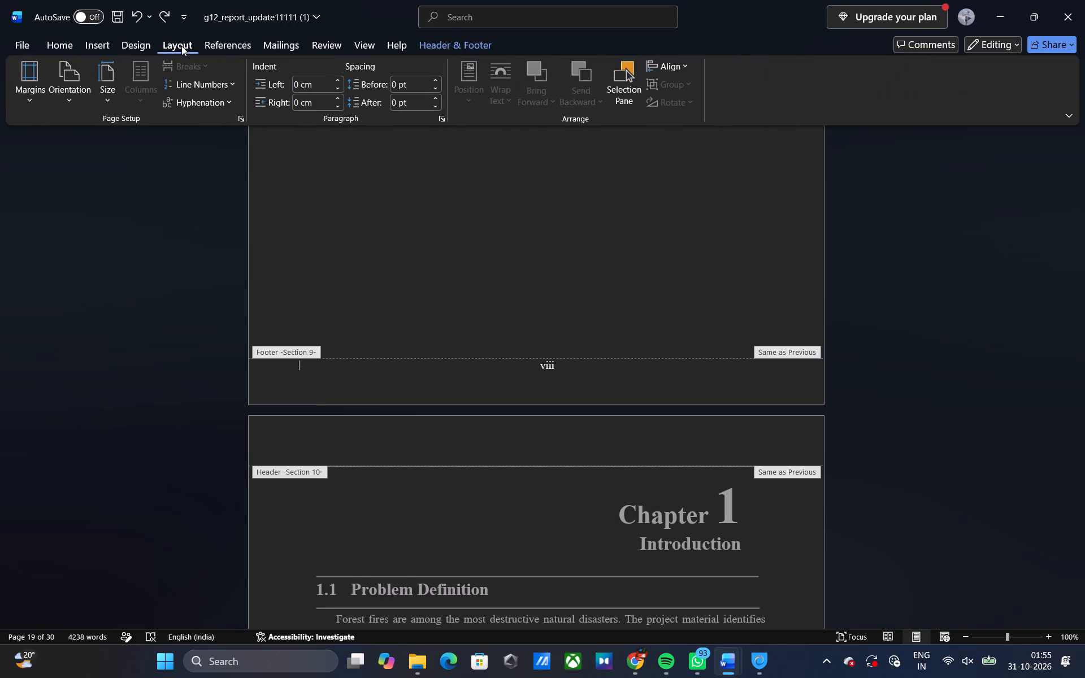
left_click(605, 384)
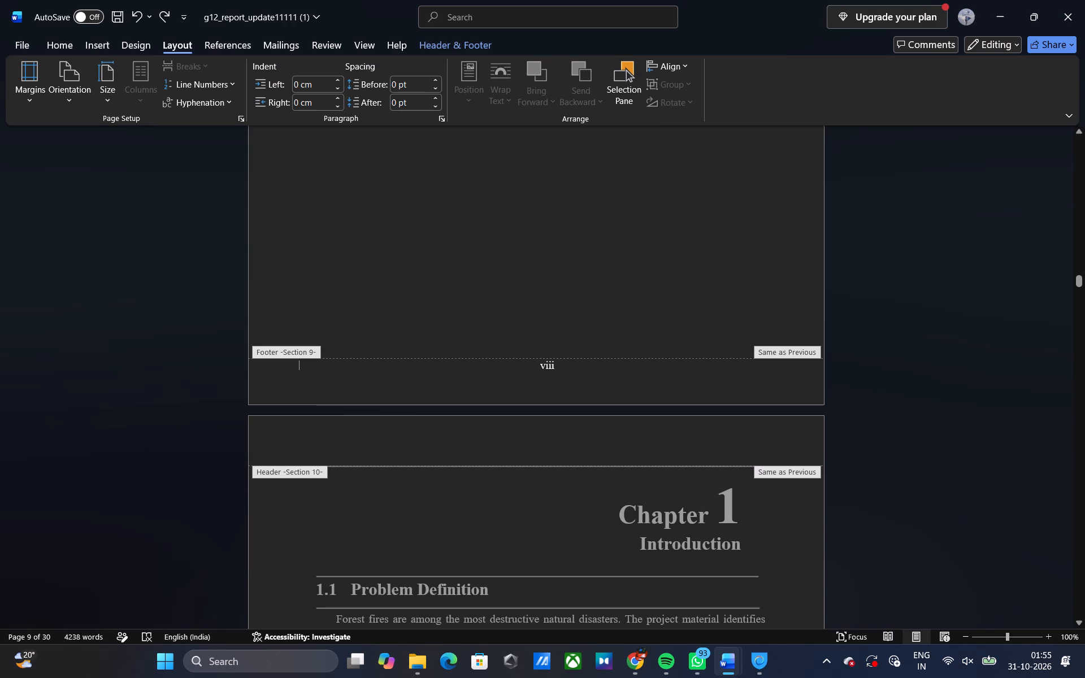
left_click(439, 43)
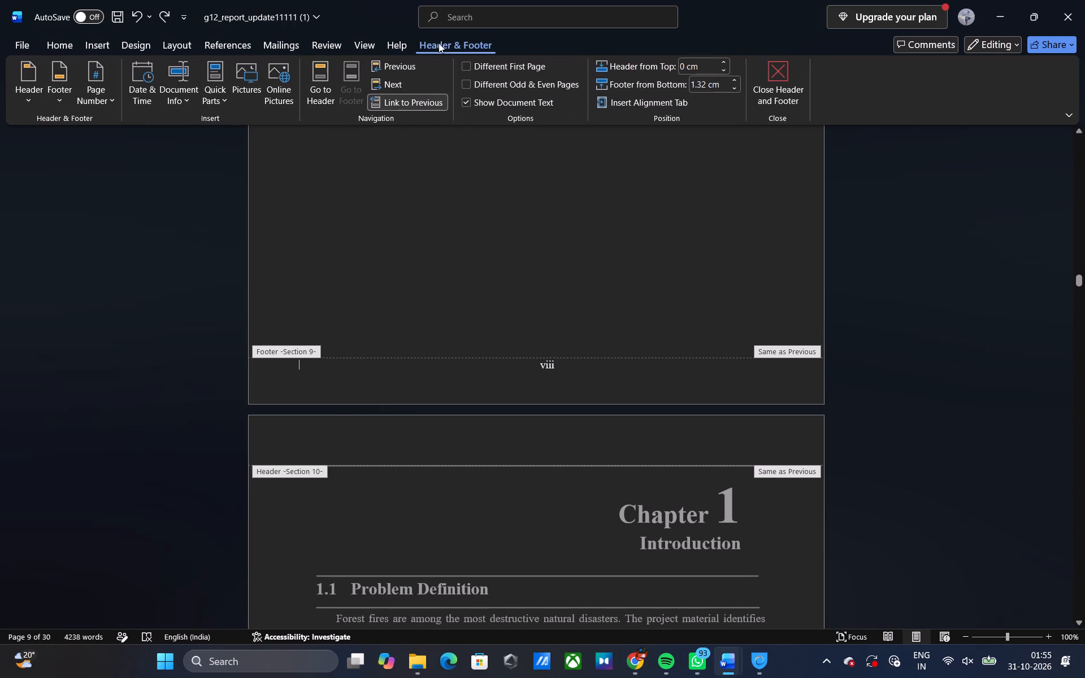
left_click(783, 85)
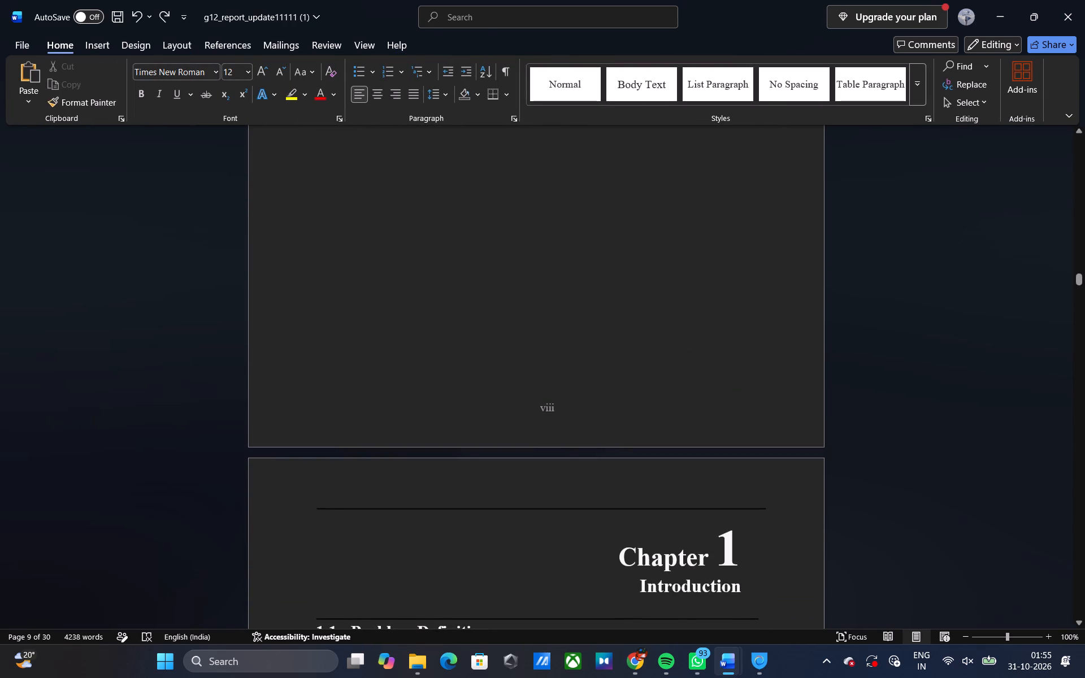
Insert a page break after the Table 5.3 entry at the end of the List of Tables and check the pages around Chapter 1.
left_click(631, 340)
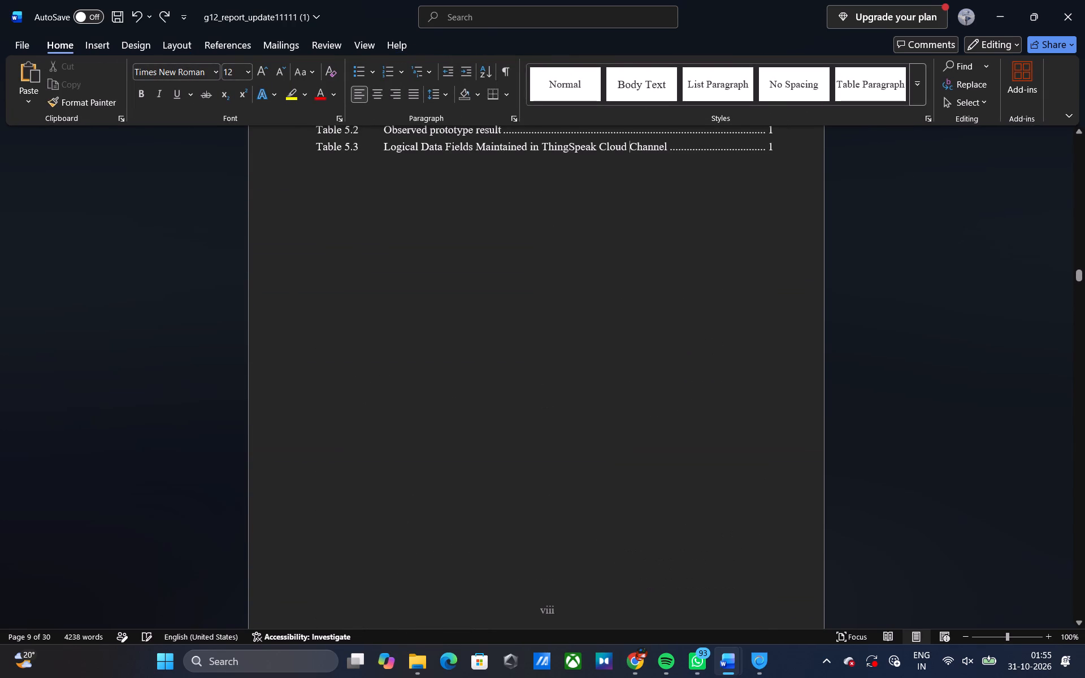
left_click(720, 316)
key("Down")
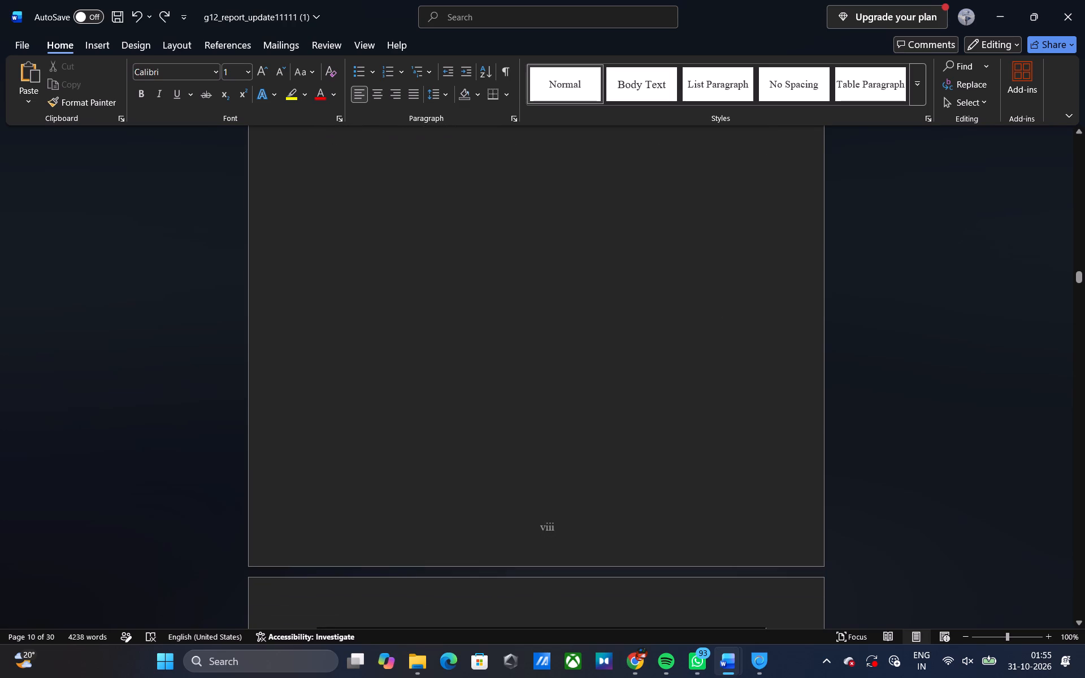
scroll(720, 316, "up", 1)
scroll(720, 316, "down", 1)
scroll(720, 316, "up", 1)
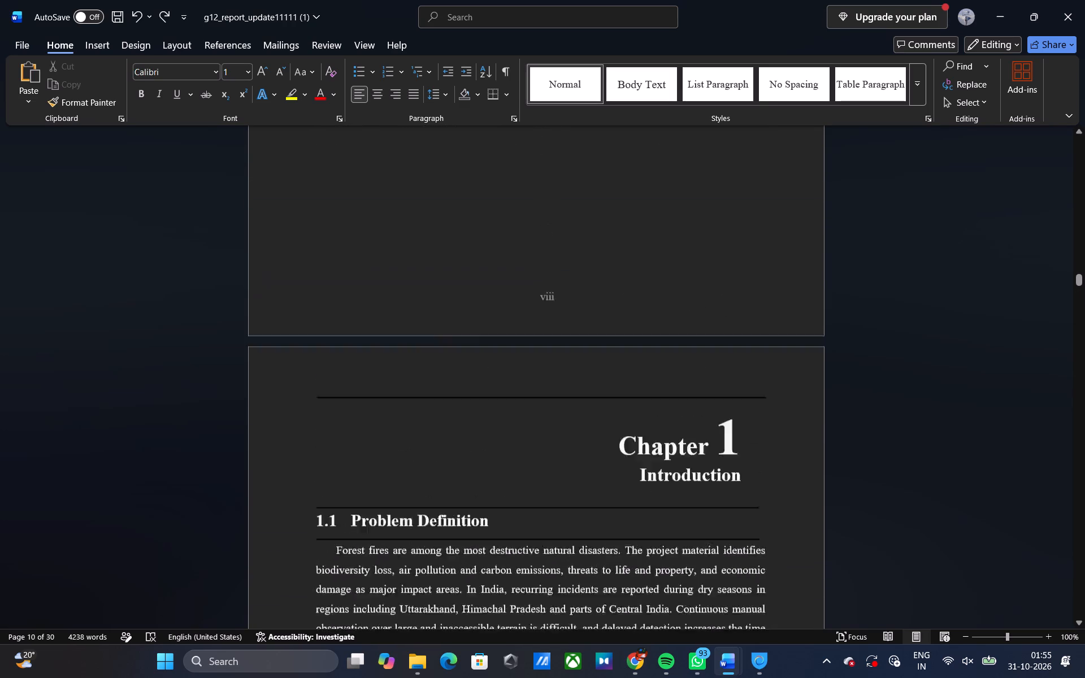
scroll(720, 316, "up", 1)
left_click(720, 316)
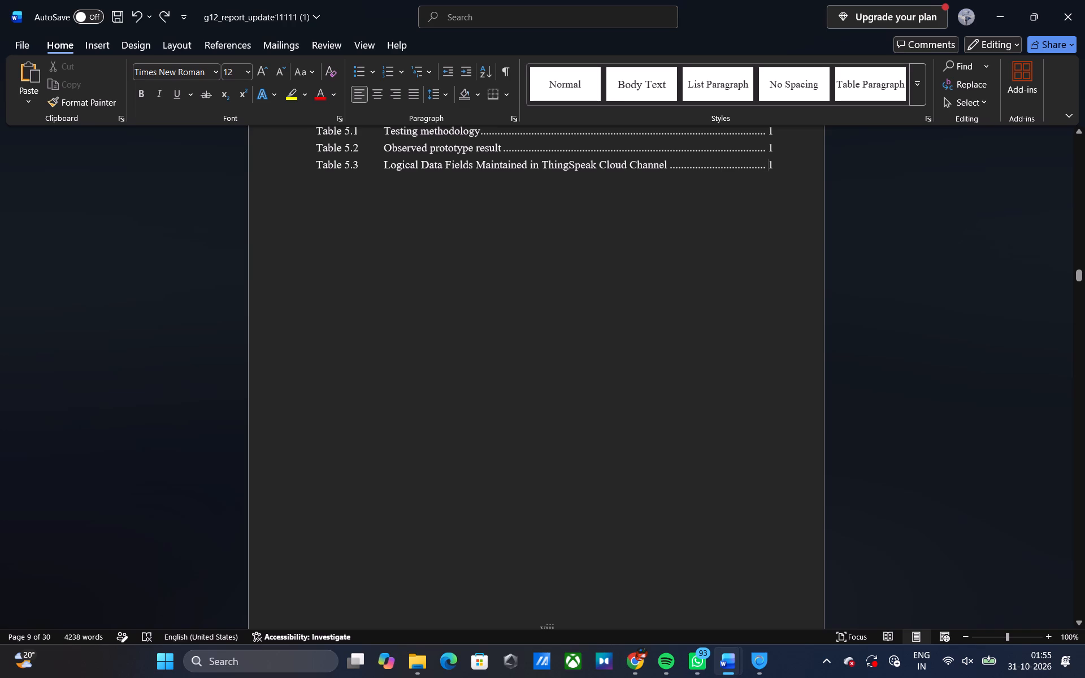
key("Right")
left_click(188, 49)
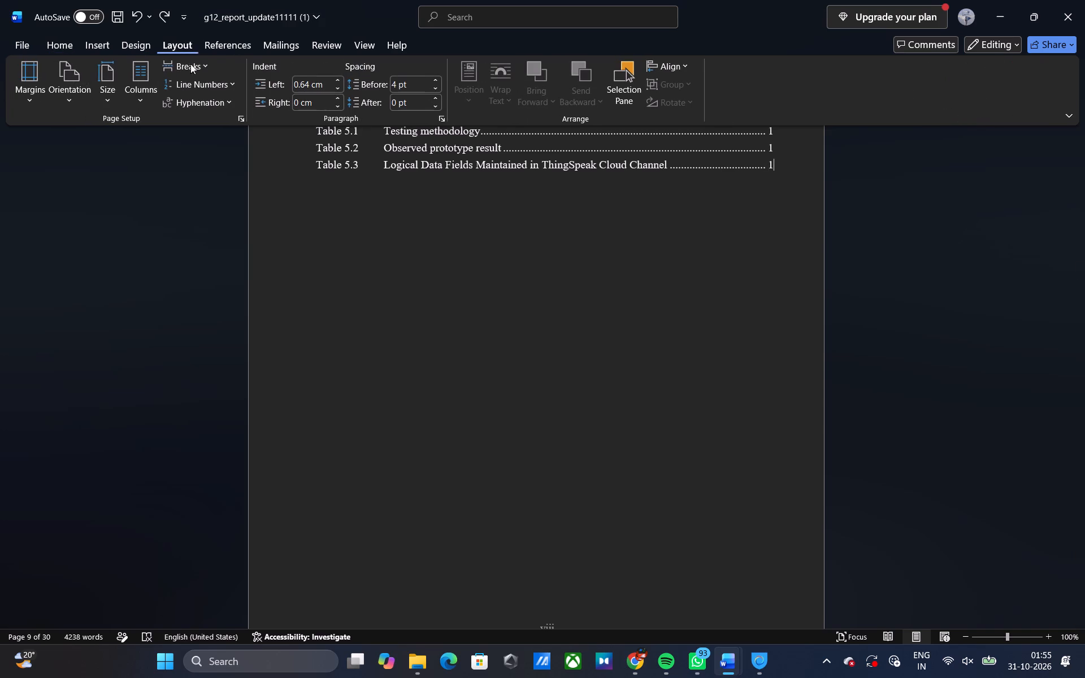
left_click(197, 69)
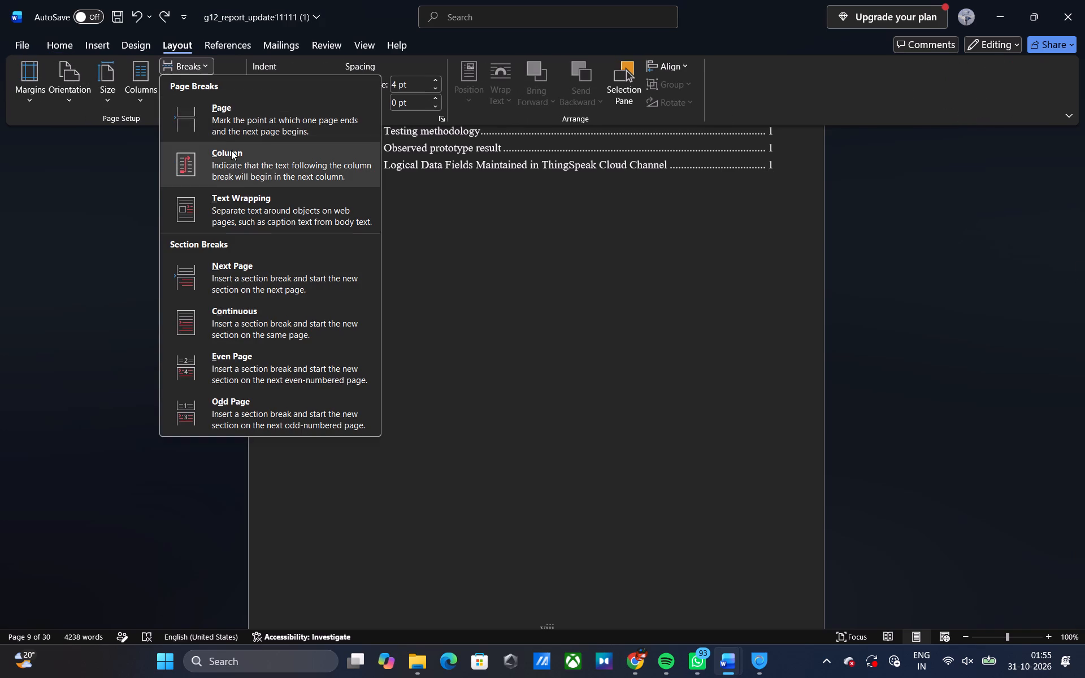
left_click(259, 107)
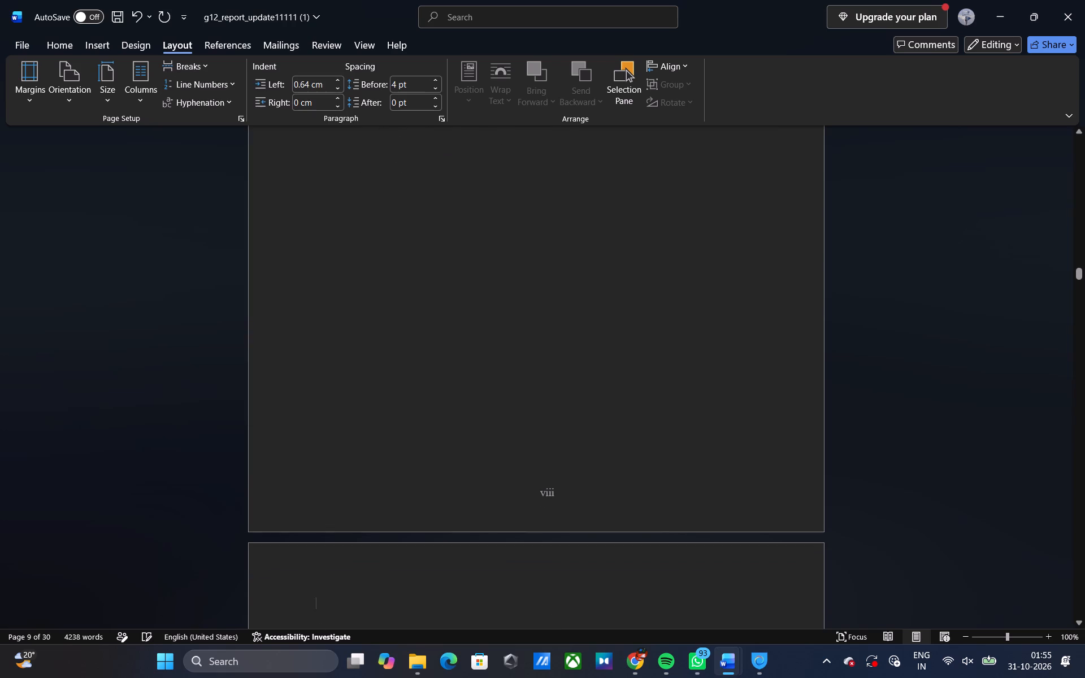
scroll(338, 397, "down", 6)
scroll(338, 397, "up", 1)
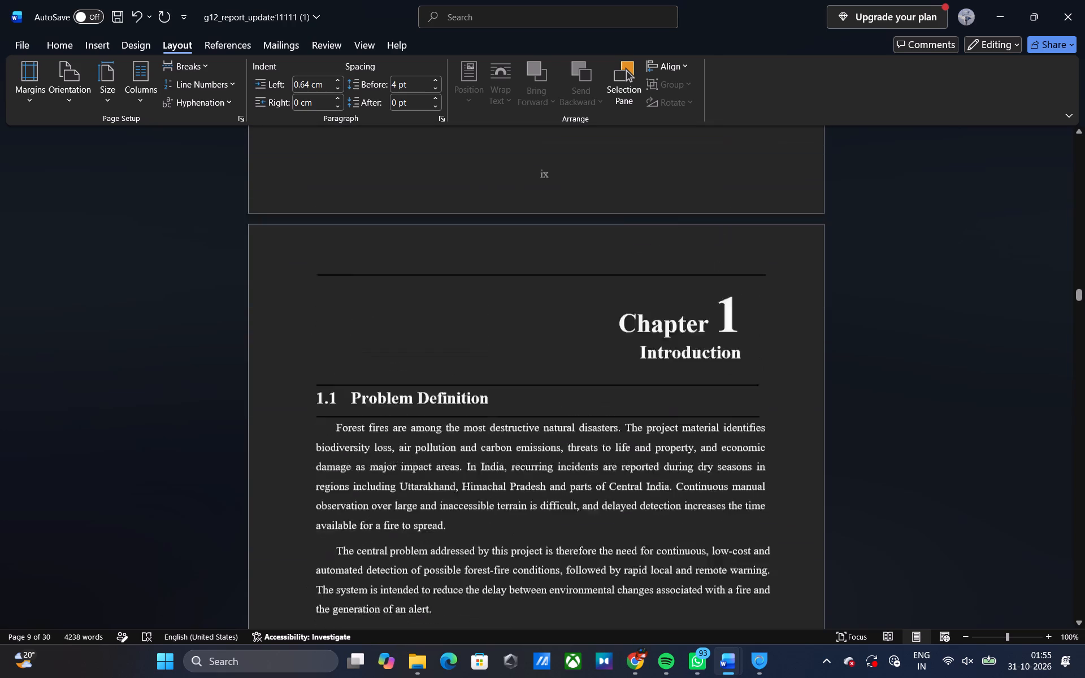
scroll(338, 397, "up", 1)
scroll(338, 397, "down", 1)
scroll(338, 397, "up", 1)
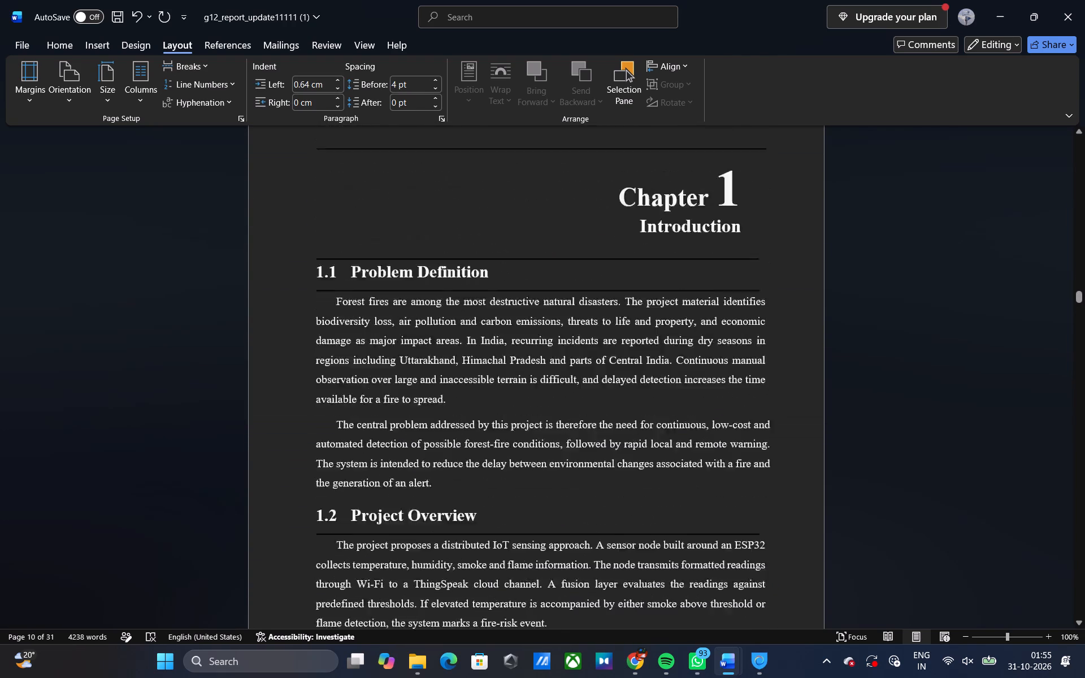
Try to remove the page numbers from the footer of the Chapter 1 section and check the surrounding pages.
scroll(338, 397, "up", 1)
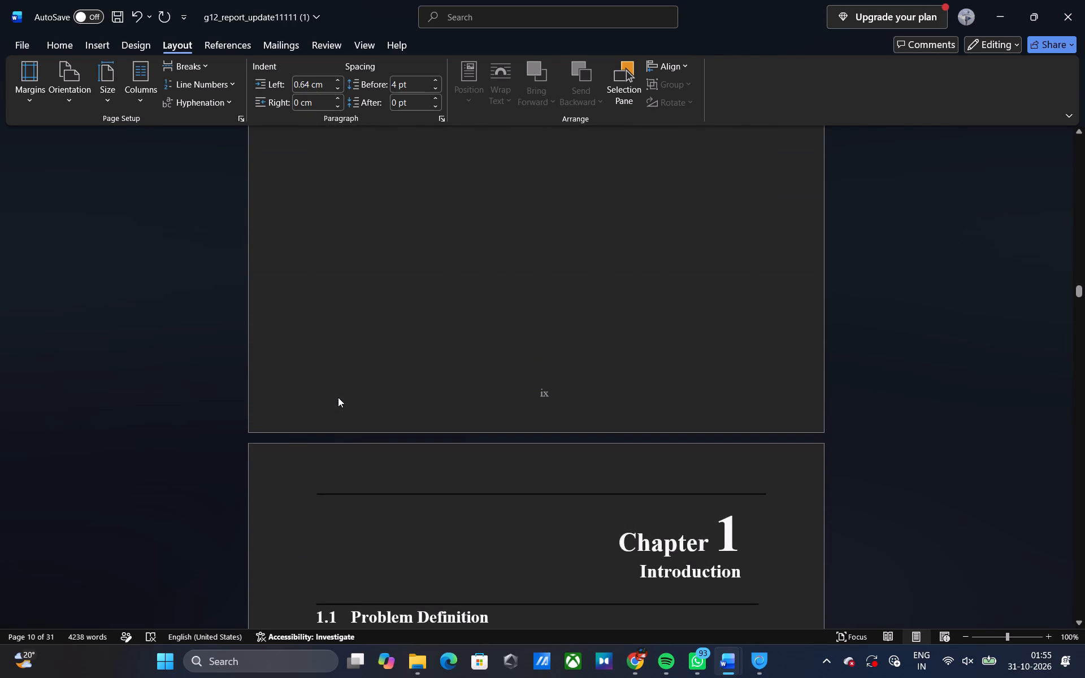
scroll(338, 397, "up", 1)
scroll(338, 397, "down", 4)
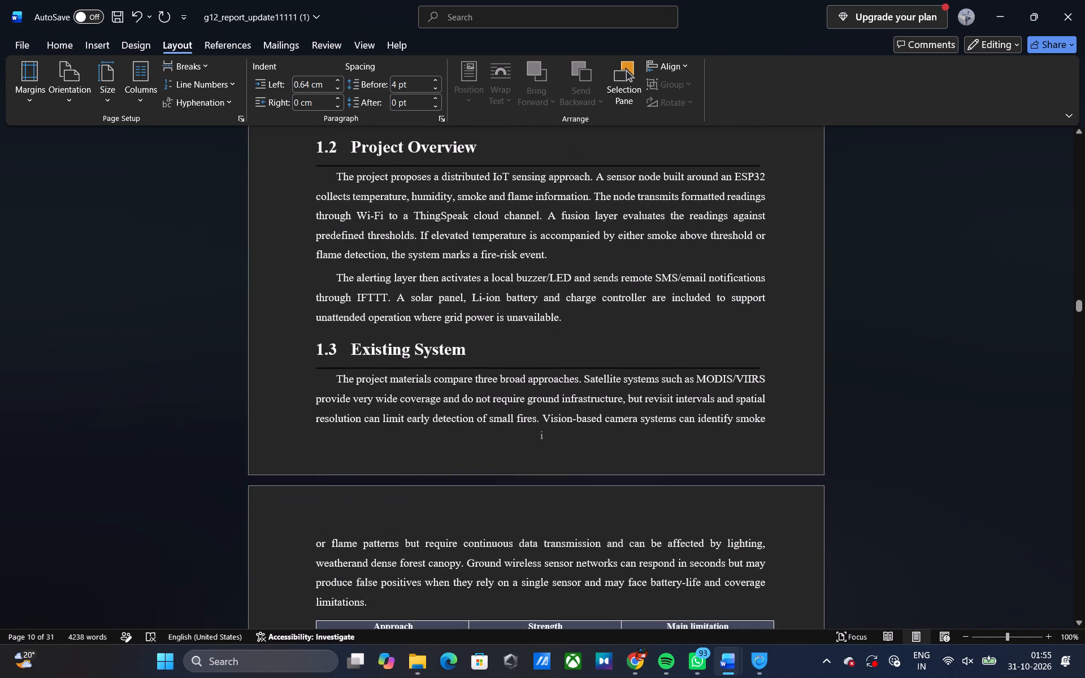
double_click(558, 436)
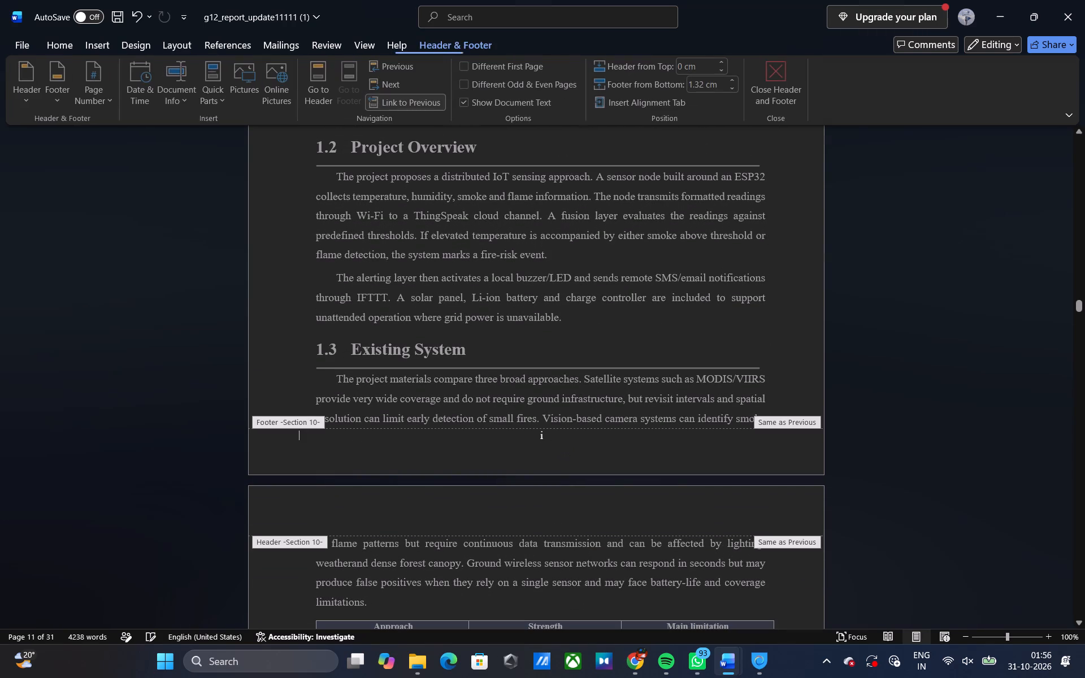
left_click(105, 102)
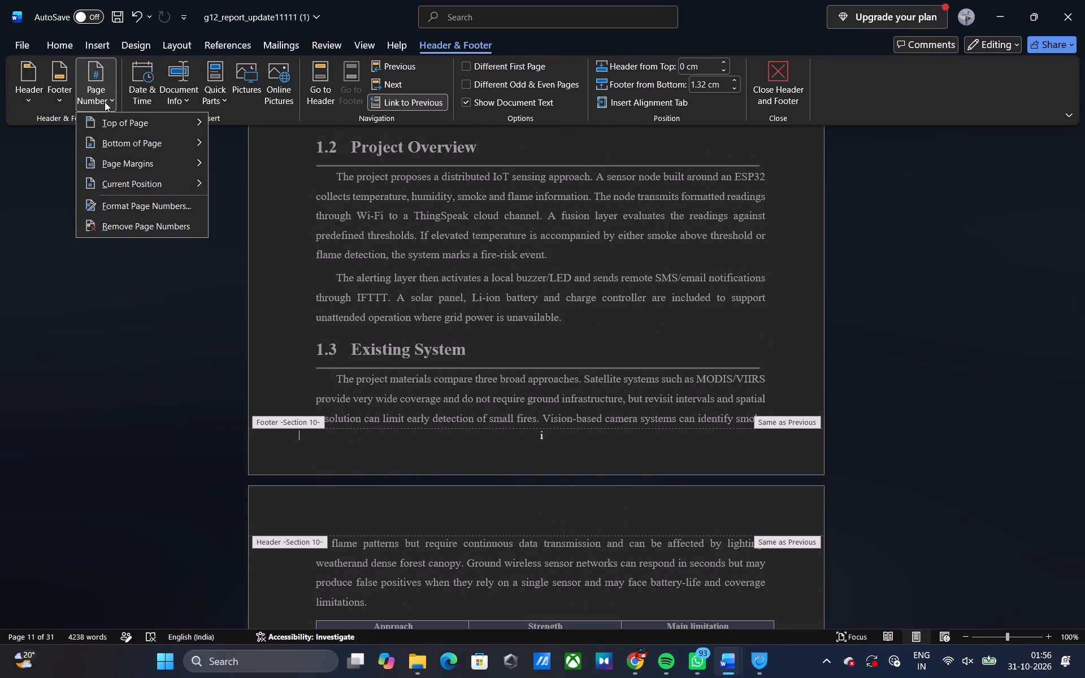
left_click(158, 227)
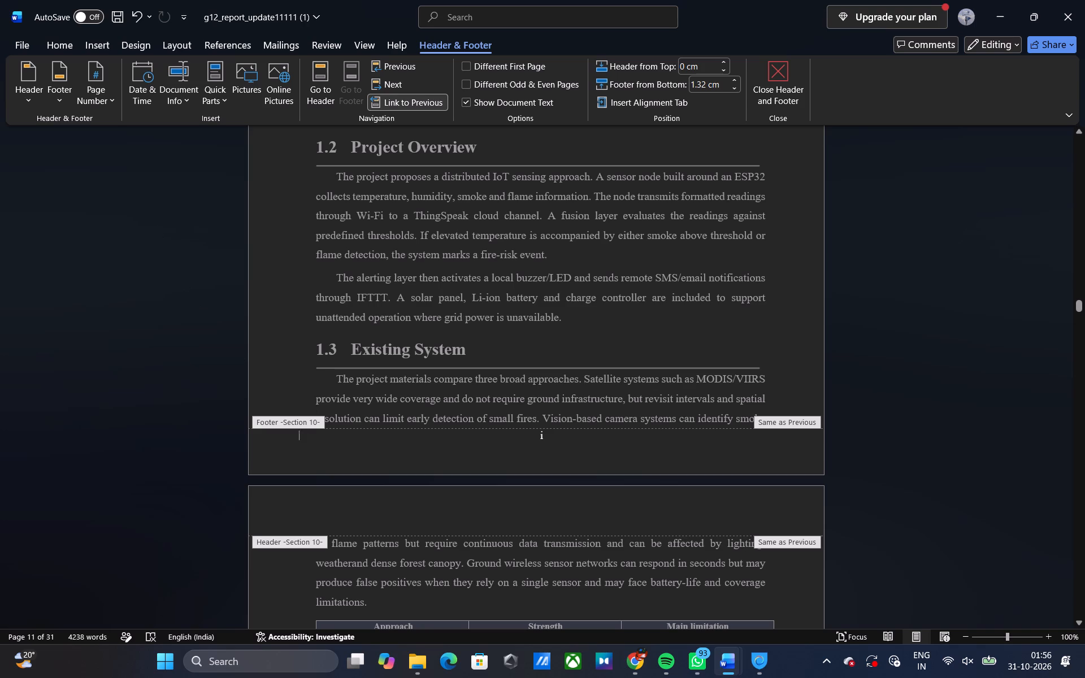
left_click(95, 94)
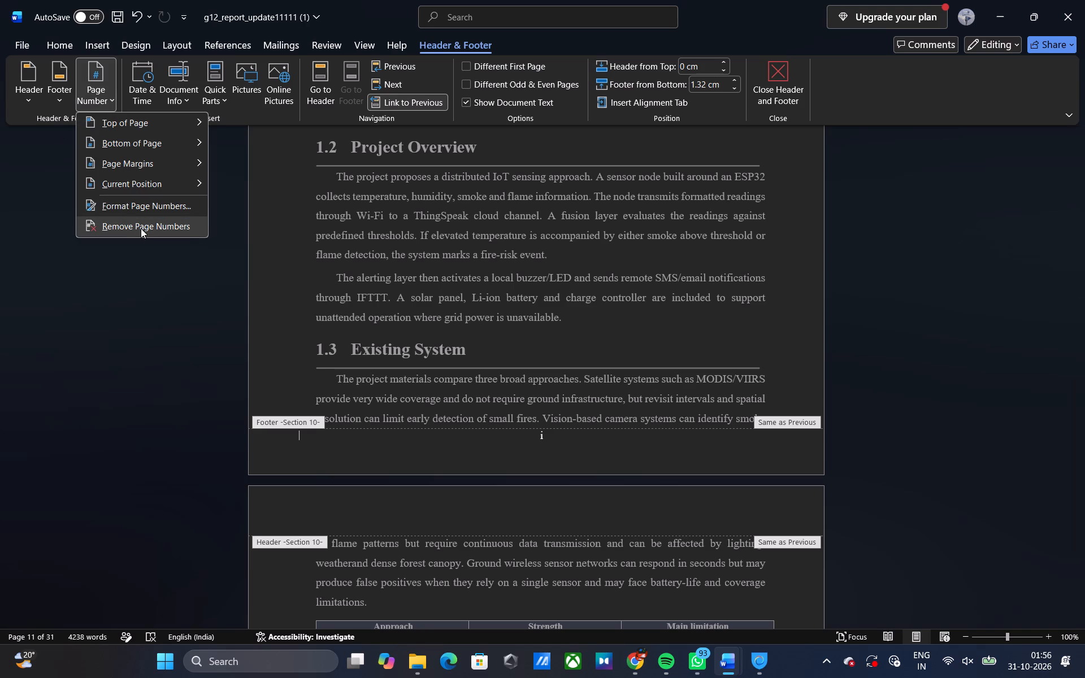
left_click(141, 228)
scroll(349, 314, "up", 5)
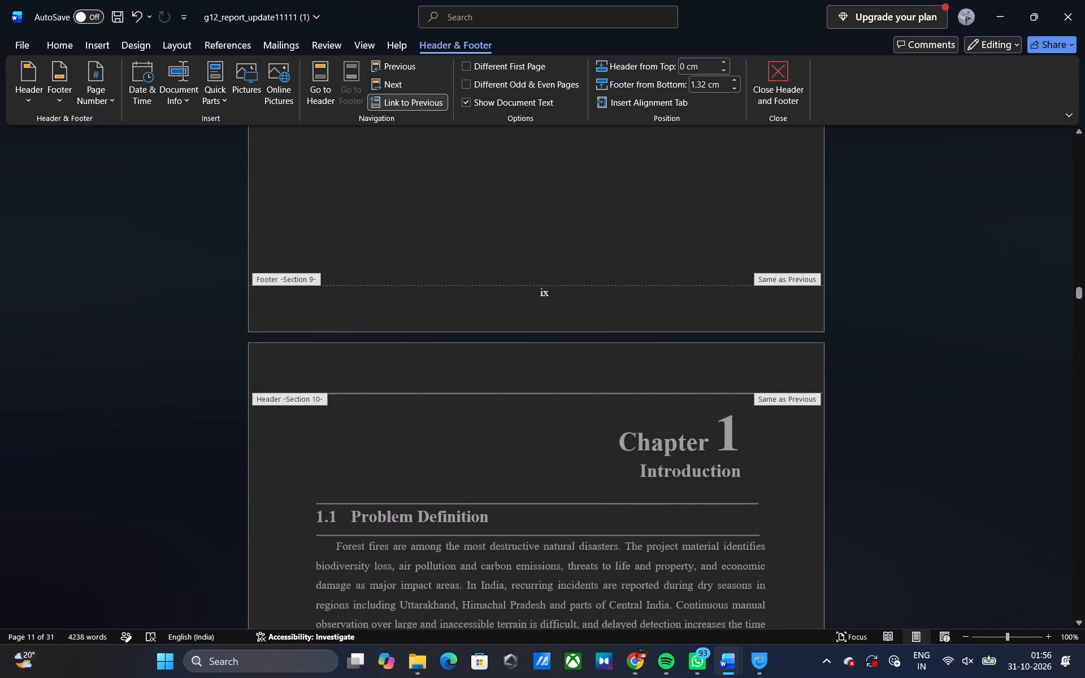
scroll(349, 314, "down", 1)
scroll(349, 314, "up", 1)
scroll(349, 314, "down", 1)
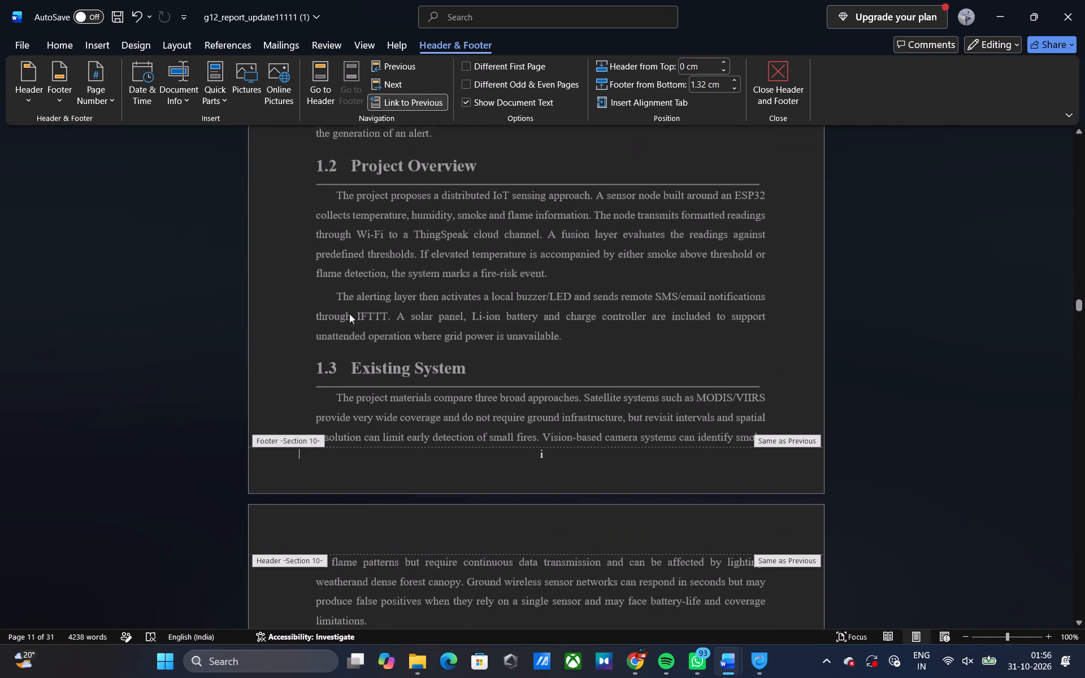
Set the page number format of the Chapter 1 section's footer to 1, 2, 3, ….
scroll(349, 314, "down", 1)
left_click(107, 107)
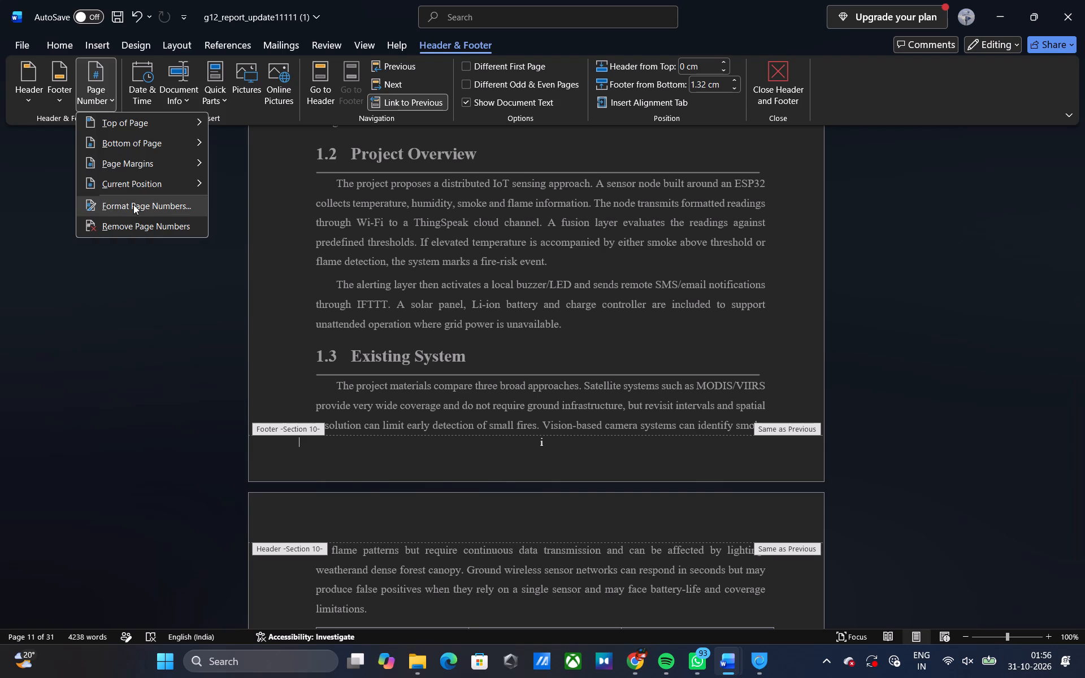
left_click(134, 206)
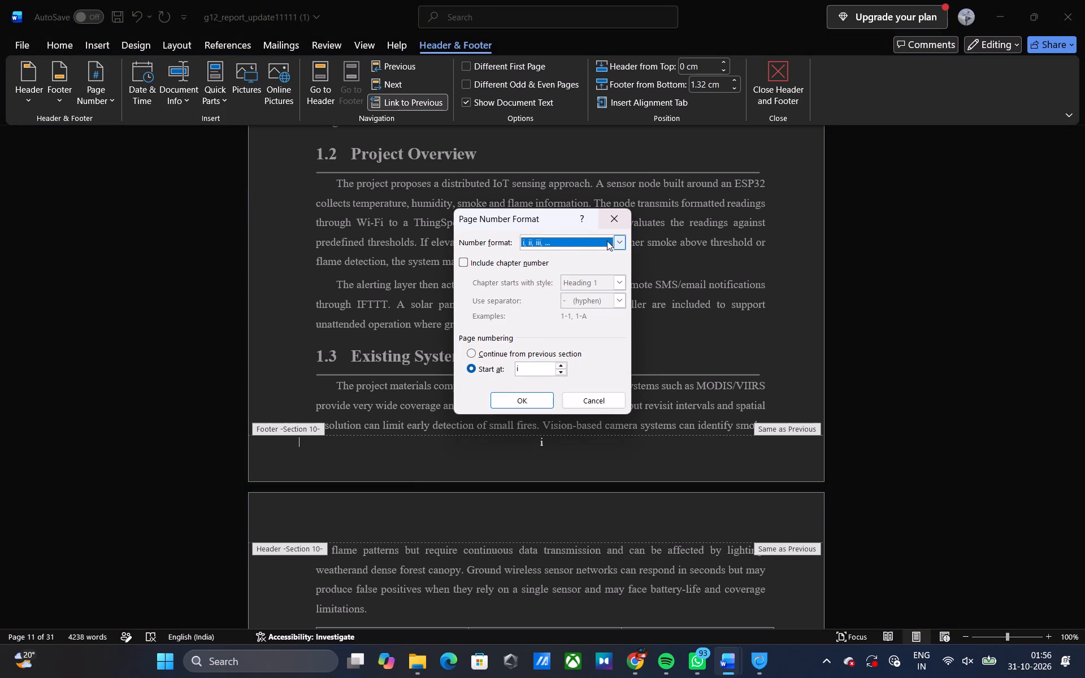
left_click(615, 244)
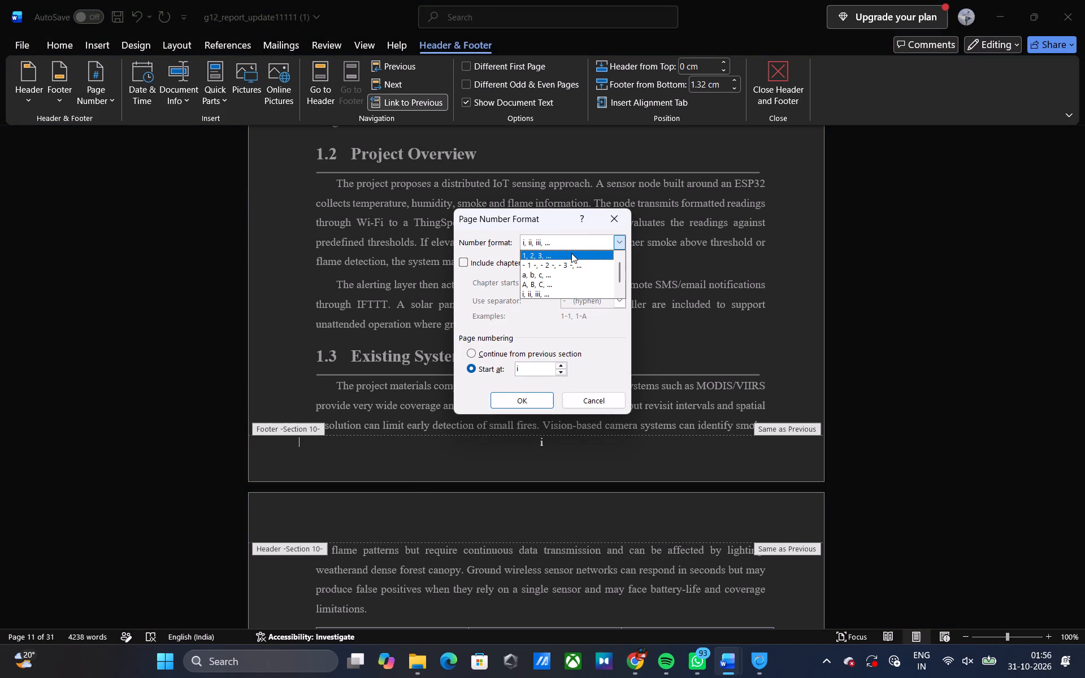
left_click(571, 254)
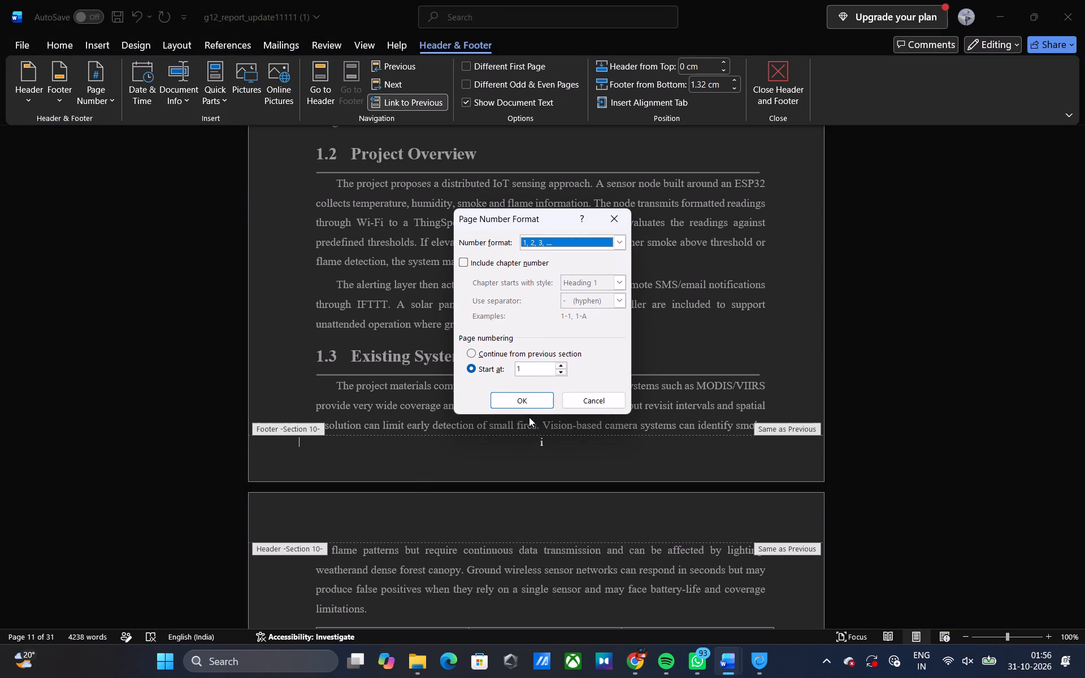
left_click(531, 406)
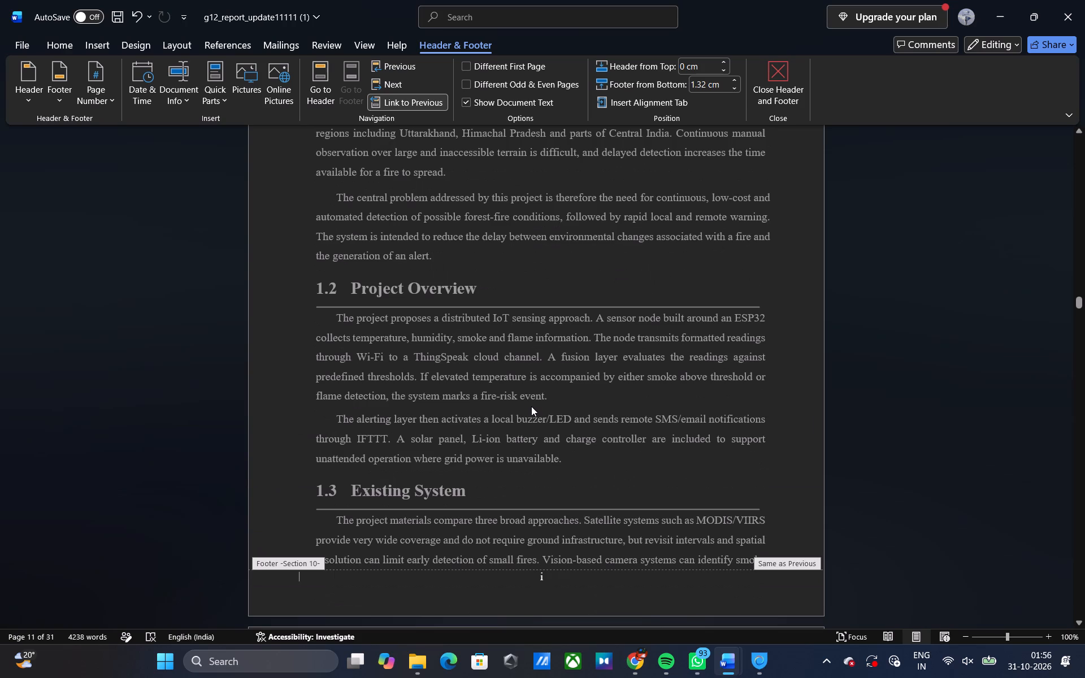
Examine the footer page numbering from the List of Tables through Chapter 1 and into Chapter 2.
scroll(531, 406, "up", 3)
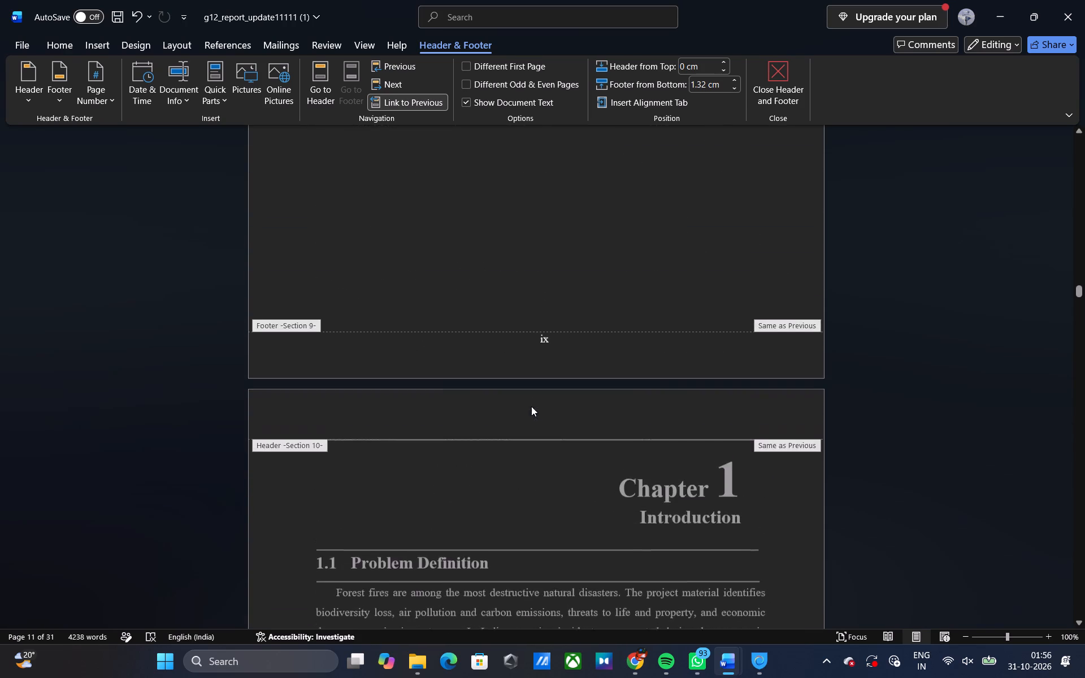
scroll(531, 406, "up", 1)
scroll(531, 406, "down", 2)
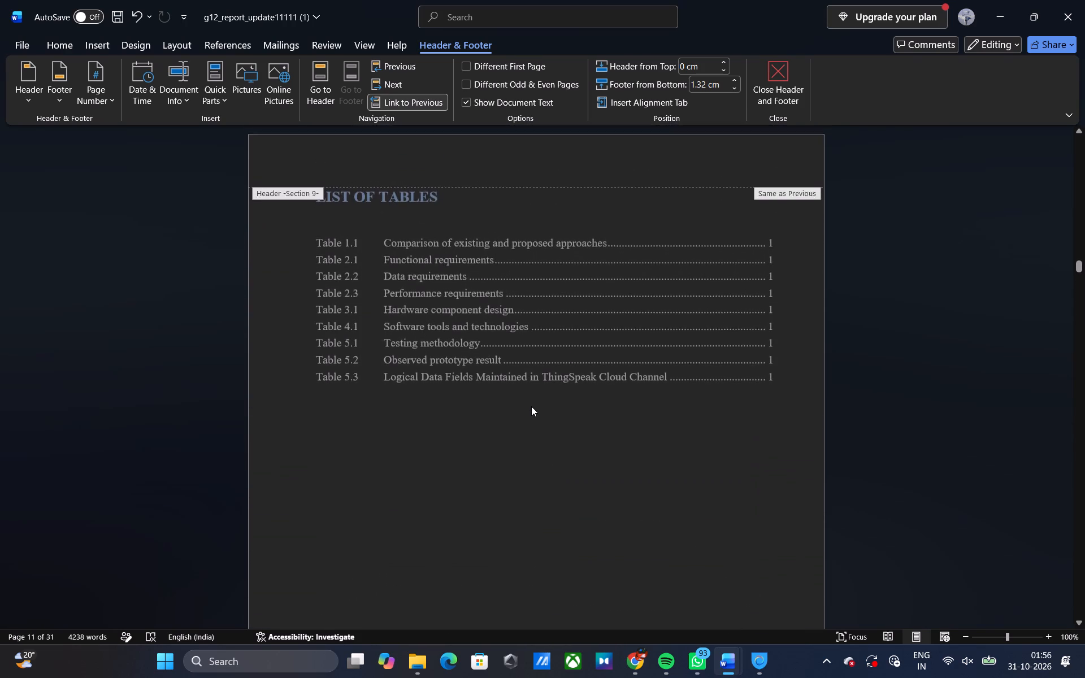
scroll(531, 406, "down", 4)
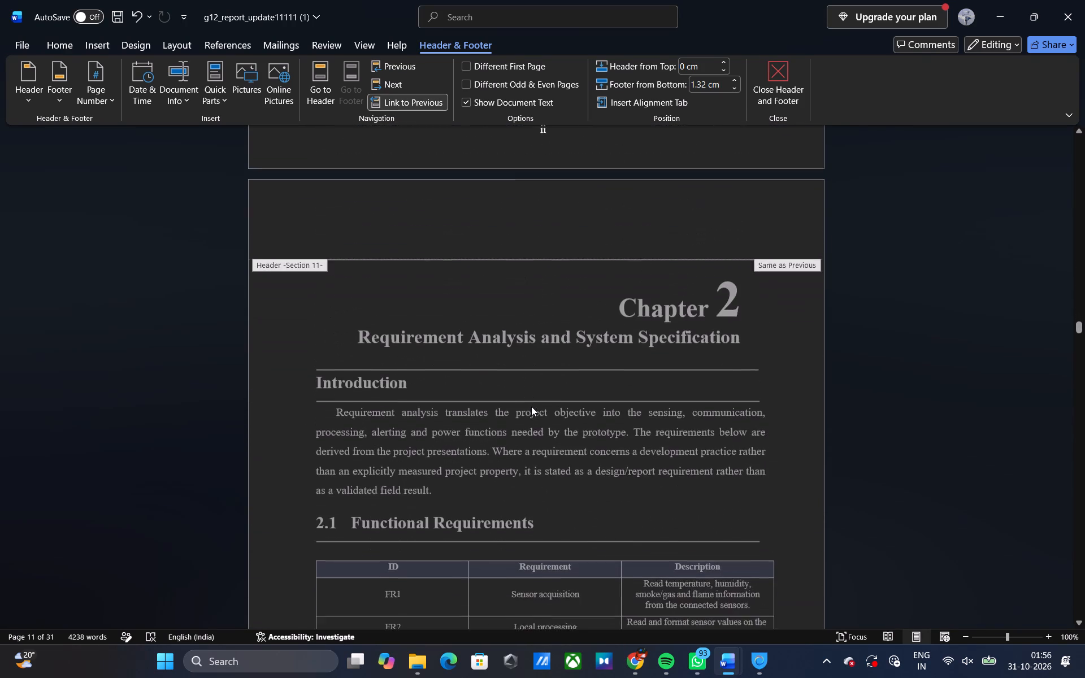
scroll(531, 406, "up", 1)
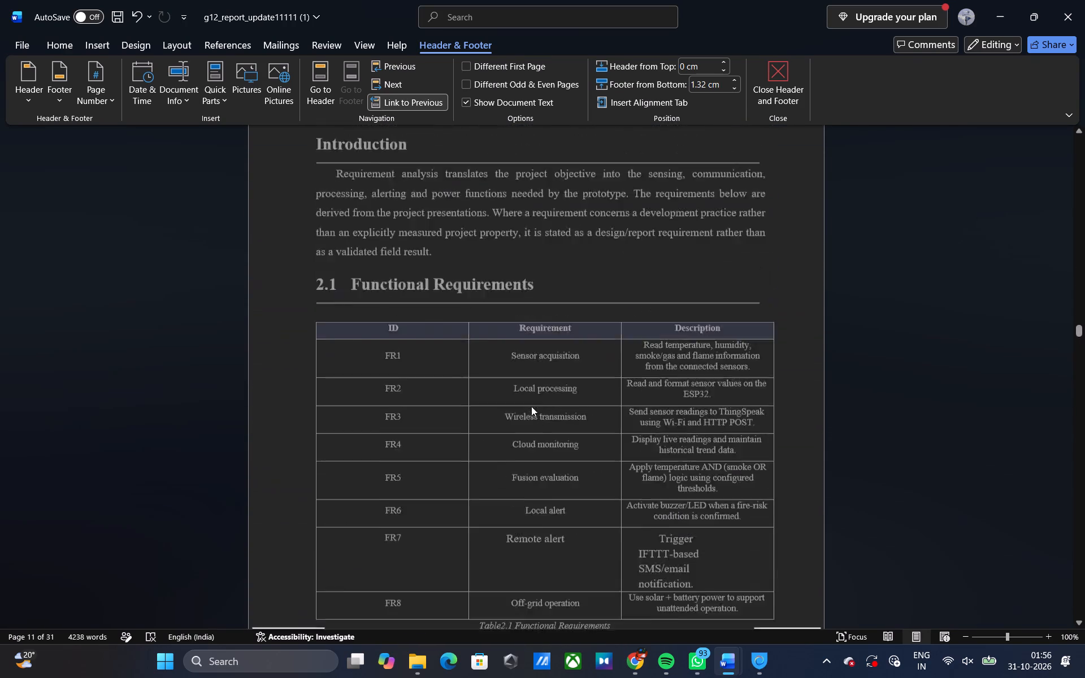
scroll(531, 406, "up", 5)
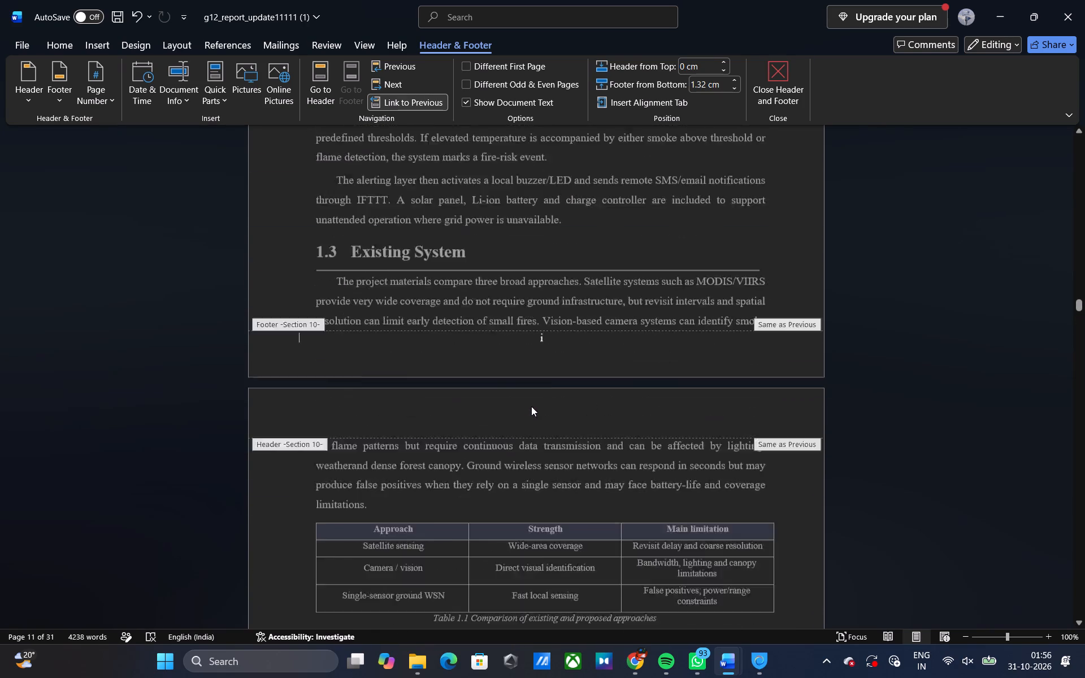
scroll(531, 406, "up", 2)
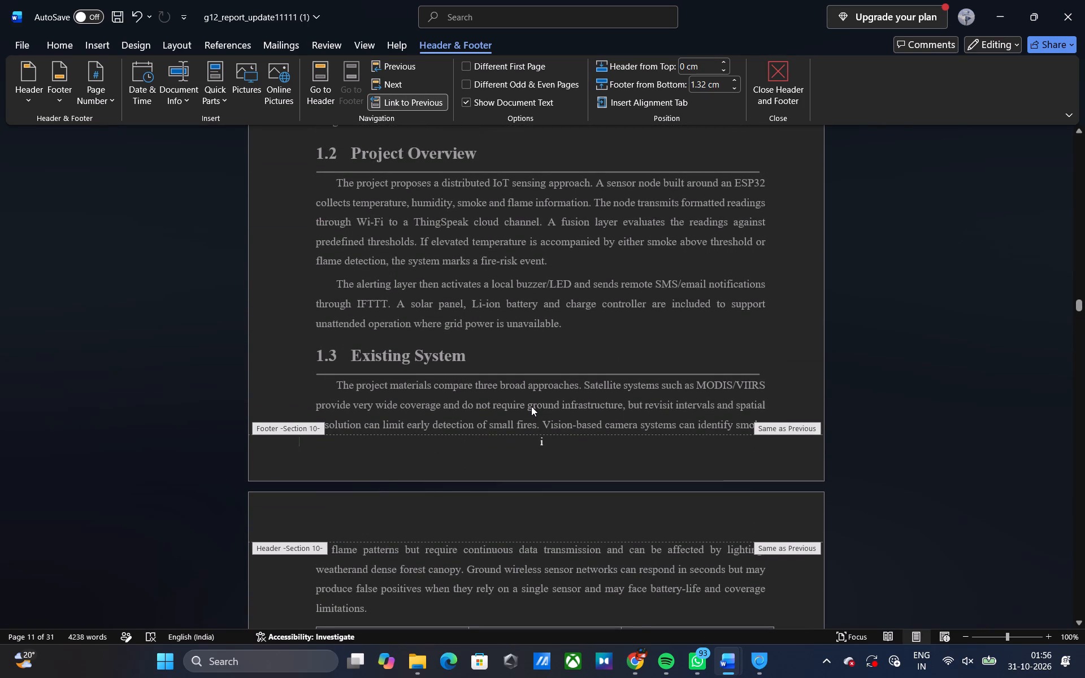
scroll(531, 406, "down", 4)
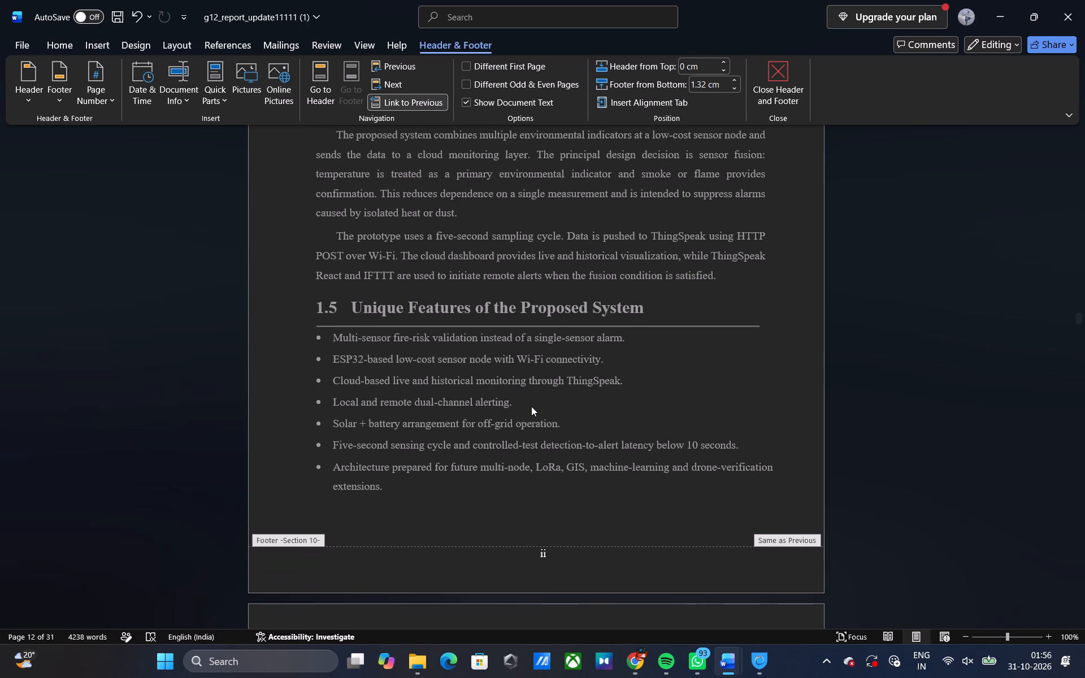
scroll(531, 406, "up", 1)
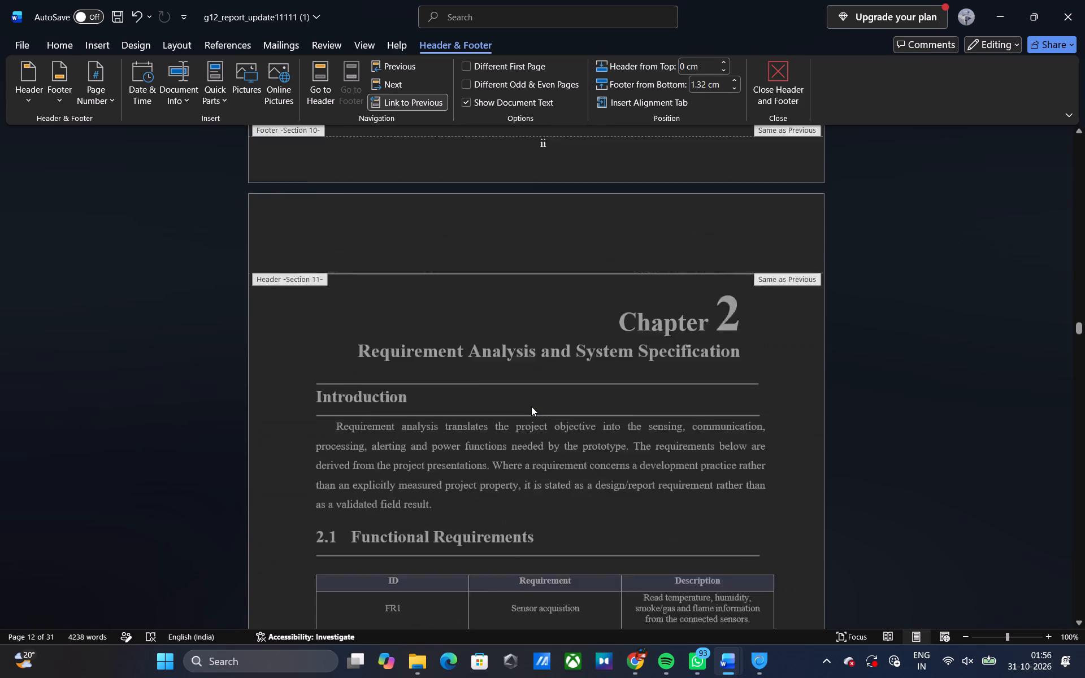
scroll(531, 406, "up", 1)
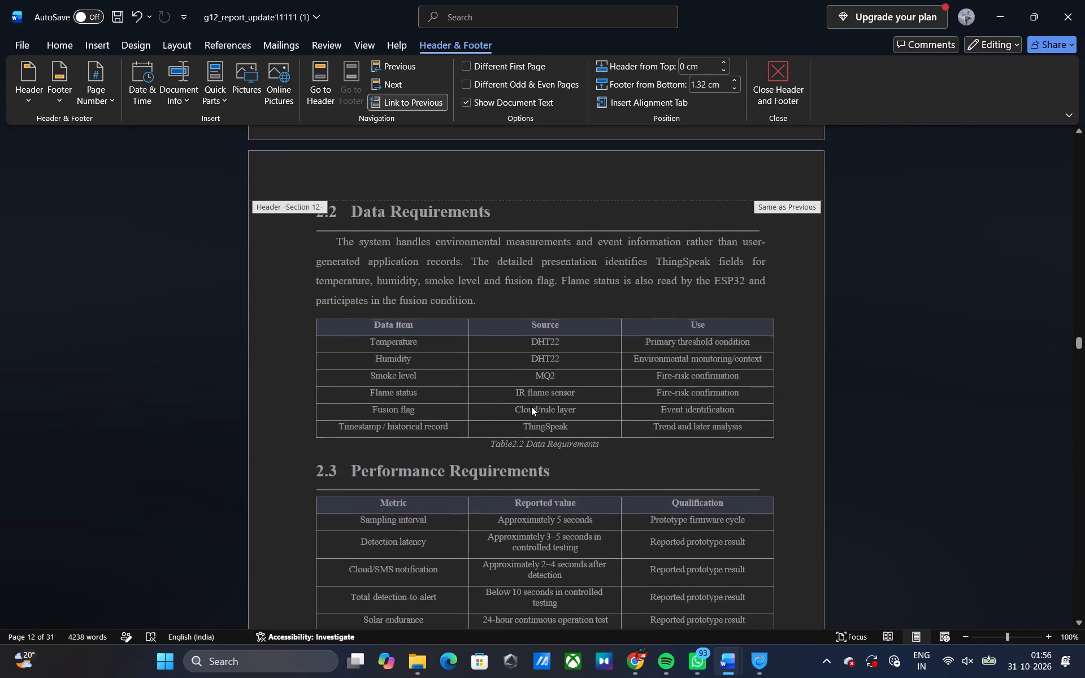
scroll(531, 406, "up", 5)
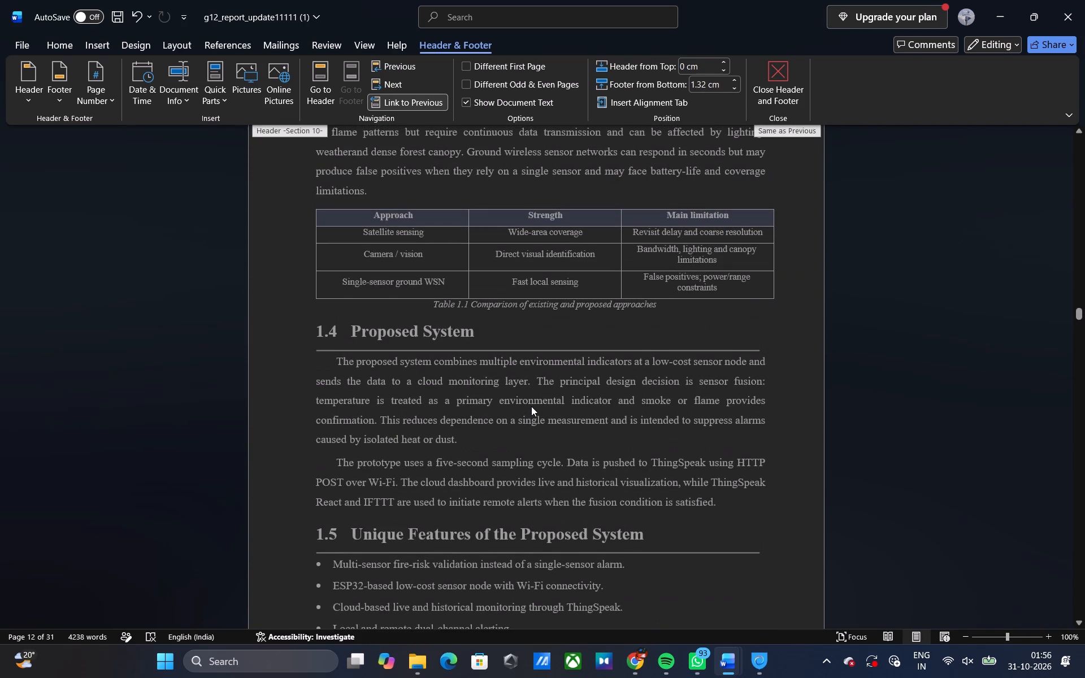
scroll(531, 406, "down", 1)
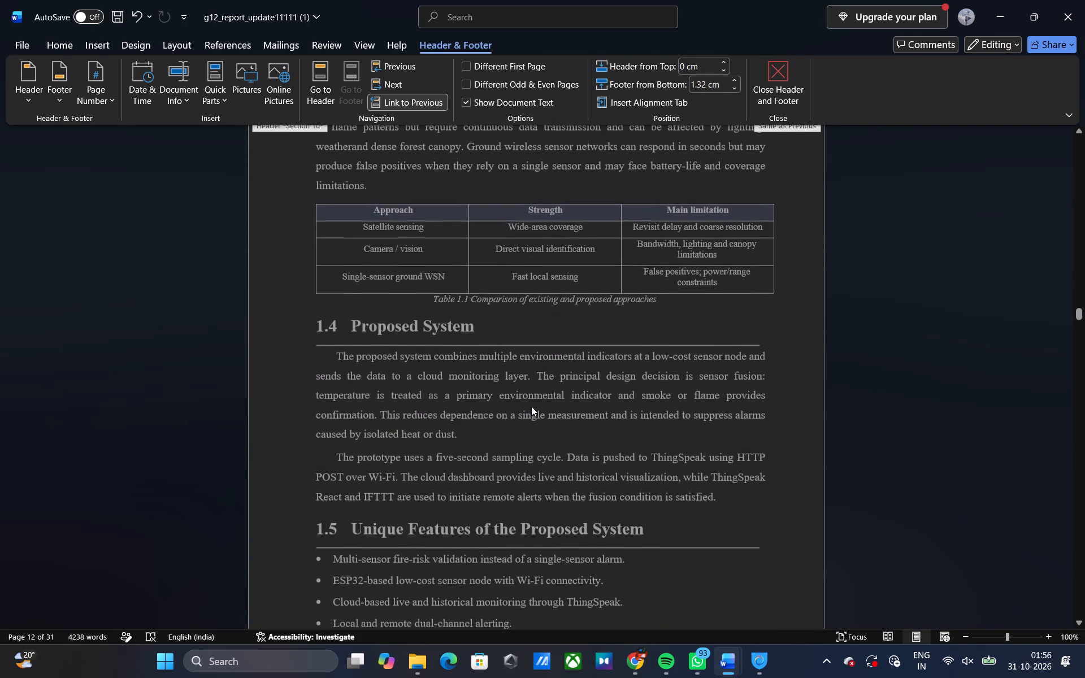
scroll(531, 406, "down", 2)
scroll(531, 406, "up", 5)
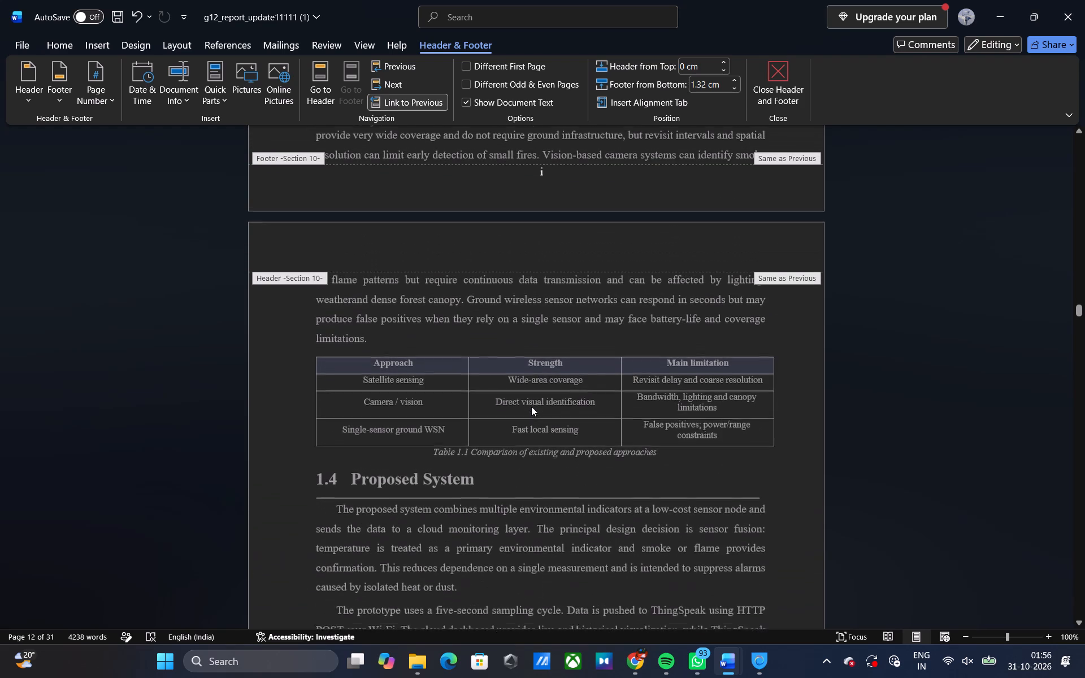
scroll(531, 406, "up", 1)
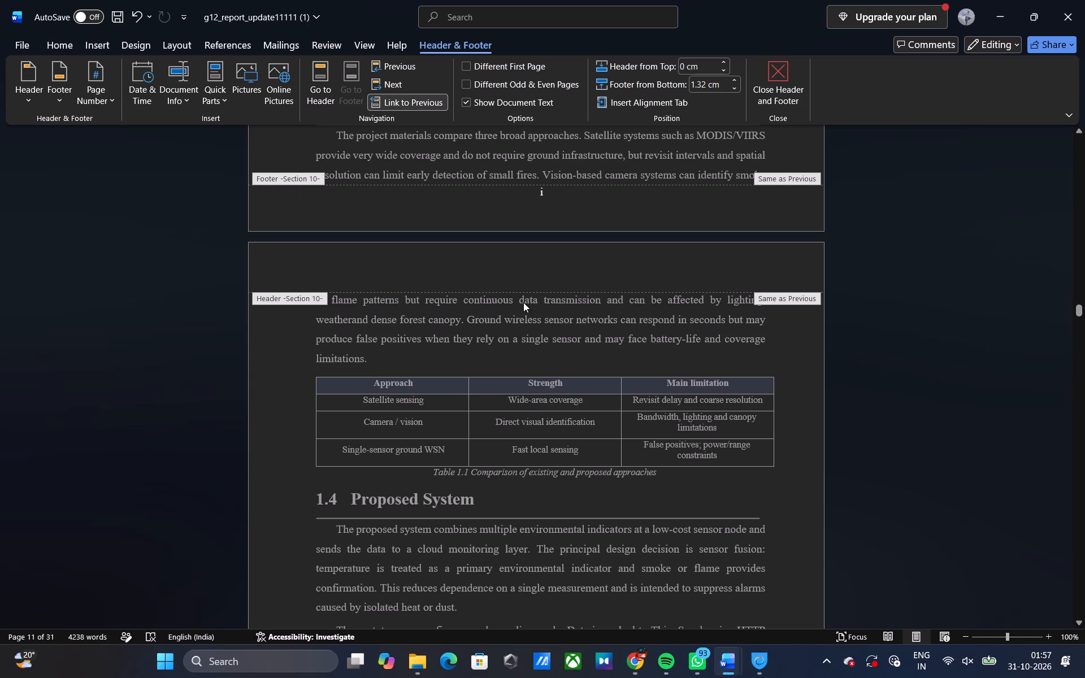
scroll(533, 258, "down", 1)
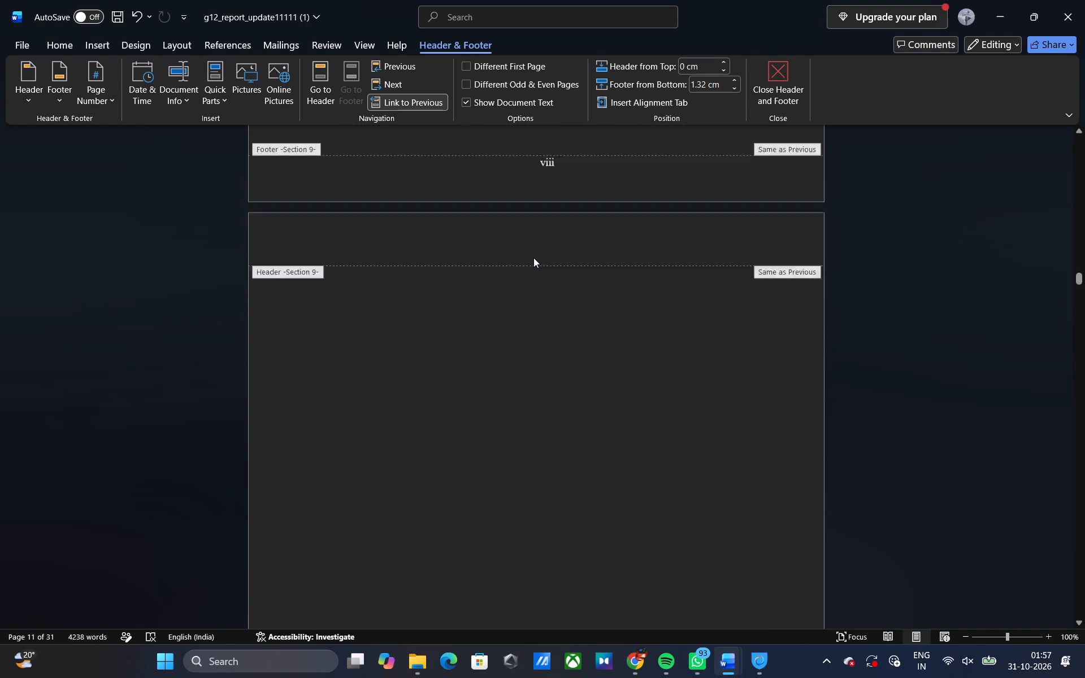
scroll(533, 258, "down", 5)
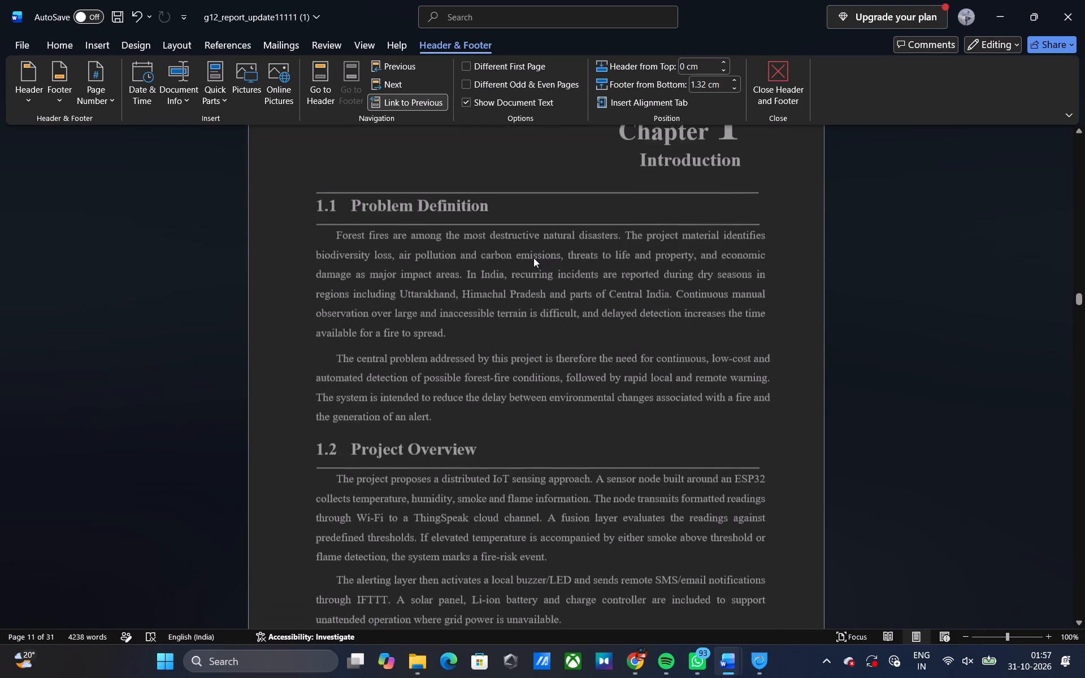
scroll(533, 258, "down", 1)
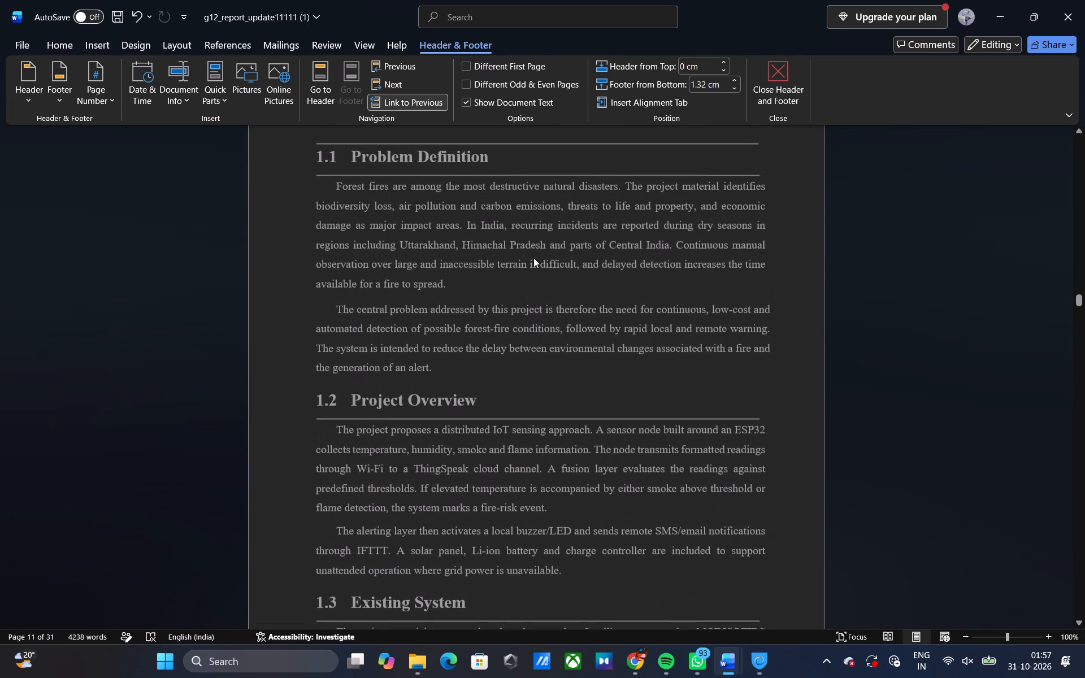
scroll(533, 258, "down", 1)
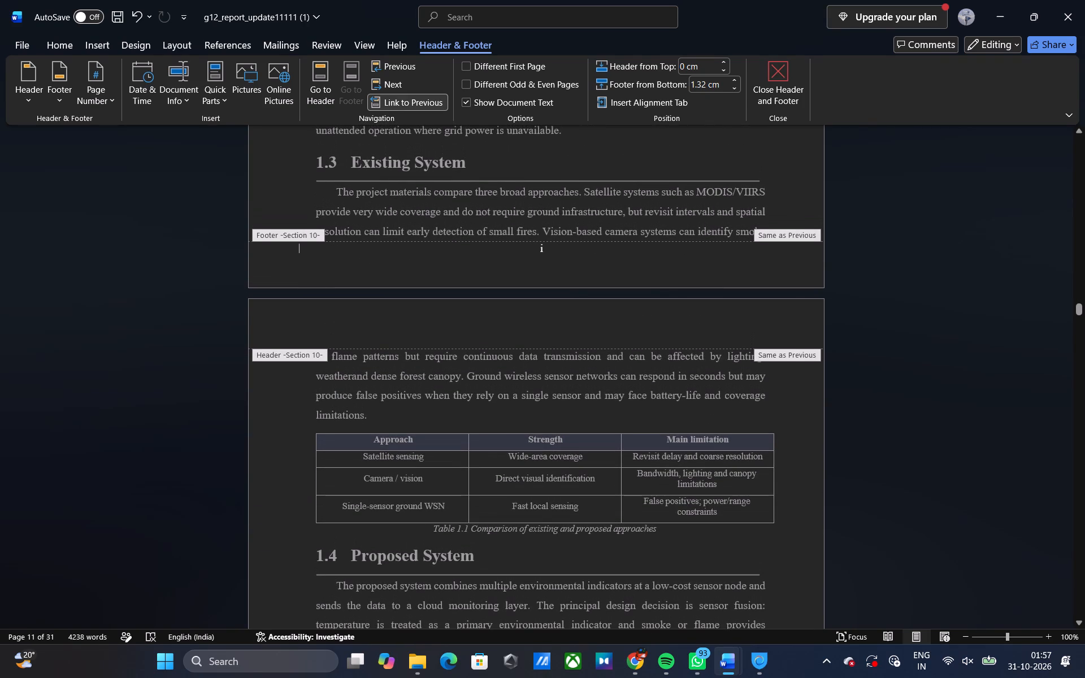
Change the page number format of the Chapter 1 section's footer to A, B, C, ….
left_click(105, 103)
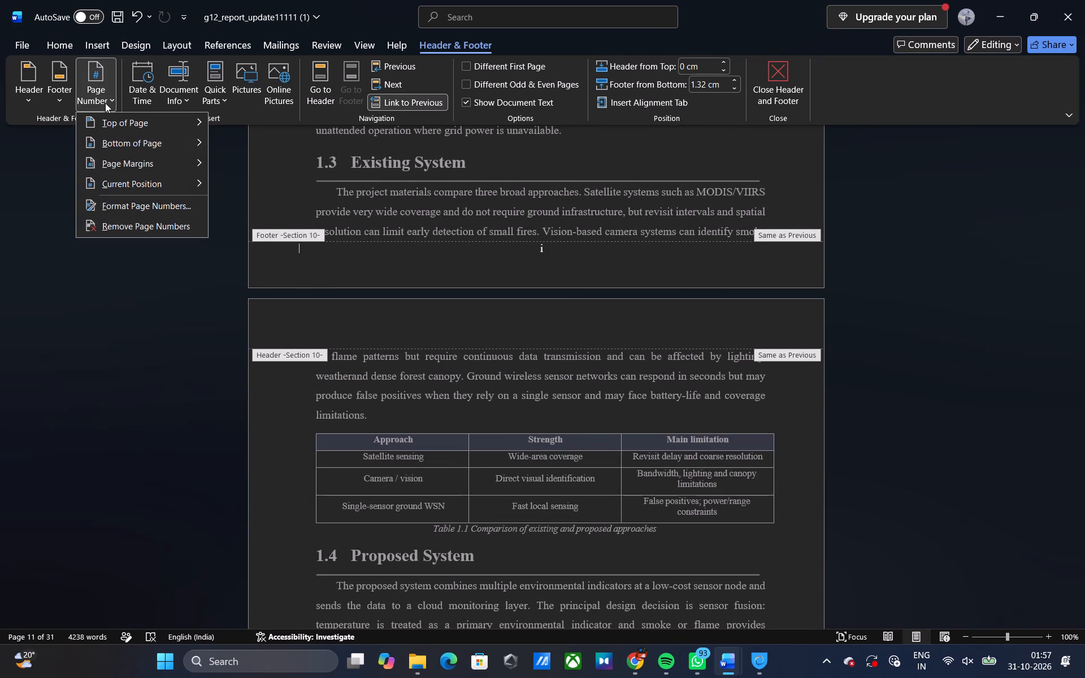
left_click(151, 210)
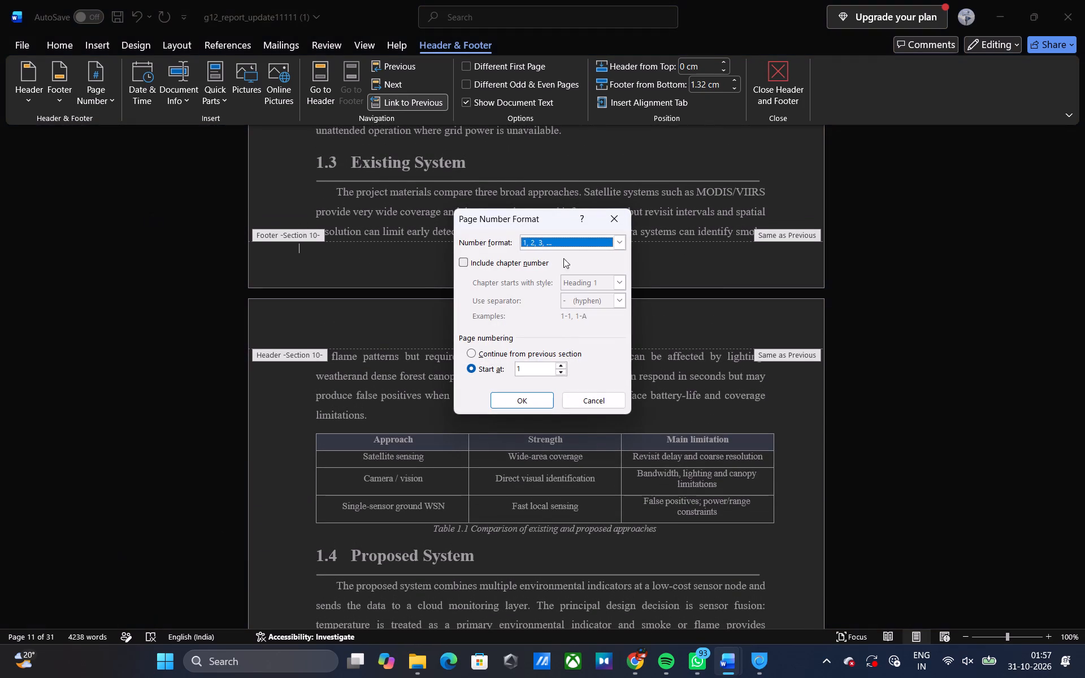
left_click(617, 243)
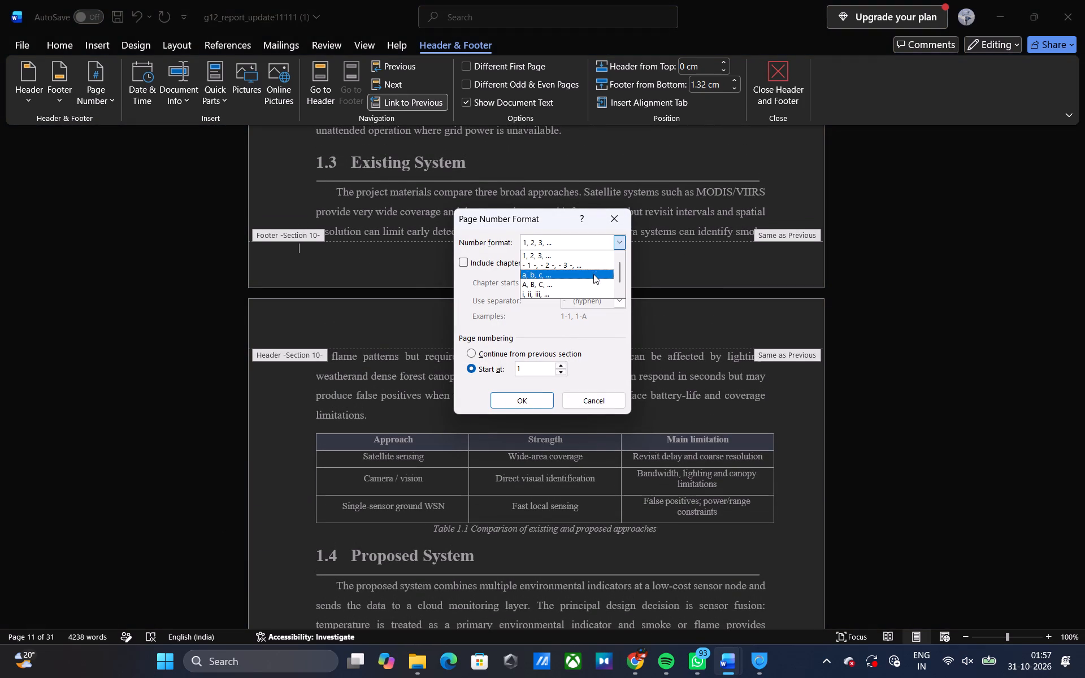
left_click(593, 282)
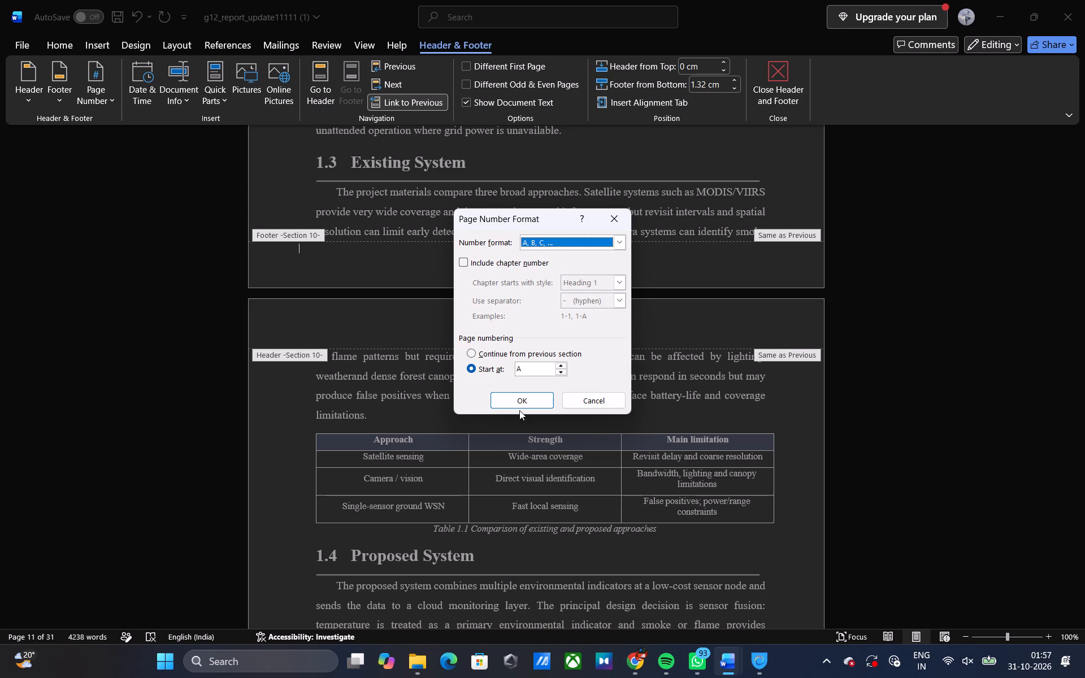
left_click(519, 409)
left_click(516, 394)
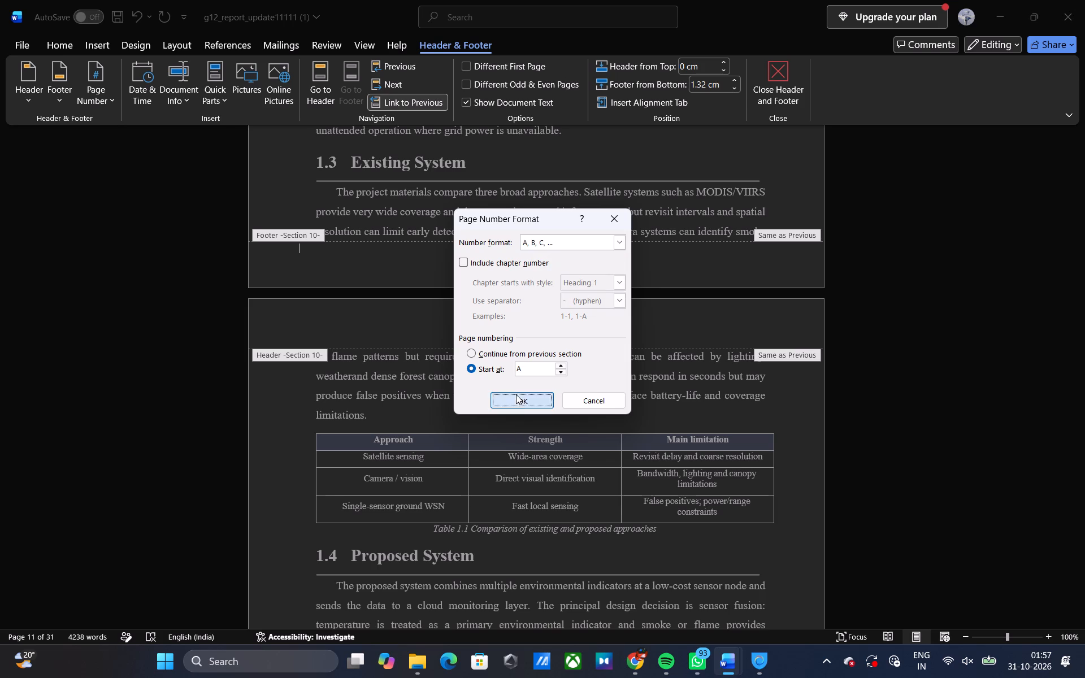
Examine the footer page numbers across the Chapter 1 pages up to the start of Chapter 2.
scroll(516, 394, "up", 1)
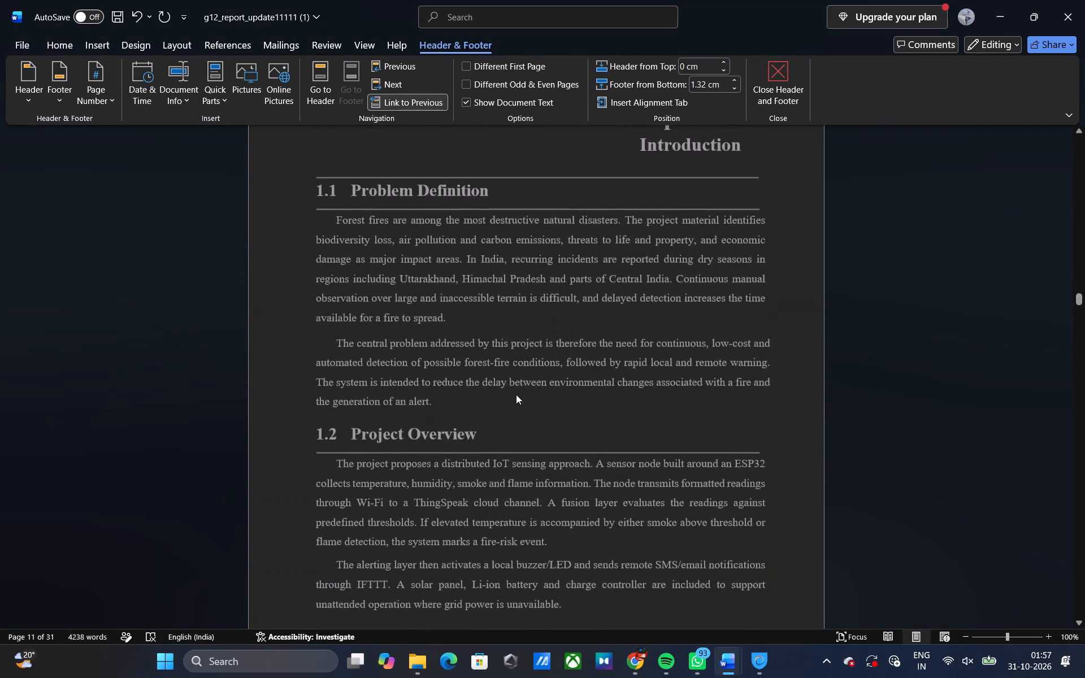
scroll(516, 394, "up", 4)
scroll(519, 372, "down", 7)
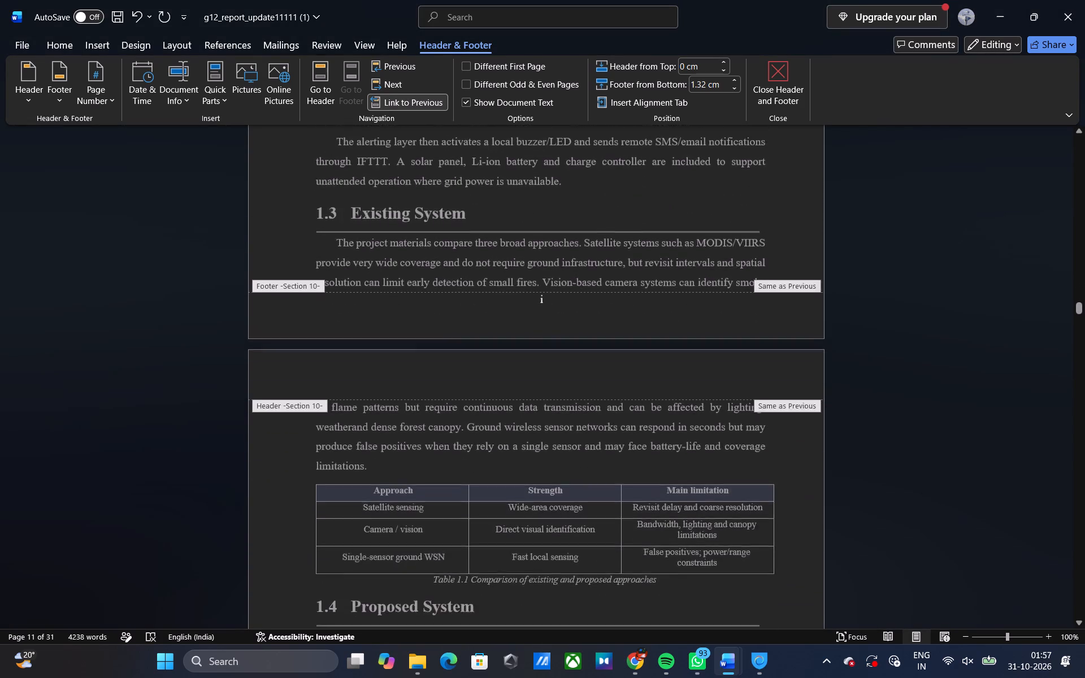
scroll(519, 372, "down", 6)
scroll(519, 372, "up", 1)
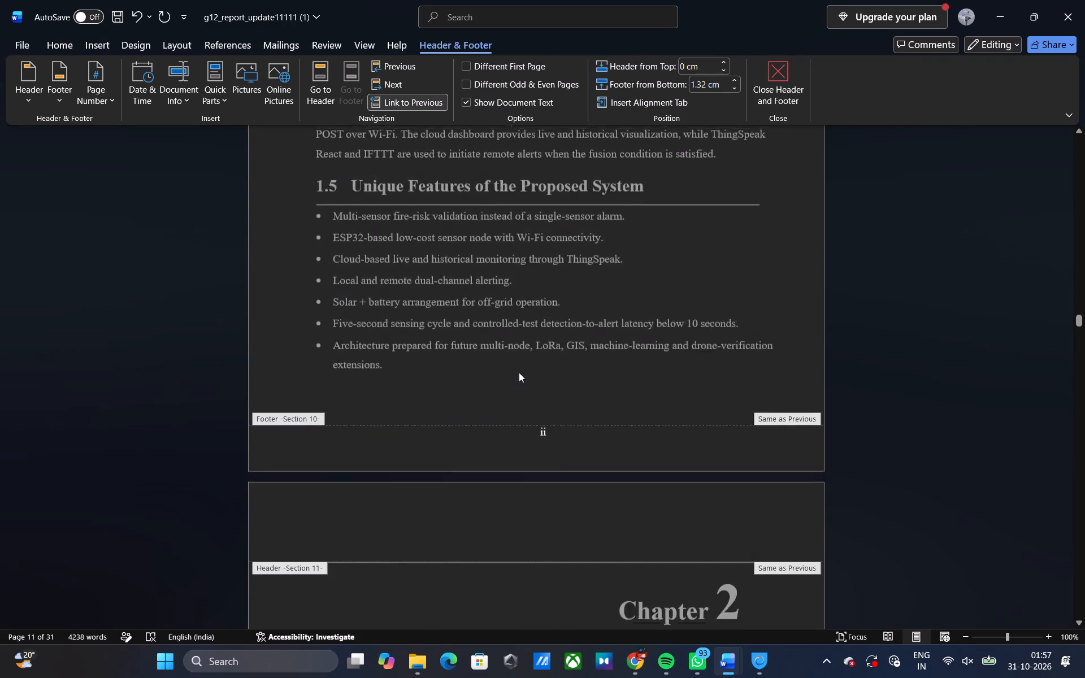
scroll(519, 372, "up", 4)
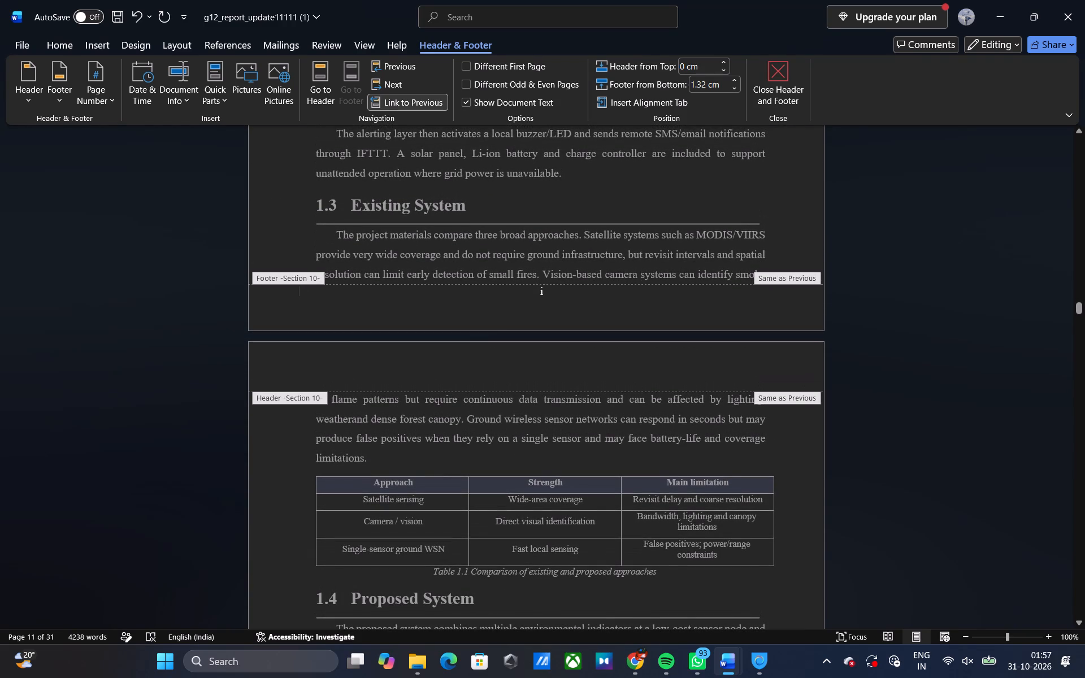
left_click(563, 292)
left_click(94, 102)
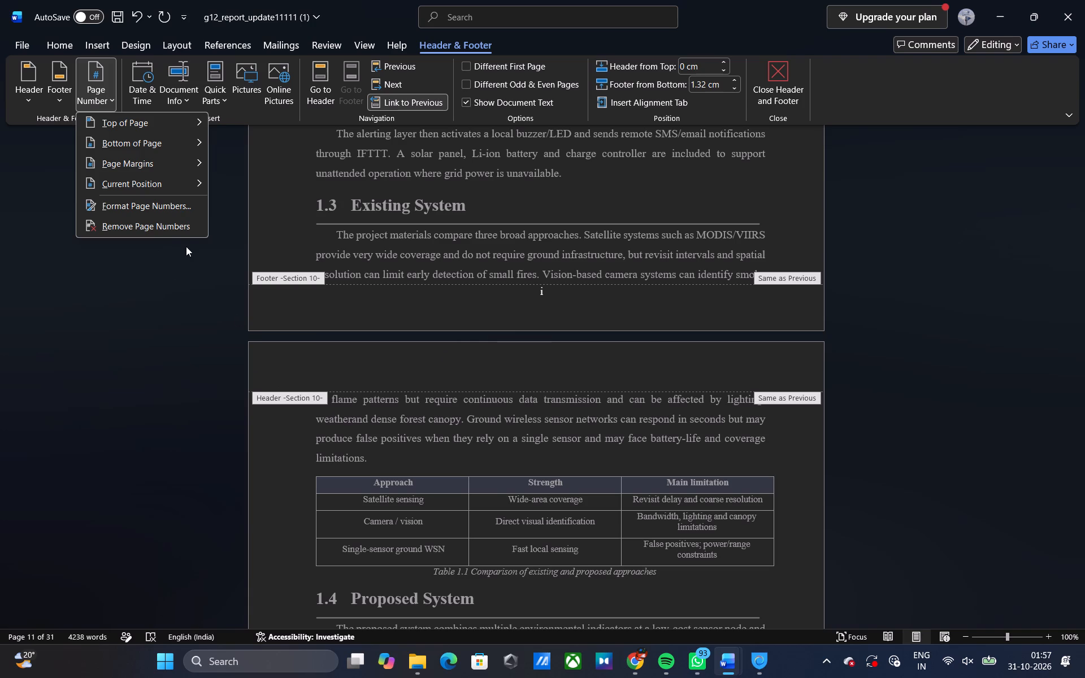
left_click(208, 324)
scroll(765, 248, "up", 5)
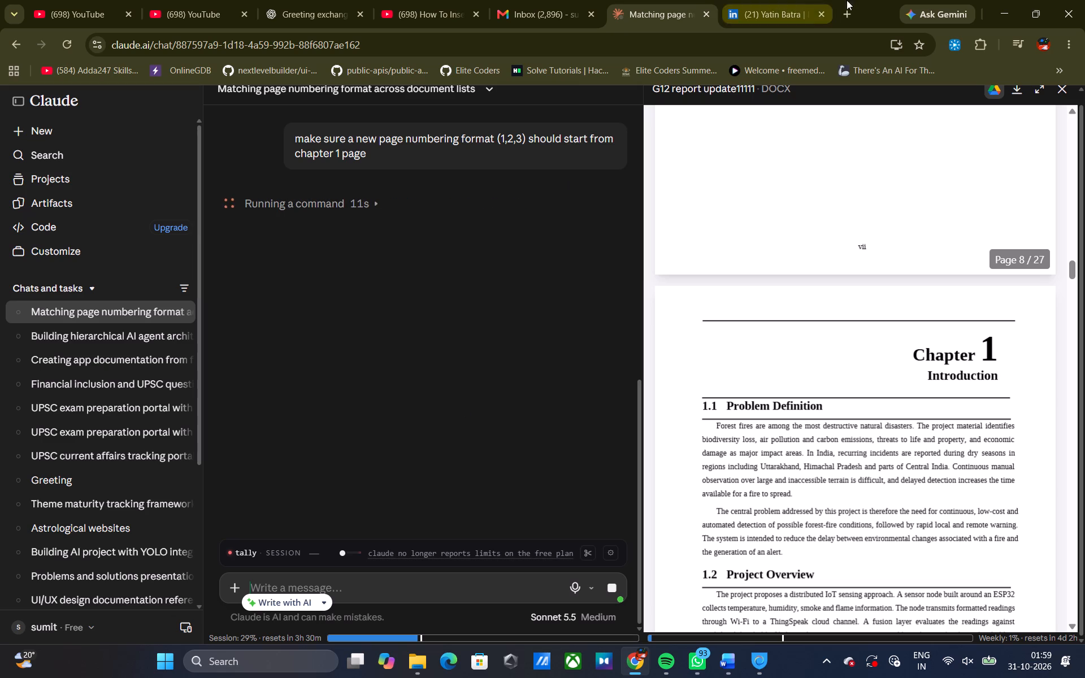
left_click(787, 9)
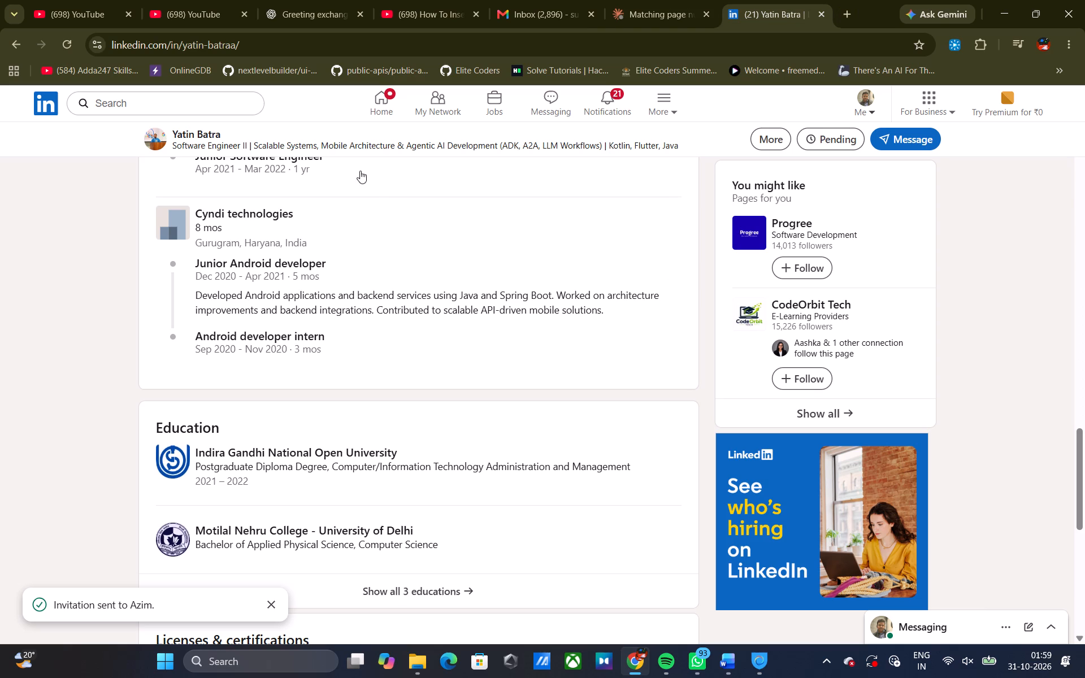
scroll(371, 288, "up", 9)
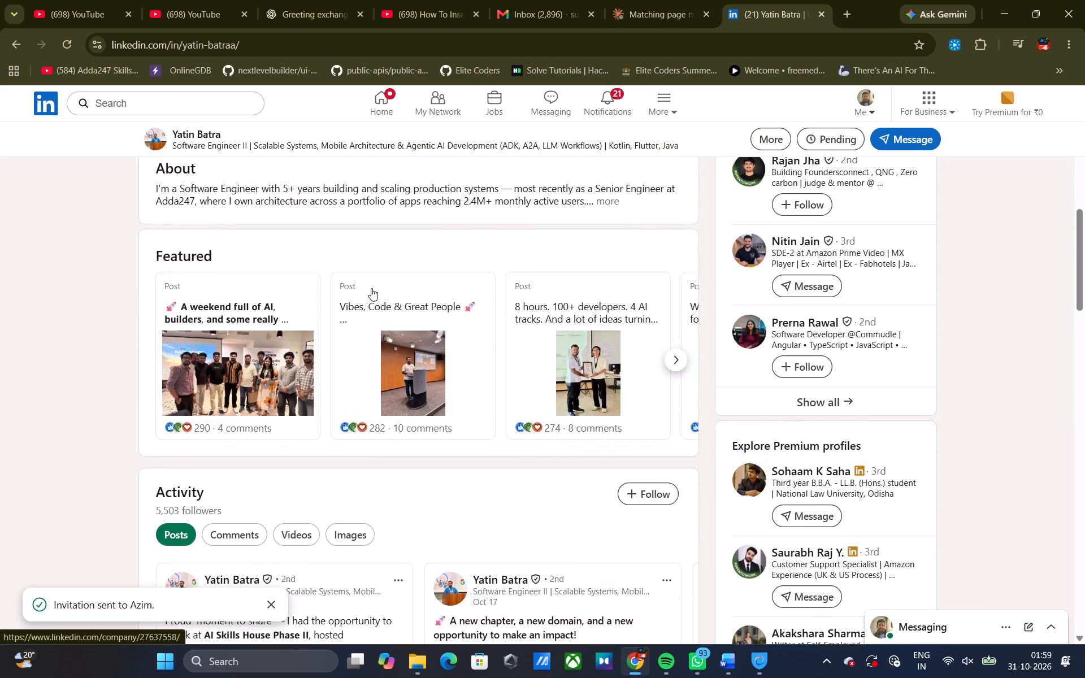
scroll(371, 288, "up", 5)
scroll(371, 288, "right", 7)
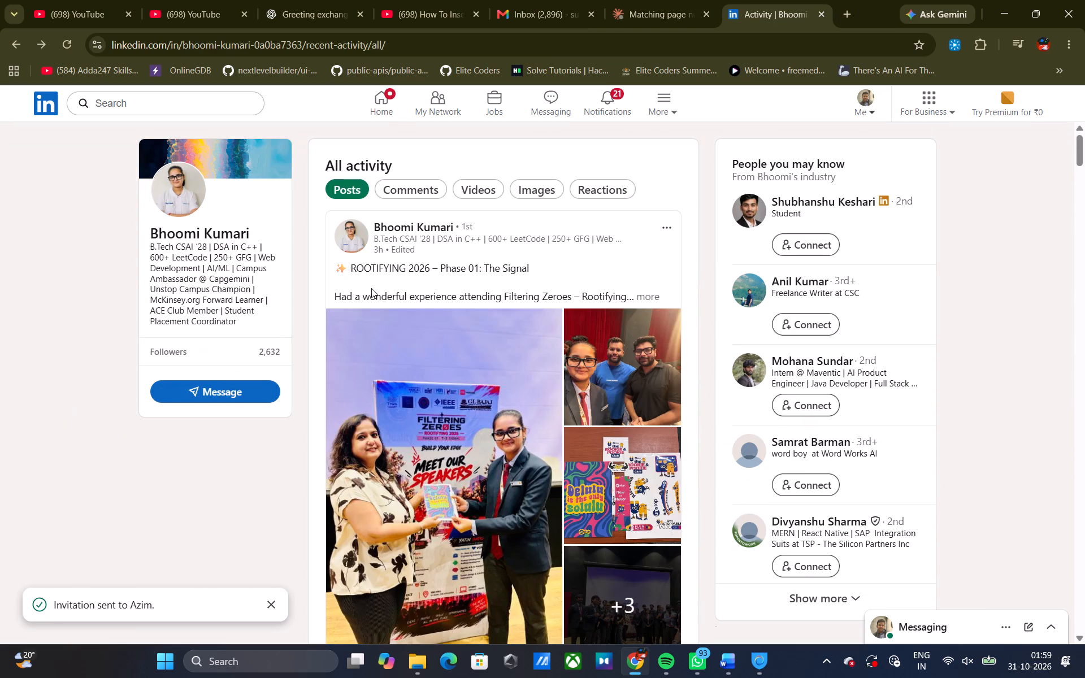
scroll(371, 288, "down", 1)
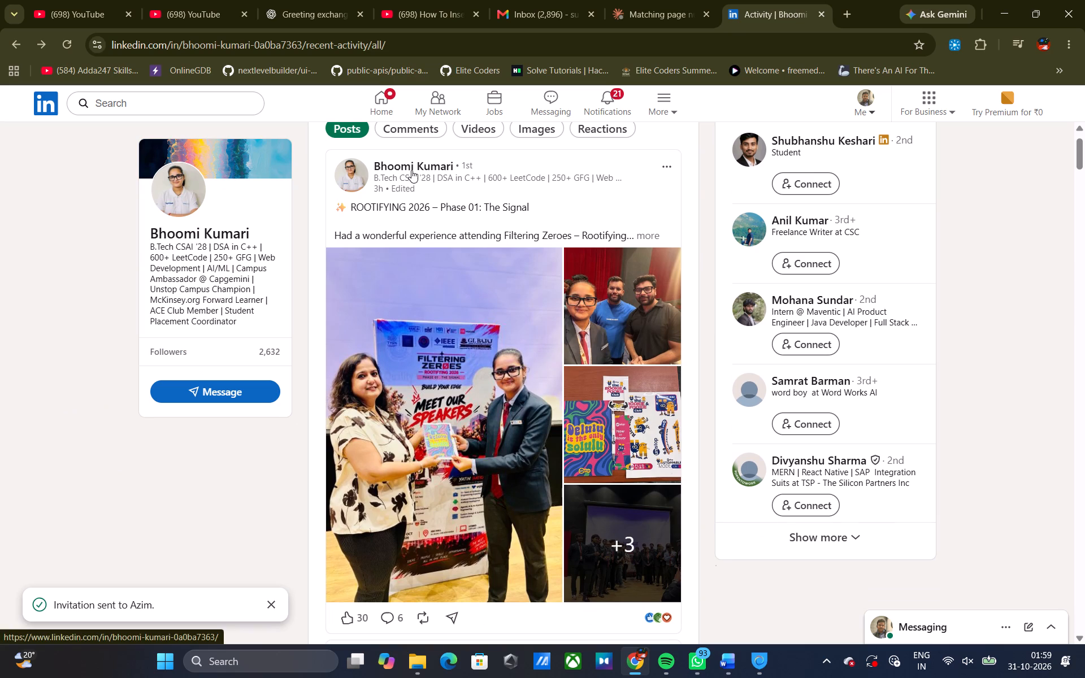
left_click(412, 170)
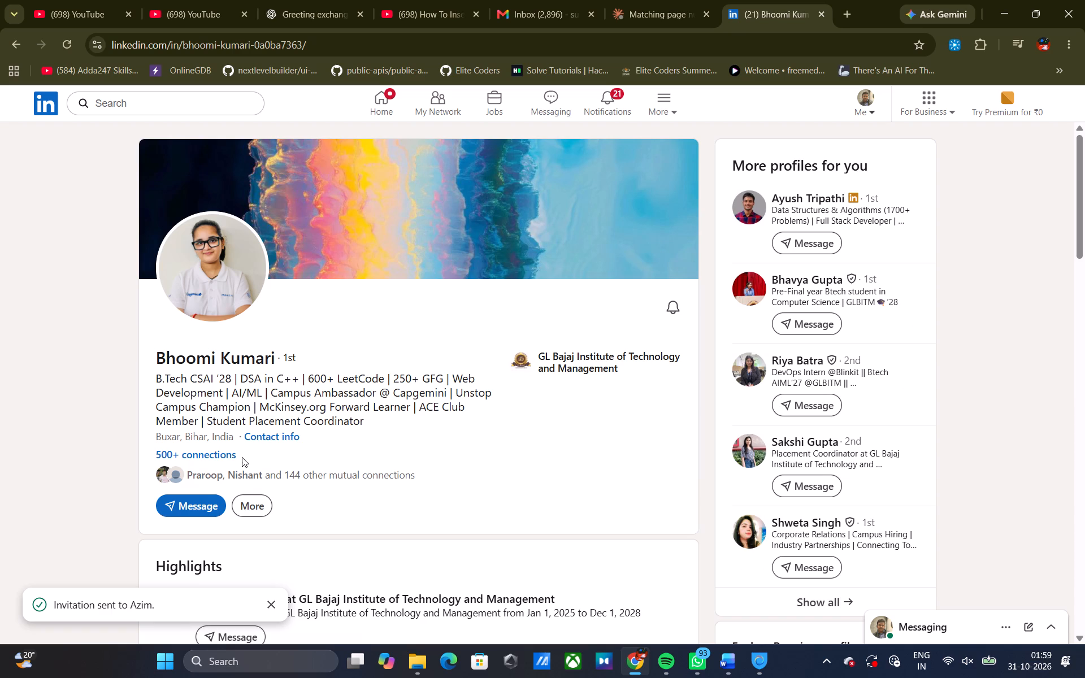
Look through the profile's recent posts and read the one about meeting two guests at Rootifying 2026 – Phase 01: The Signal.
scroll(439, 523, "down", 2)
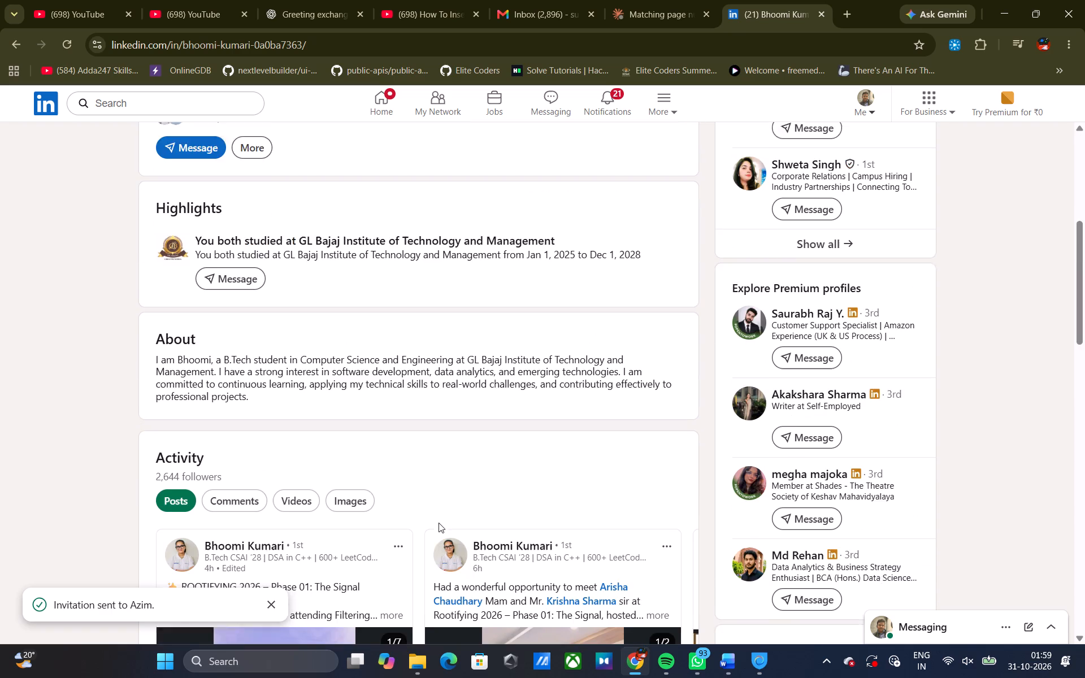
scroll(439, 523, "down", 5)
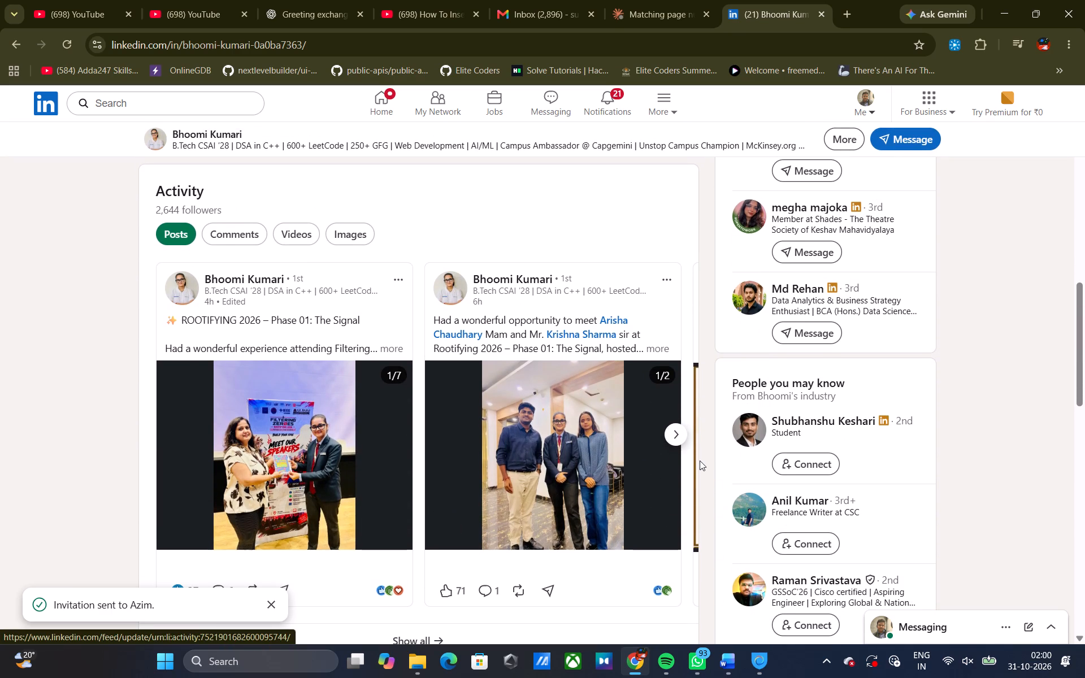
left_click(683, 439)
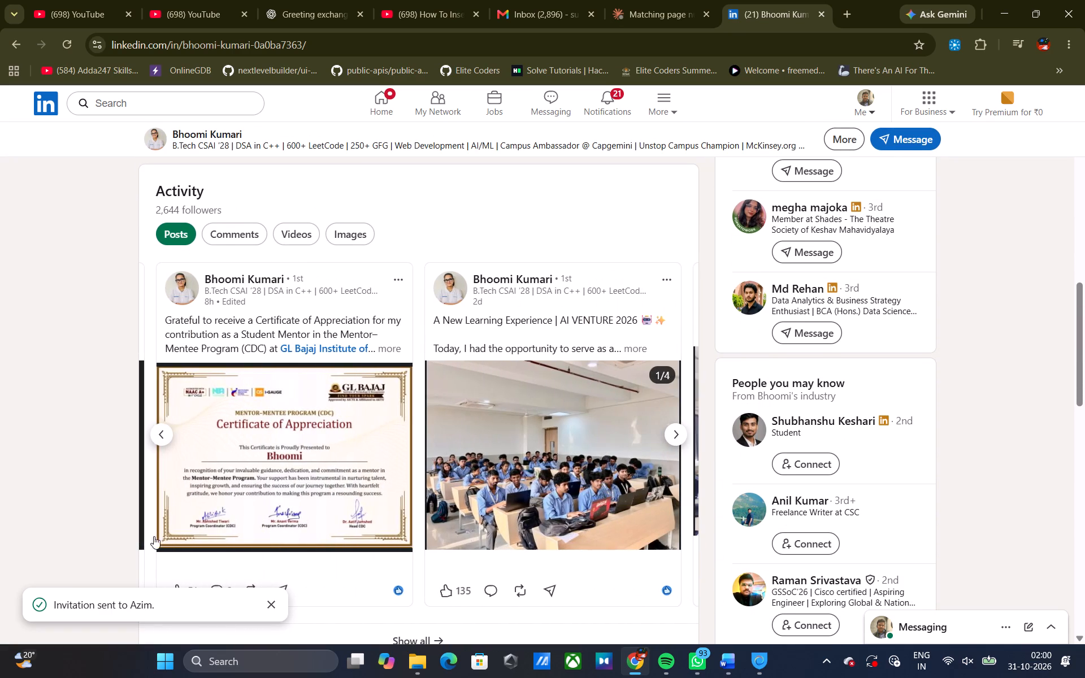
left_click(164, 441)
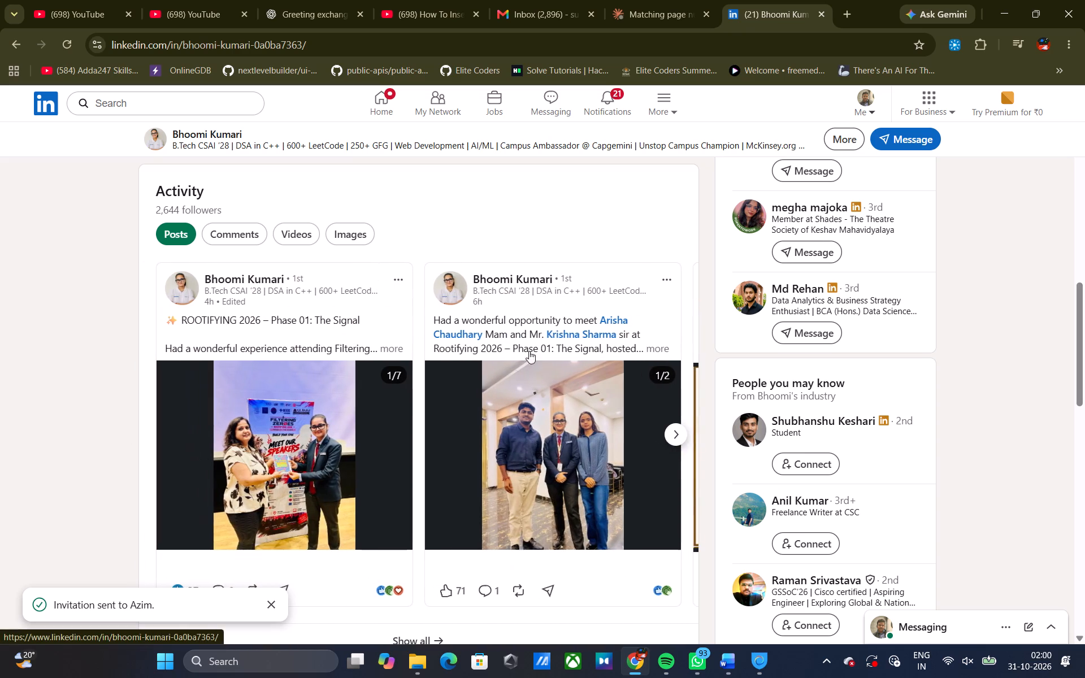
left_click(518, 338)
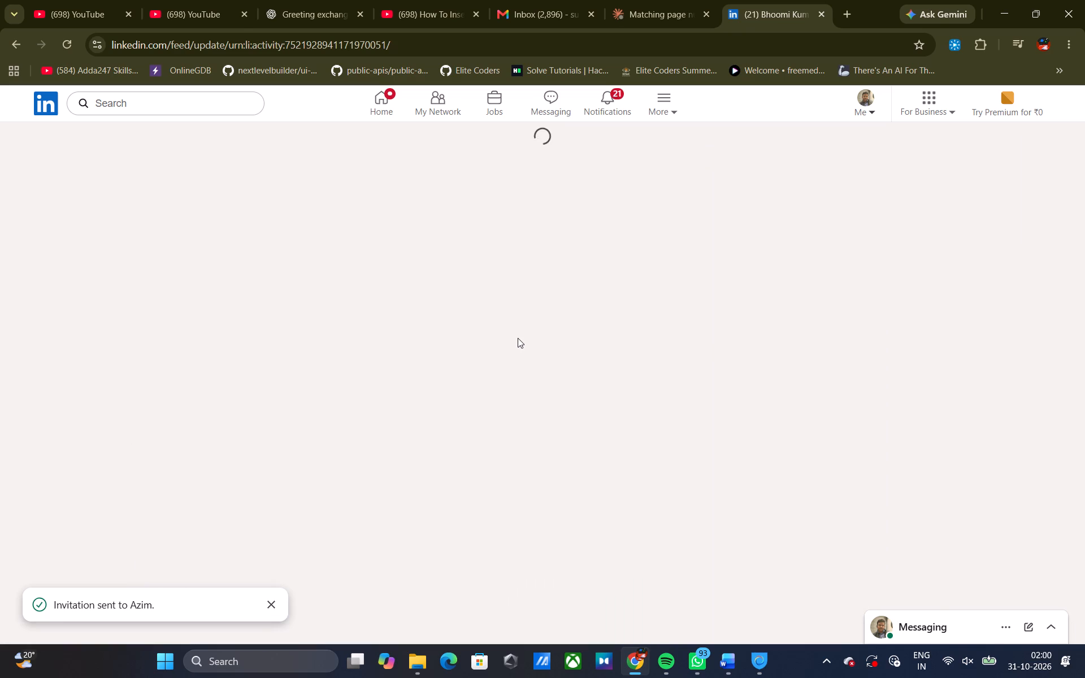
scroll(518, 338, "down", 1)
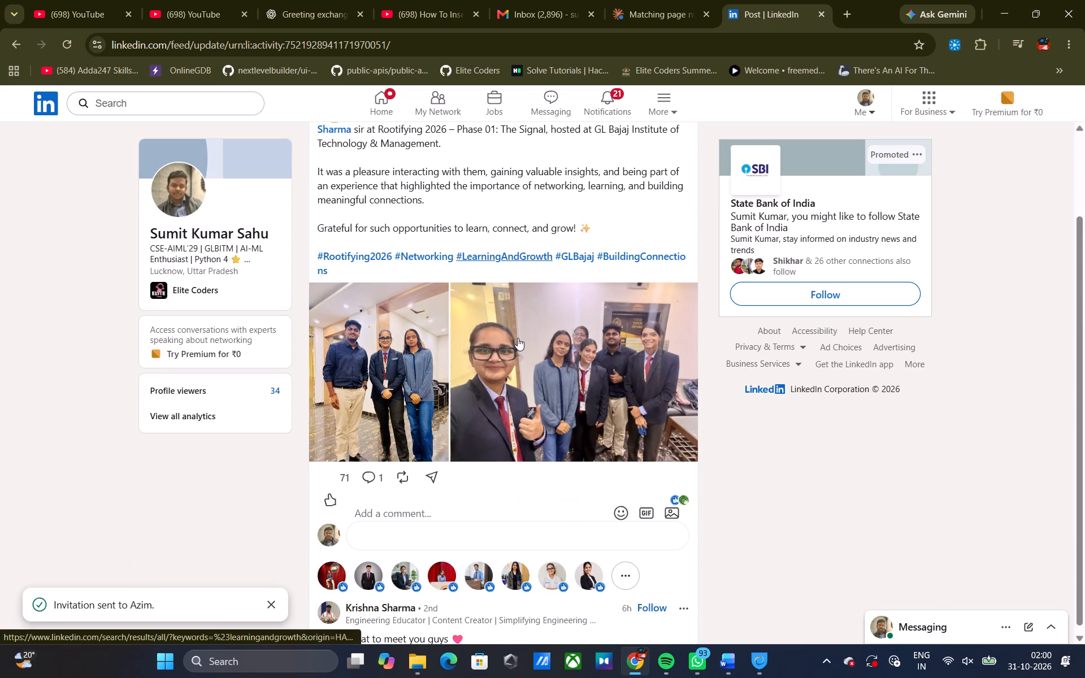
scroll(518, 338, "down", 2)
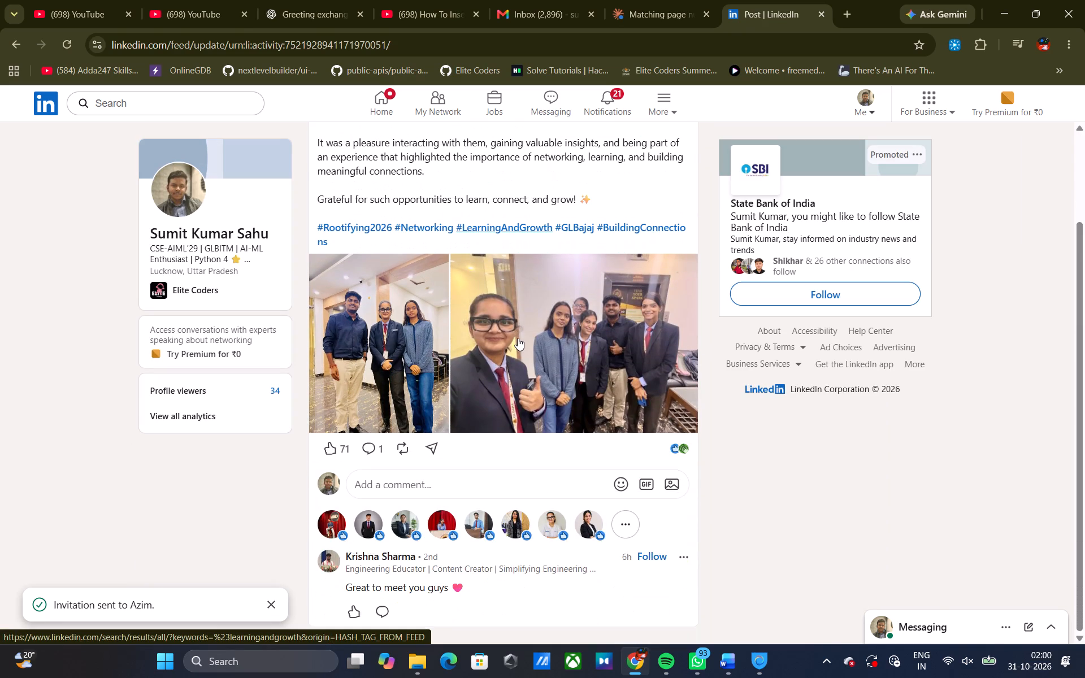
scroll(518, 338, "down", 1)
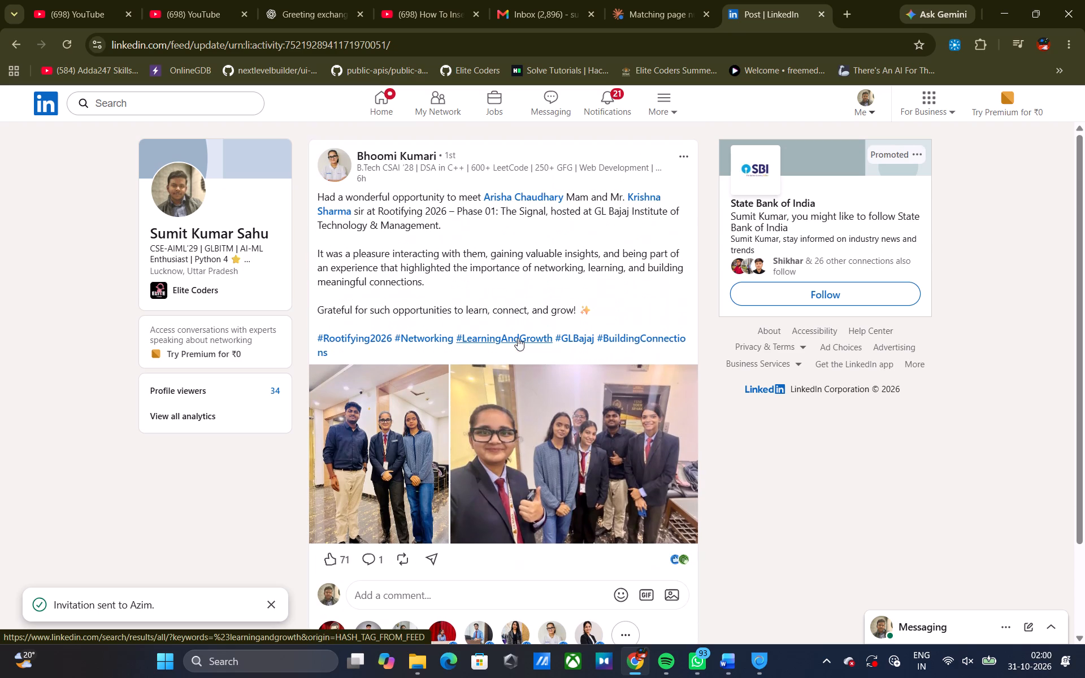
Send a connection invitation without a note to the first person tagged in the post, the MultiAtoms co-founder.
left_click(533, 192)
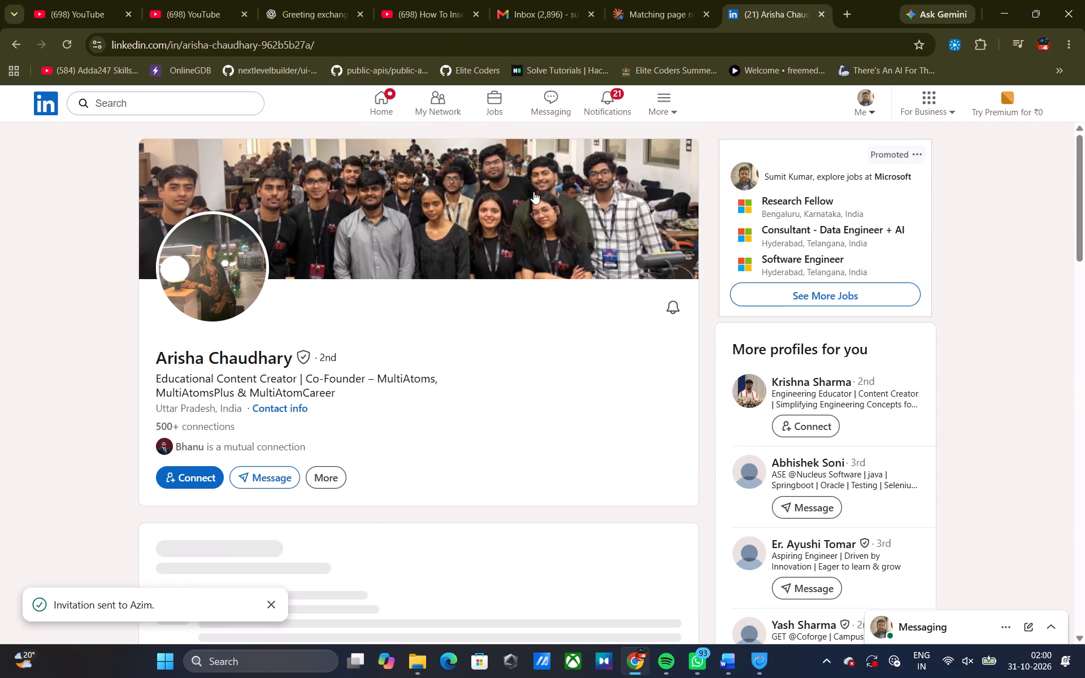
left_click(159, 482)
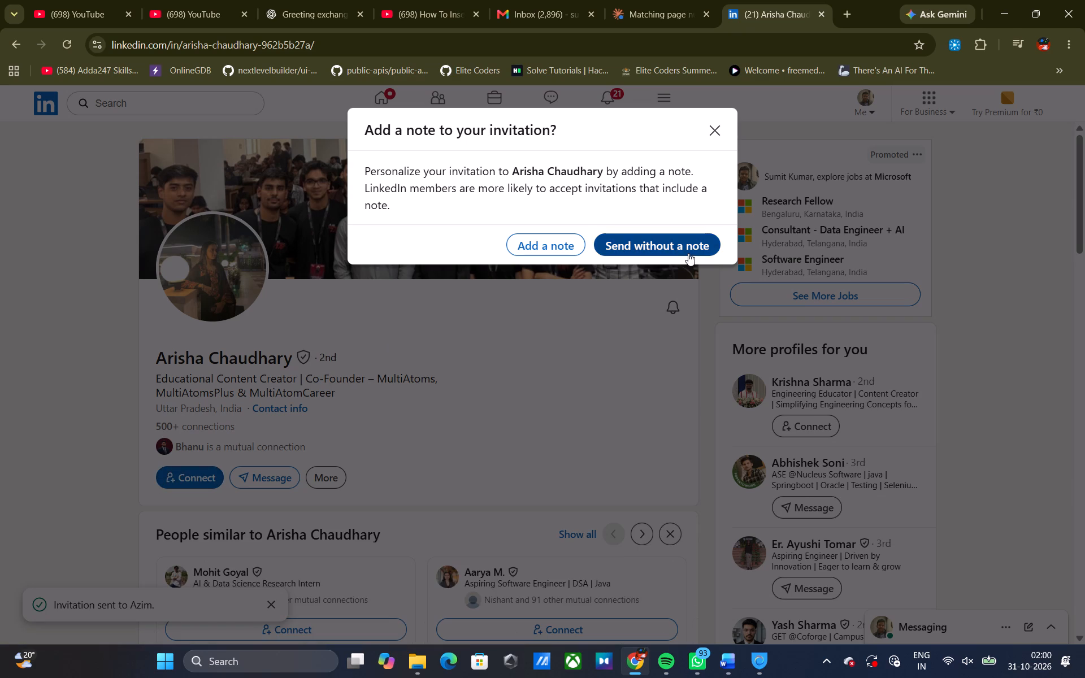
left_click(688, 253)
scroll(518, 460, "down", 4)
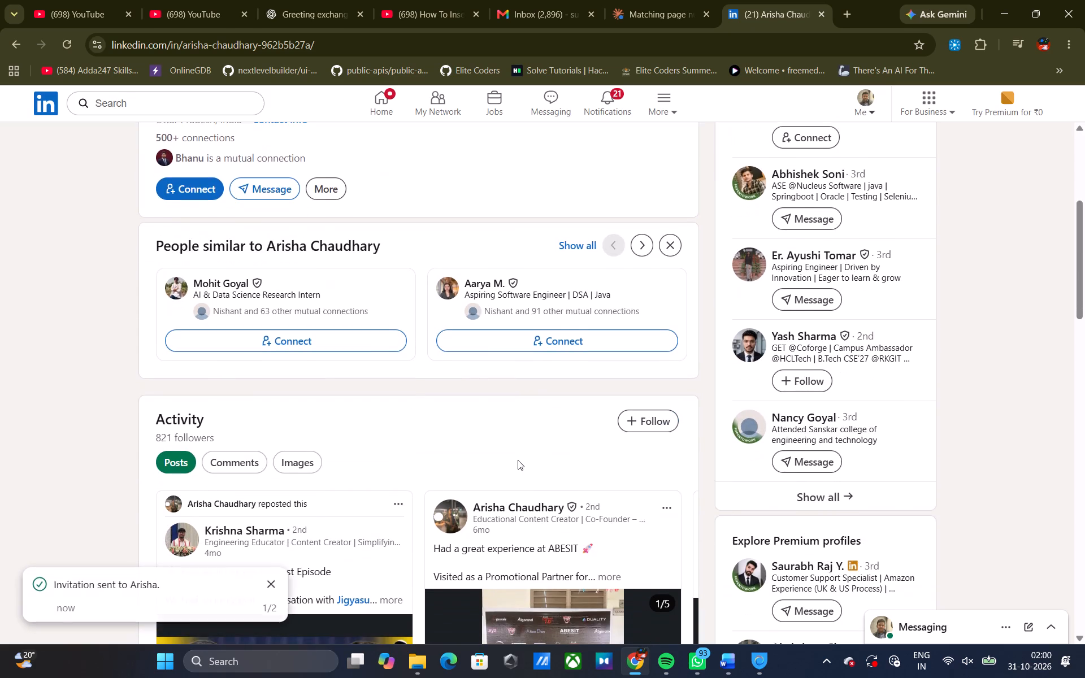
scroll(518, 460, "down", 5)
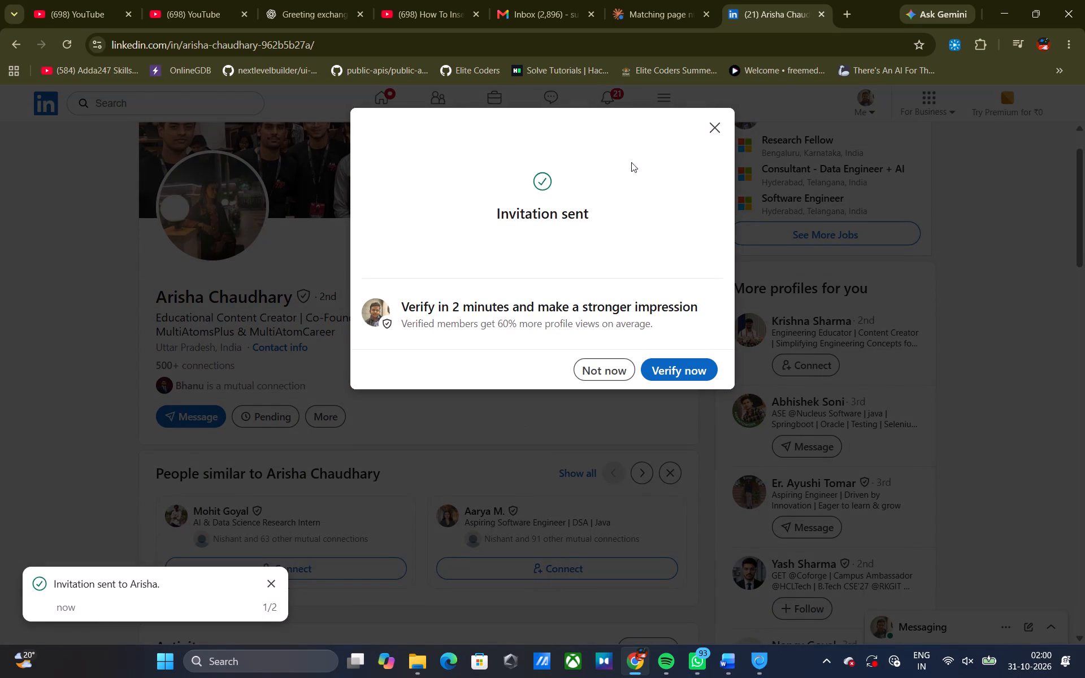
left_click(714, 122)
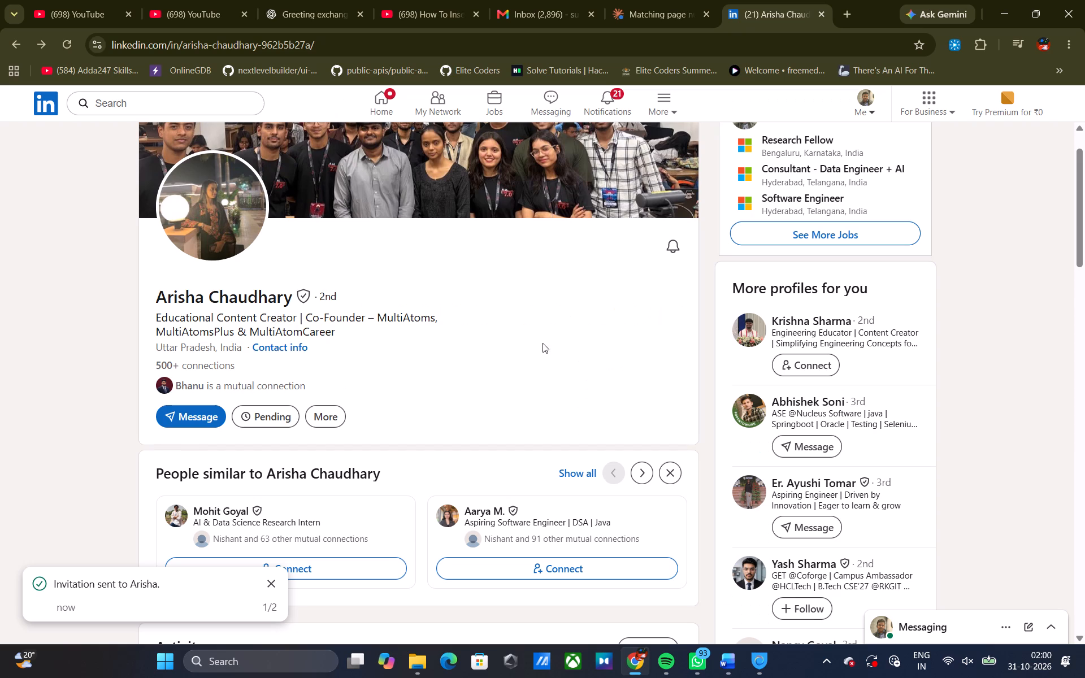
Return to the post and send a connection invitation without a note to the second tagged person, the engineering educator.
scroll(542, 343, "down", 6)
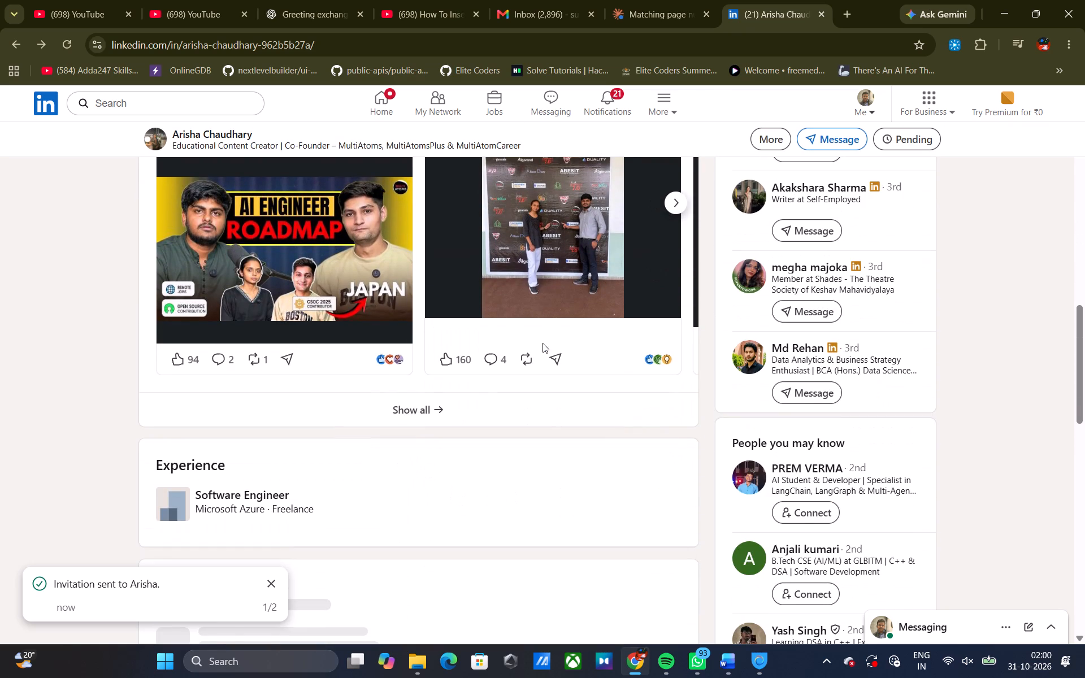
scroll(542, 343, "right", 8)
scroll(361, 444, "down", 1)
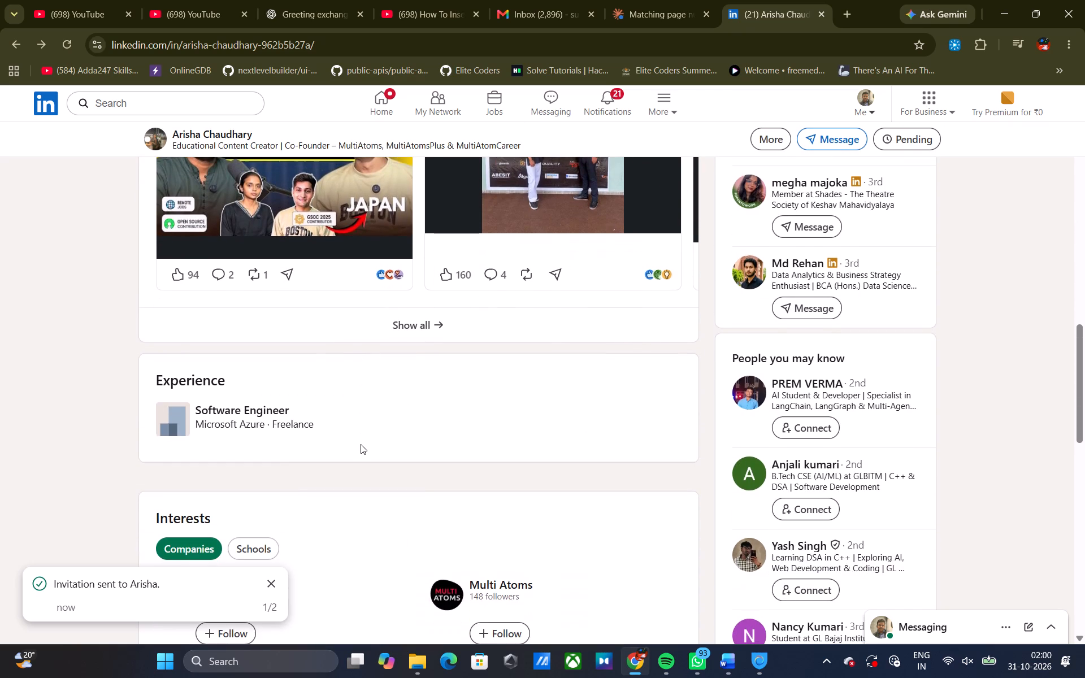
scroll(361, 444, "right", 8)
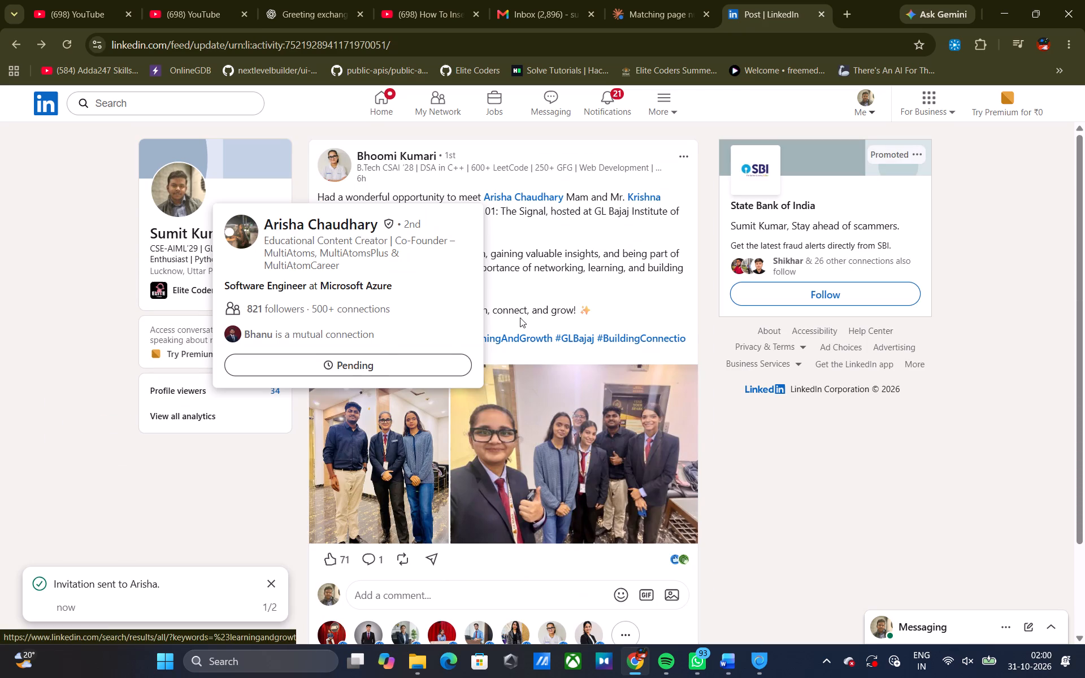
left_click(641, 200)
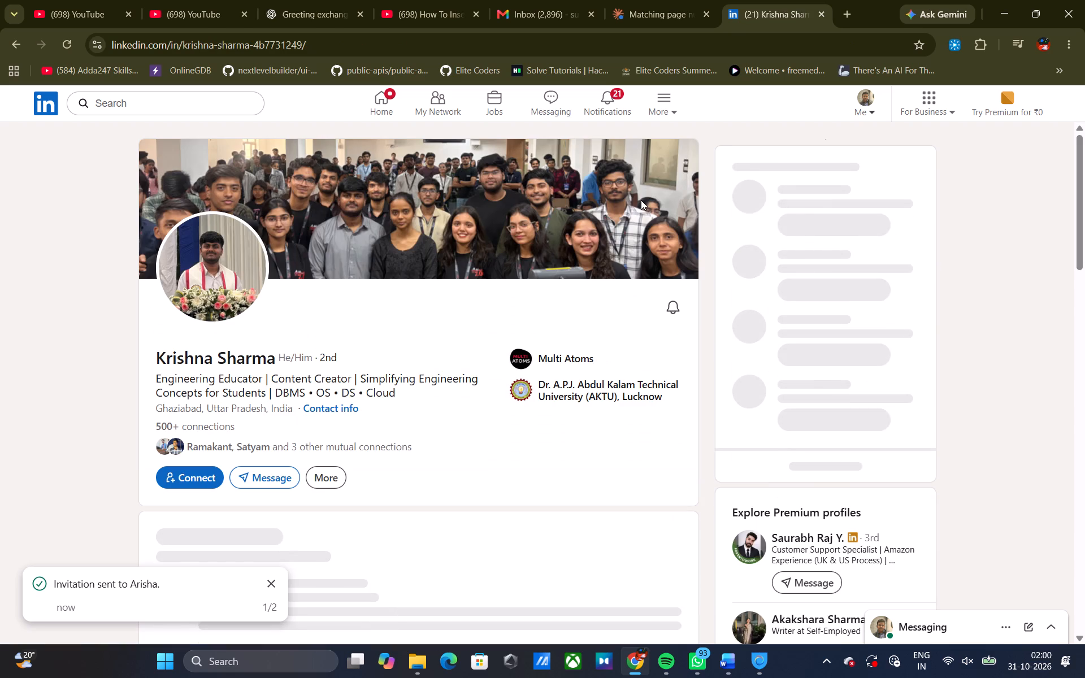
left_click(194, 474)
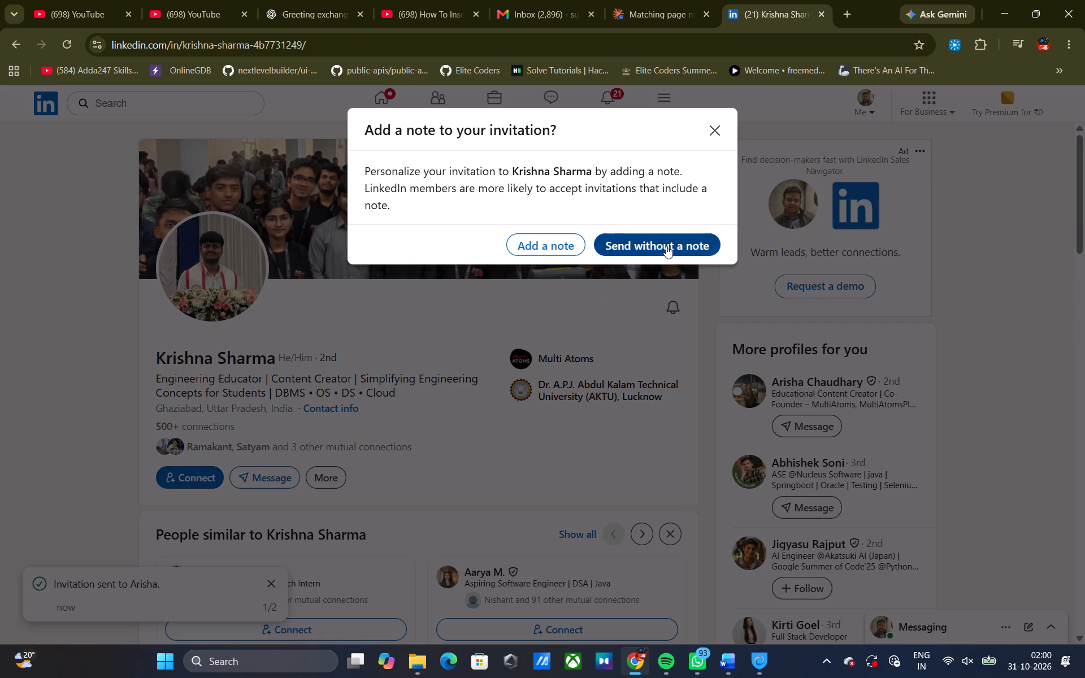
left_click(666, 246)
scroll(449, 468, "down", 4)
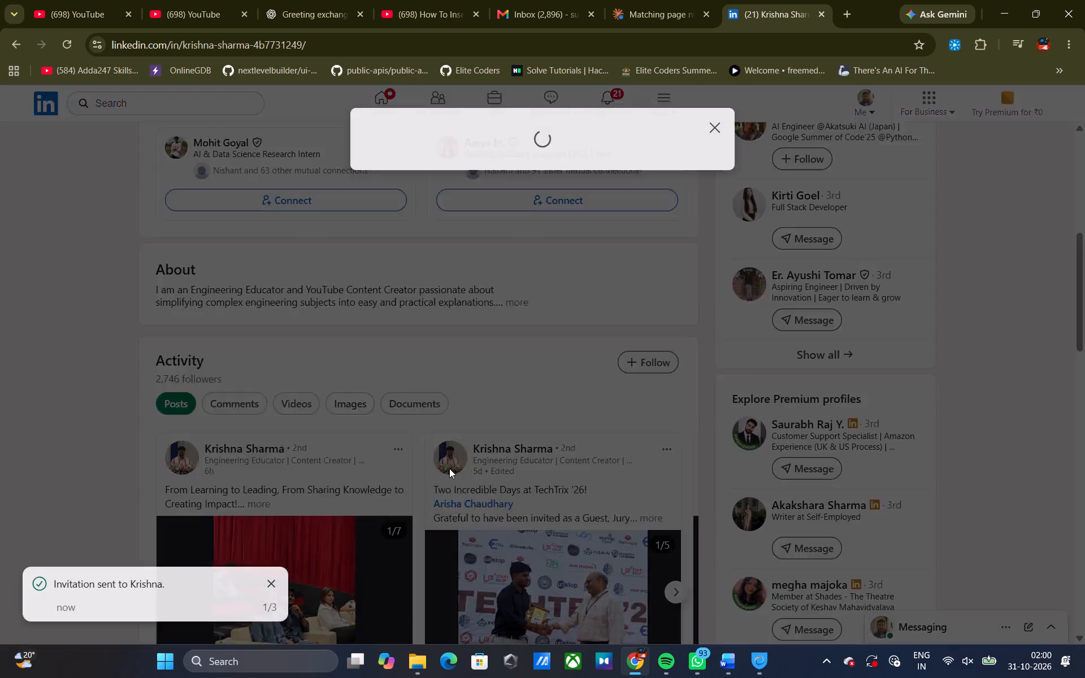
left_click(710, 131)
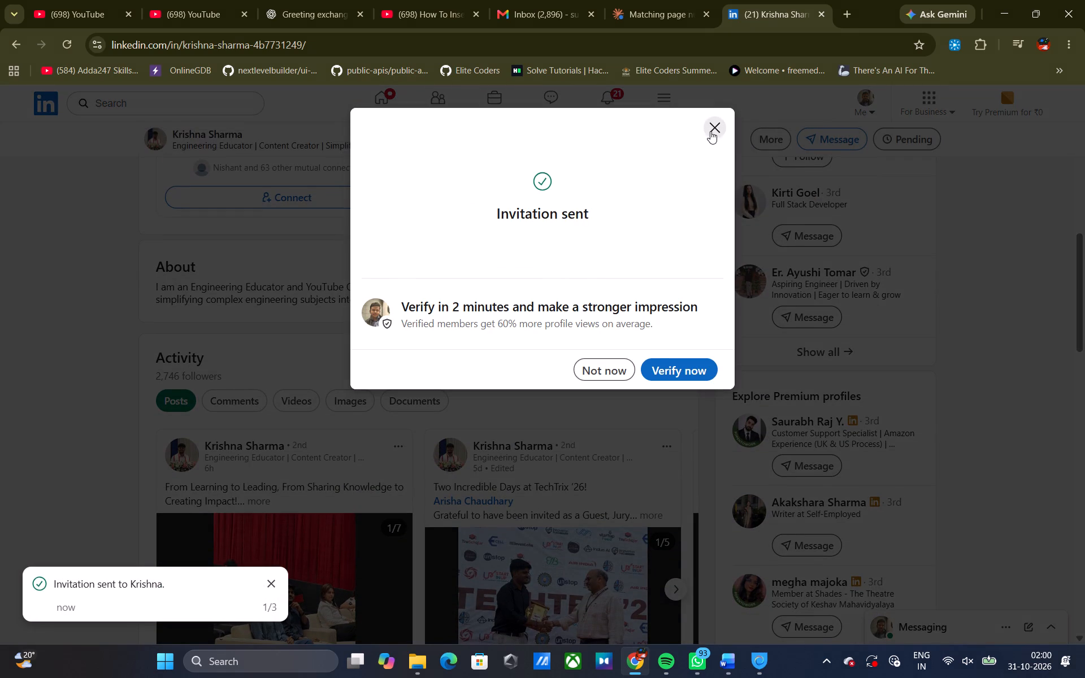
scroll(510, 321, "down", 5)
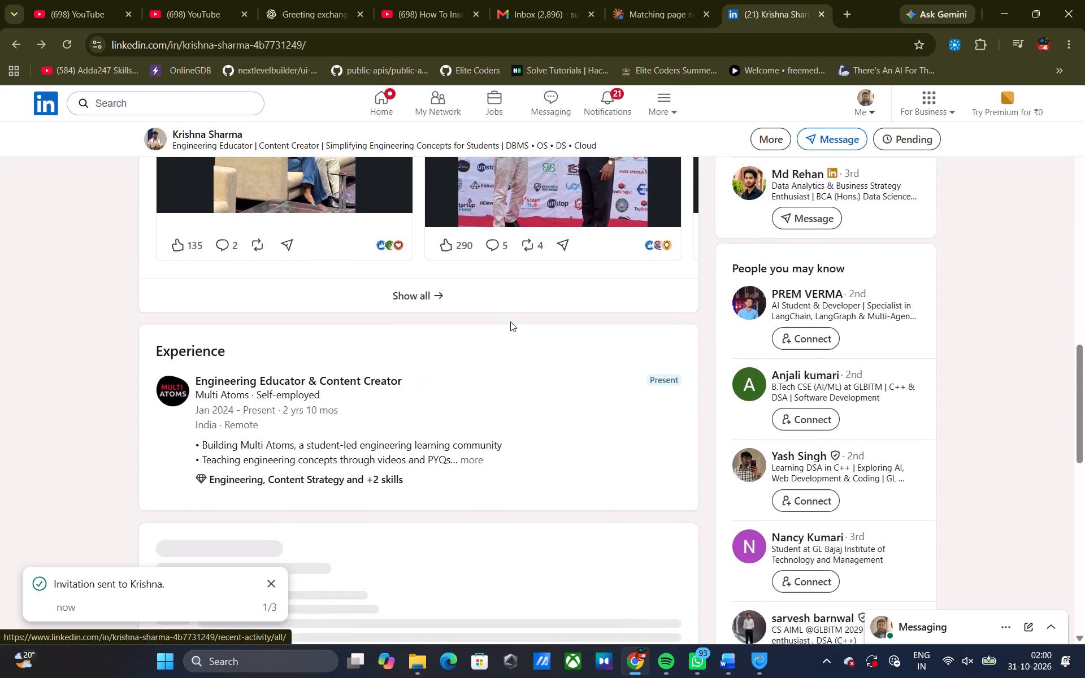
scroll(510, 321, "down", 5)
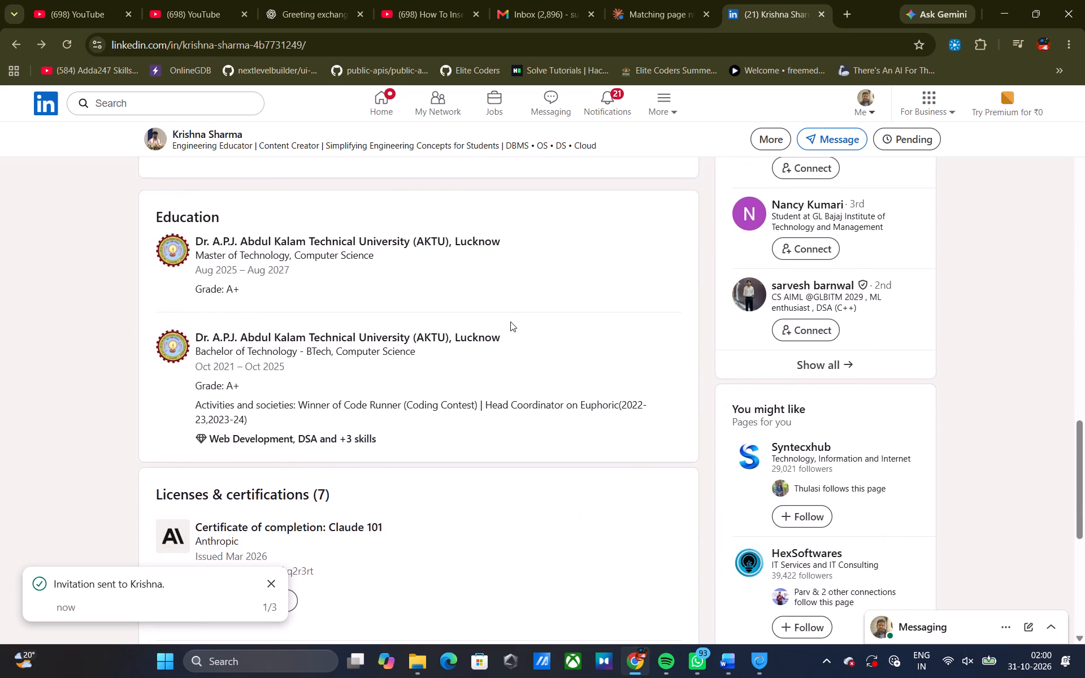
scroll(510, 321, "down", 2)
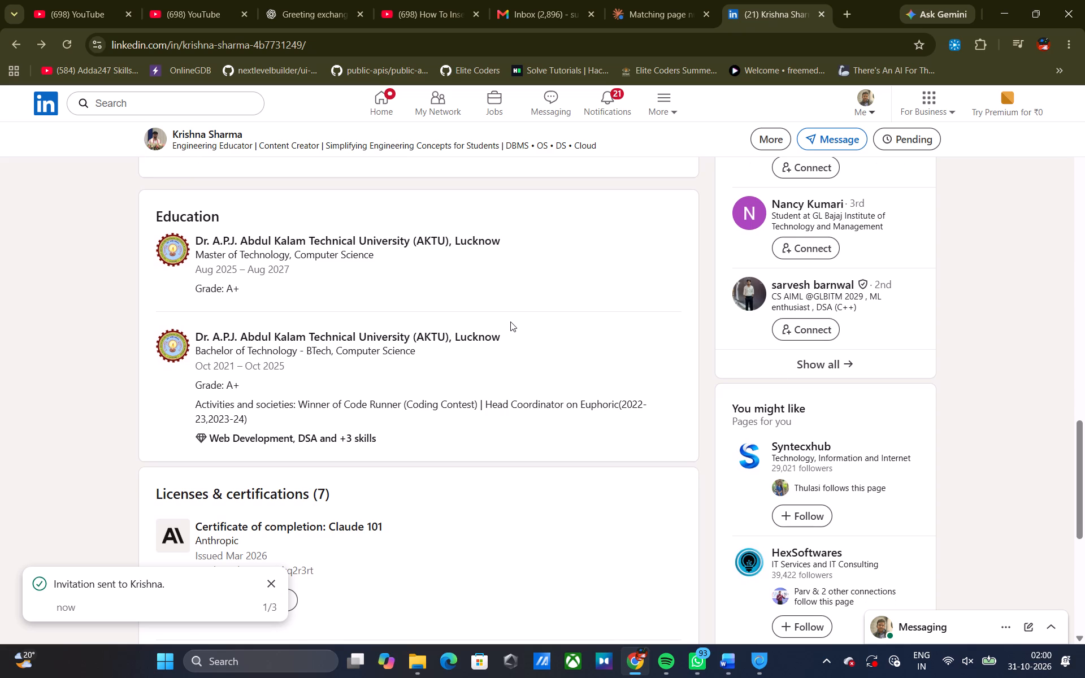
scroll(510, 321, "up", 1)
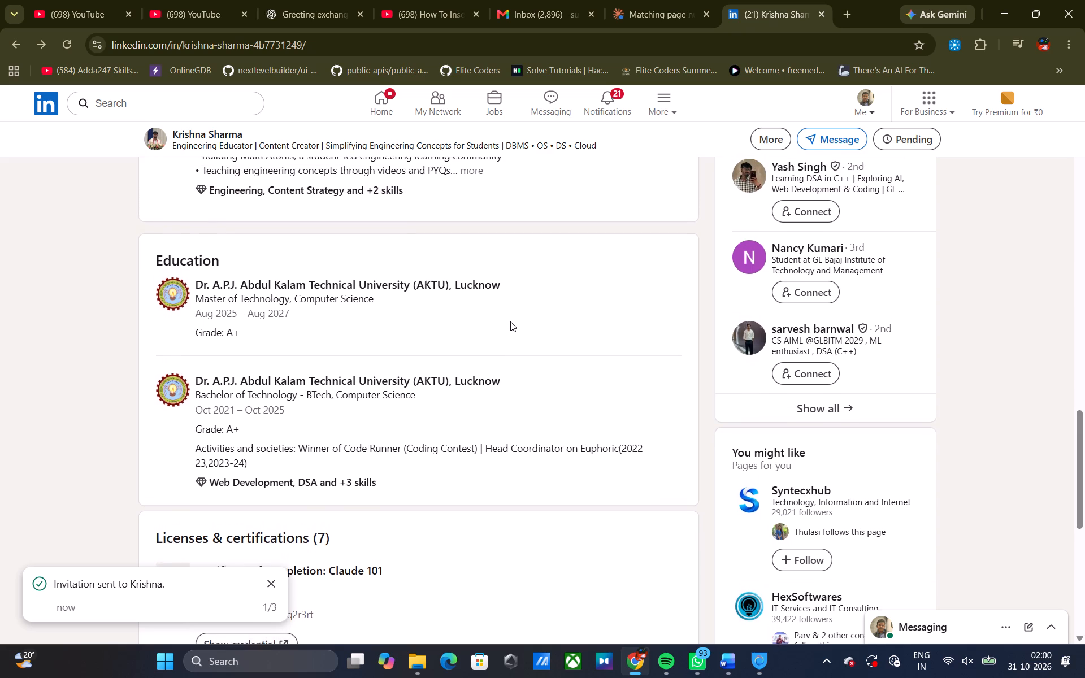
scroll(510, 321, "up", 4)
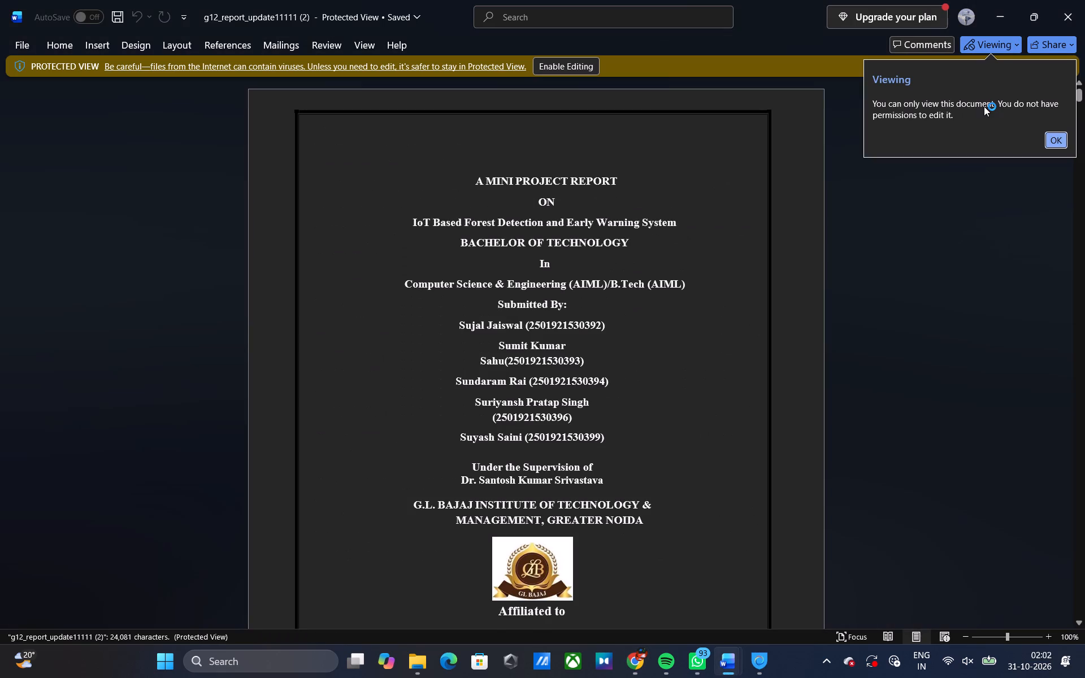
scroll(702, 246, "down", 2)
scroll(702, 246, "up", 1)
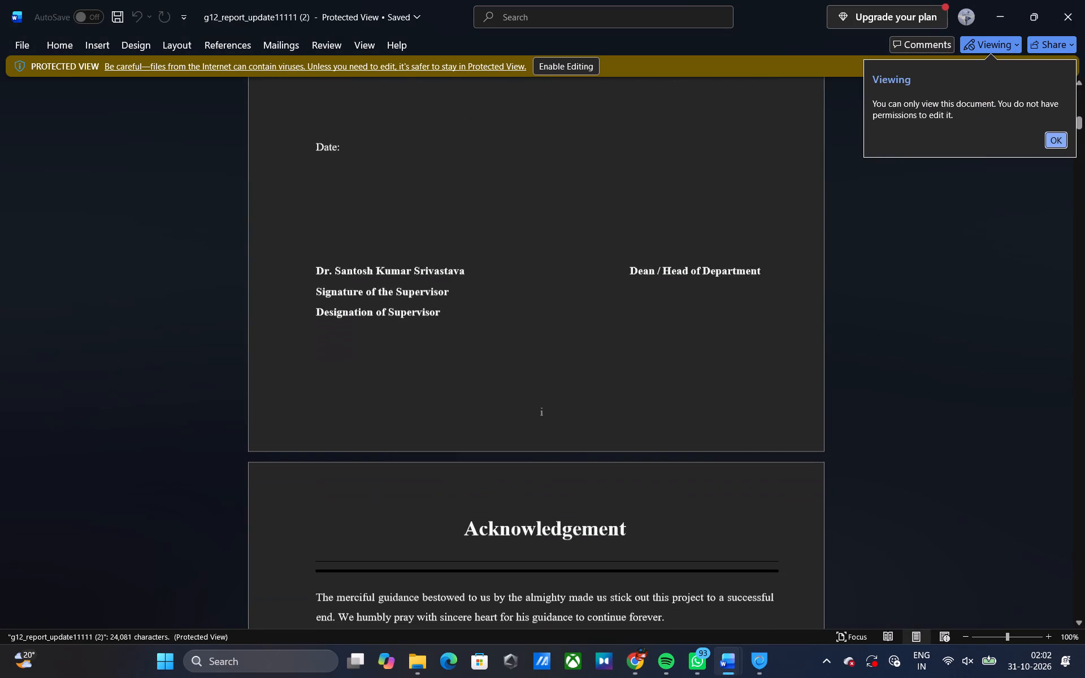
scroll(702, 246, "up", 1)
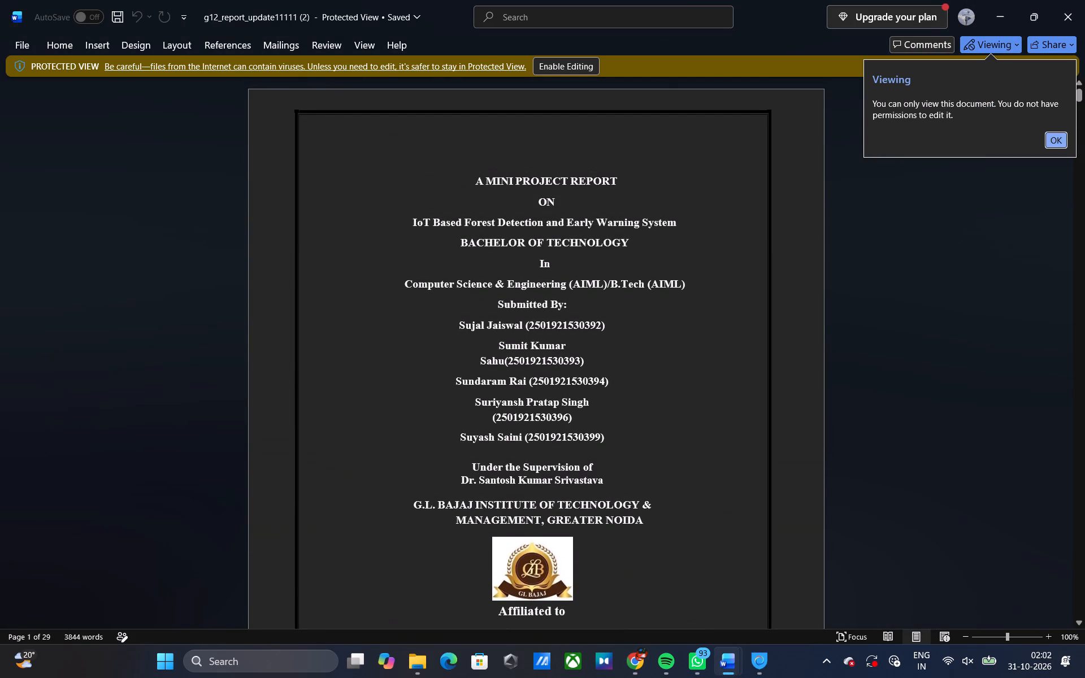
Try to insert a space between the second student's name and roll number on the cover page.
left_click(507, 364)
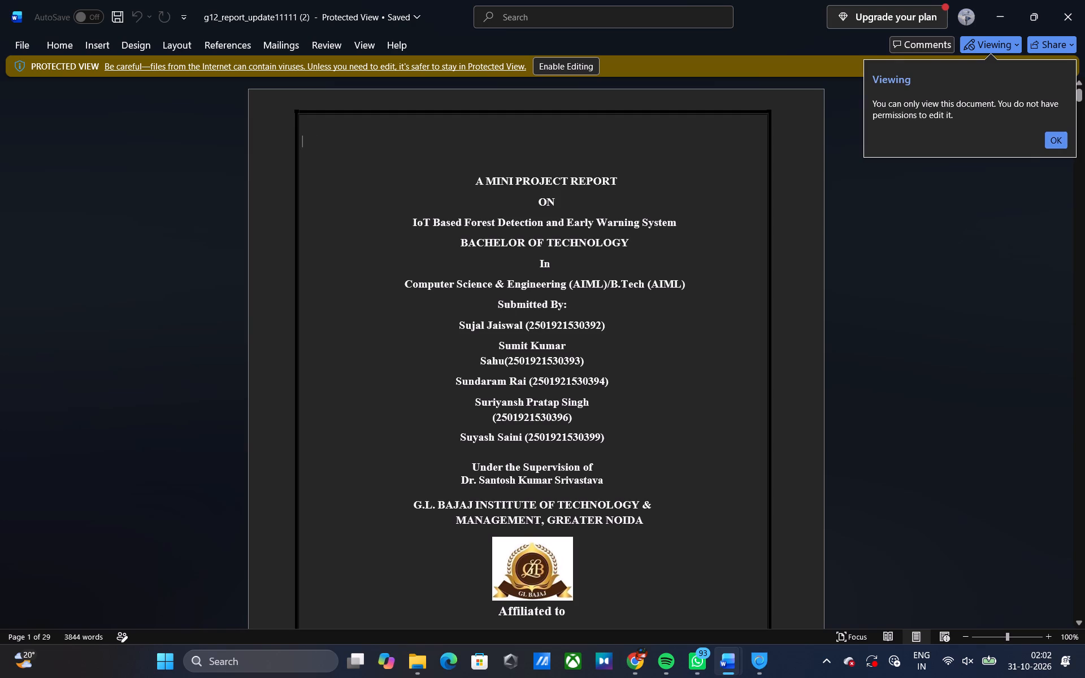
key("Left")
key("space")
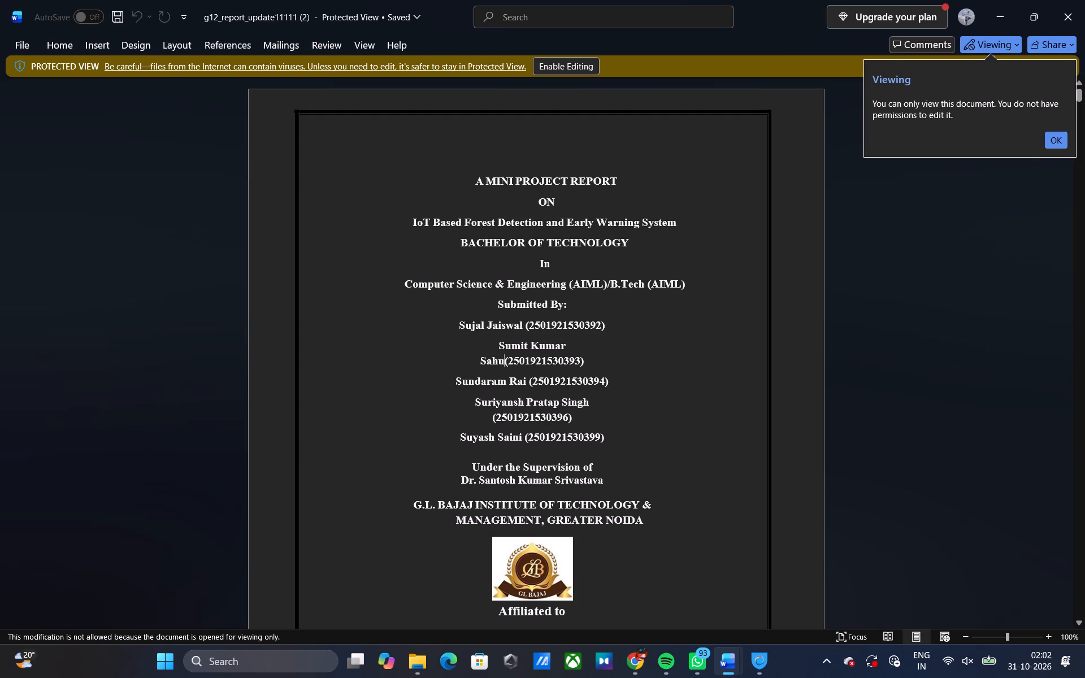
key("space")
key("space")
Enable editing of the downloaded report and update the fields in the document.
left_click(569, 64)
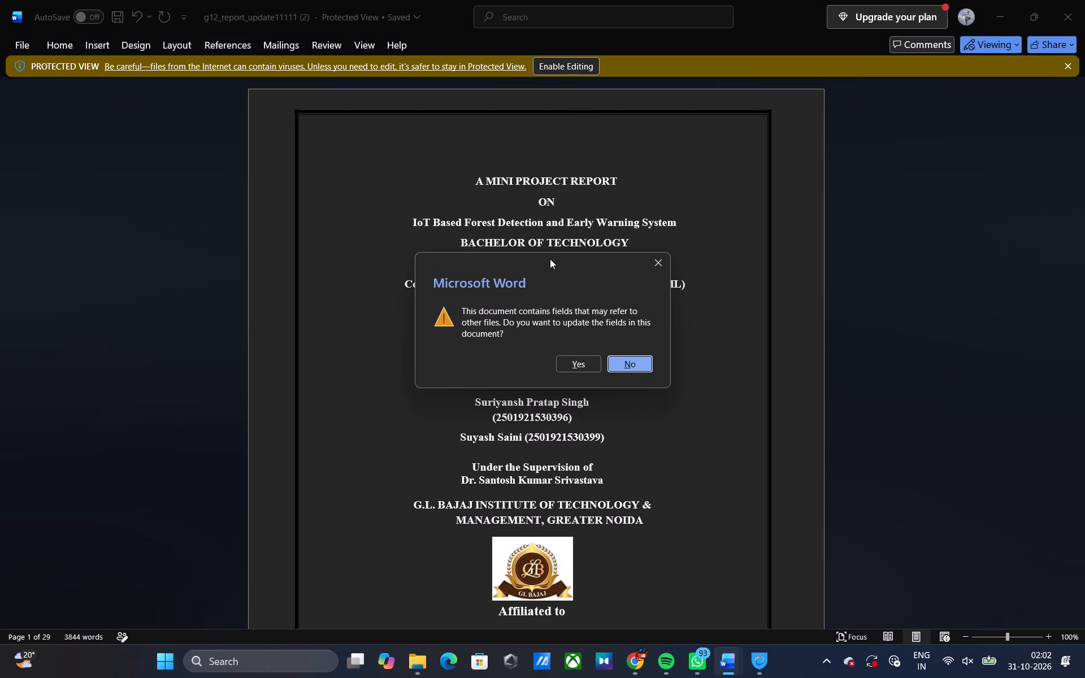
left_click(573, 370)
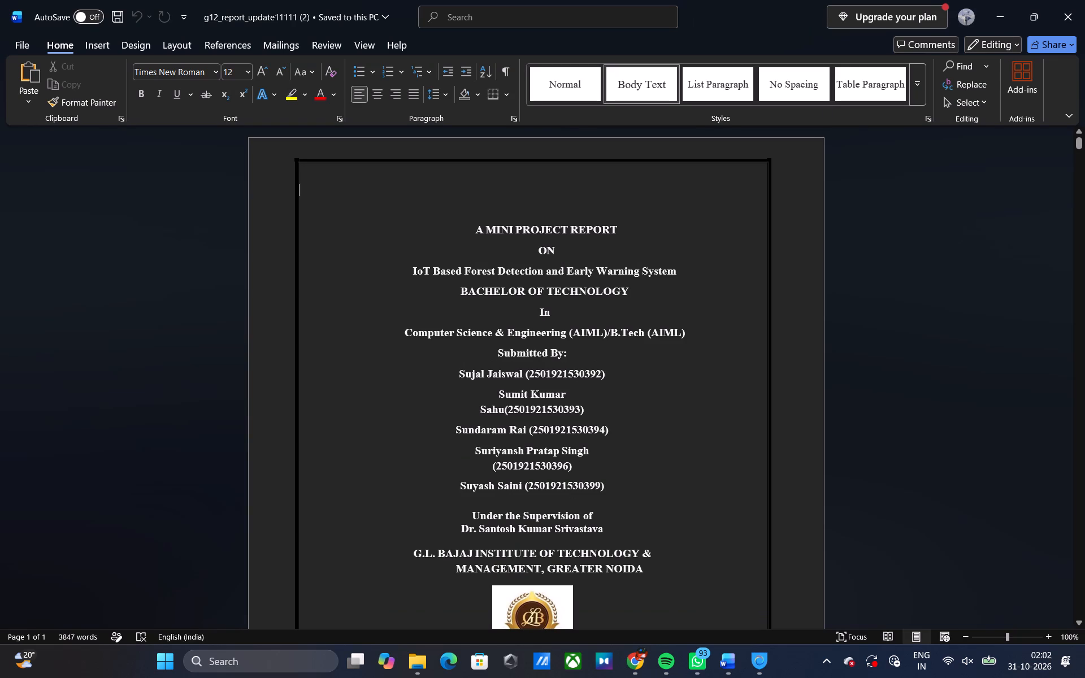
Insert a space between the second student's surname and the bracketed roll number on the cover page.
left_click(502, 412)
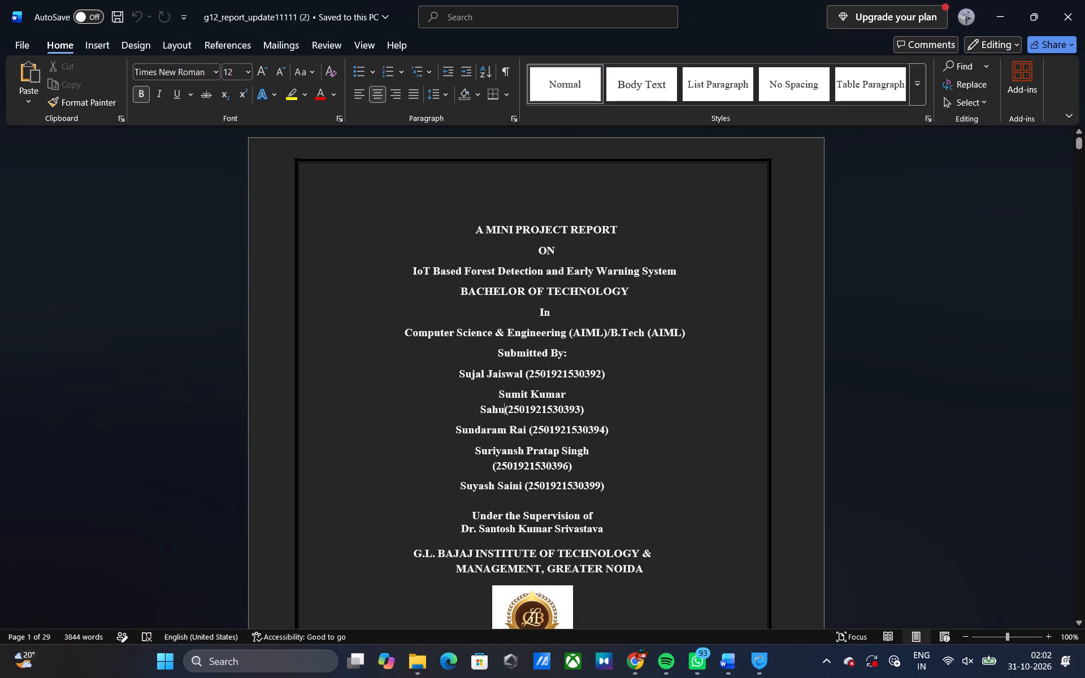
key("space")
Review the front matter from the cover page through the Certificate, Acknowledgement, Abstract and Declaration to the table of contents.
scroll(632, 428, "down", 1)
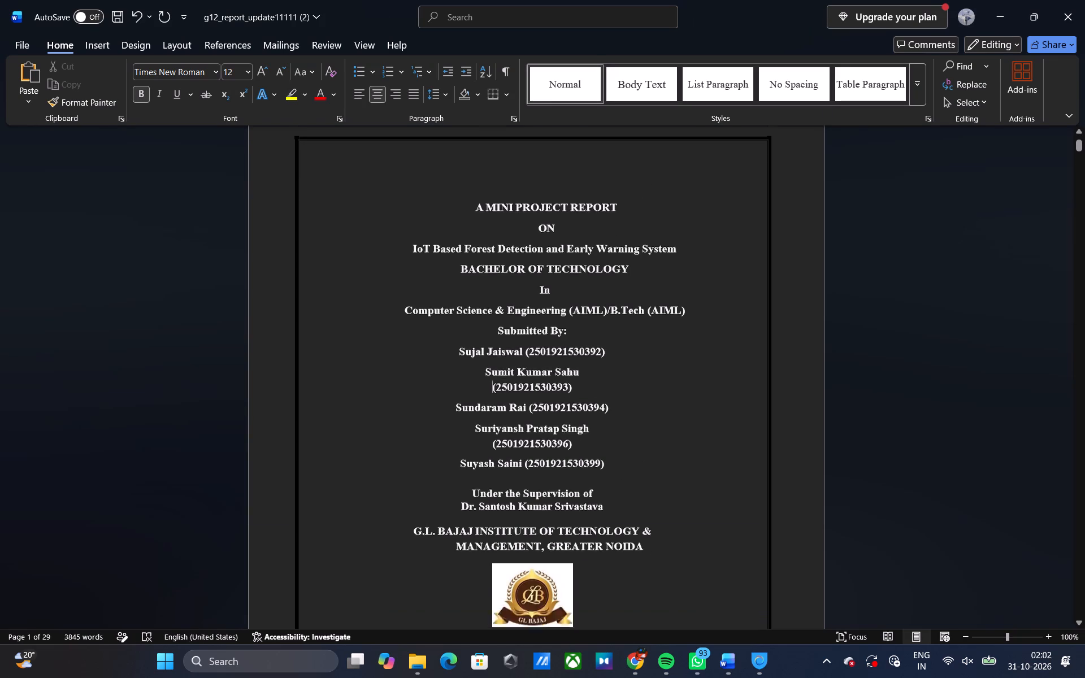
scroll(632, 428, "down", 2)
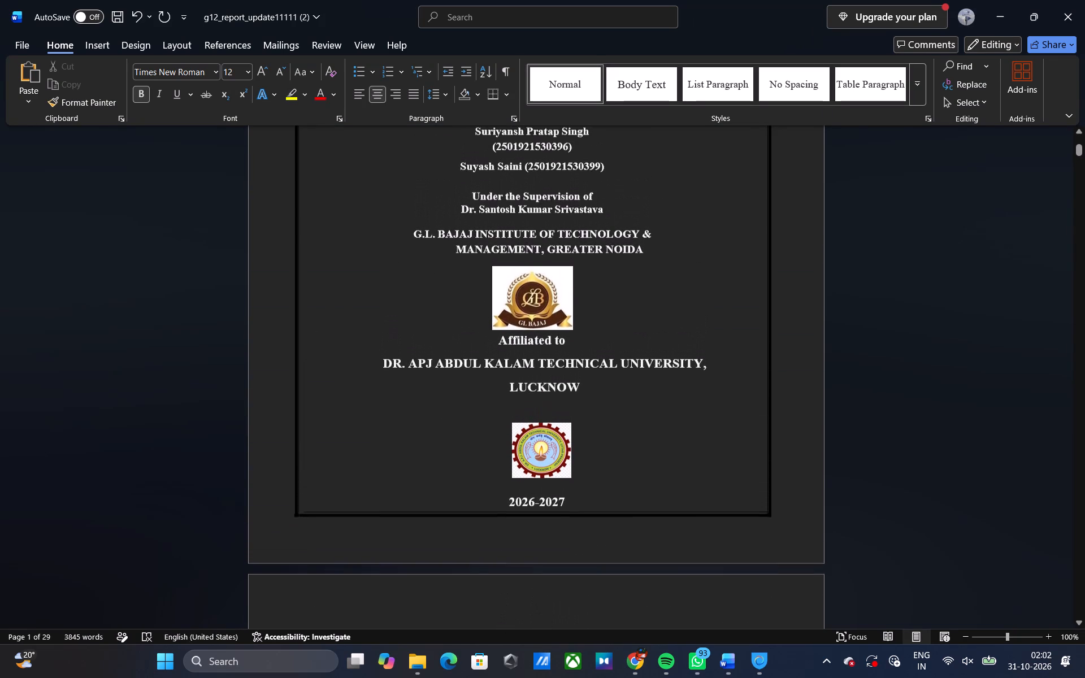
scroll(632, 428, "down", 1)
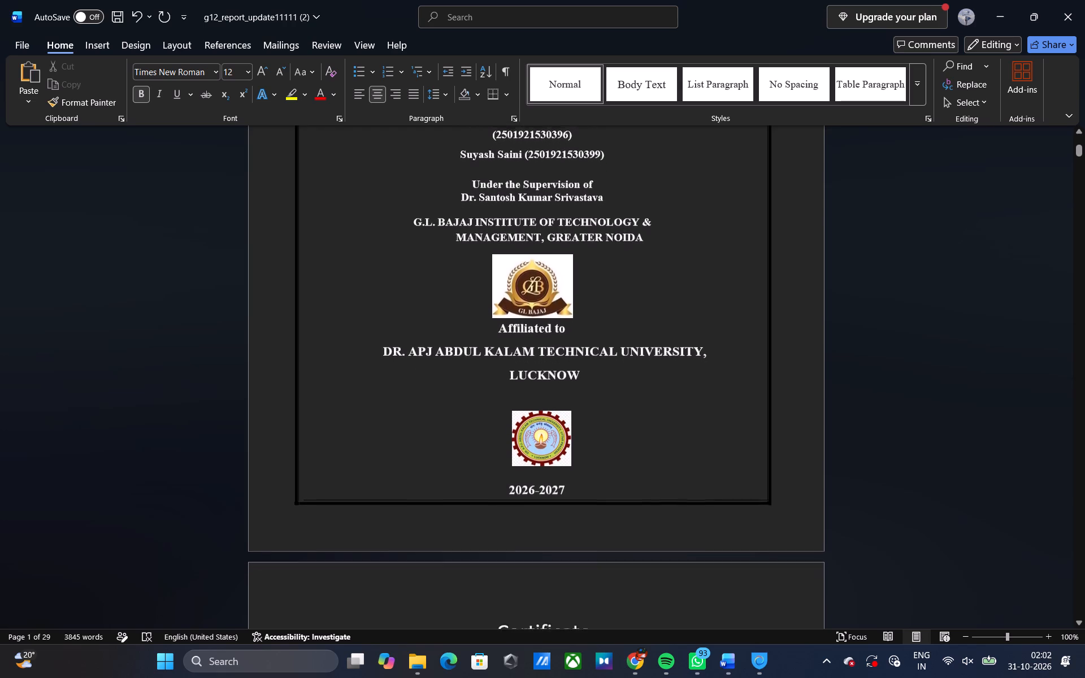
scroll(632, 428, "down", 1)
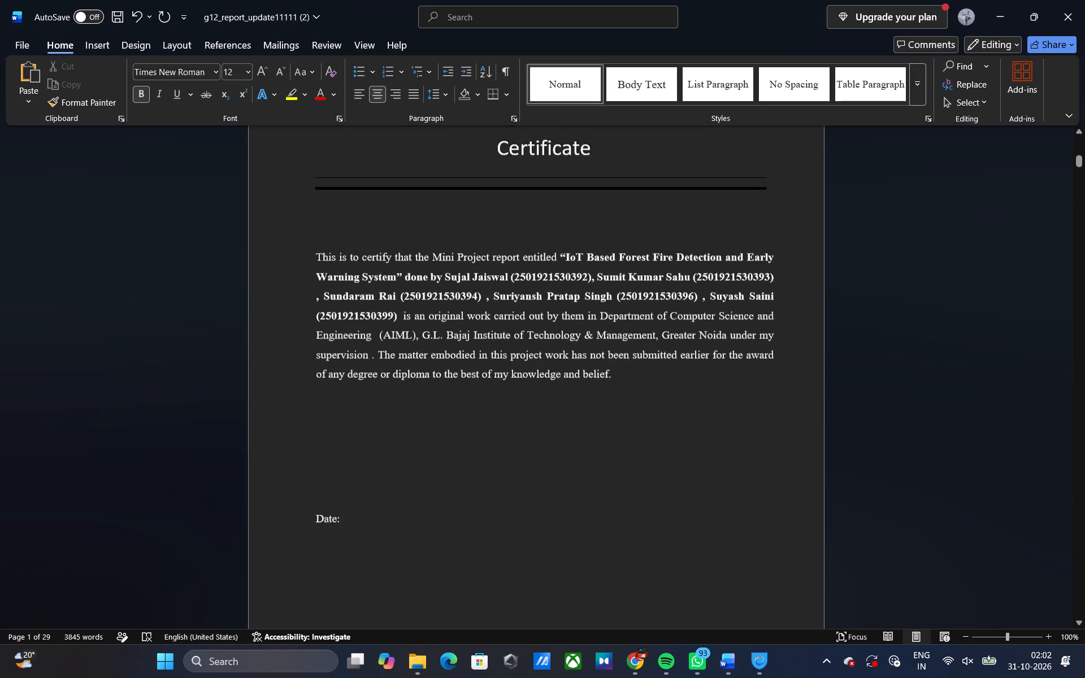
scroll(632, 428, "down", 2)
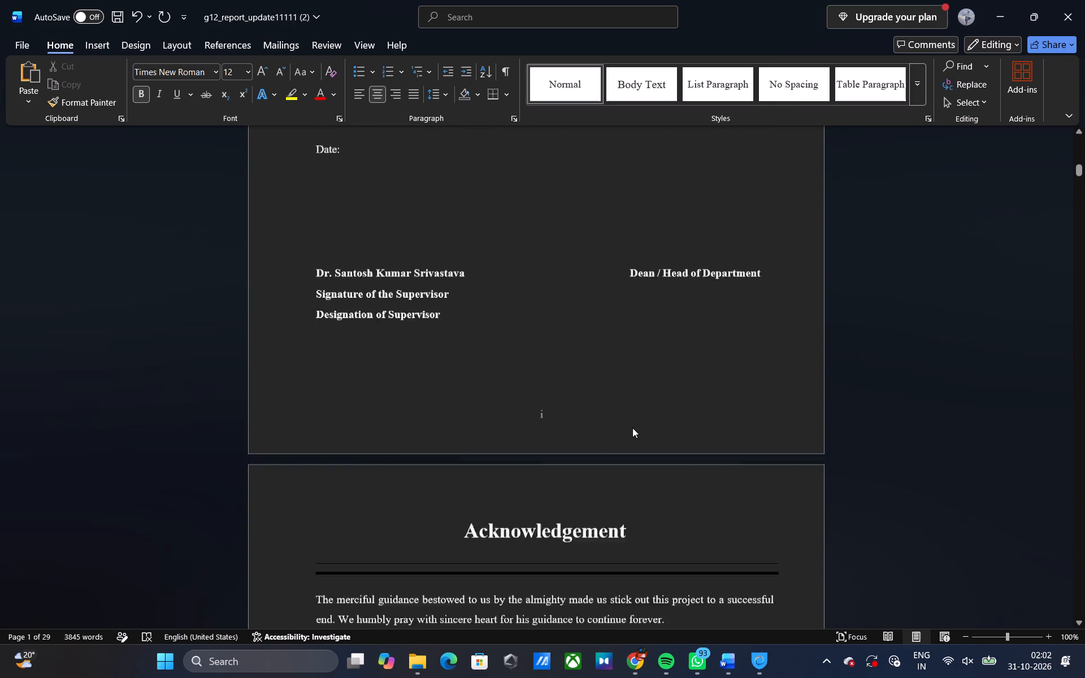
scroll(632, 428, "down", 4)
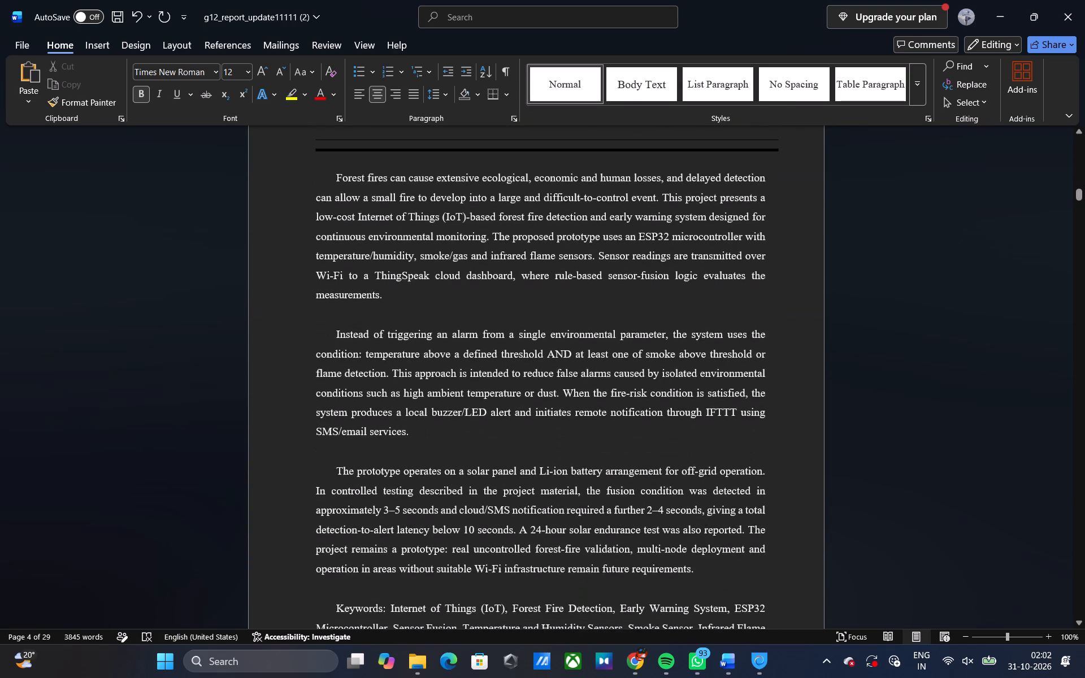
scroll(632, 428, "up", 3)
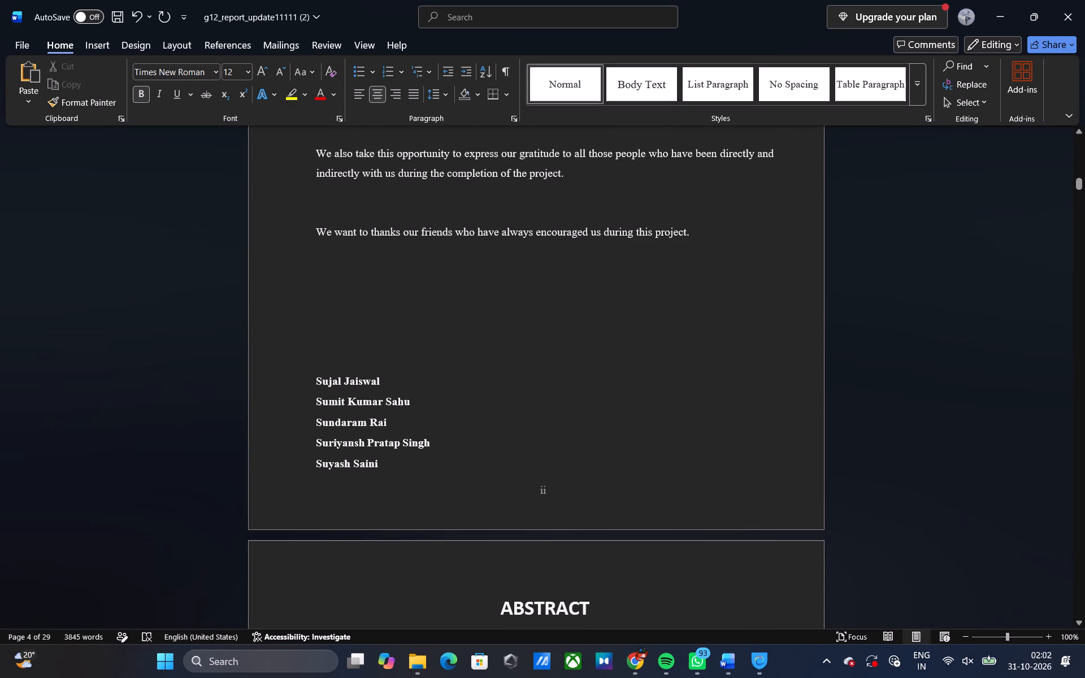
scroll(632, 428, "down", 3)
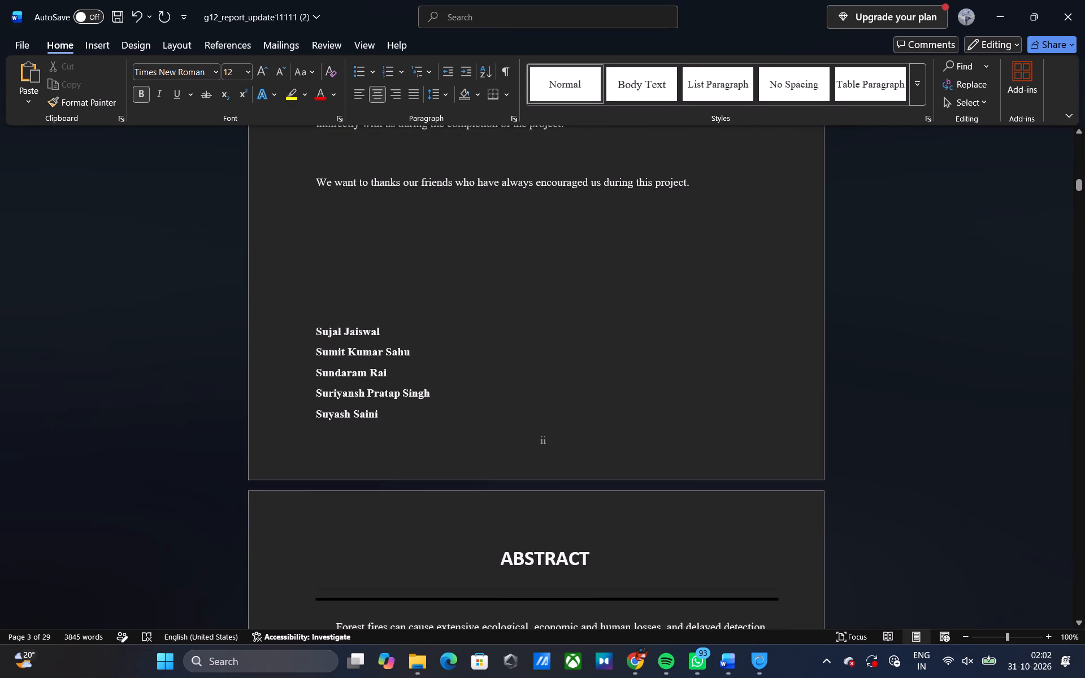
scroll(632, 428, "down", 3)
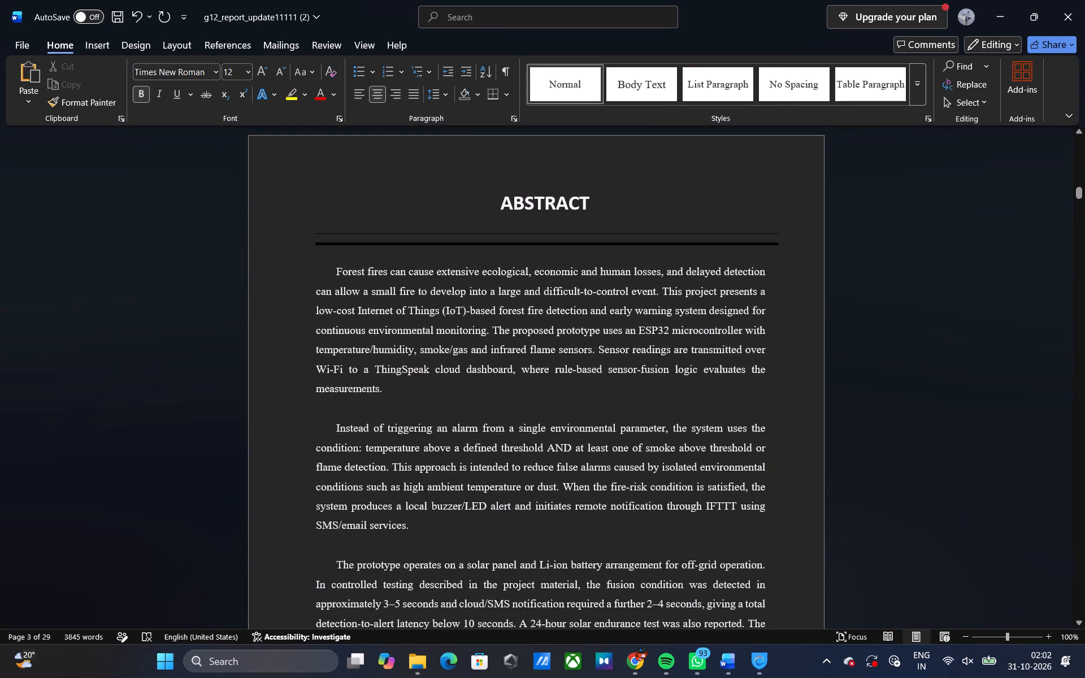
scroll(632, 428, "down", 9)
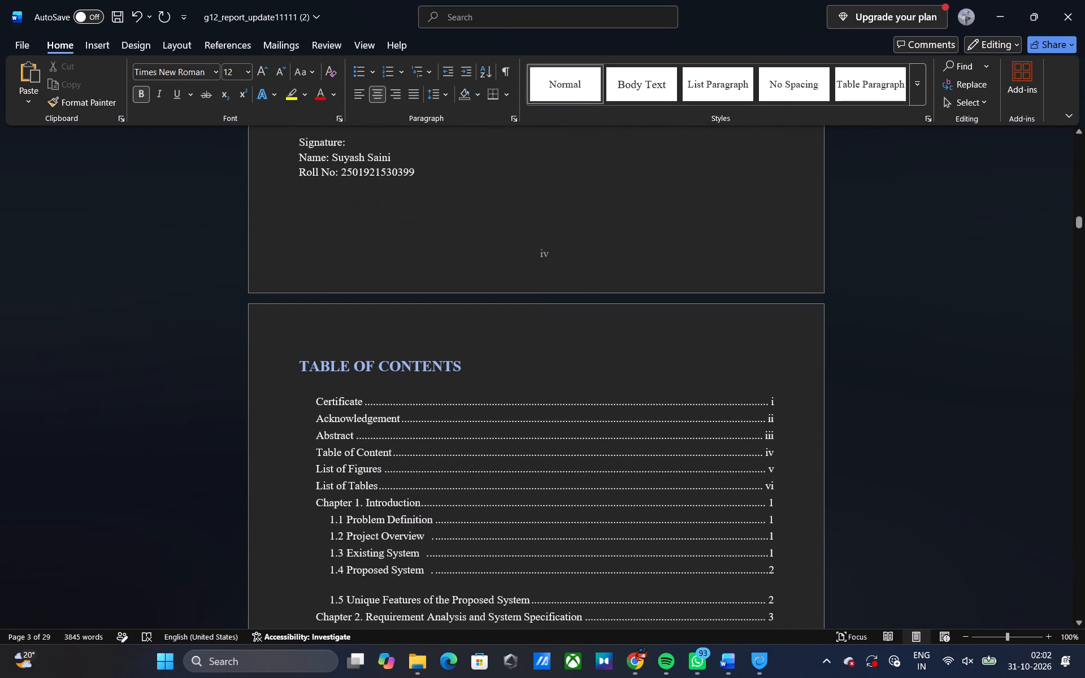
scroll(632, 428, "down", 3)
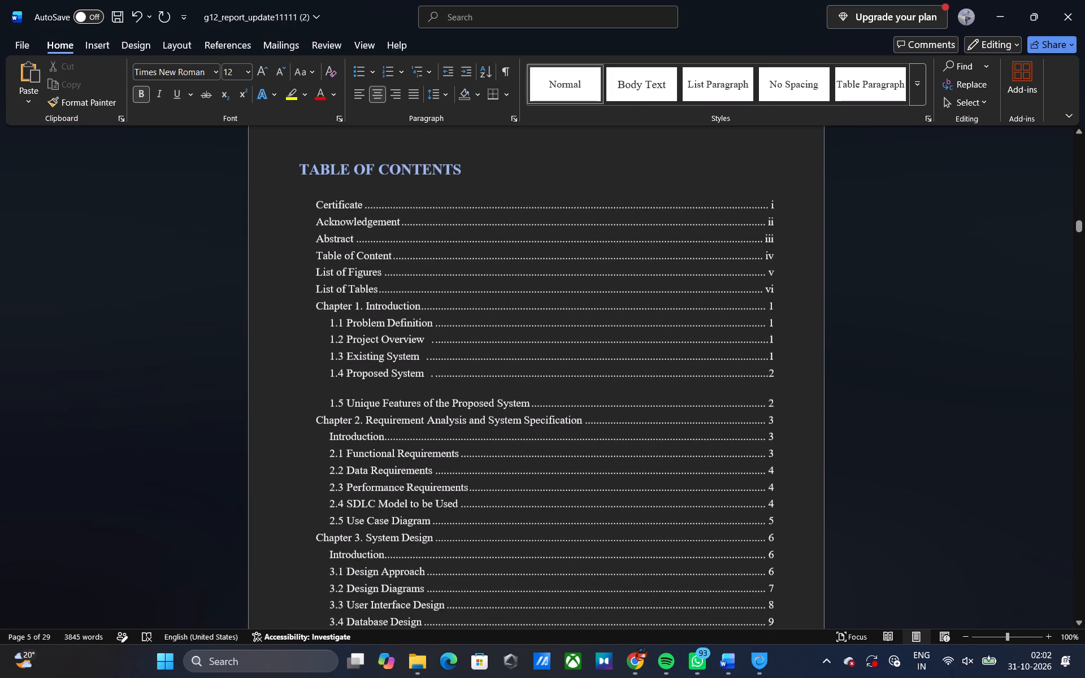
scroll(632, 428, "down", 1)
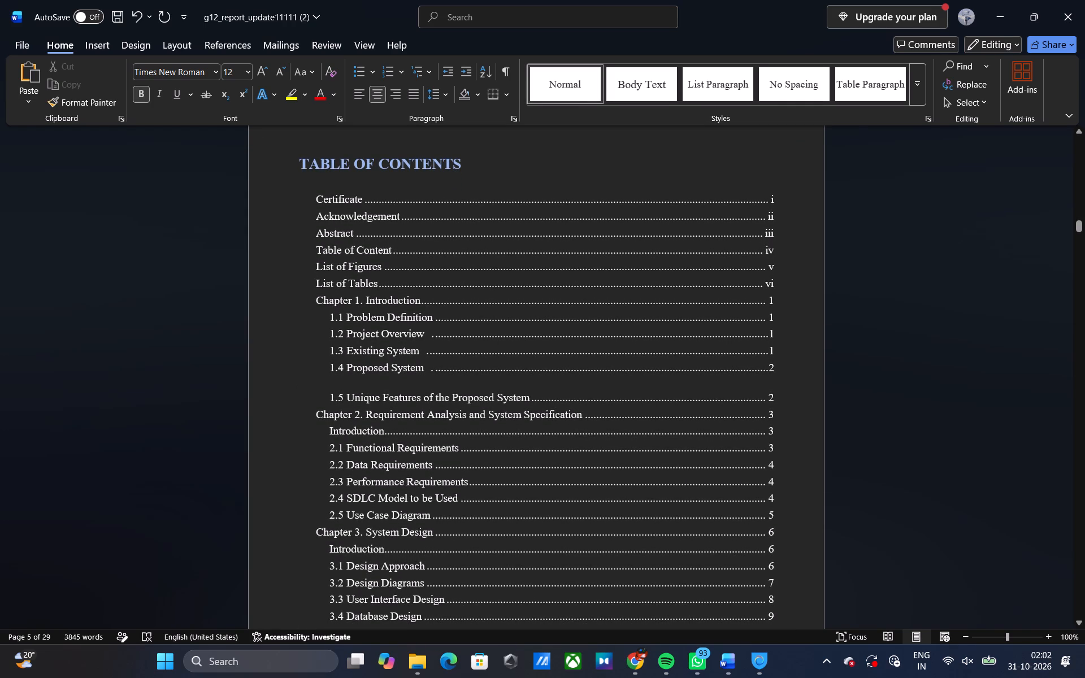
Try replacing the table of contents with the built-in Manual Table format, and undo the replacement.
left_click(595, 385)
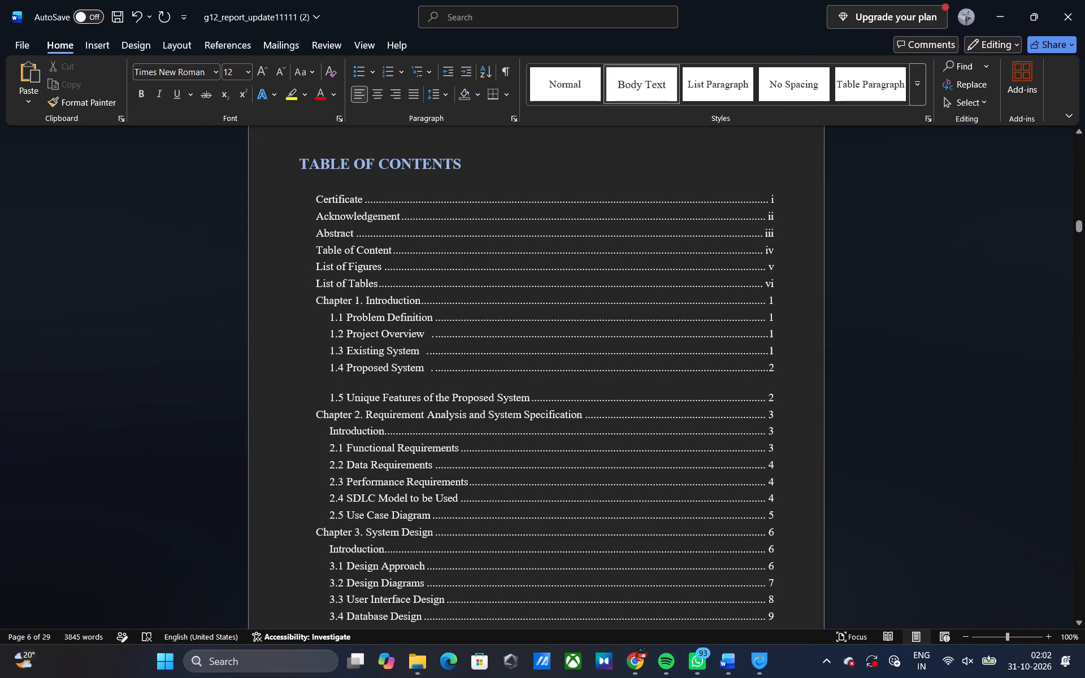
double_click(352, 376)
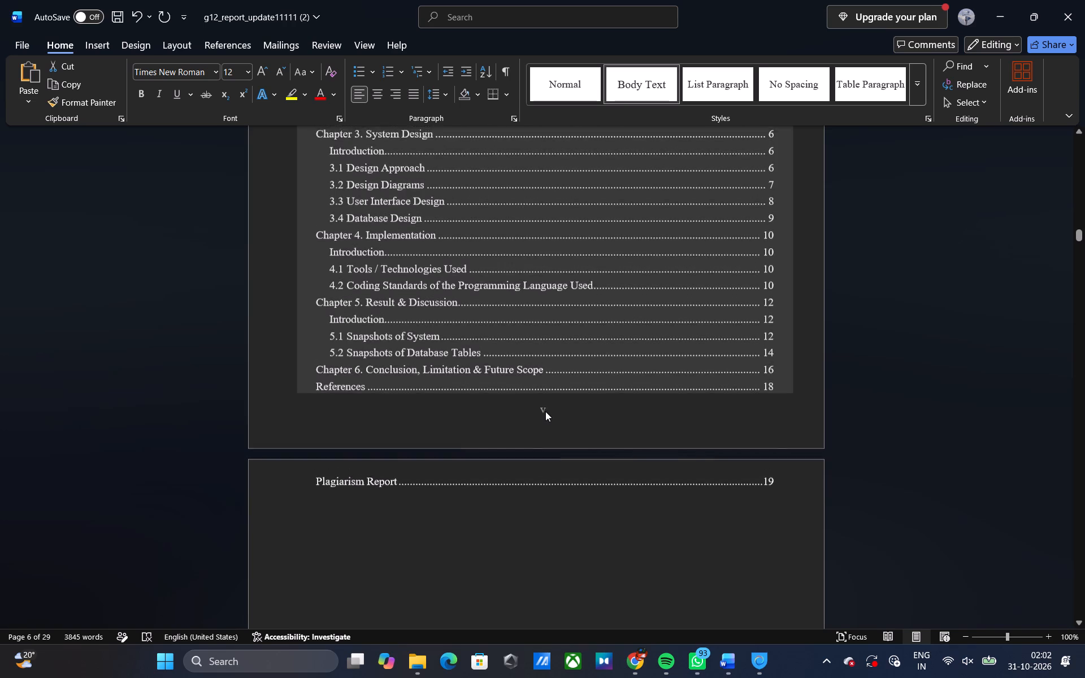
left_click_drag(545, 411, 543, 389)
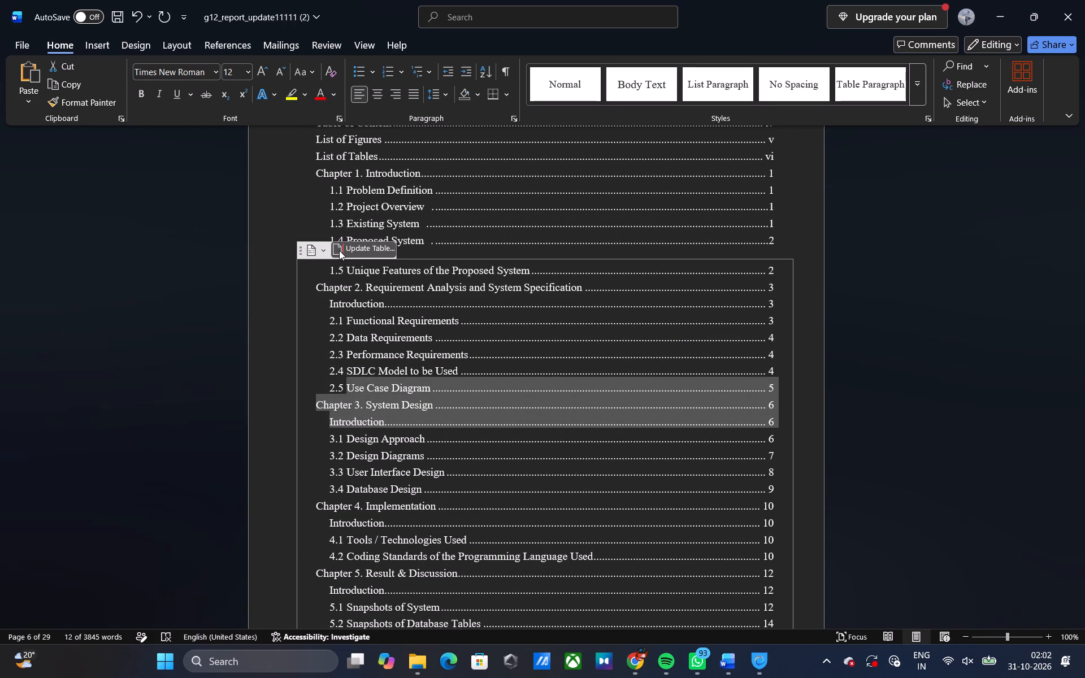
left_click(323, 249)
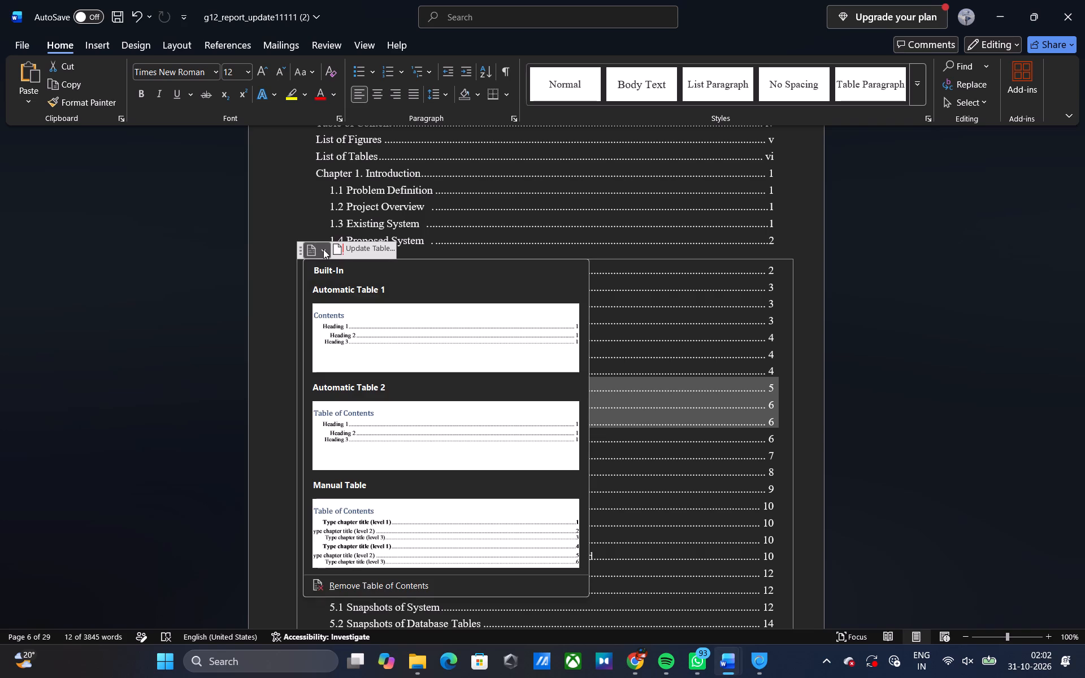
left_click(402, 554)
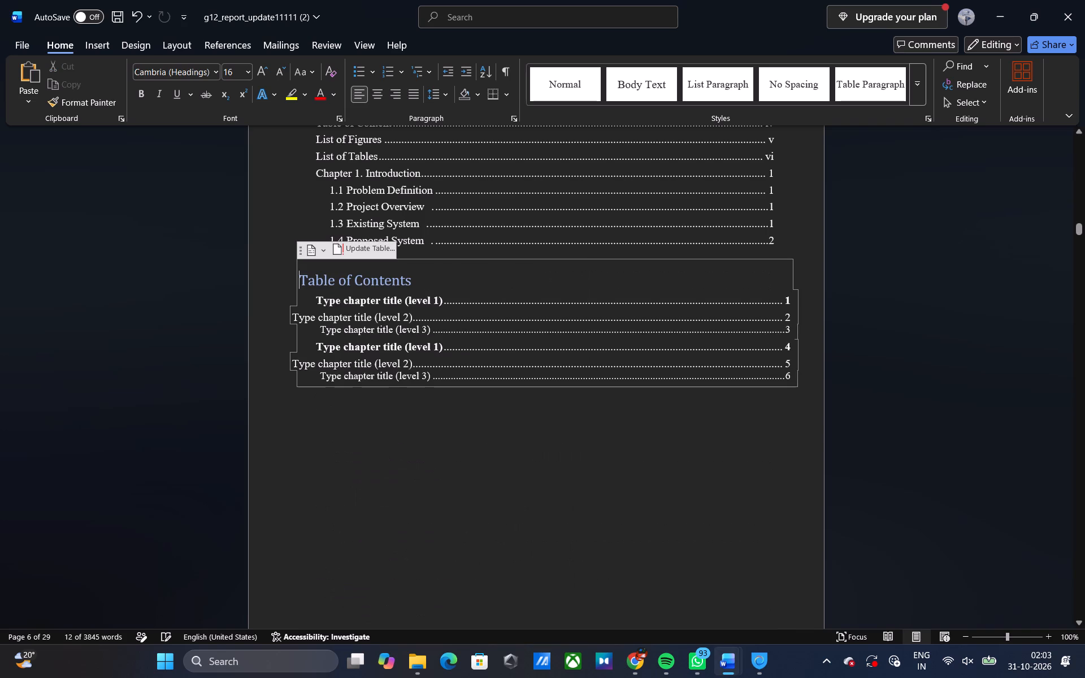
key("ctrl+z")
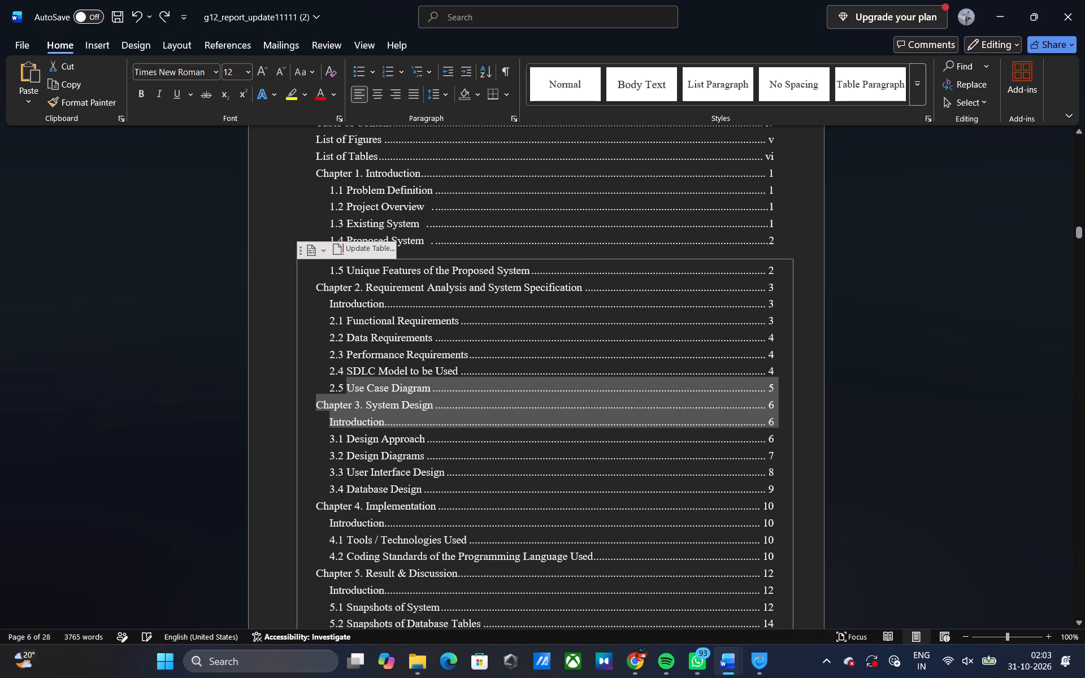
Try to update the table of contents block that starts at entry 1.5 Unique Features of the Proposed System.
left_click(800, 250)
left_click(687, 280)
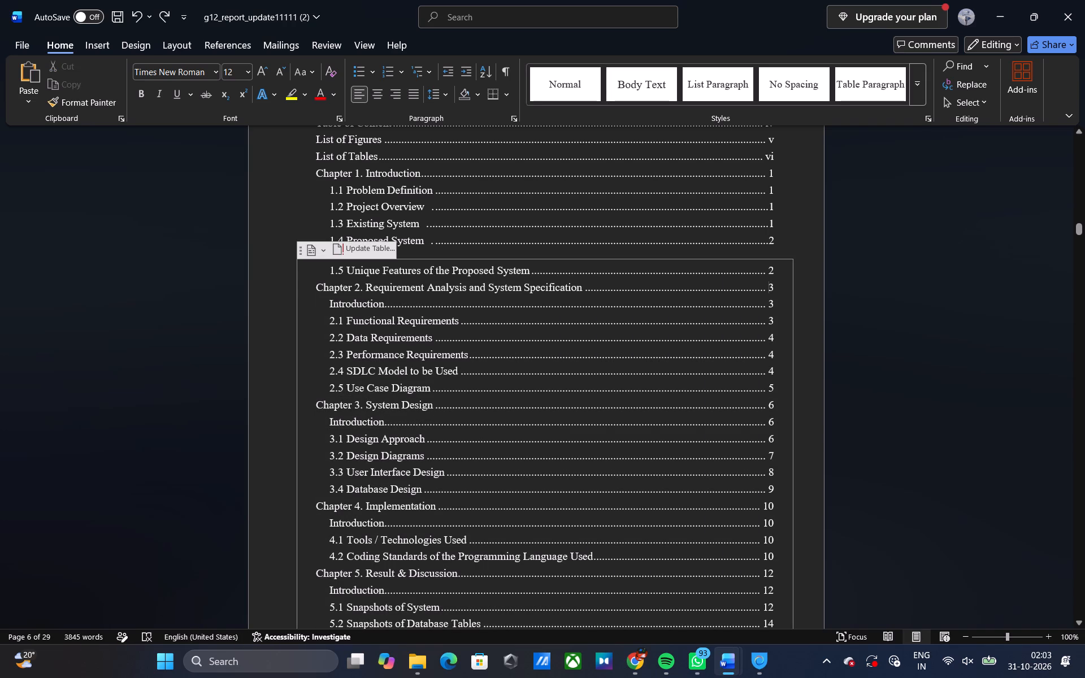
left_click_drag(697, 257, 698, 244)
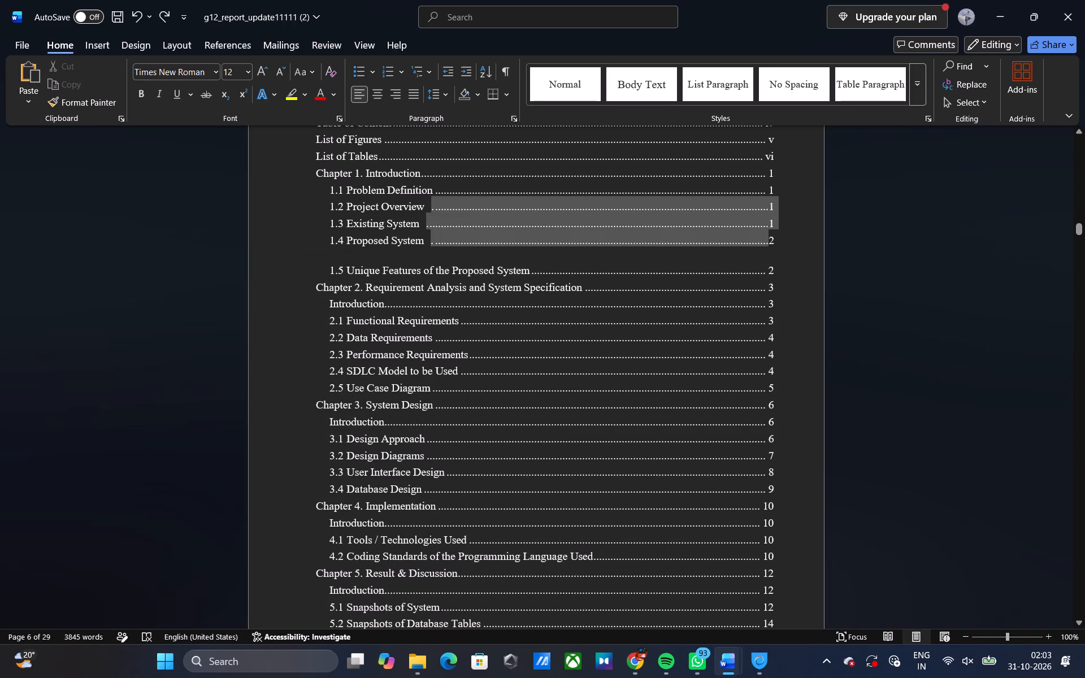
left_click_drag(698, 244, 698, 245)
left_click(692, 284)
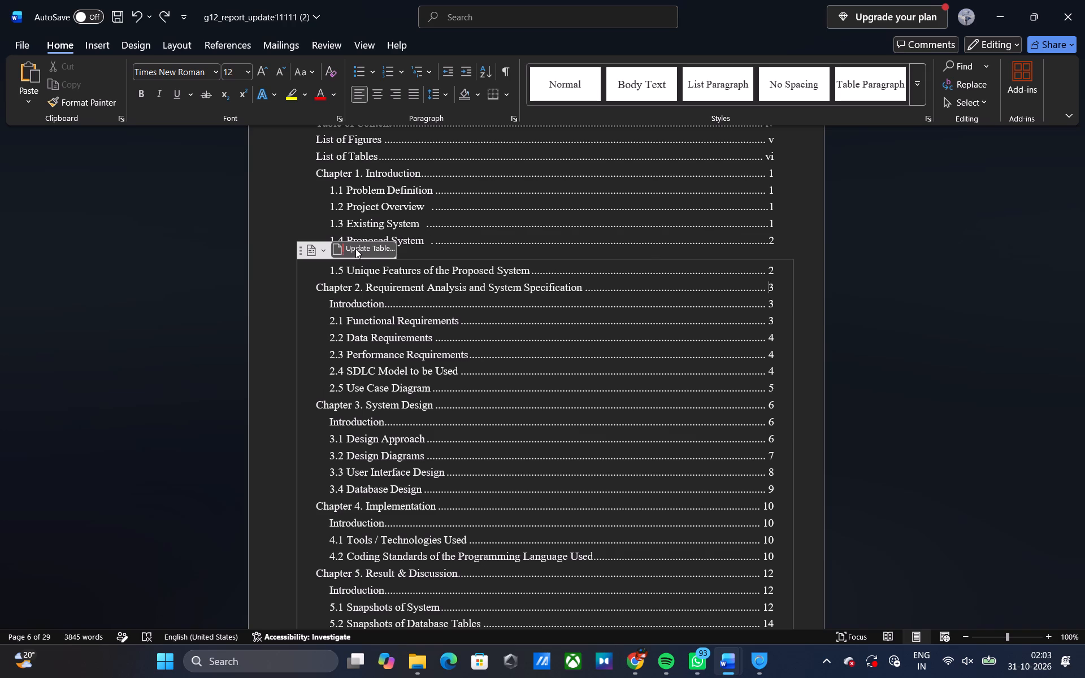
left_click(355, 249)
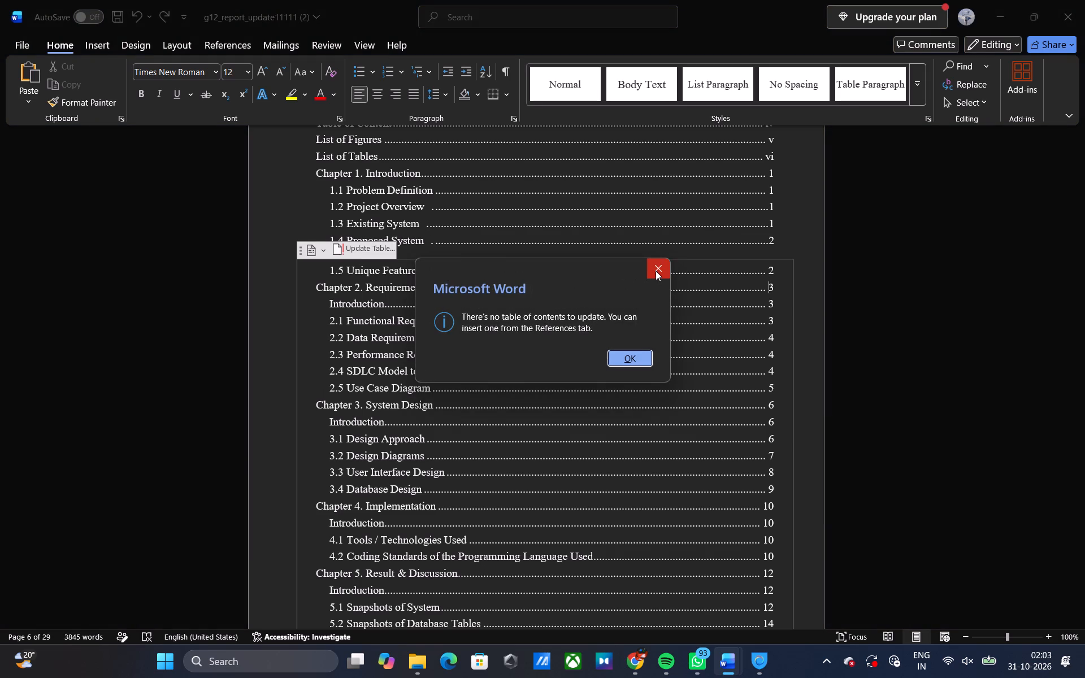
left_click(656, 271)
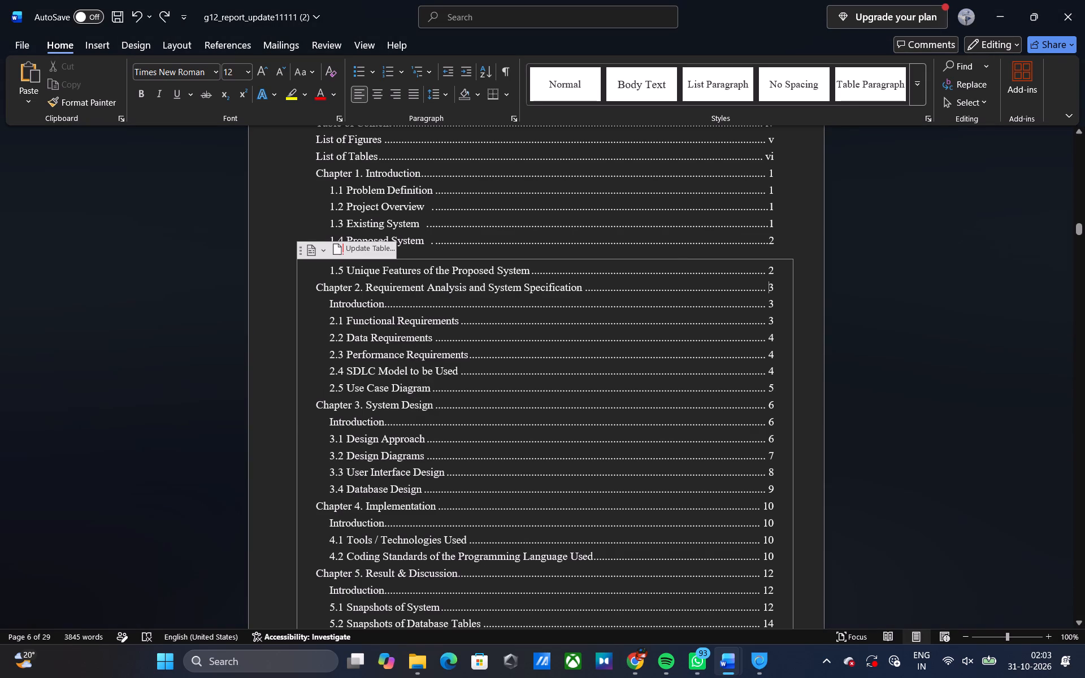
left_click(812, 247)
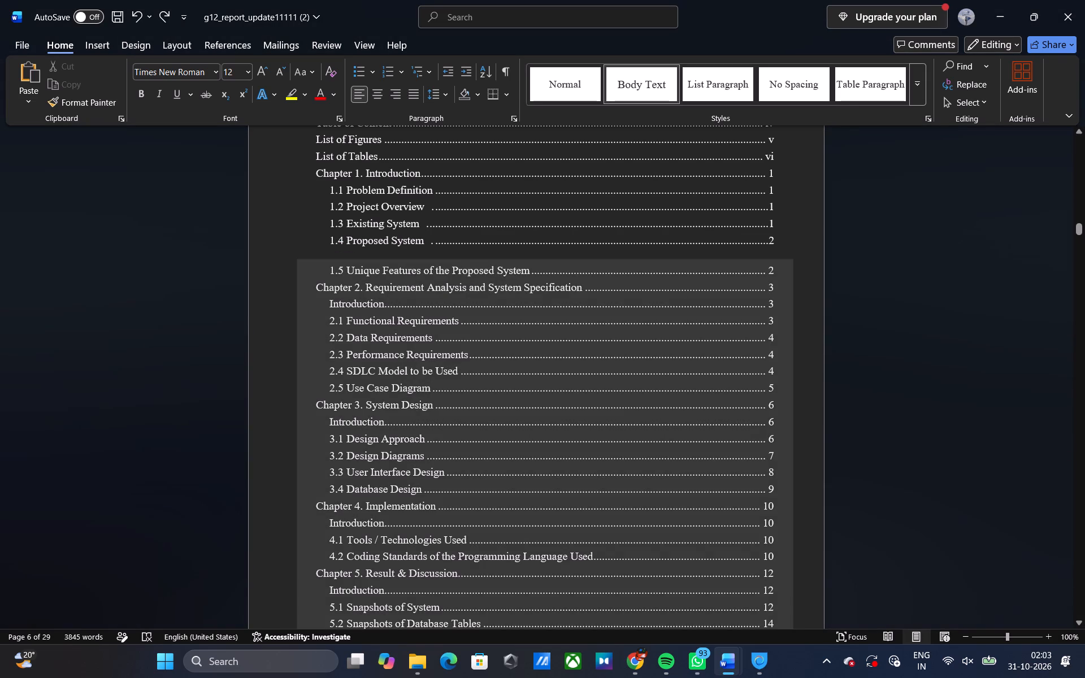
Examine the rest of the table of contents, the List of Tables and the Declaration page, including their page numbering.
scroll(694, 428, "down", 5)
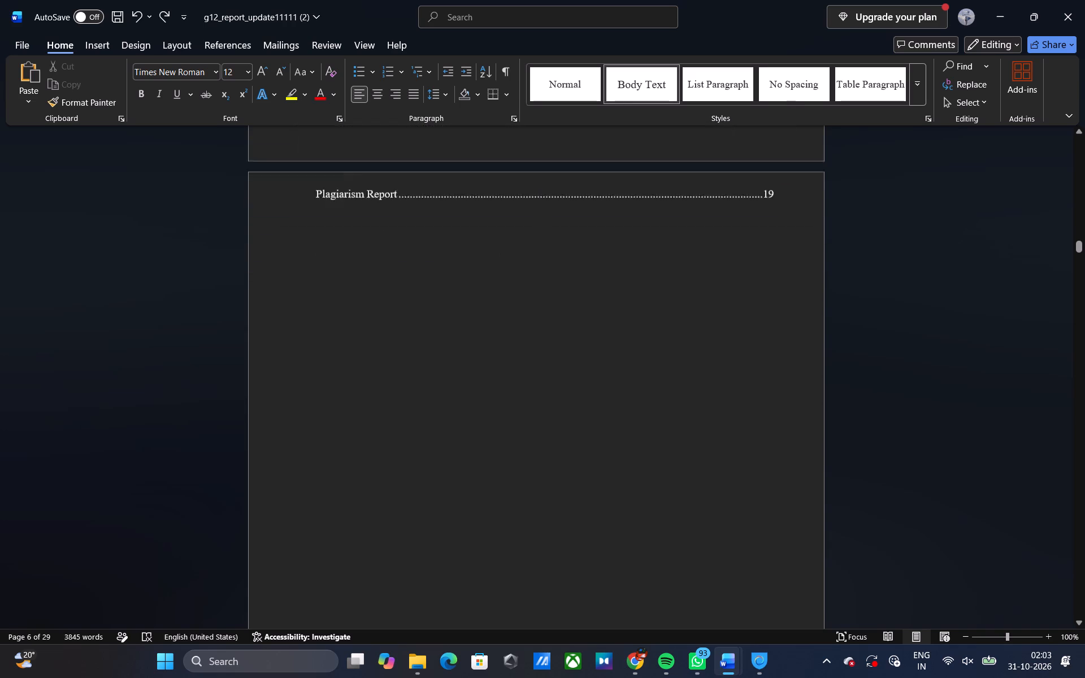
scroll(694, 428, "down", 6)
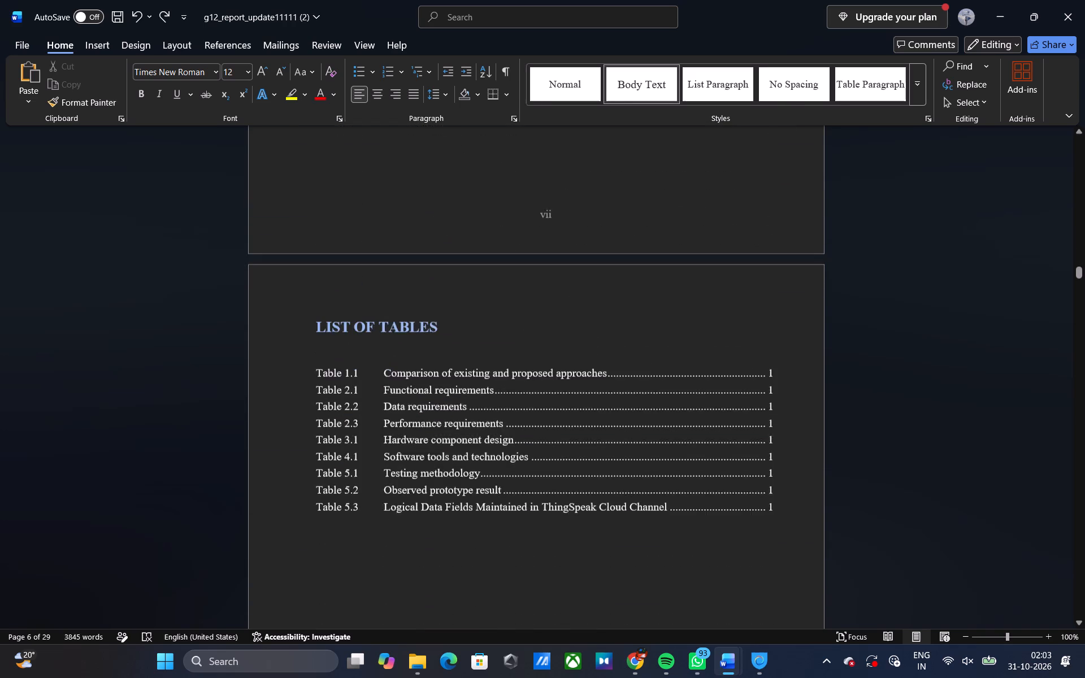
scroll(694, 428, "down", 2)
scroll(694, 428, "up", 2)
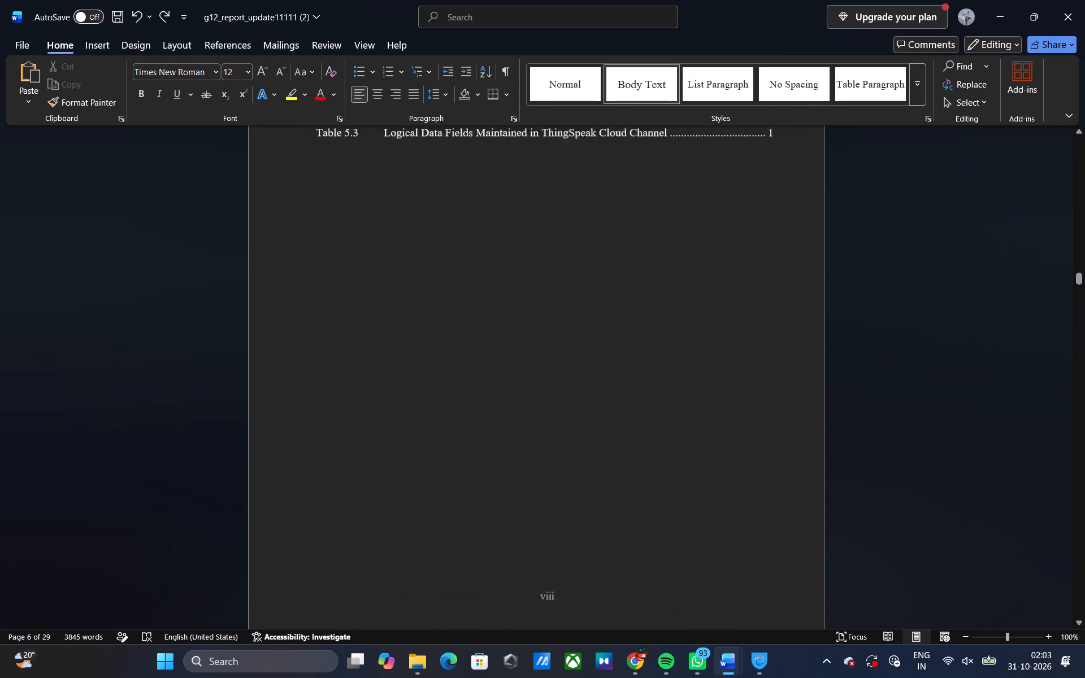
scroll(694, 428, "up", 12)
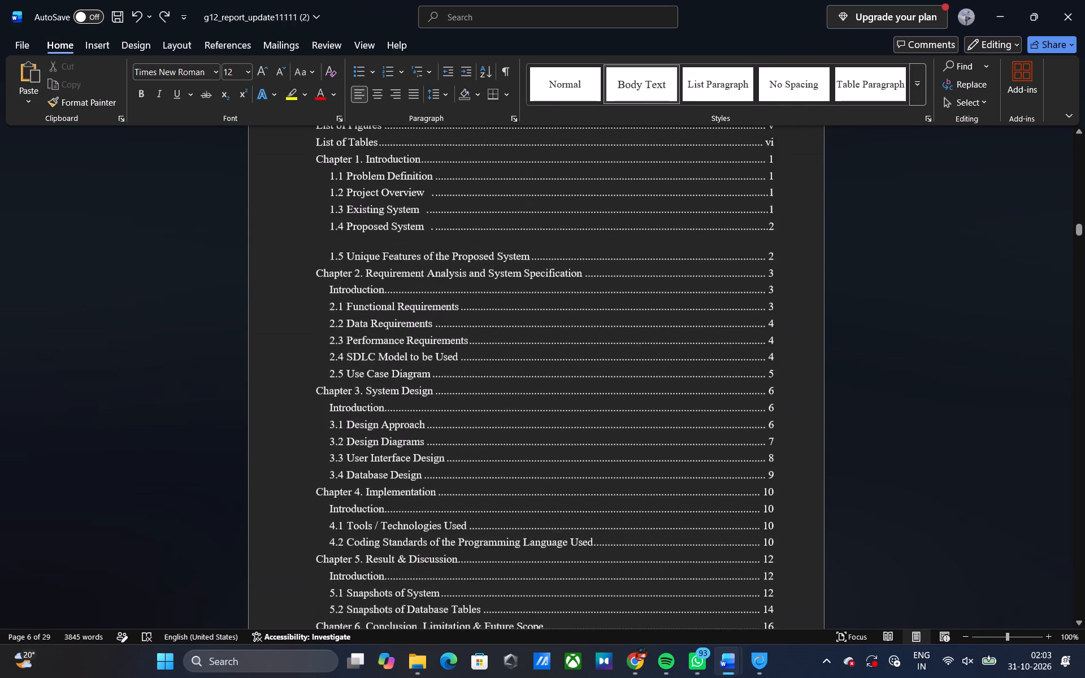
scroll(694, 428, "up", 6)
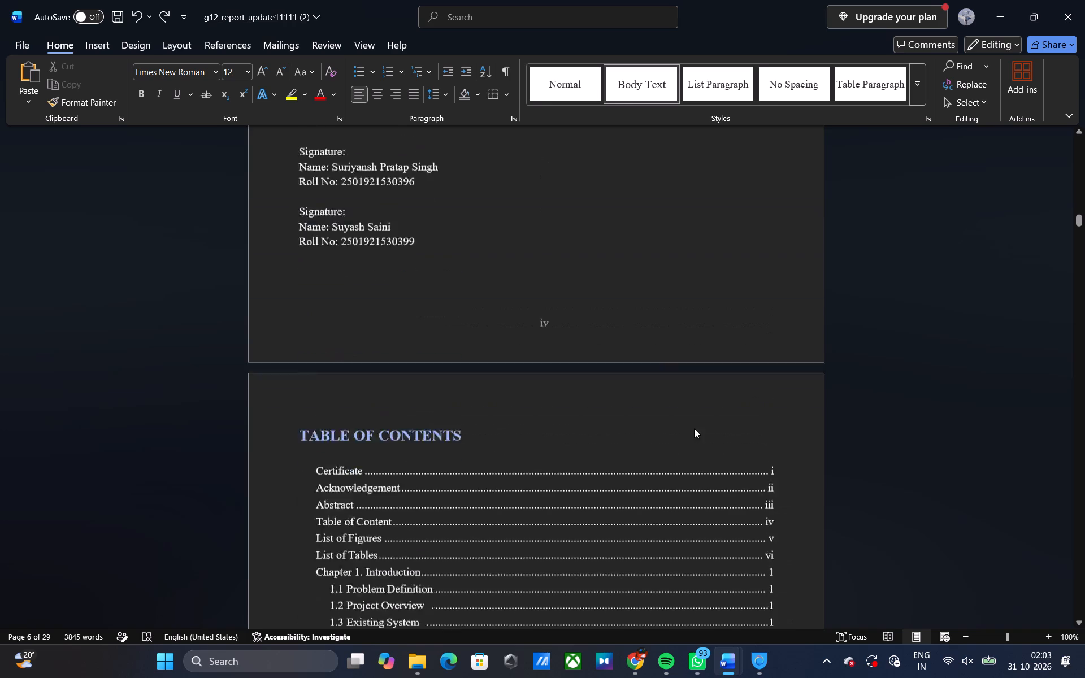
scroll(694, 428, "down", 1)
scroll(694, 428, "up", 1)
scroll(694, 428, "down", 2)
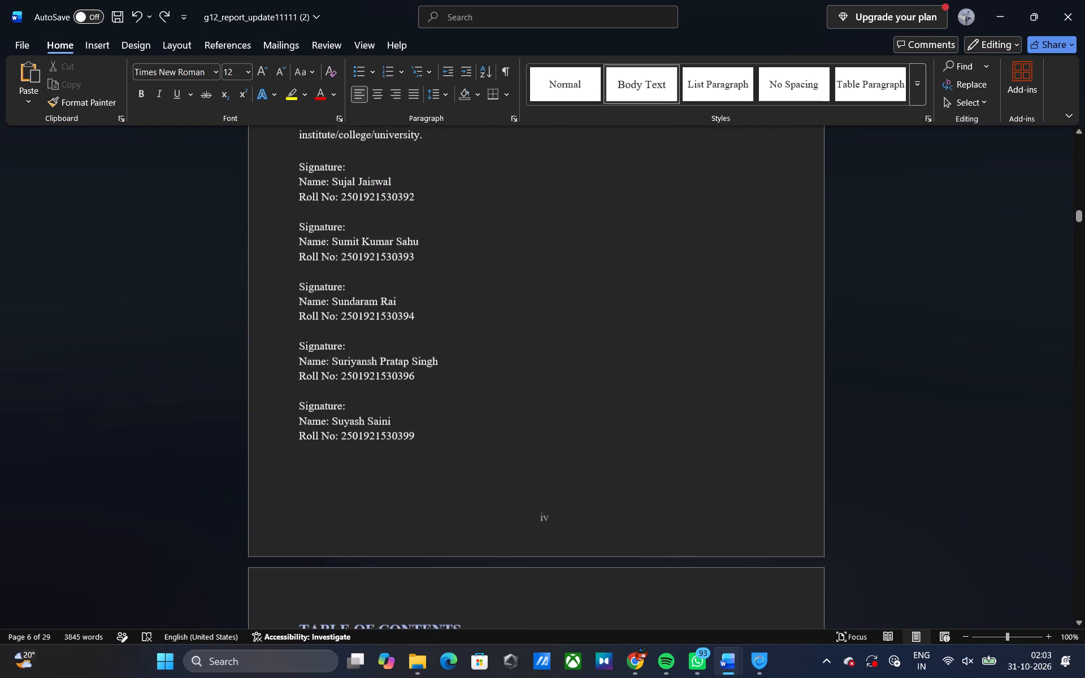
scroll(694, 428, "down", 1)
scroll(694, 428, "up", 1)
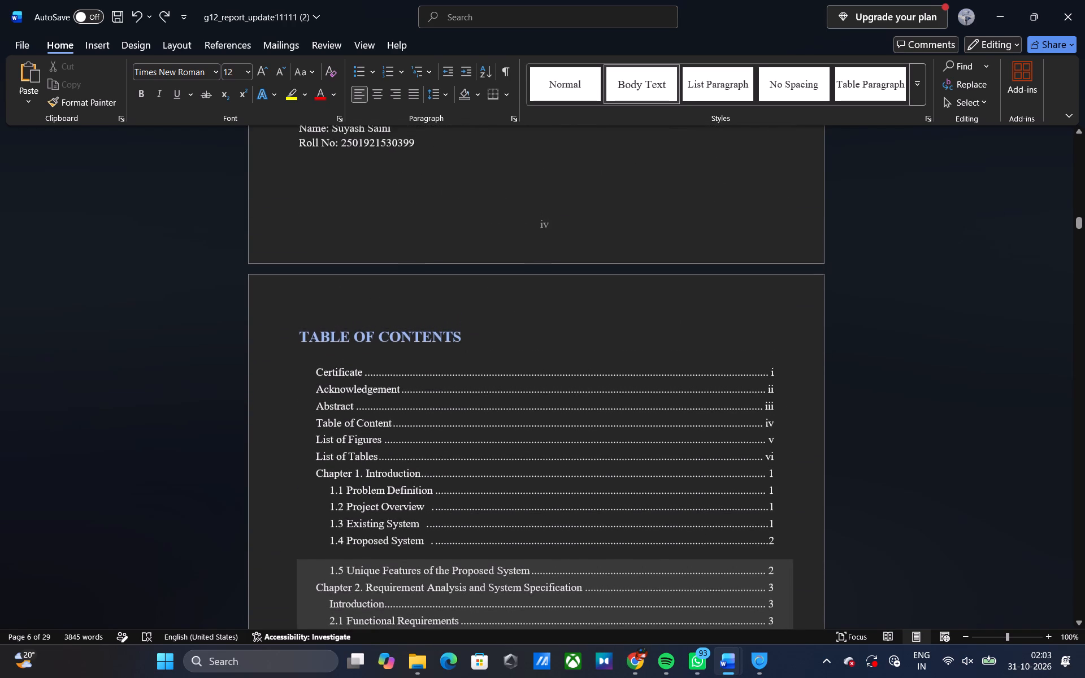
scroll(694, 428, "up", 2)
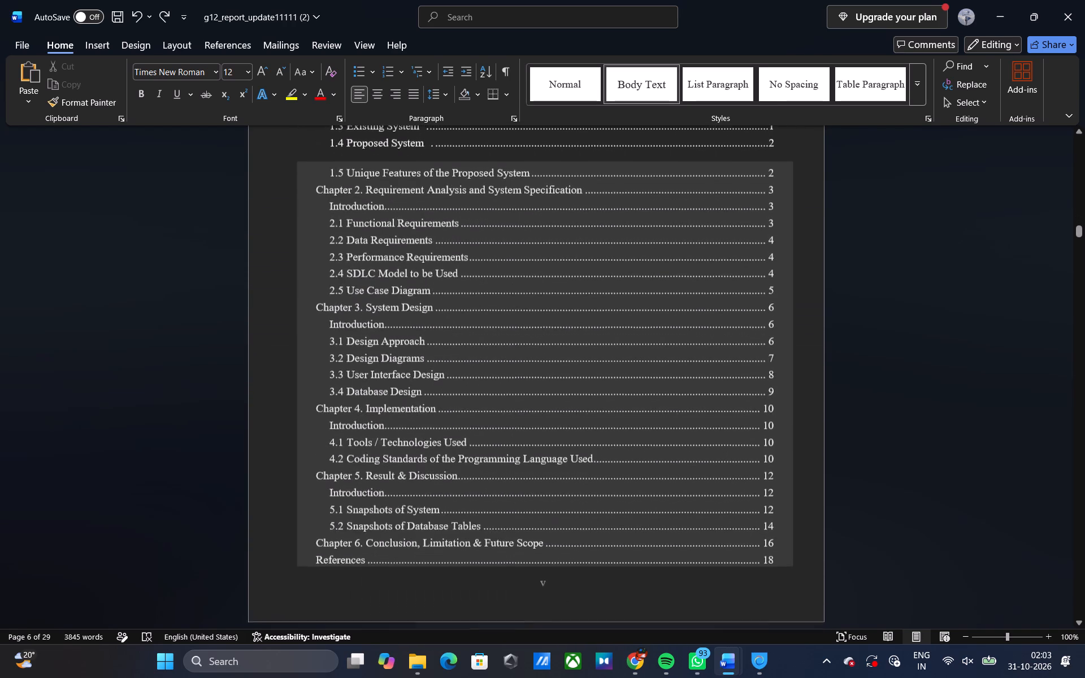
scroll(694, 428, "up", 3)
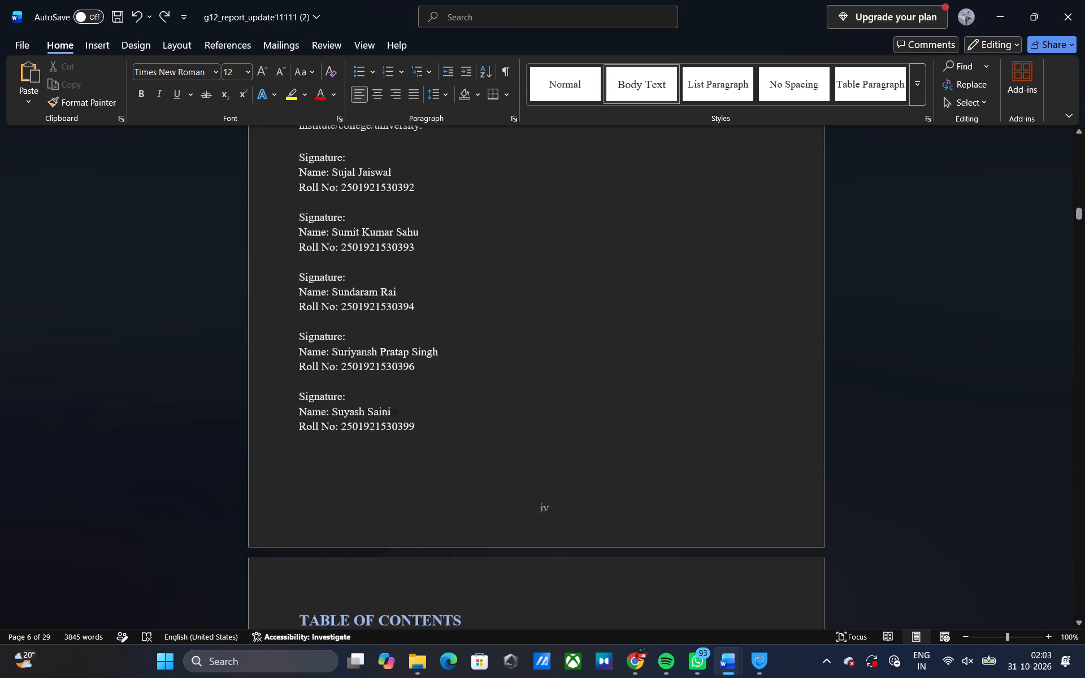
scroll(694, 428, "up", 2)
scroll(694, 428, "down", 1)
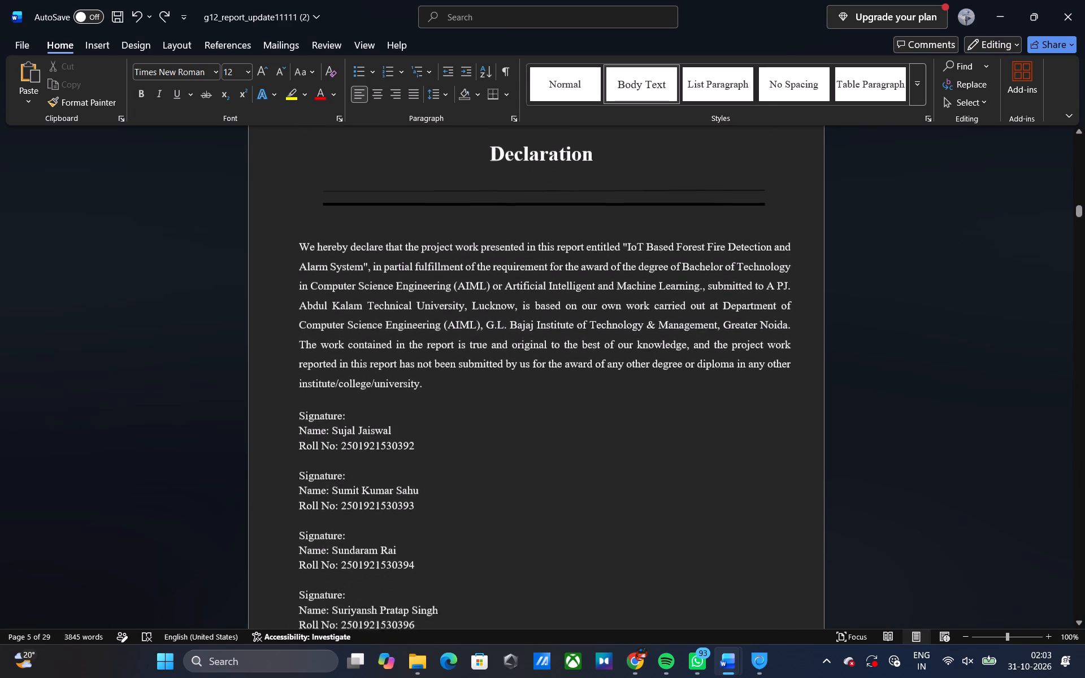
scroll(694, 428, "down", 1)
scroll(694, 428, "up", 1)
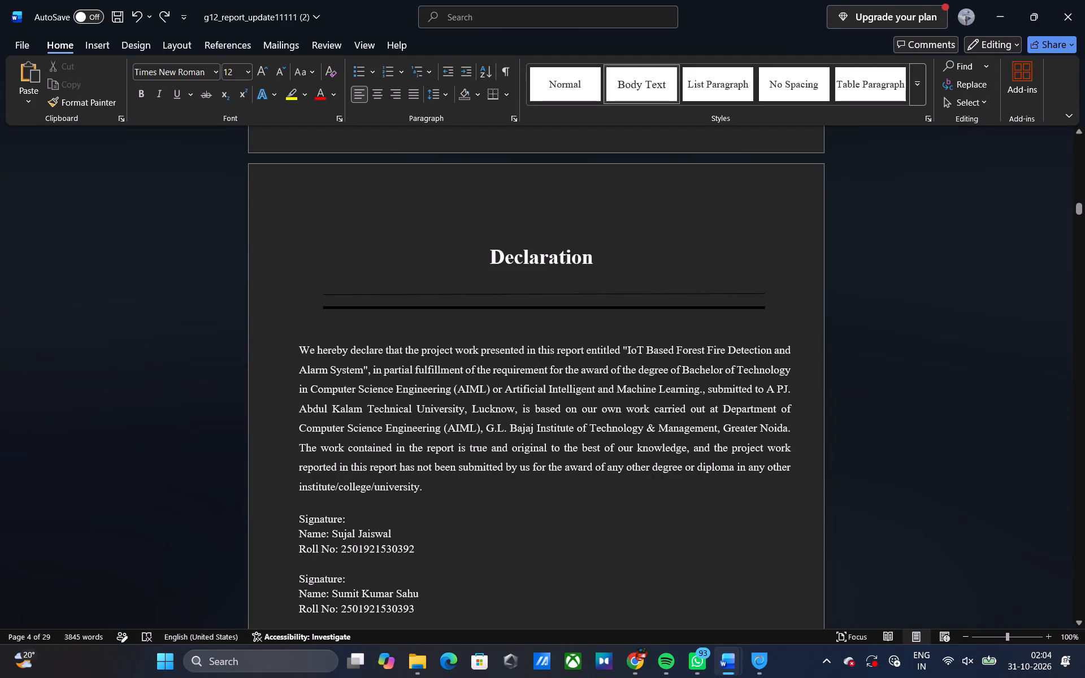
Review the report from the table of contents through all chapters, the plagiarism report and the appendices, checking the page numbering.
scroll(665, 437, "down", 5)
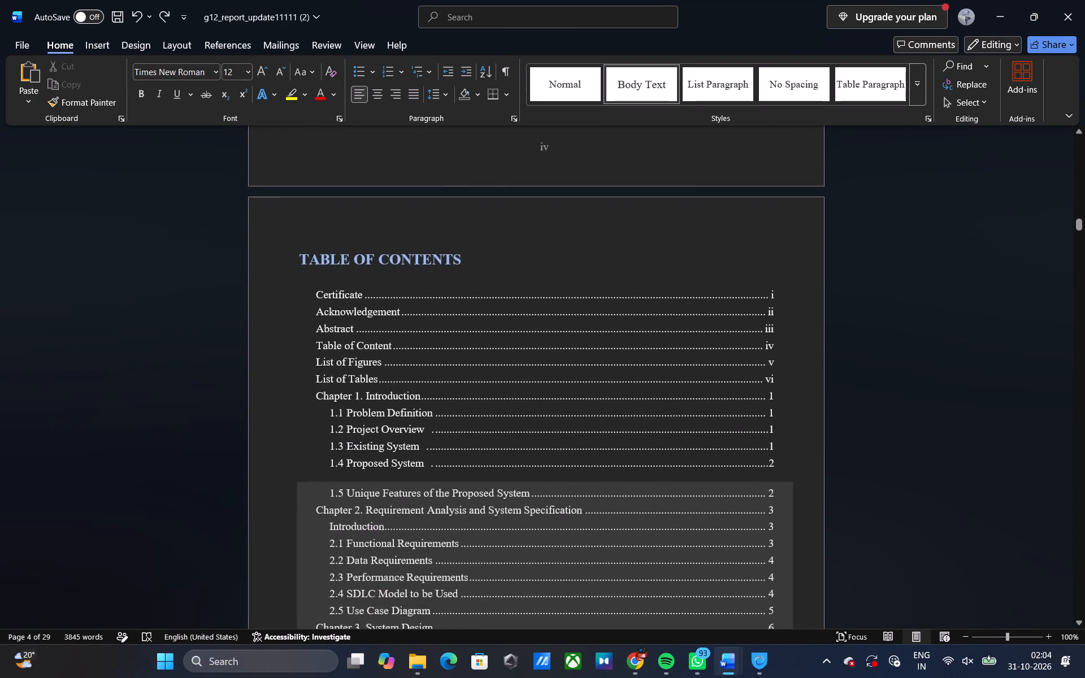
scroll(665, 437, "down", 13)
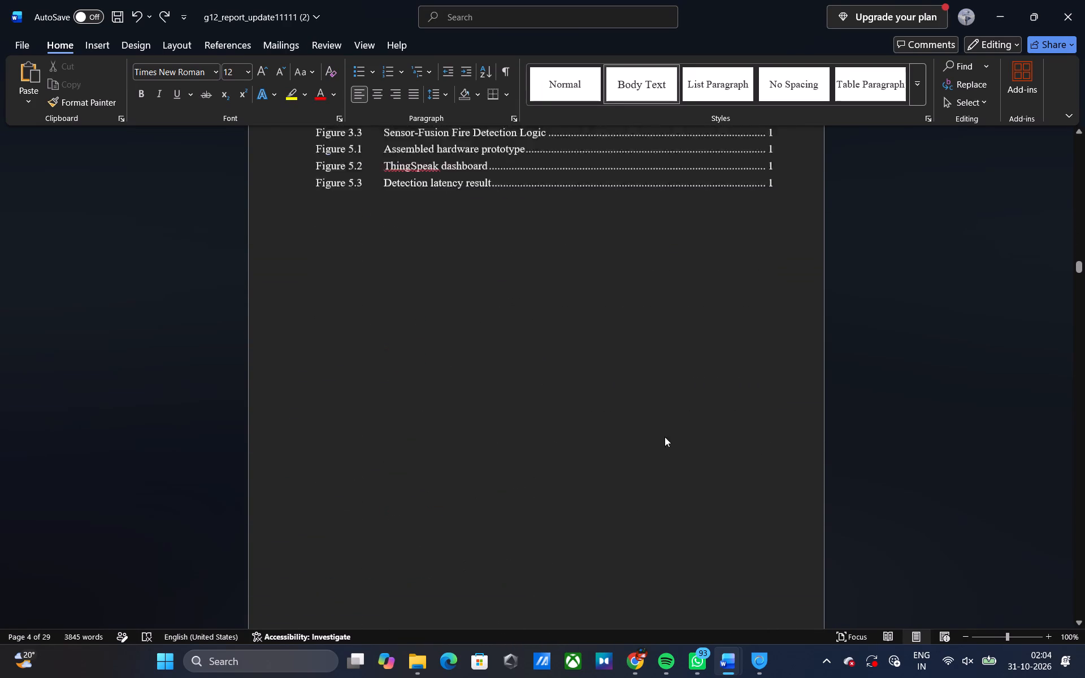
scroll(665, 437, "down", 17)
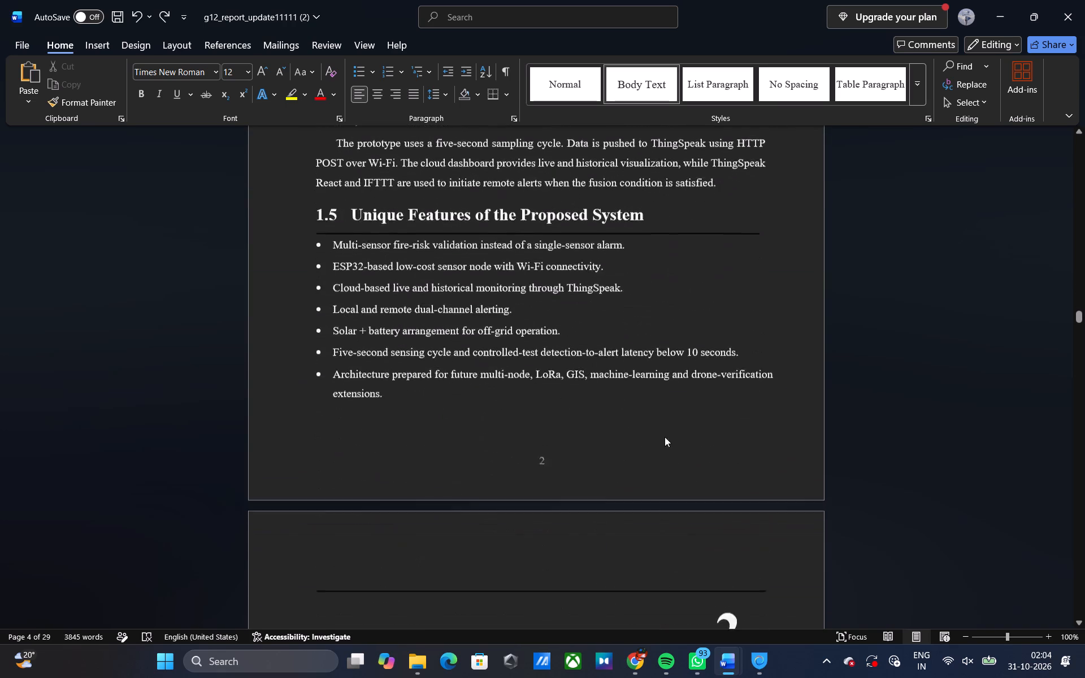
scroll(665, 437, "down", 13)
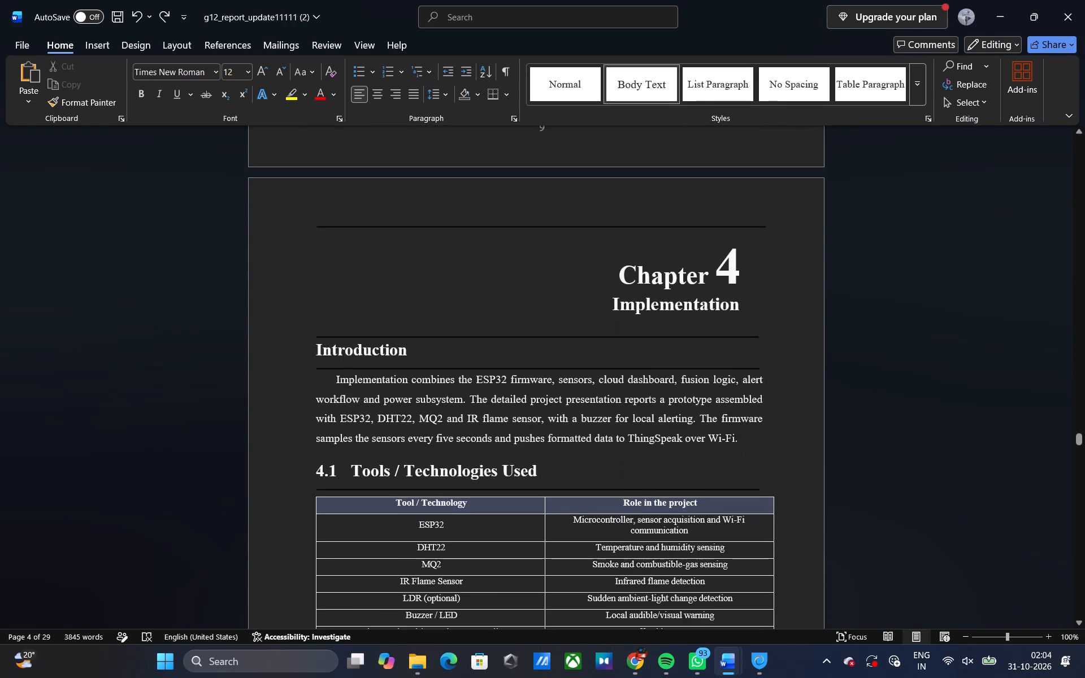
scroll(665, 437, "down", 20)
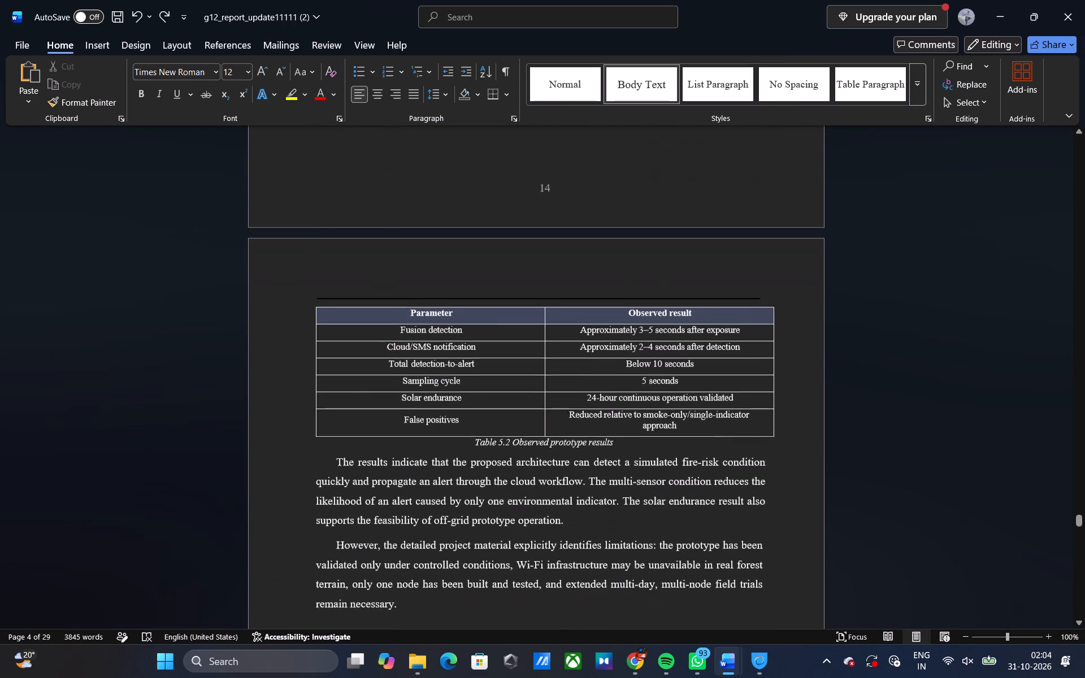
scroll(665, 437, "down", 20)
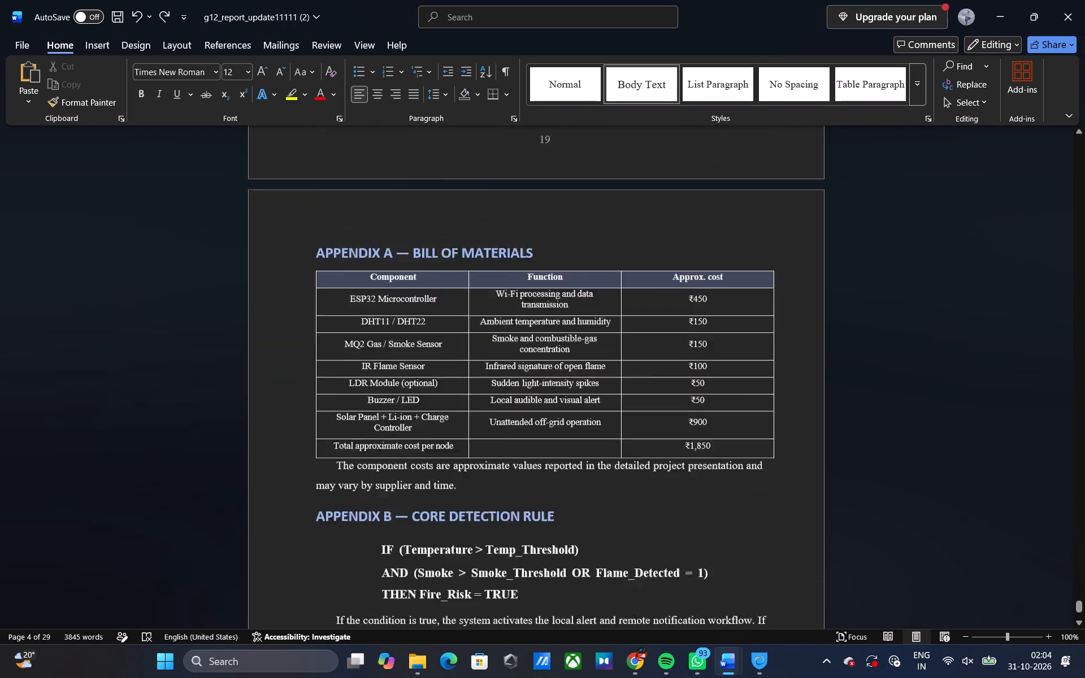
scroll(665, 437, "down", 6)
scroll(665, 437, "up", 1)
scroll(665, 437, "down", 1)
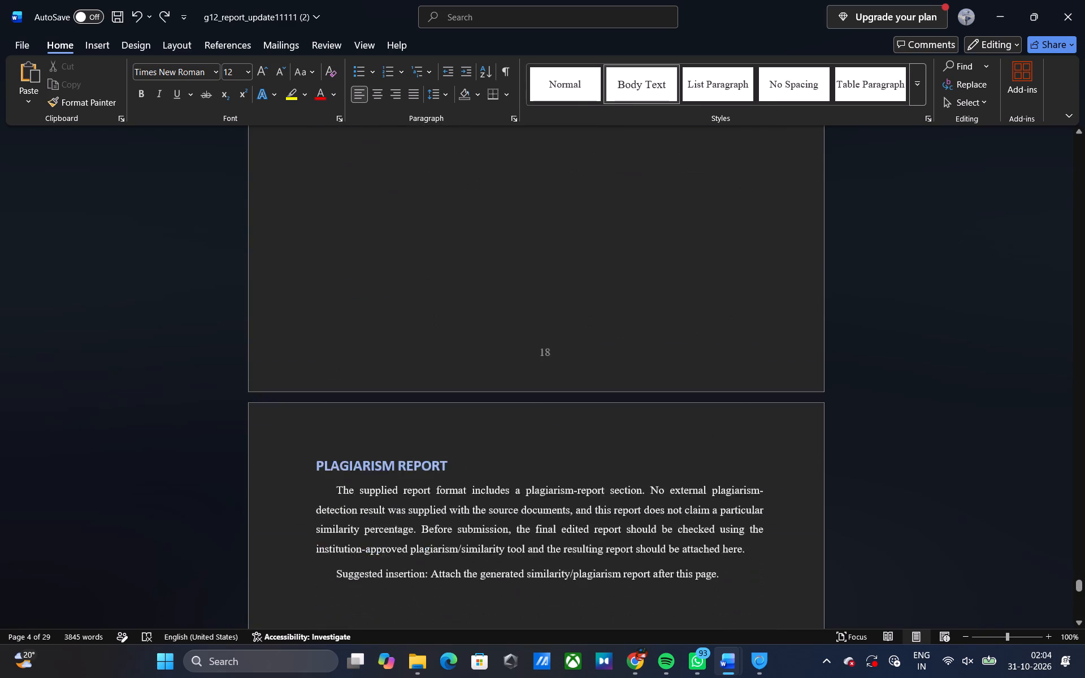
scroll(665, 437, "down", 1)
scroll(689, 361, "up", 2)
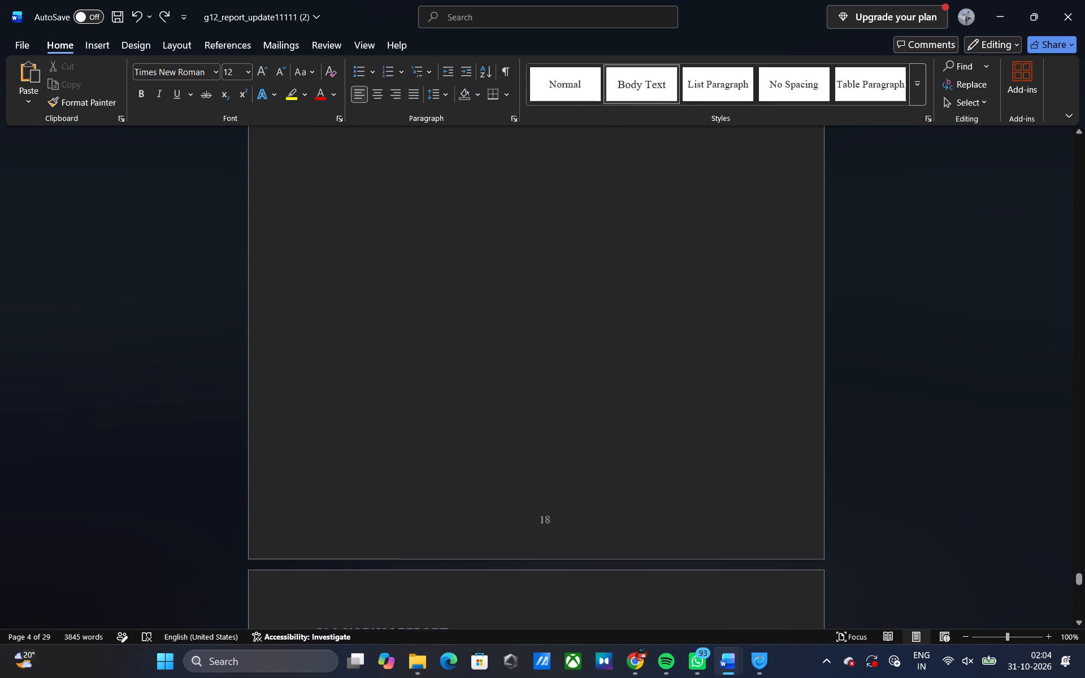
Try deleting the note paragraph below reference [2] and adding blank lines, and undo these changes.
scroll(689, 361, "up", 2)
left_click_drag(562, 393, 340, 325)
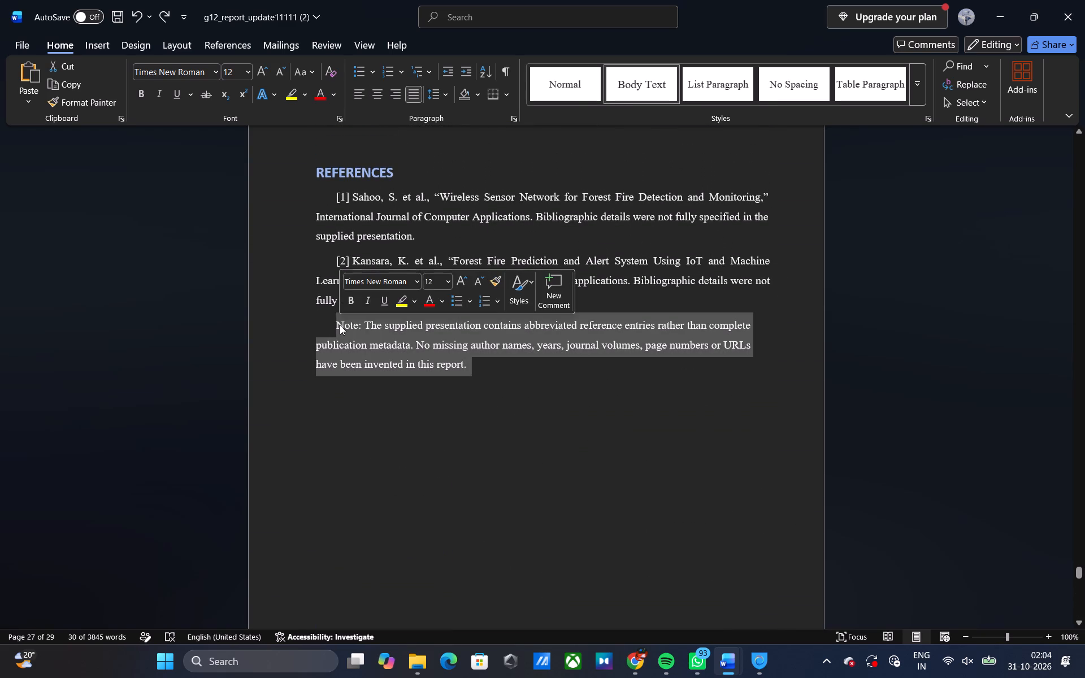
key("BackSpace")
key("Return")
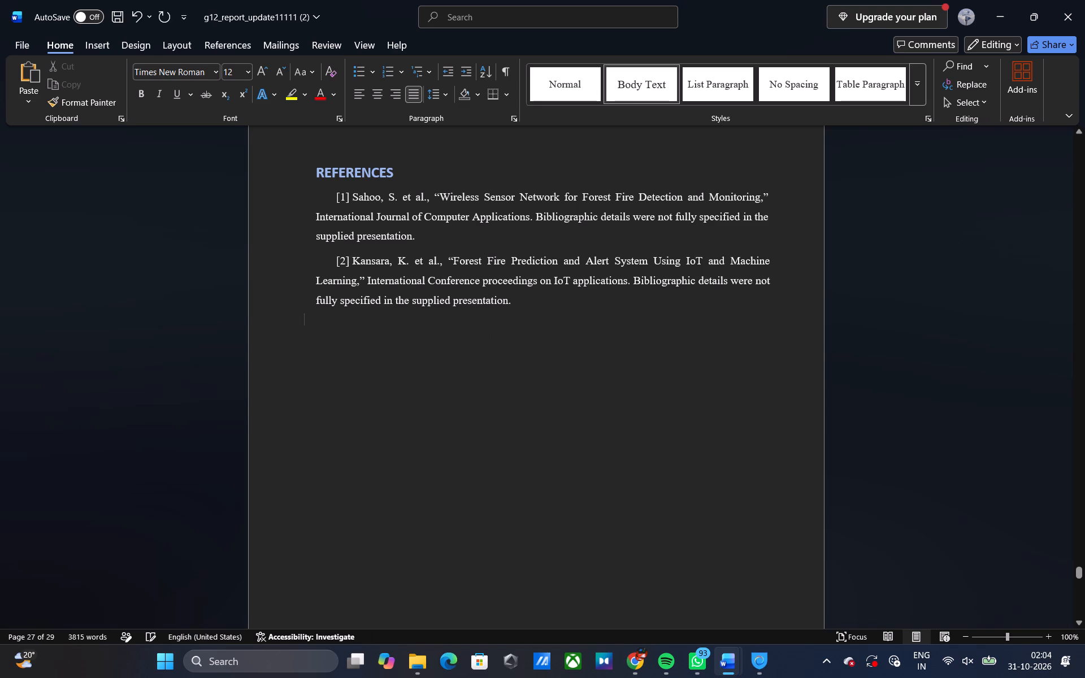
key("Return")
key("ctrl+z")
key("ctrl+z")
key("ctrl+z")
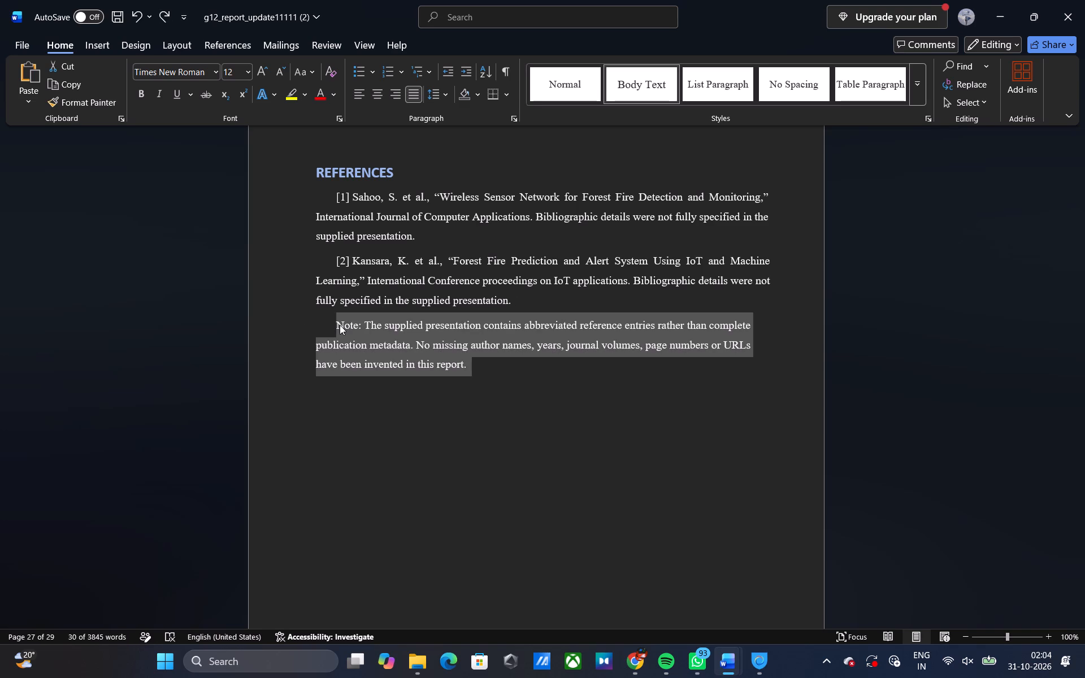
Delete the note about abbreviated reference entries below reference [2], leaving reference [2] as the last entry.
key("BackSpace")
key("BackSpace")
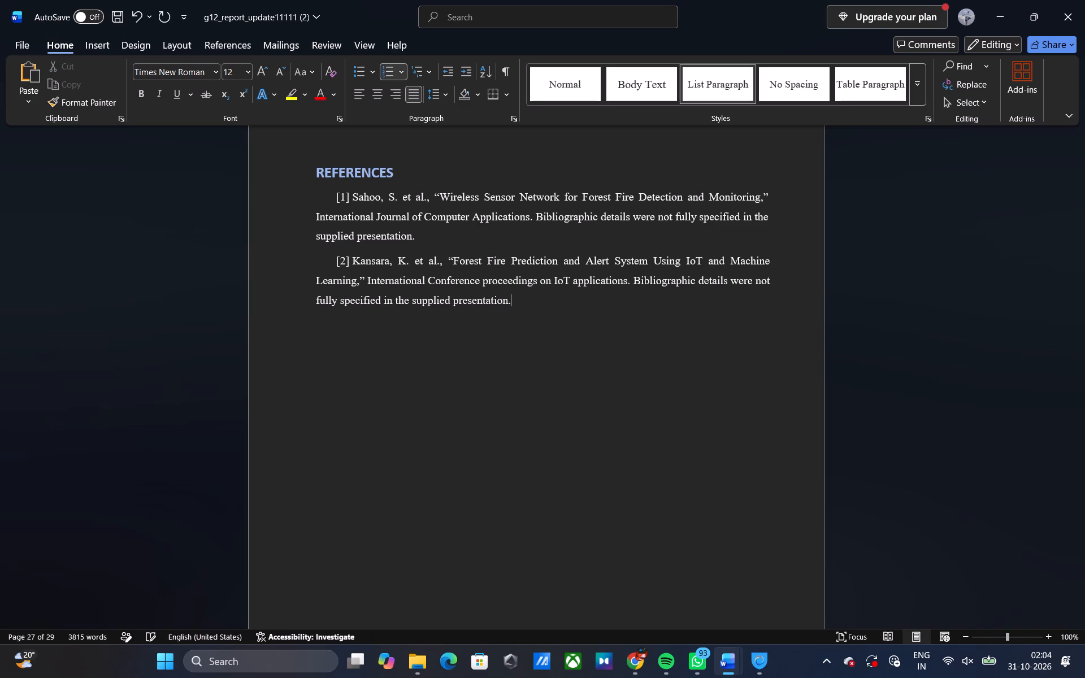
key("BackSpace")
key("period")
key("Return")
key("Return")
key("Return")
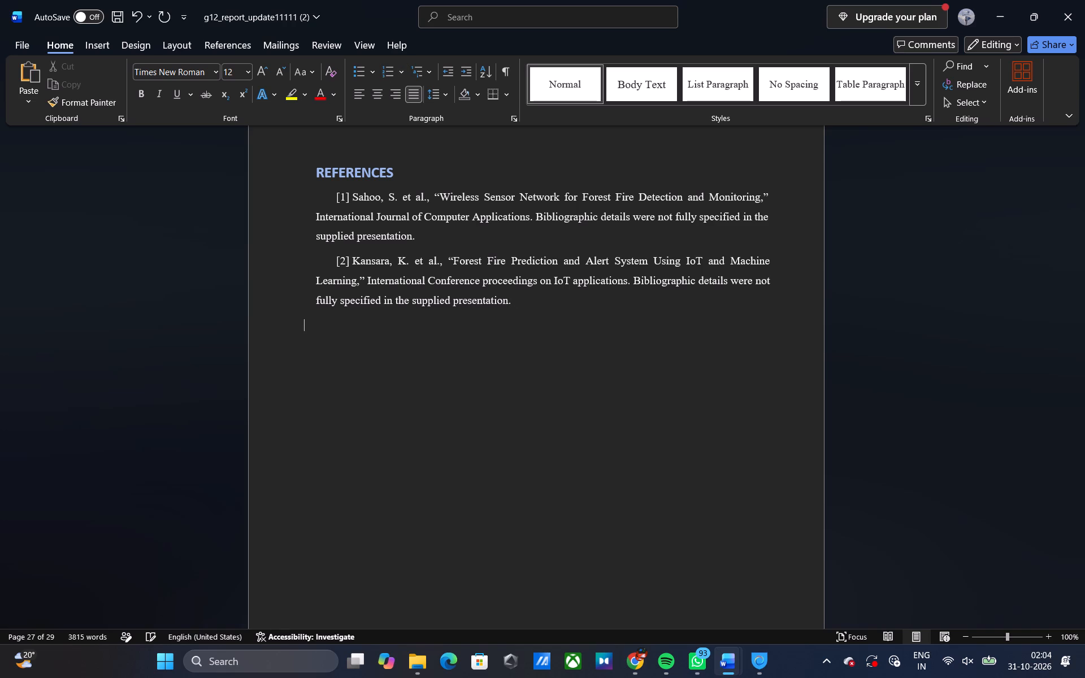
key("Return")
key("BackSpace")
key("BackSpace")
key("BackSpace")
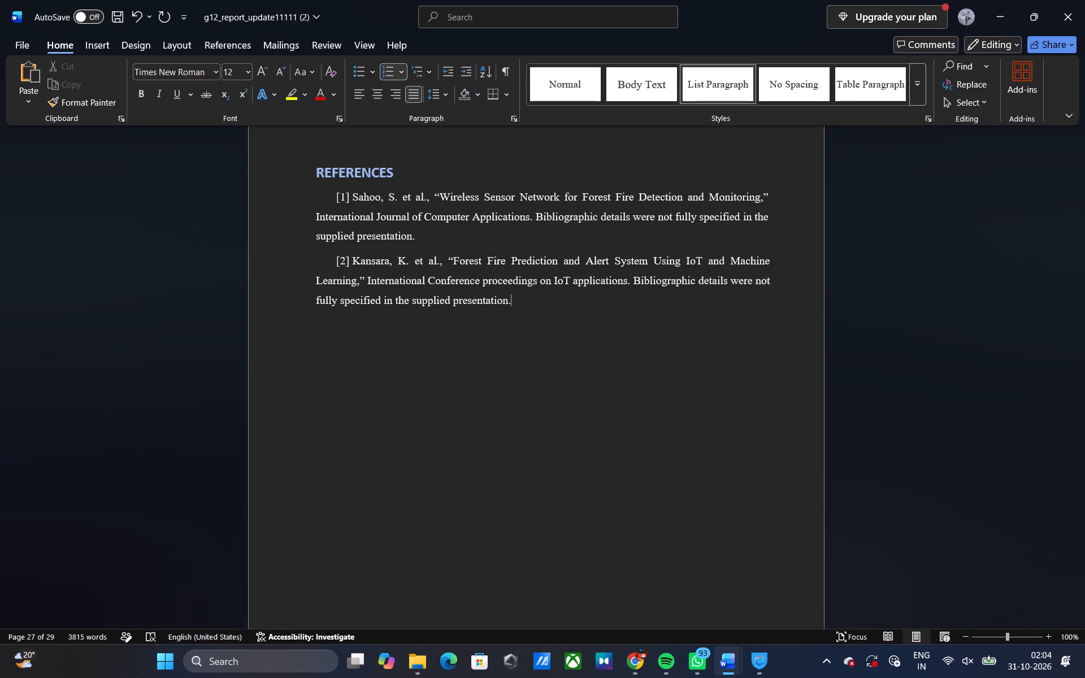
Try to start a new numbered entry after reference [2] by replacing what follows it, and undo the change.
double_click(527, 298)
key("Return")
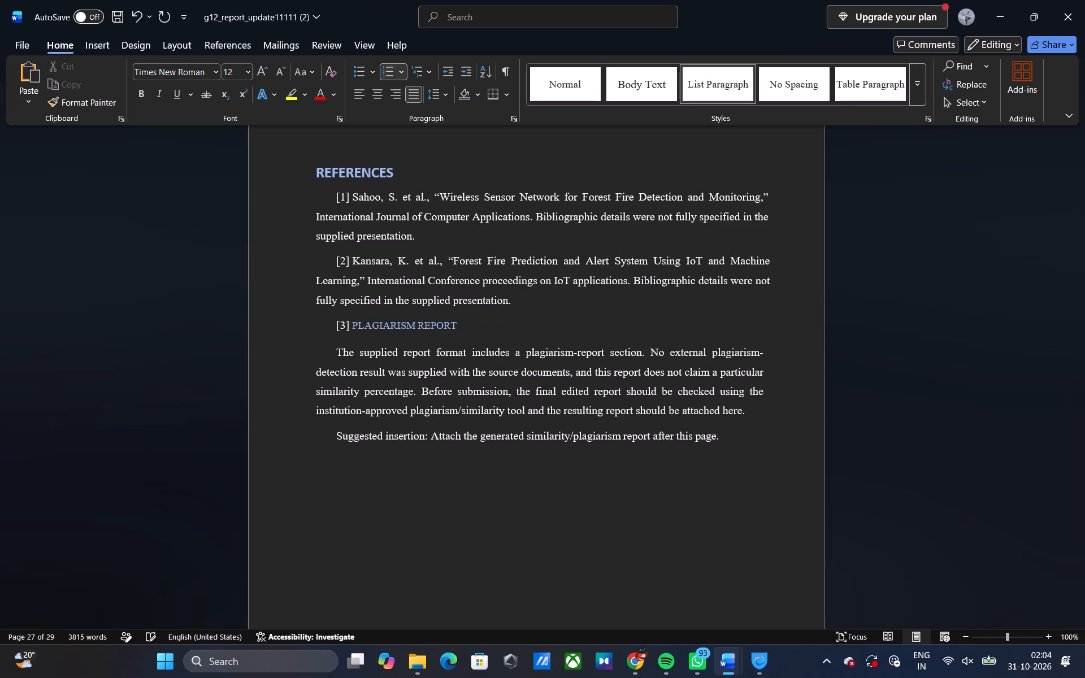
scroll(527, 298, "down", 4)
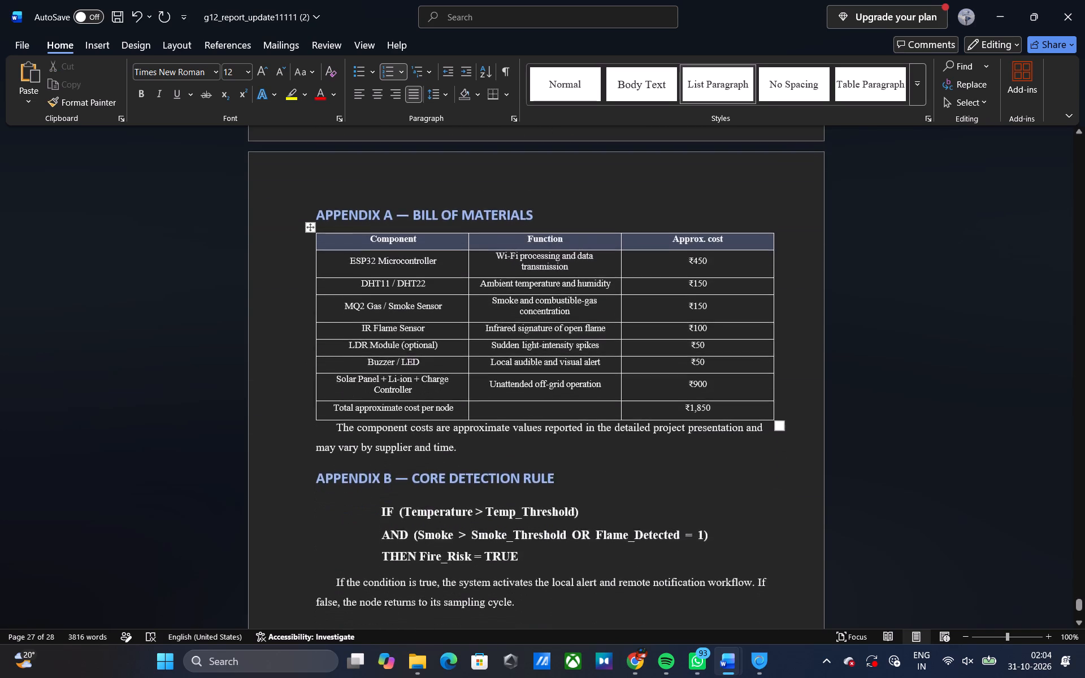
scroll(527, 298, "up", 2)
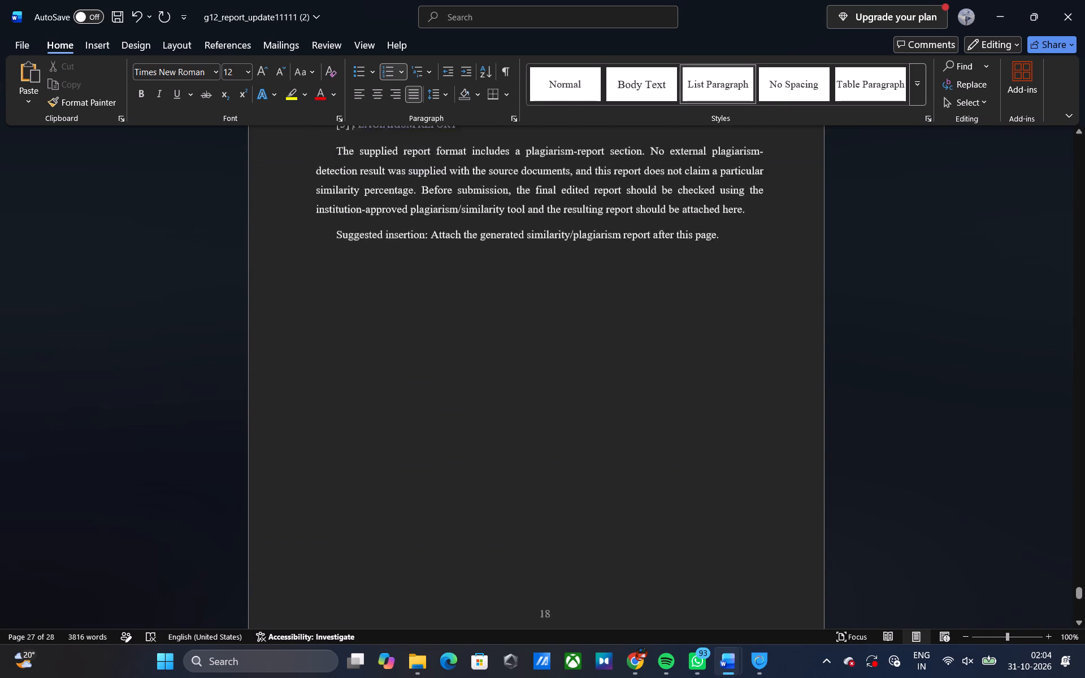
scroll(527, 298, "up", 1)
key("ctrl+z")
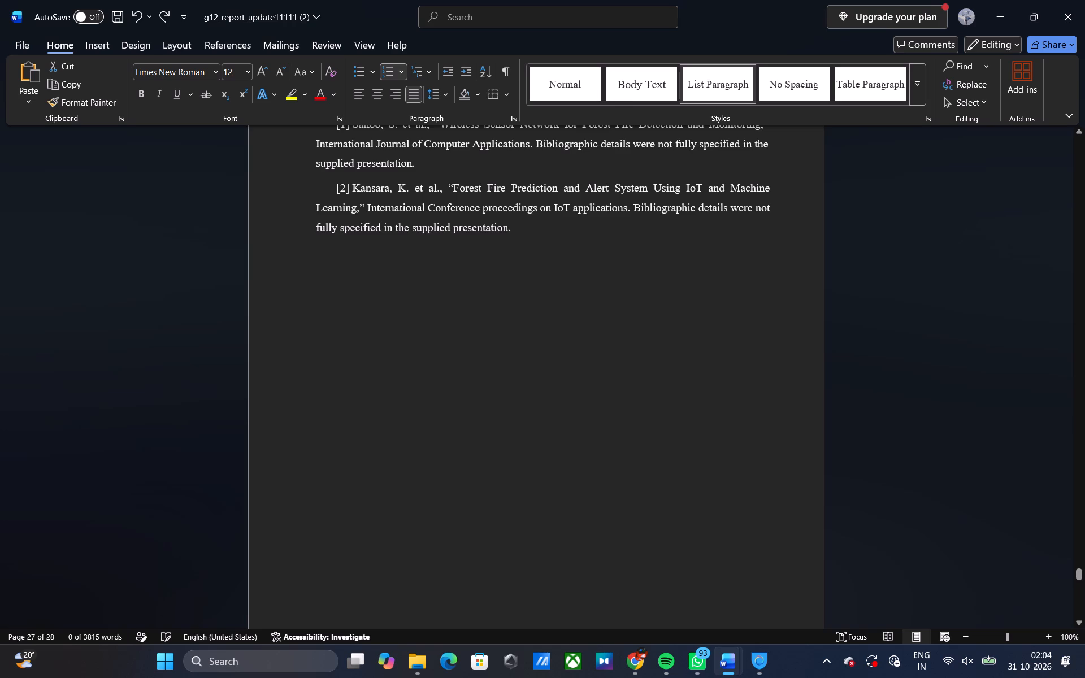
Insert two line breaks after the end of reference [2] on the References page.
left_click(514, 231)
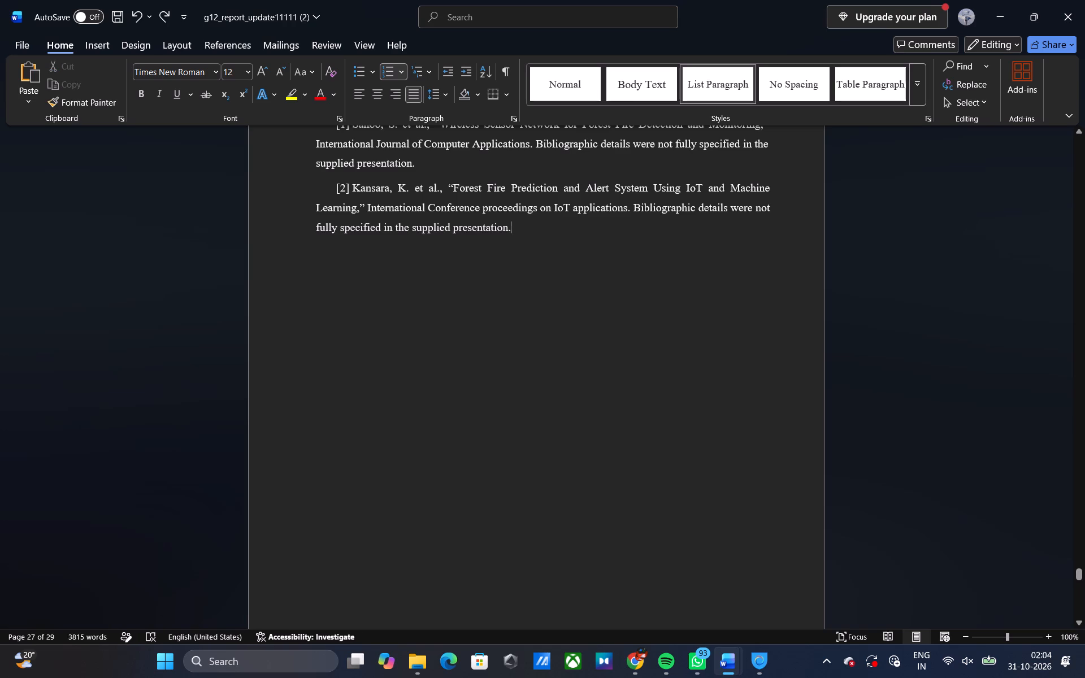
key("Return")
key("BackSpace")
key("BackSpace")
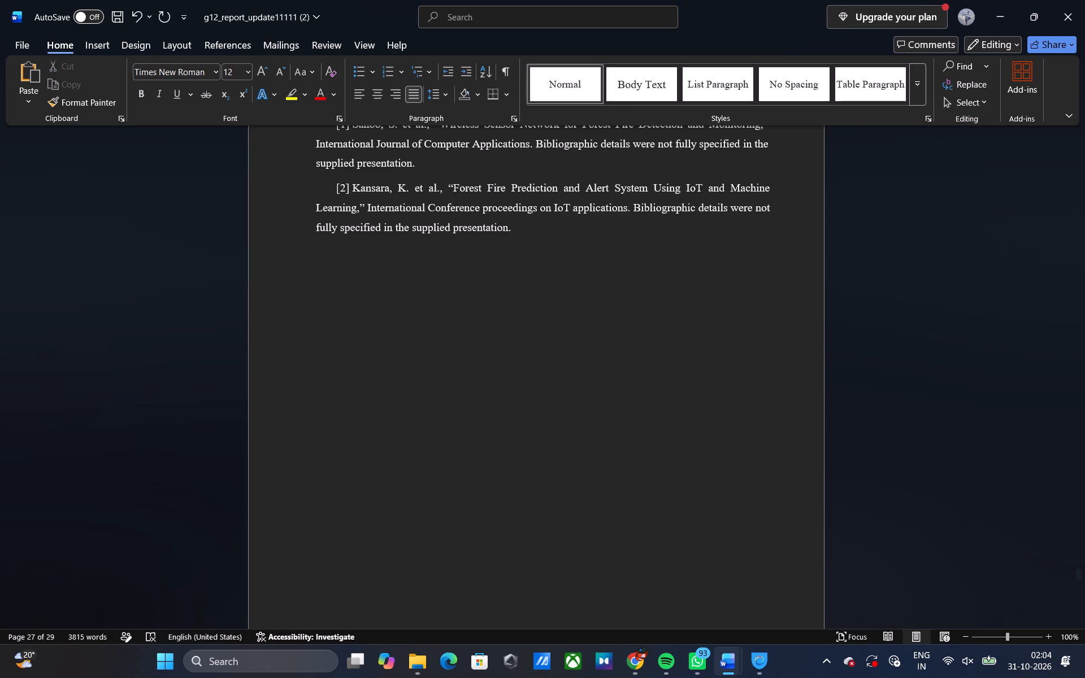
key("BackSpace")
key("shift+Return")
key("shift+Return")
double_click(356, 267)
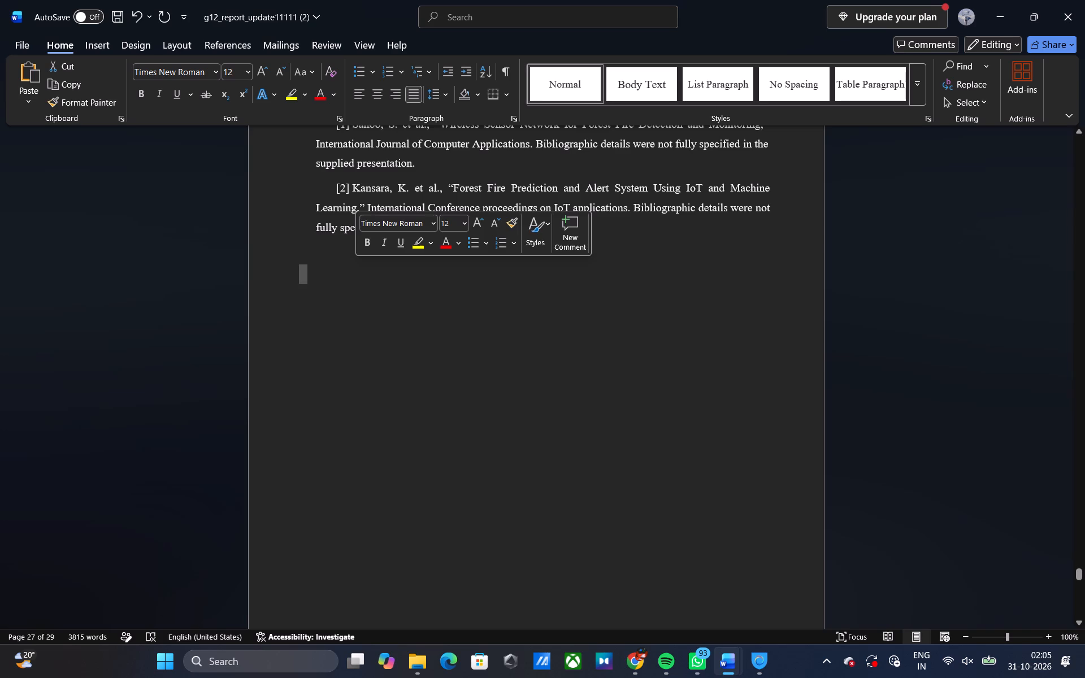
left_click(371, 305)
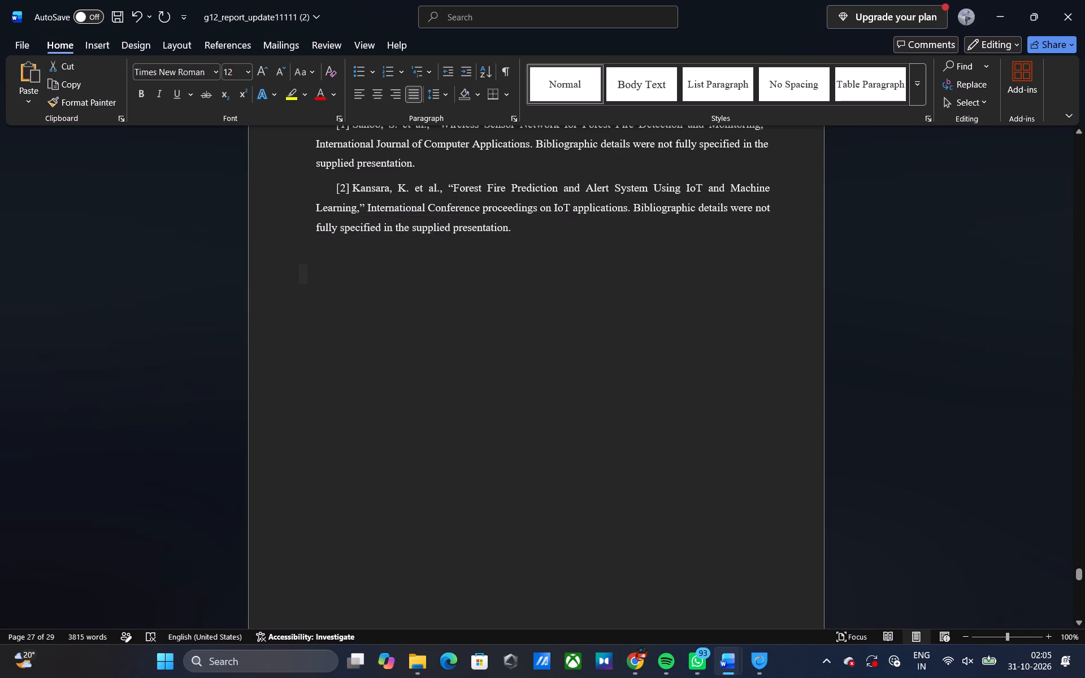
Retype the final word of reference [2] as "presentation" and start an empty numbered entry [3] below it.
left_click_drag(540, 229, 468, 221)
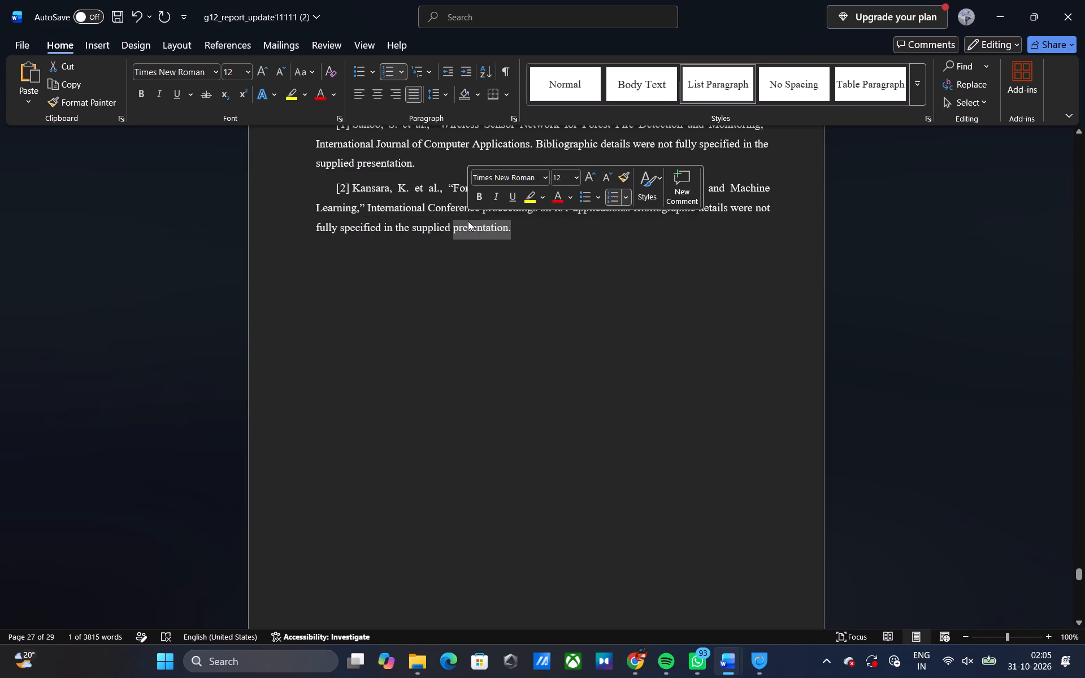
key("BackSpace")
type("pre")
type("se")
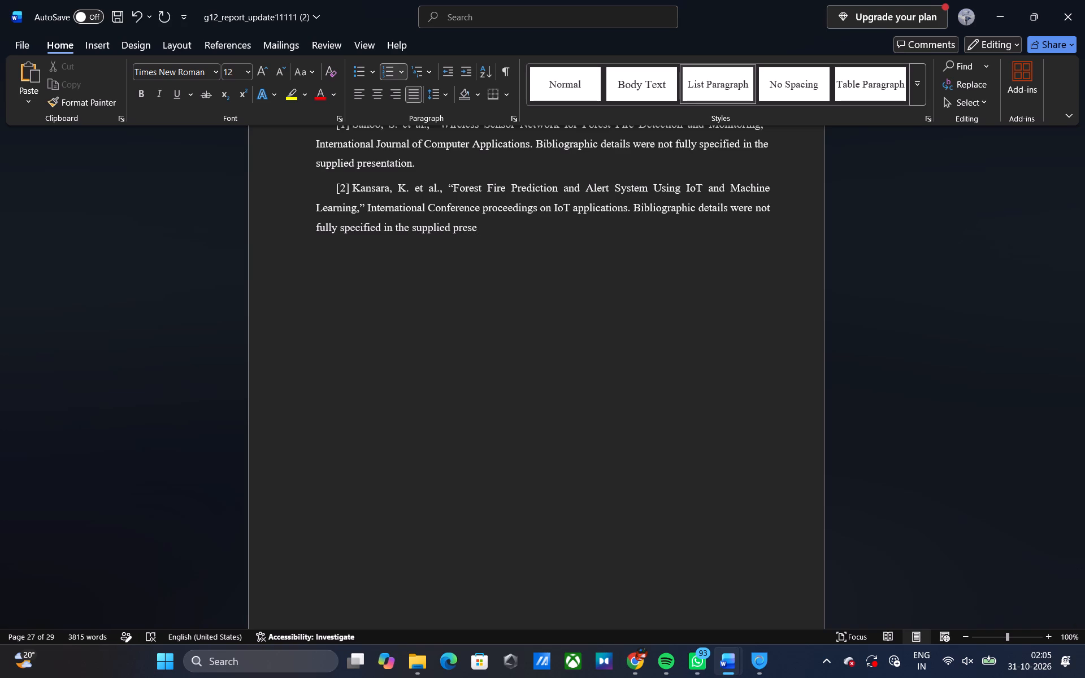
type("ntation")
key("Return")
Add the missing full stop at the end of reference [2] and return to the empty entry [3].
key("Up")
key("Right")
key("Right")
key("Right")
key("Right")
key("Right")
key("Right")
key("Right")
key("Right")
key("Right")
key("Right")
key("Right")
key("Right")
key("Right")
key("Right")
key("Right")
key("Right")
key("Right")
key("Right")
key("Right")
key("Right")
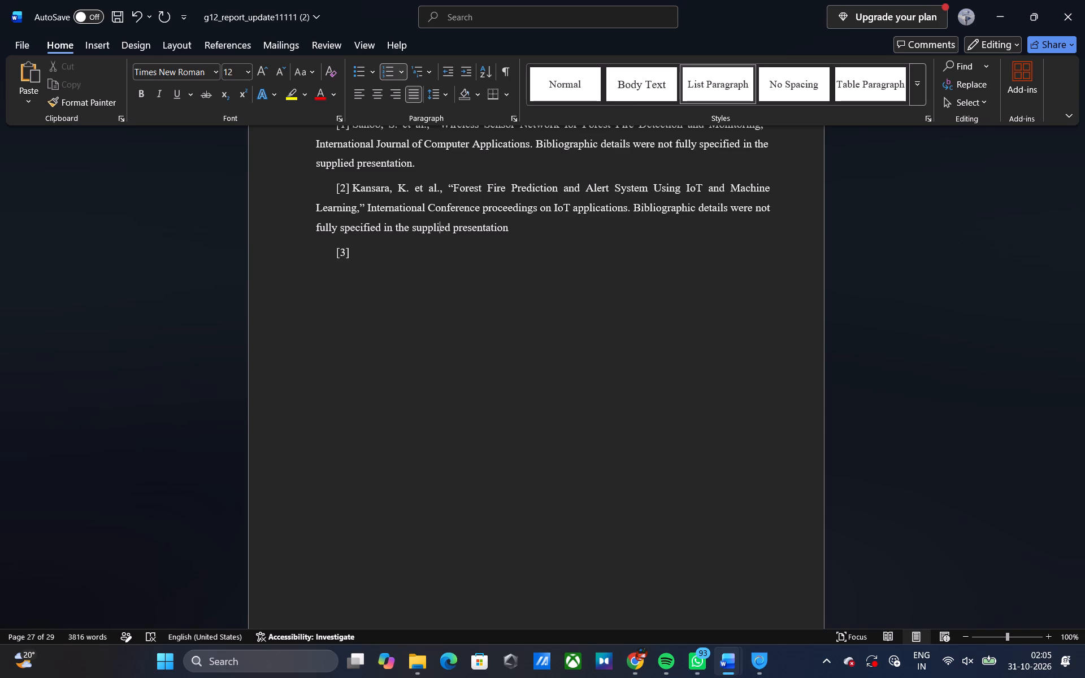
key("Right")
key("Right")
key("Right")
key("Right")
key("period")
key("Down")
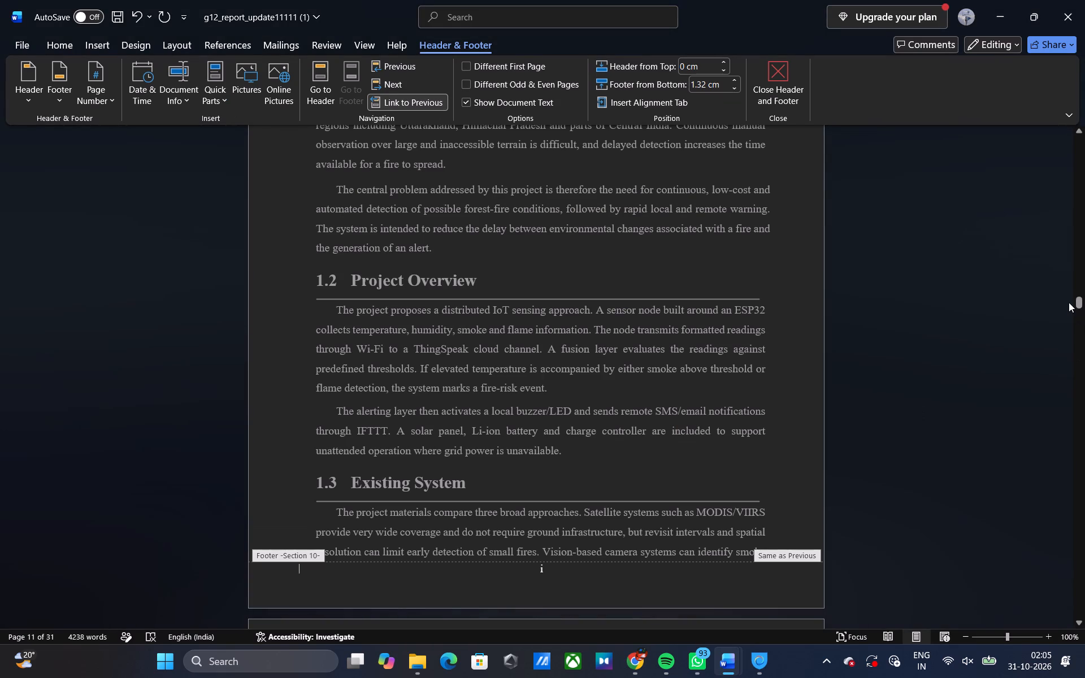
Go to the References page of g12_report_update11111 (1) and leave header and footer editing.
left_click_drag(1074, 304, 1069, 476)
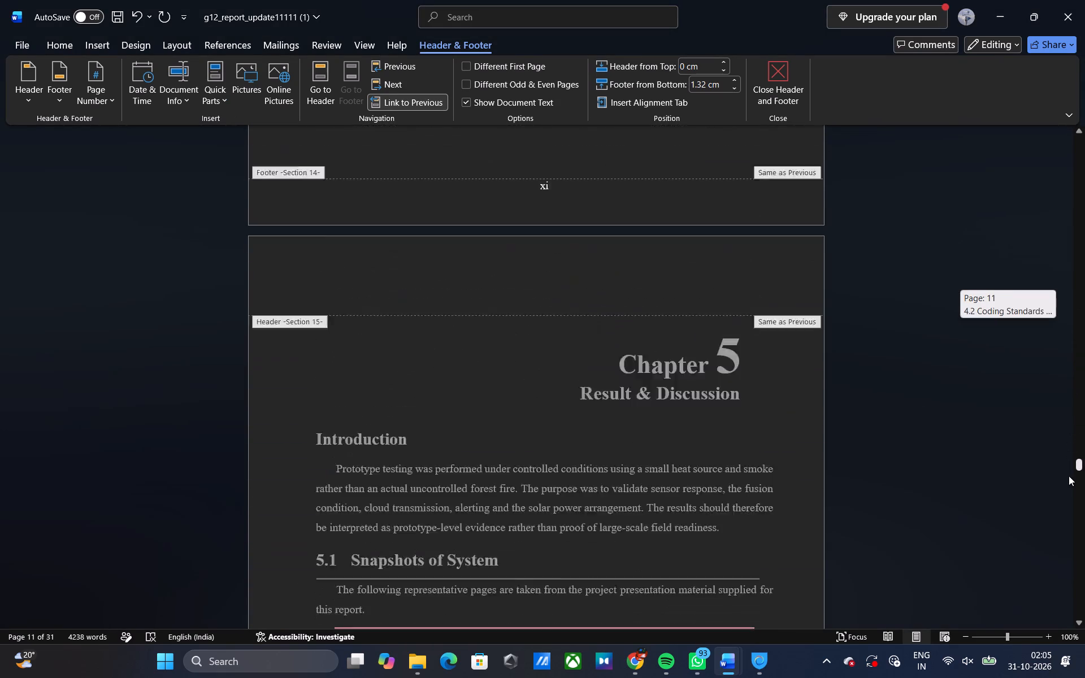
left_click_drag(1069, 476, 1078, 534)
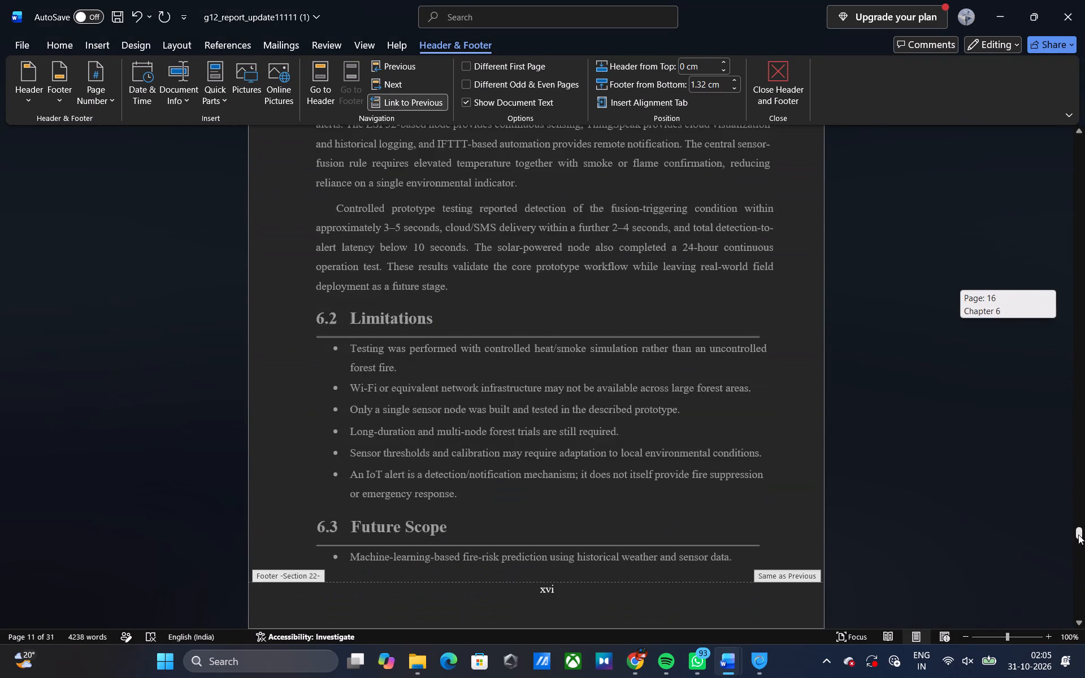
left_click_drag(1078, 534, 1083, 557)
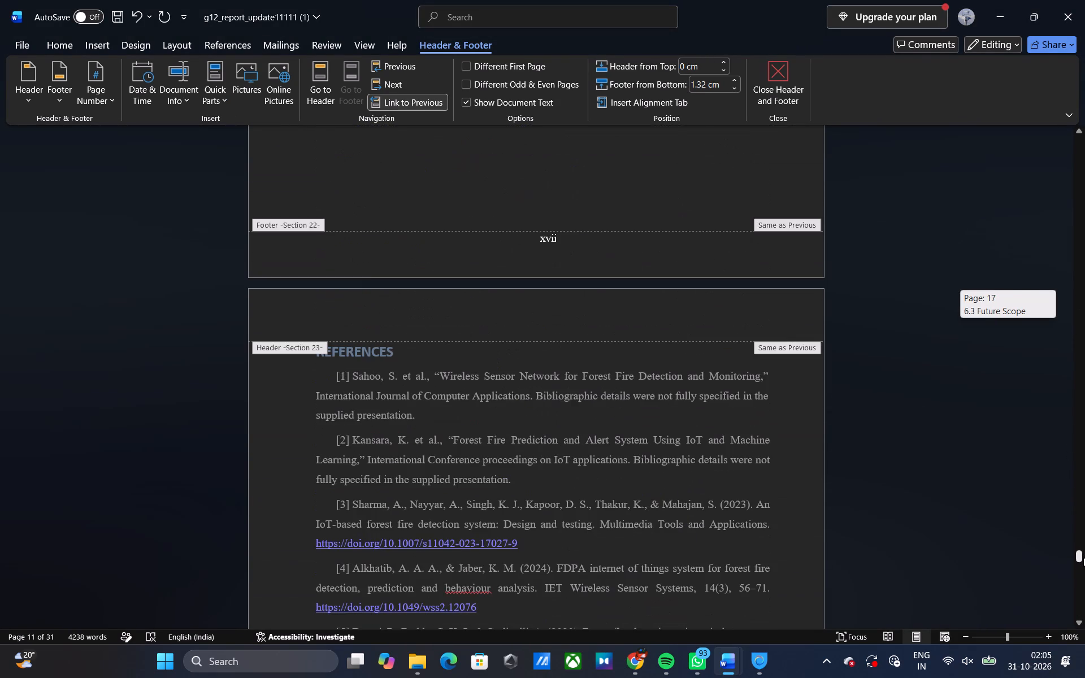
left_click_drag(1083, 557, 1083, 559)
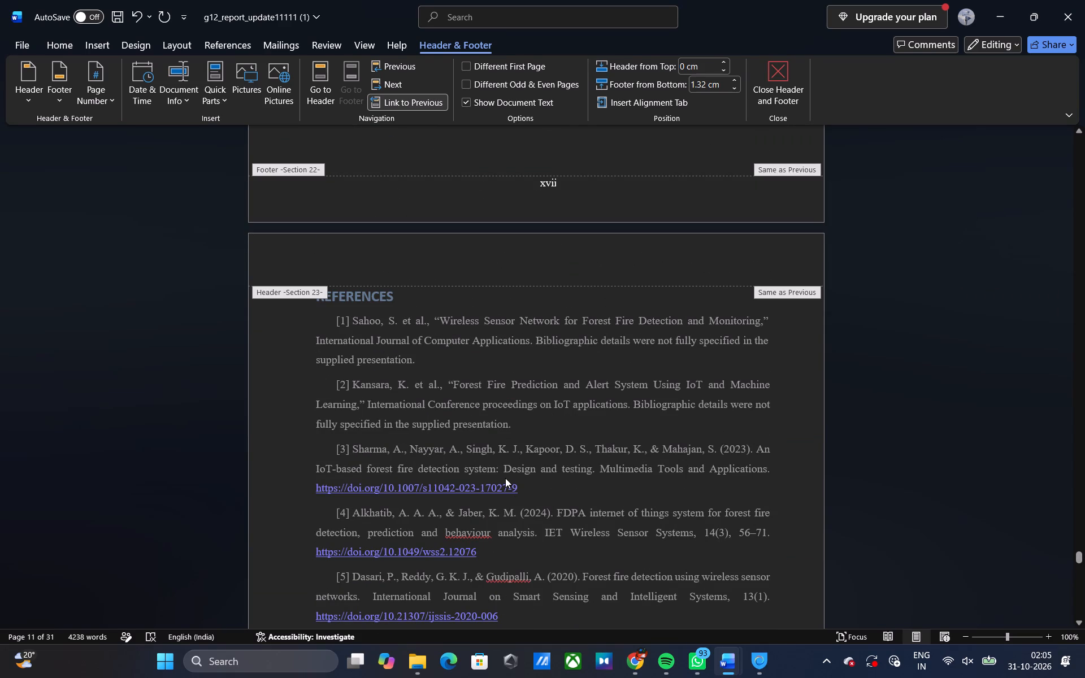
left_click(353, 444)
left_click(795, 67)
Copy reference [3] without its DOI link from g12_report_update11111 (1) into empty entry [3] of g12_report_update11111 (2), and start entry [4].
scroll(370, 467, "down", 2)
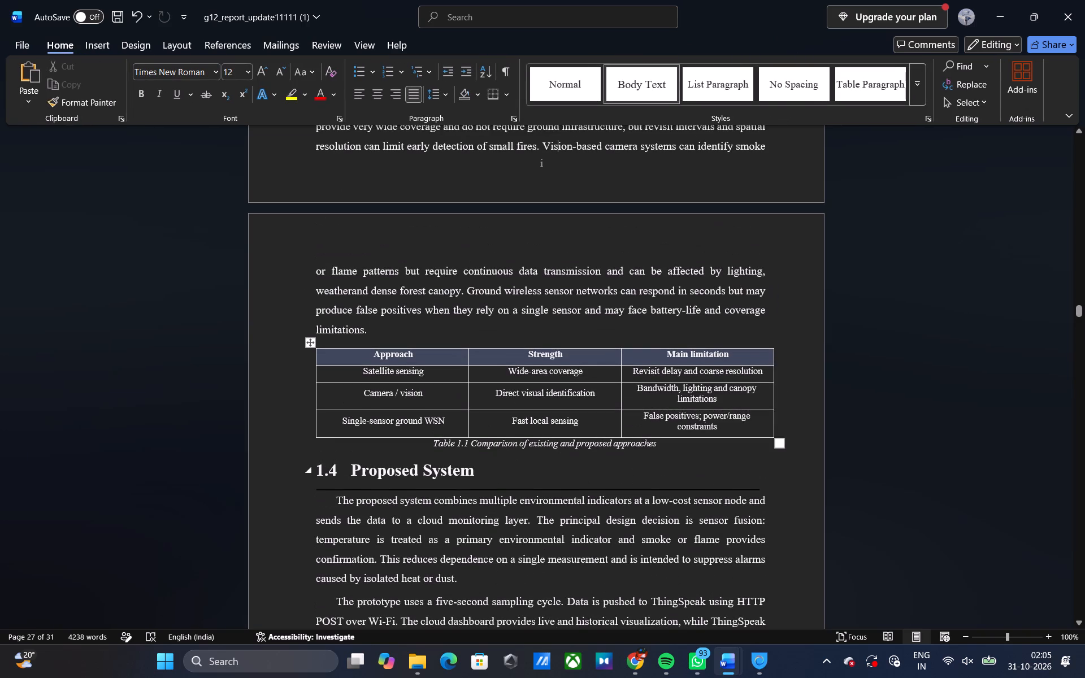
scroll(370, 467, "down", 15)
scroll(370, 467, "down", 10)
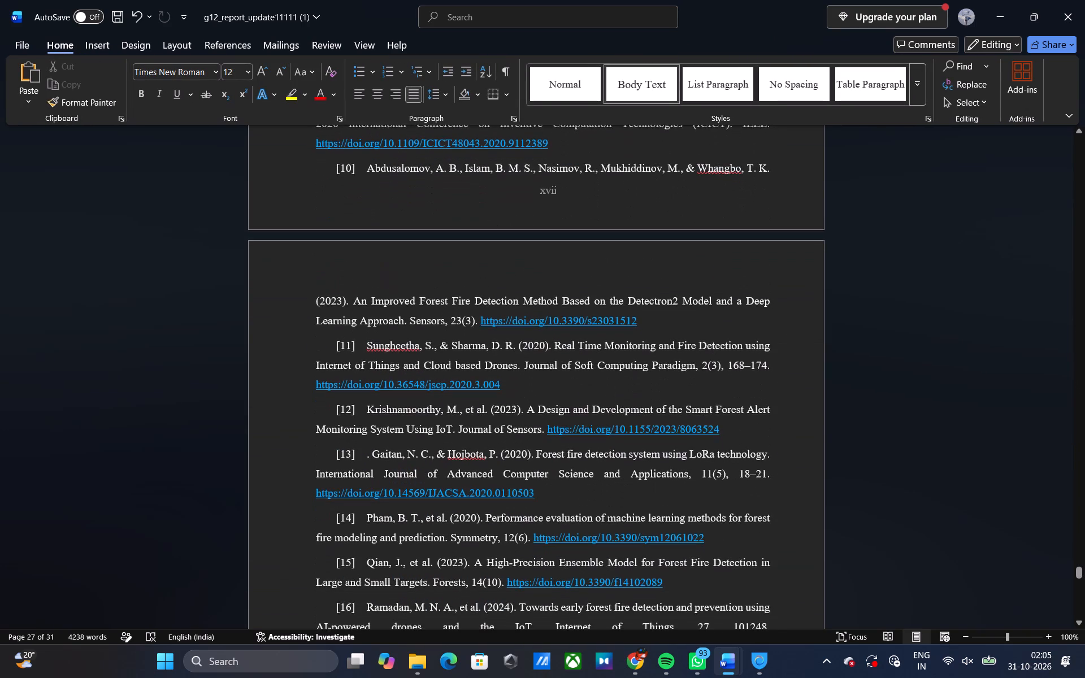
scroll(370, 467, "up", 1)
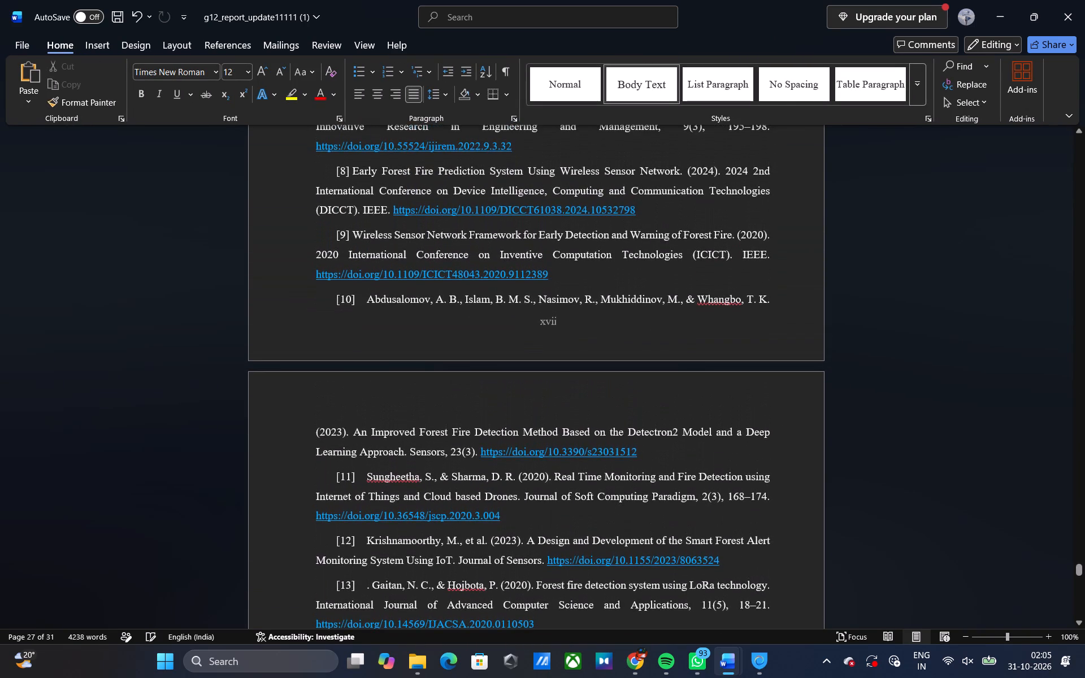
scroll(370, 467, "up", 5)
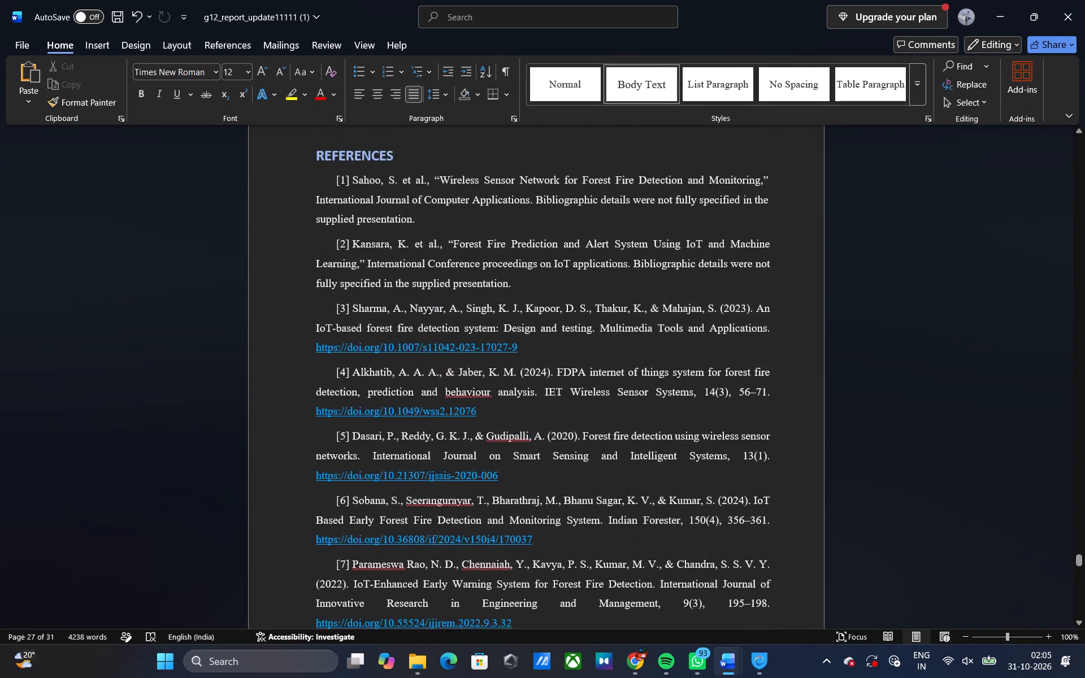
scroll(370, 467, "up", 1)
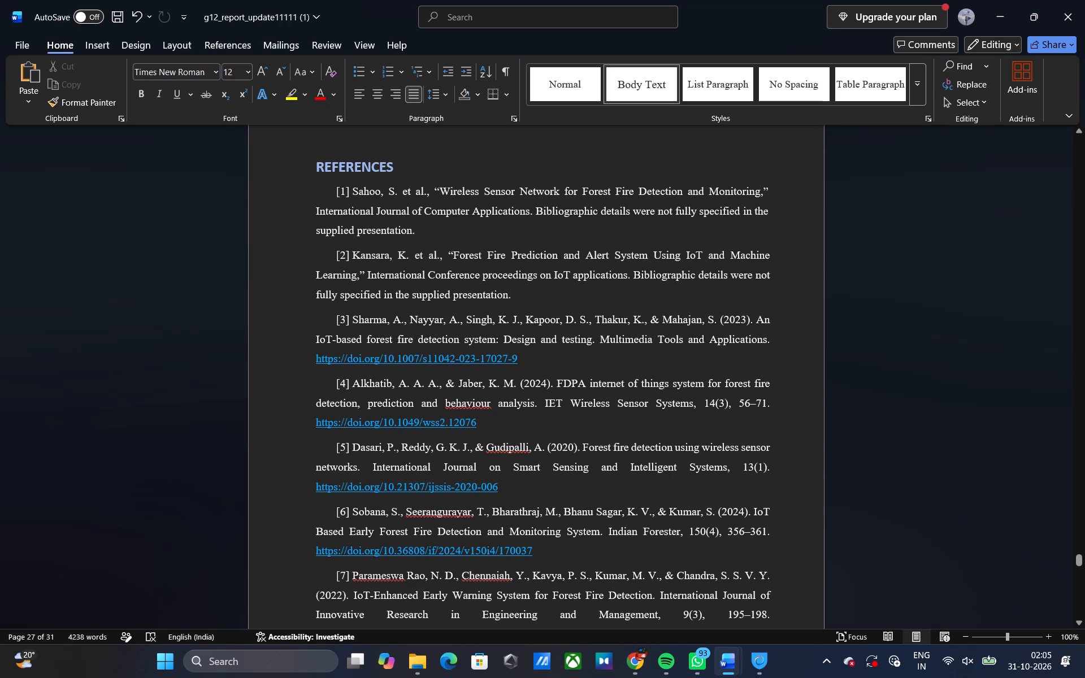
left_click_drag(353, 323, 735, 345)
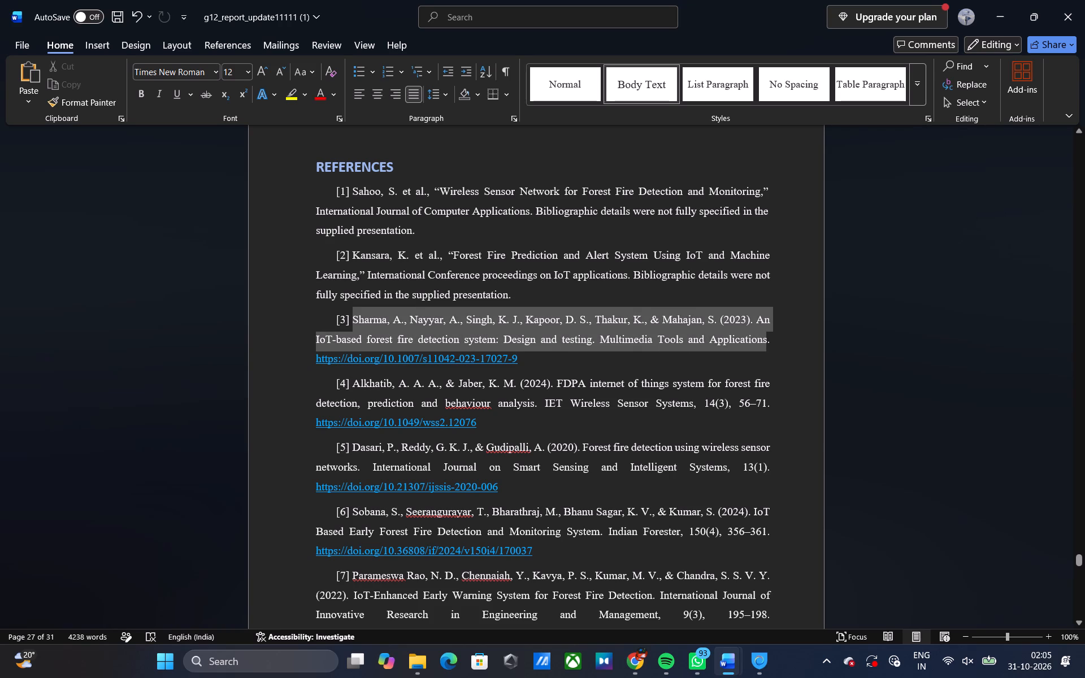
left_click_drag(735, 345, 771, 346)
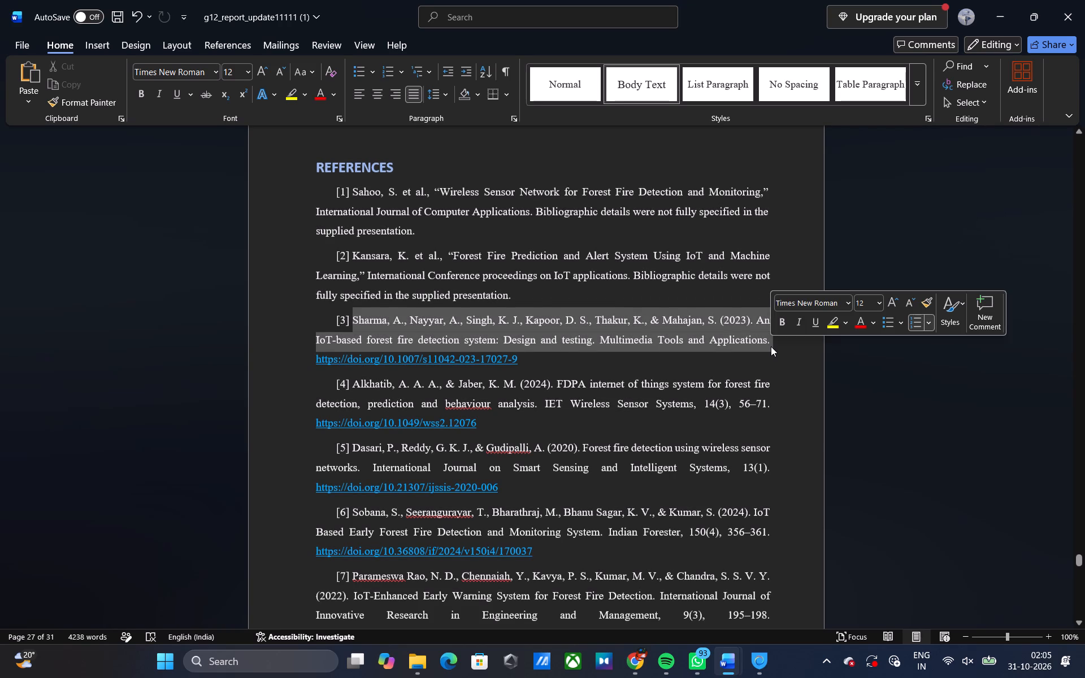
key("ctrl+c")
key("ctrl+c")
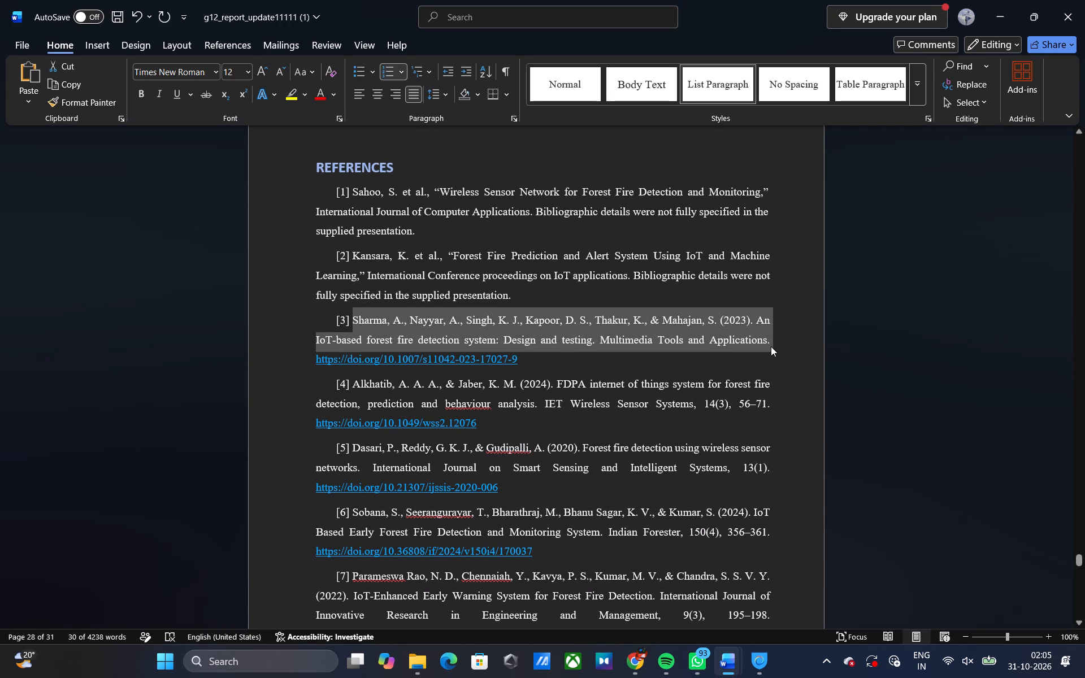
key("alt+Tab")
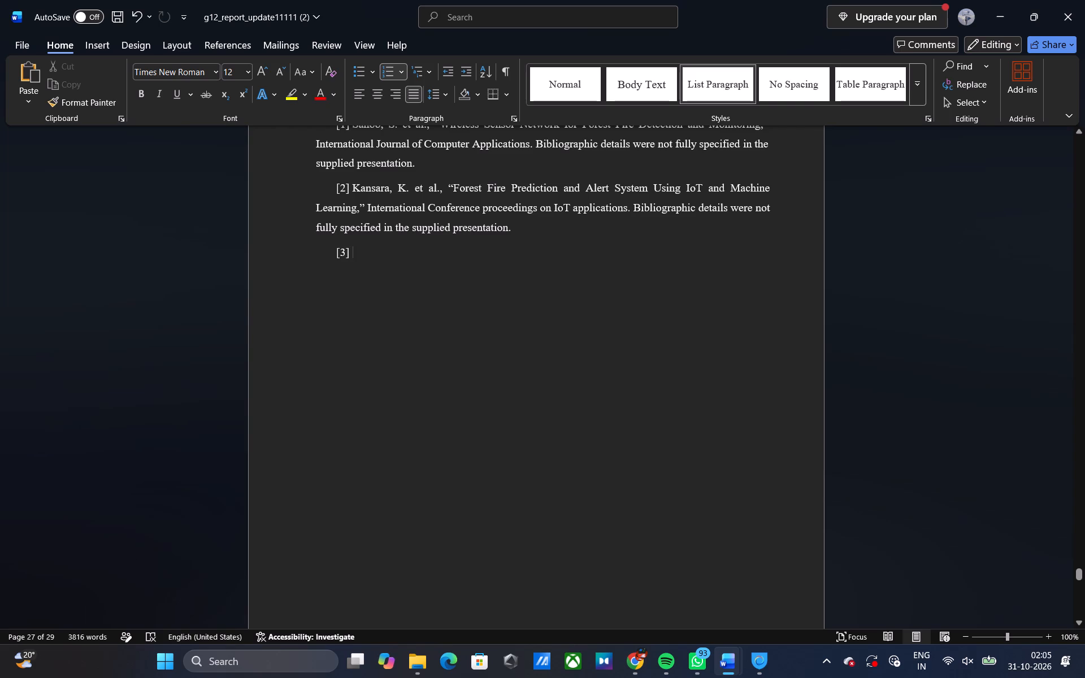
key("ctrl+v")
key("Return")
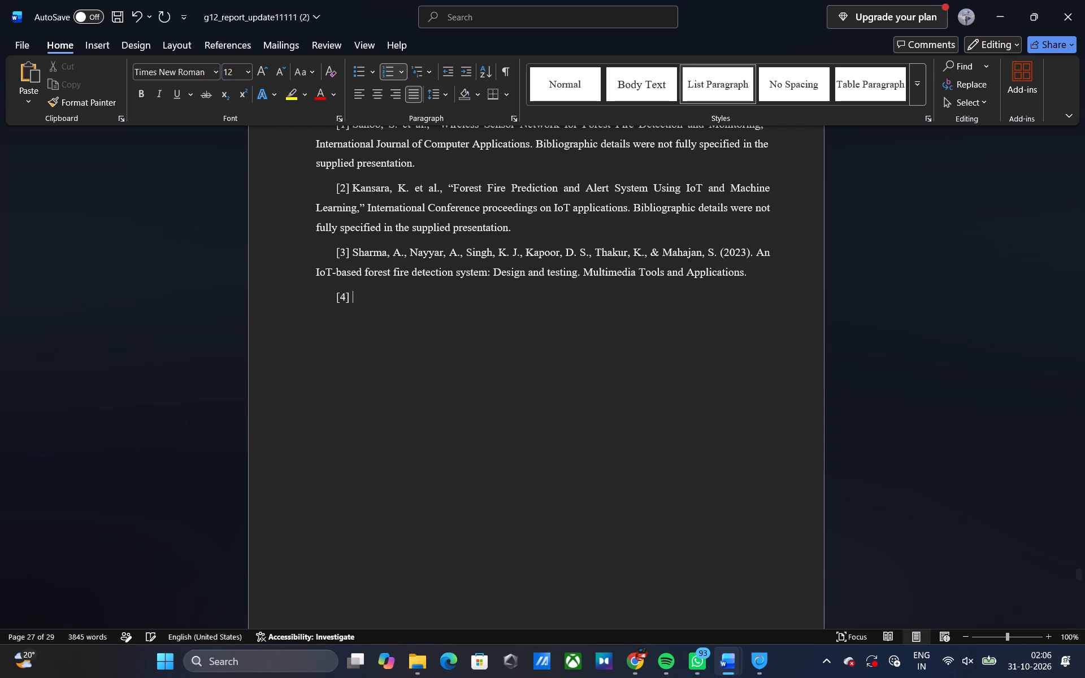
Copy reference [4], the 2024 FDPA internet of things entry, without its DOI link into entry [4] of report (2), and start entry [5].
key("alt+Tab")
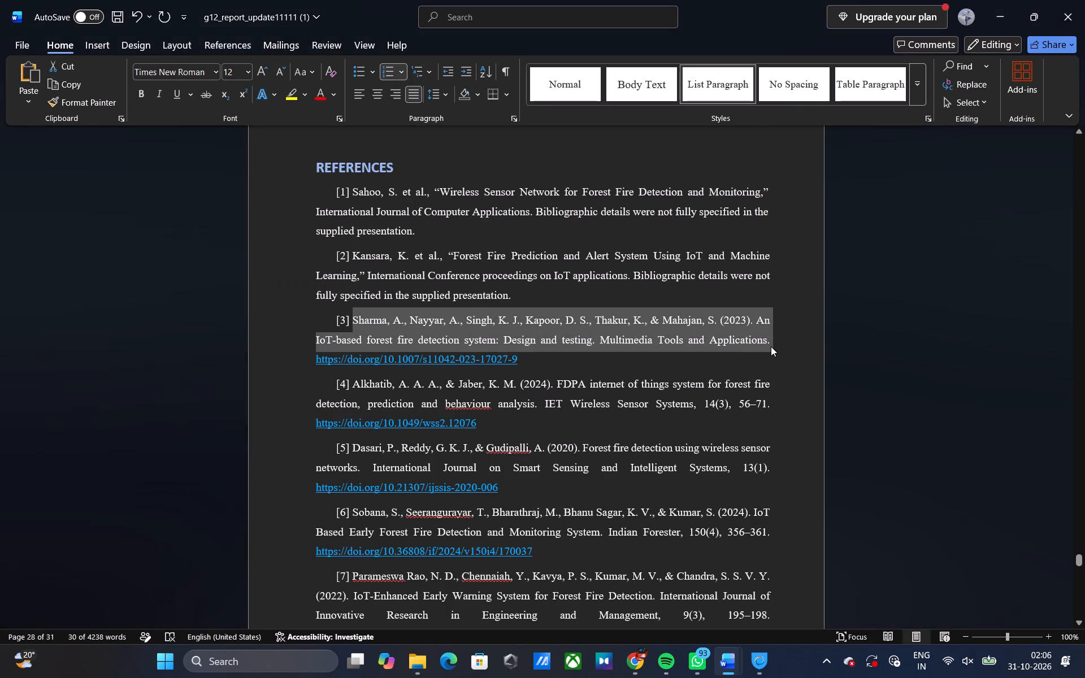
left_click_drag(352, 383, 696, 386)
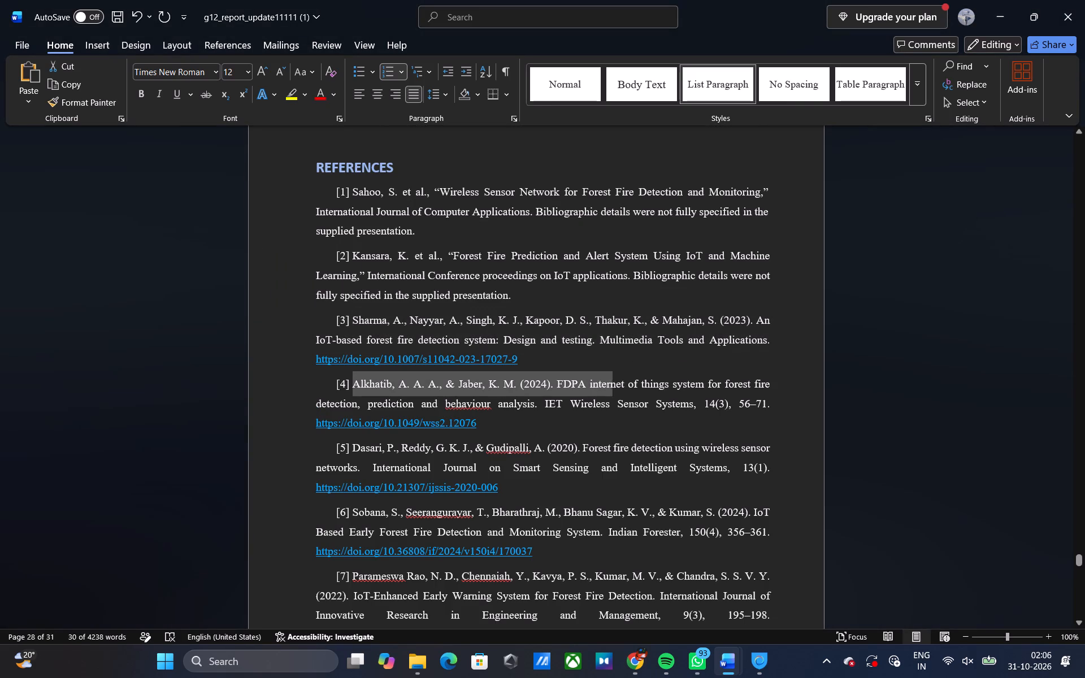
left_click_drag(696, 386, 801, 407)
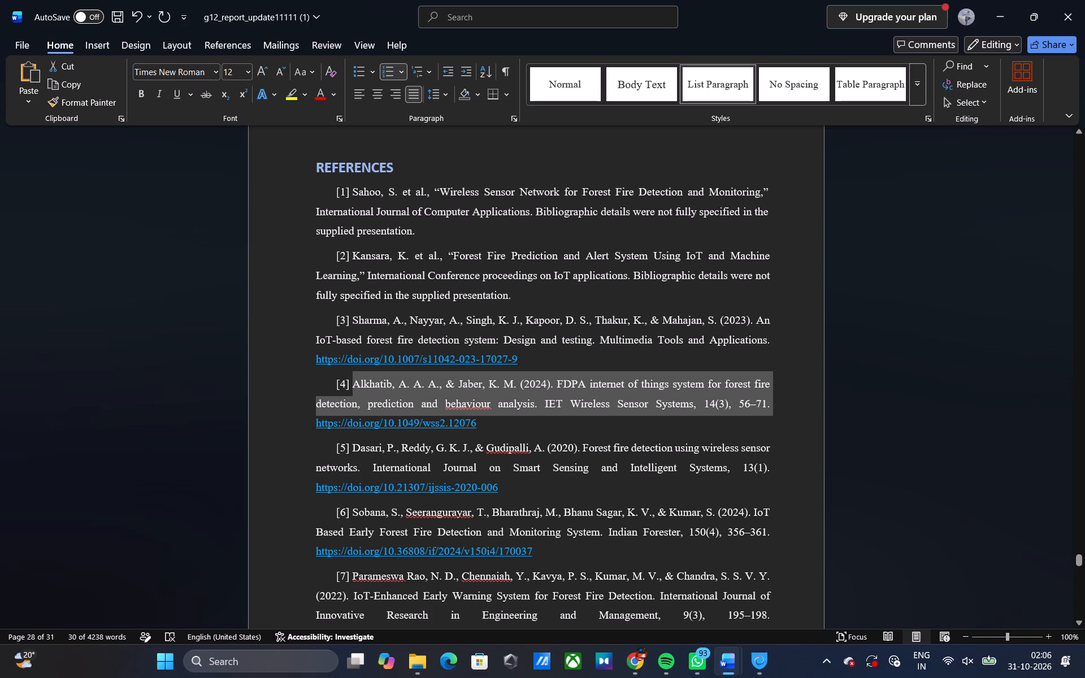
key("ctrl+c")
key("alt+Tab")
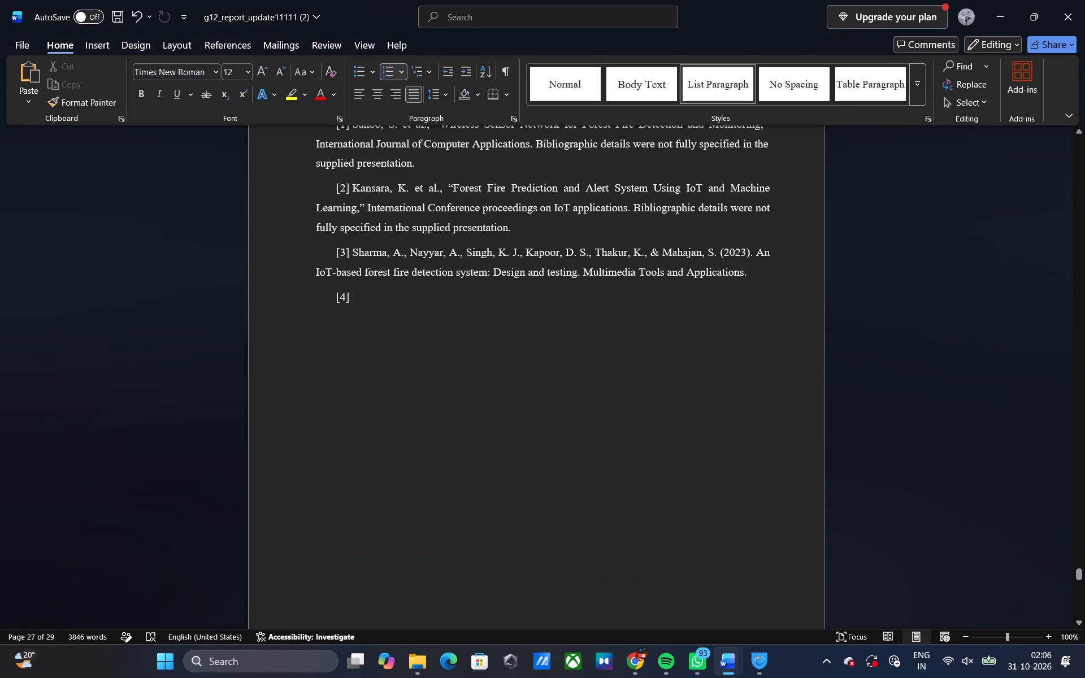
key("ctrl+v")
key("Return")
Copy reference [5], the 2020 wireless sensor networks entry, without its DOI link into entry [5] of report (2), and start entry [6].
key("alt+Tab")
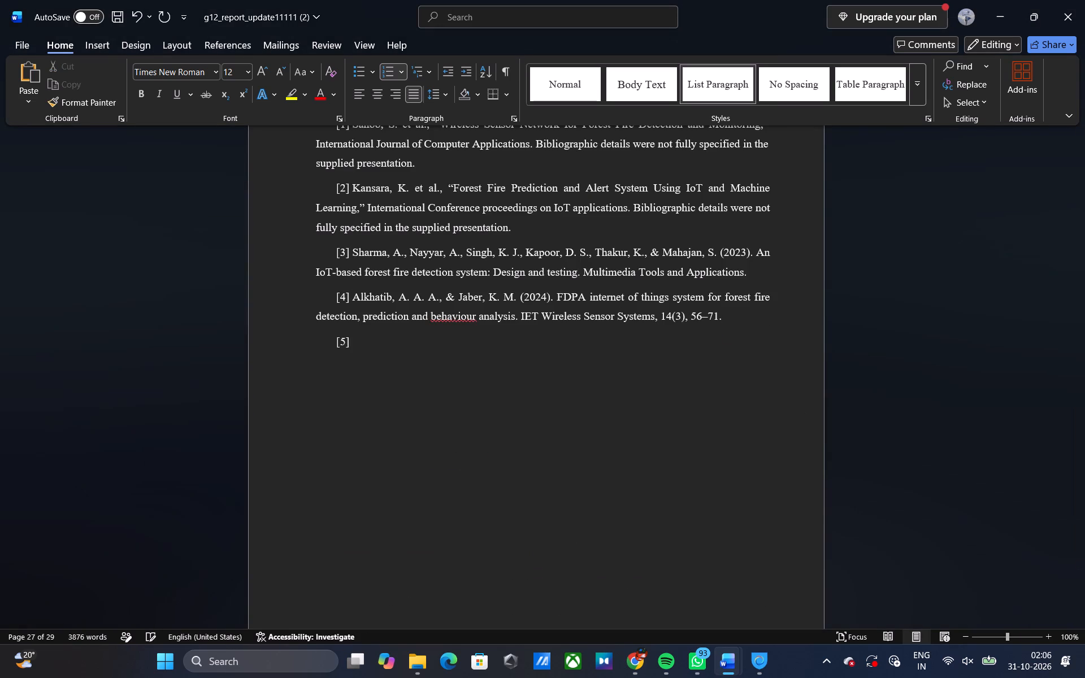
left_click_drag(349, 450, 772, 473)
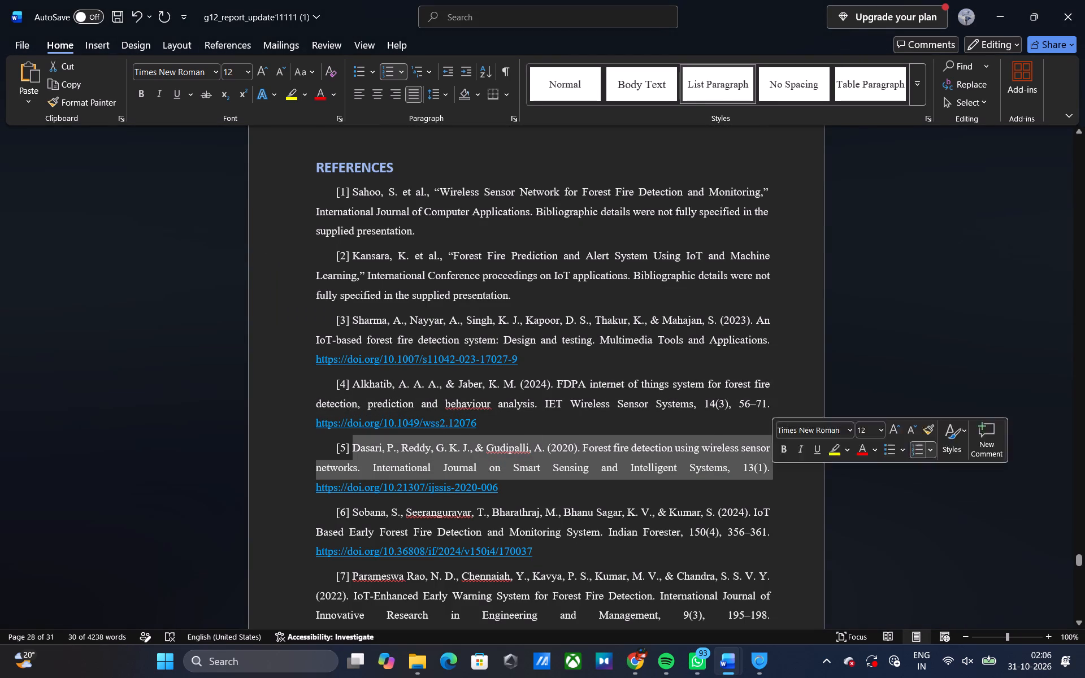
key("ctrl+c")
key("alt+Tab")
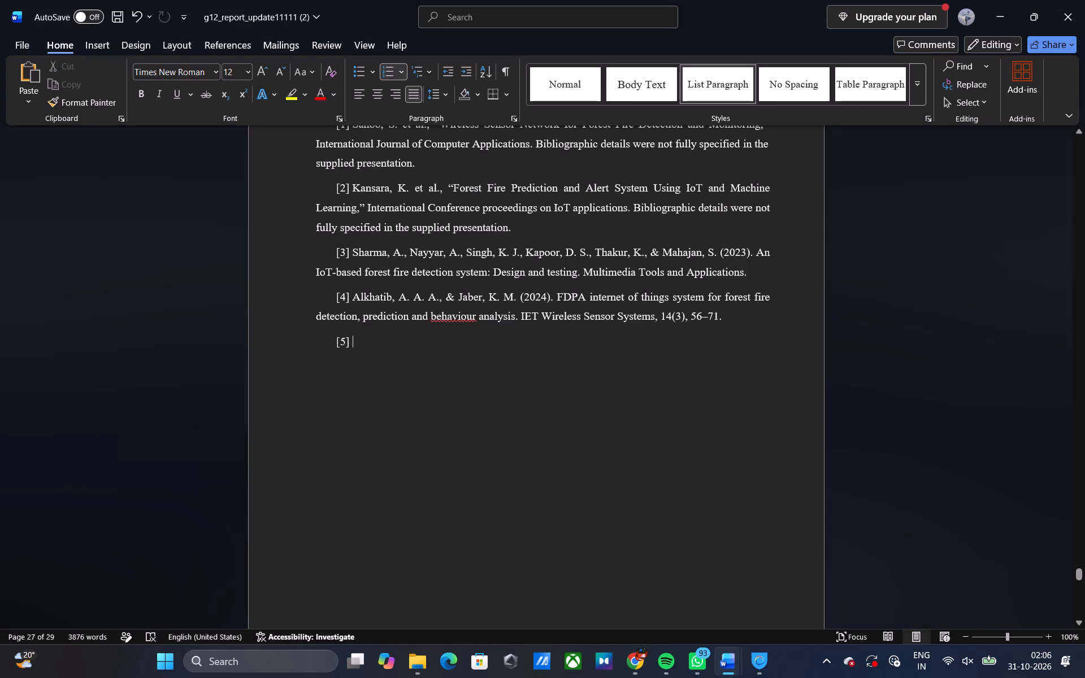
key("ctrl+v")
key("Return")
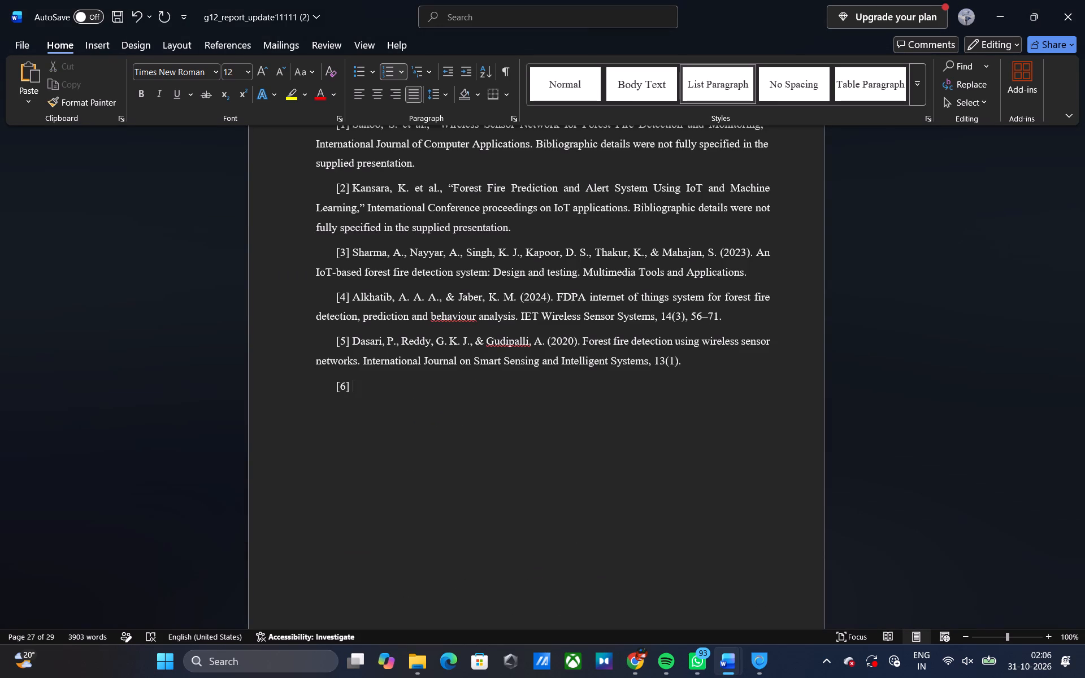
Copy reference [6], the 2024 Indian Forester entry, without its DOI link into entry [6] of report (2), and start entry [7].
key("alt+Tab")
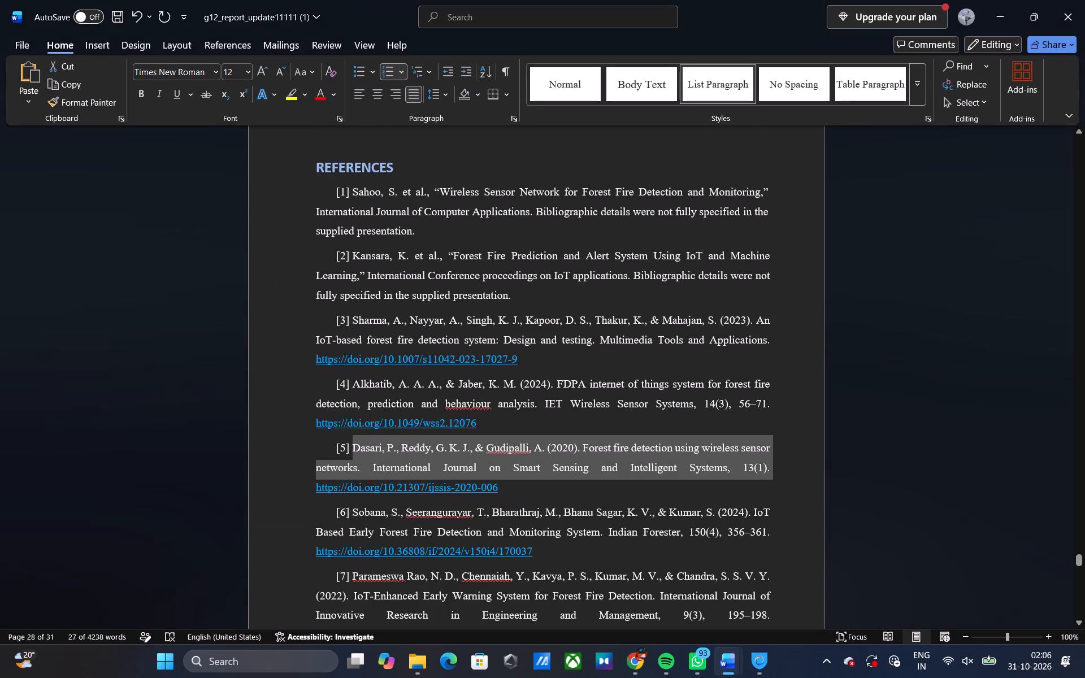
left_click_drag(353, 510, 540, 533)
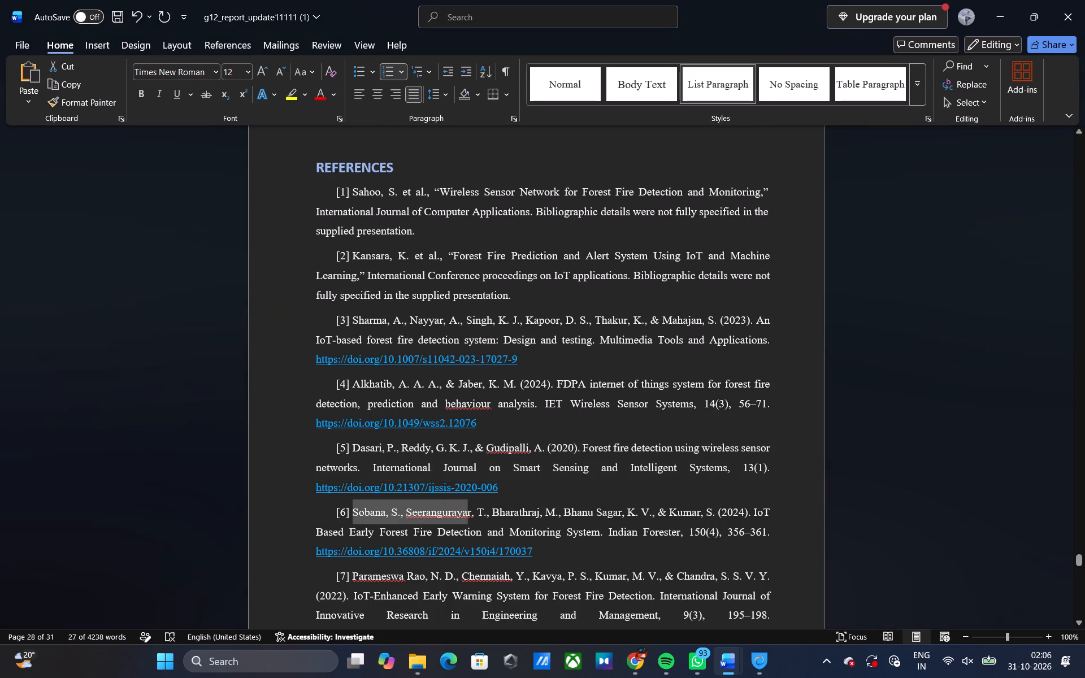
left_click_drag(540, 533, 775, 539)
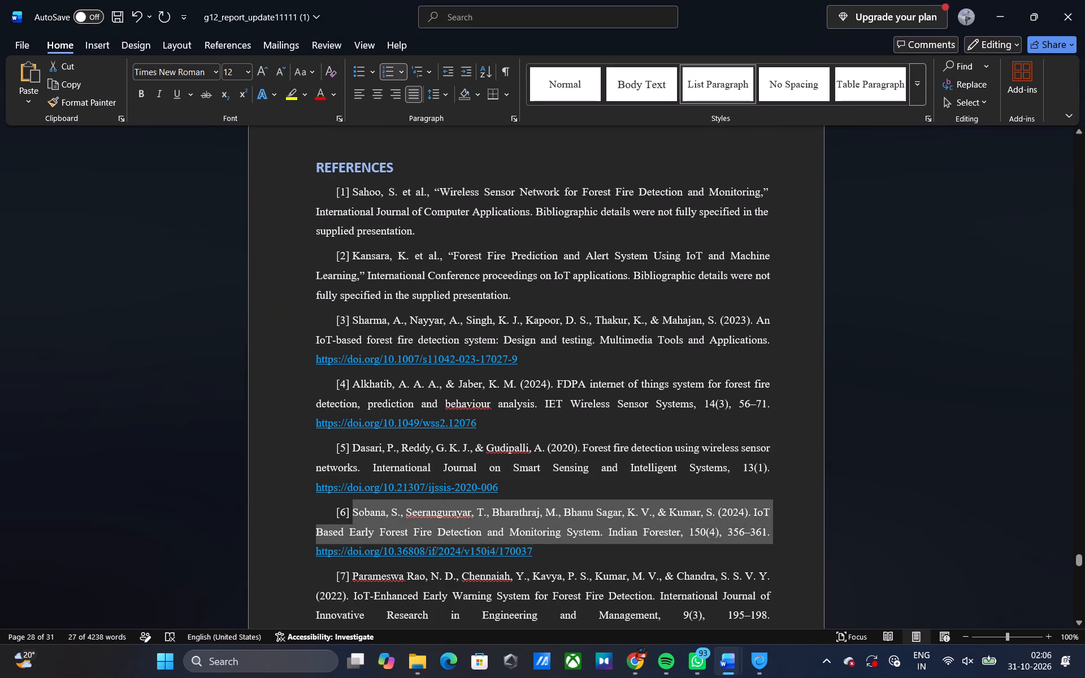
key("ctrl+c")
key("alt+Tab")
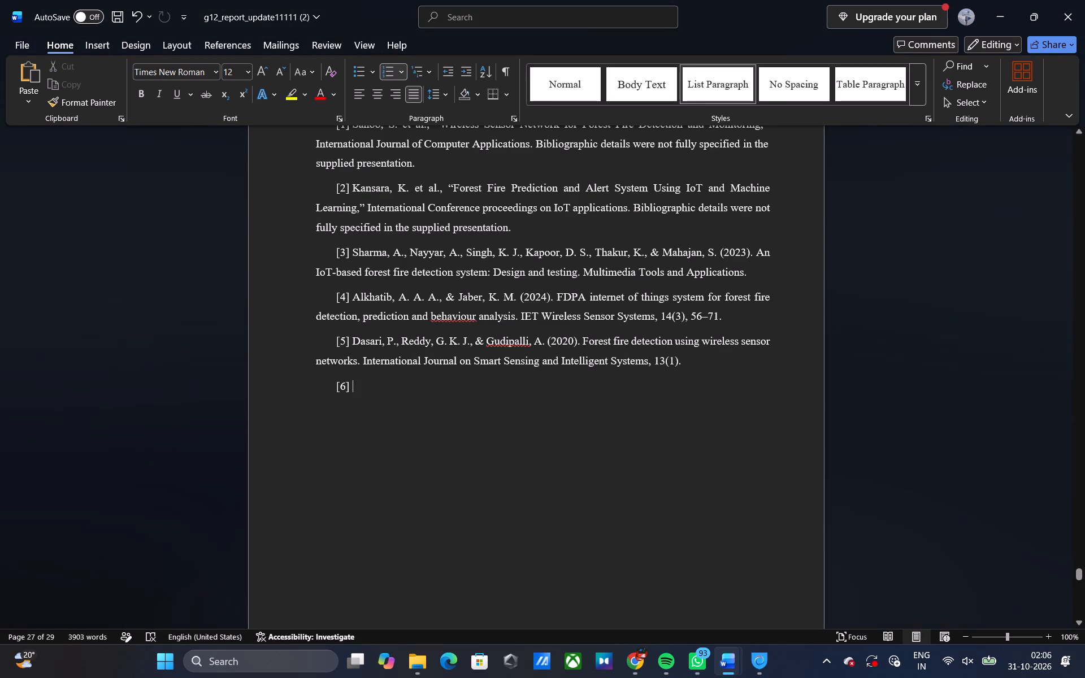
key("ctrl+v")
key("Return")
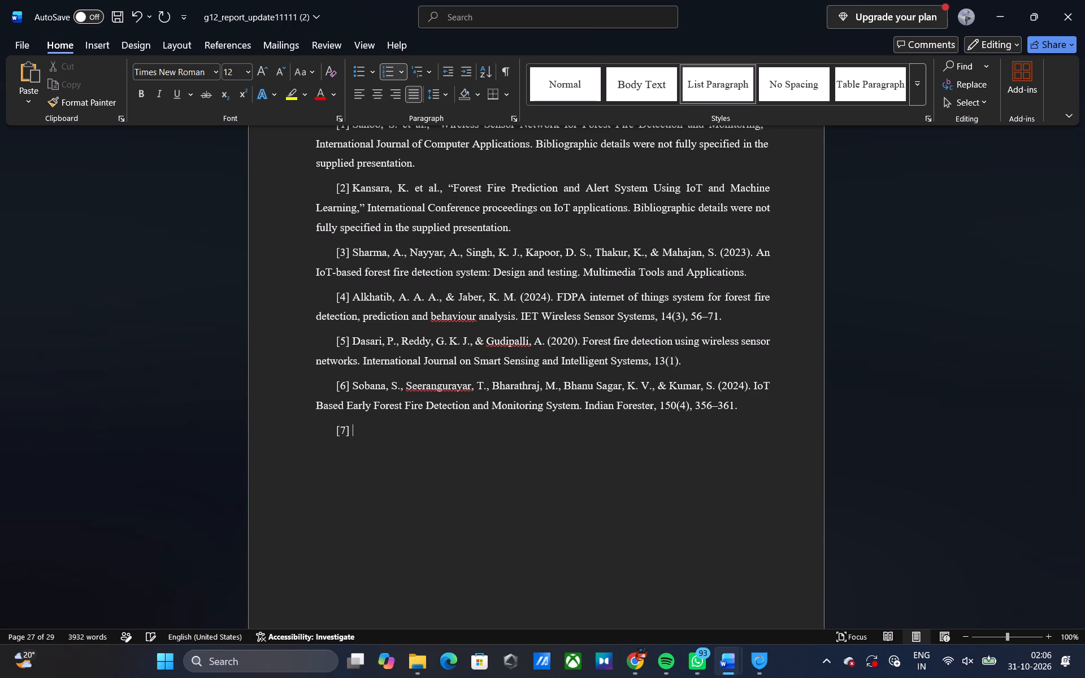
Copy reference [7], the 2022 IoT-Enhanced Early Warning System entry, without its DOI link into entry [7] of report (2), and start entry [8].
key("alt+Tab")
scroll(775, 539, "down", 2)
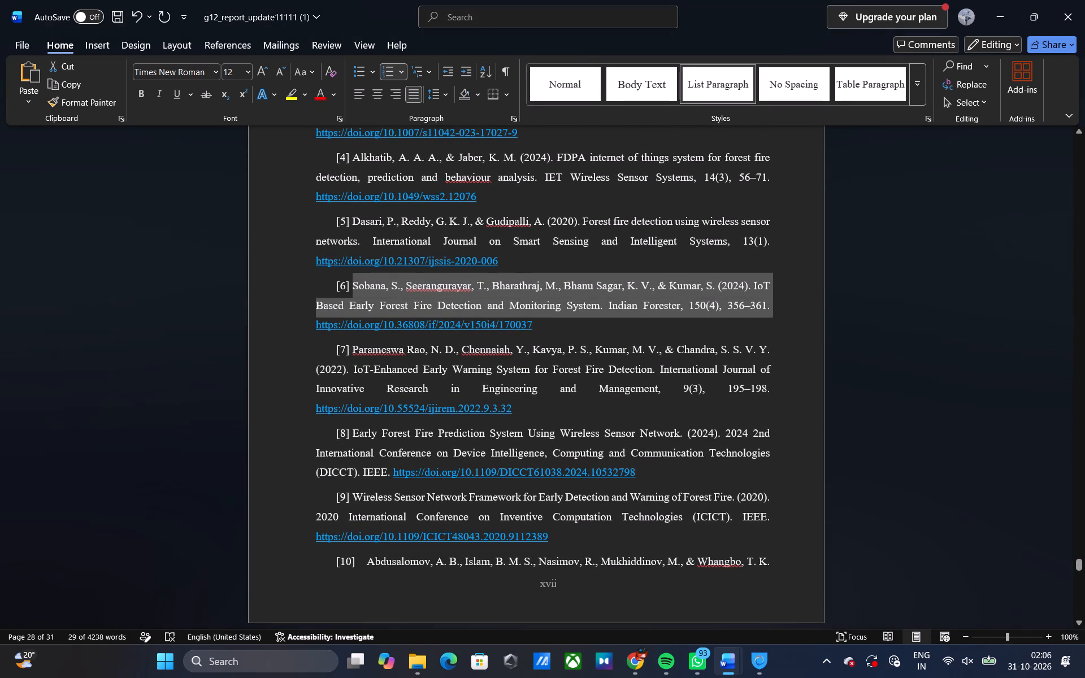
left_click_drag(353, 351, 643, 422)
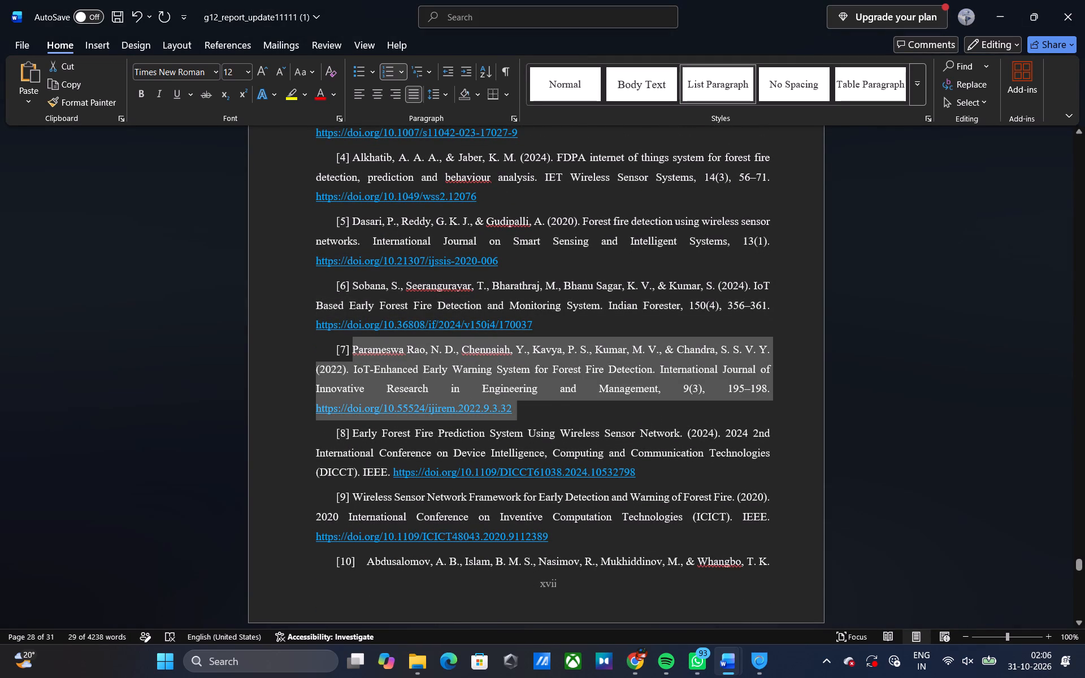
left_click_drag(643, 422, 786, 407)
left_click(351, 345)
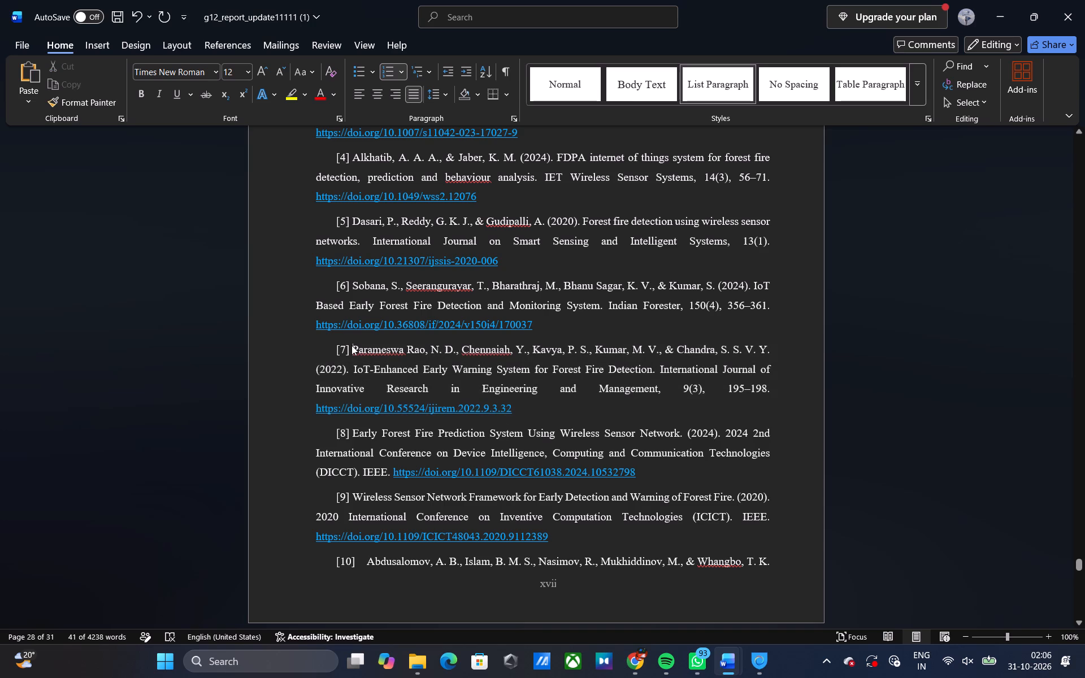
left_click_drag(352, 348, 445, 355)
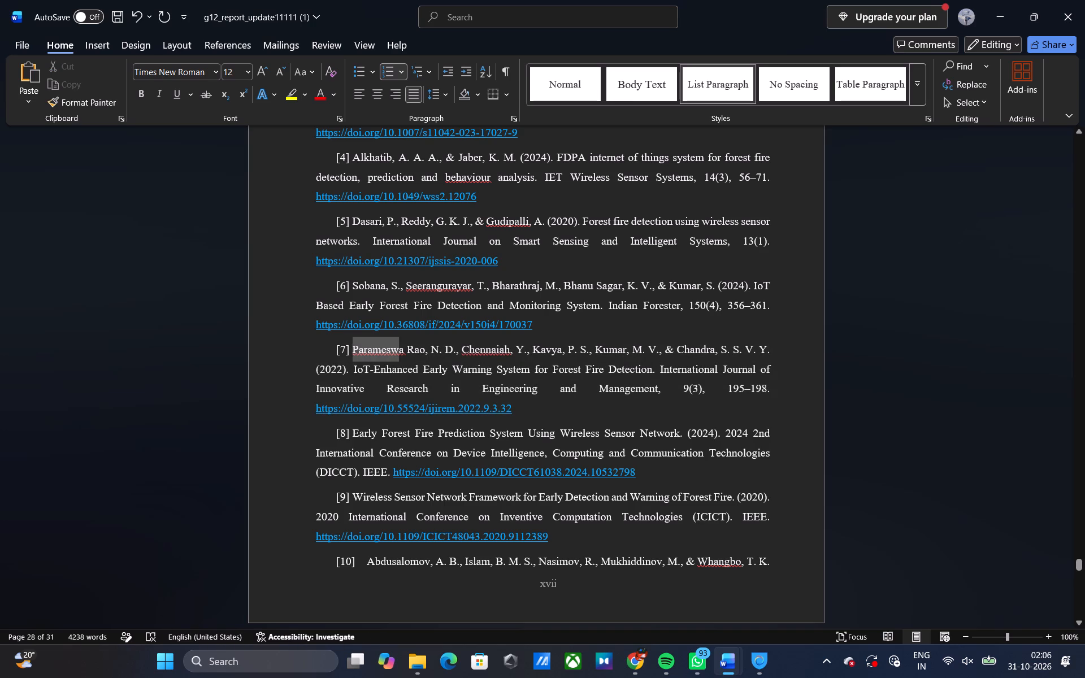
left_click_drag(445, 355, 772, 382)
key("ctrl+c")
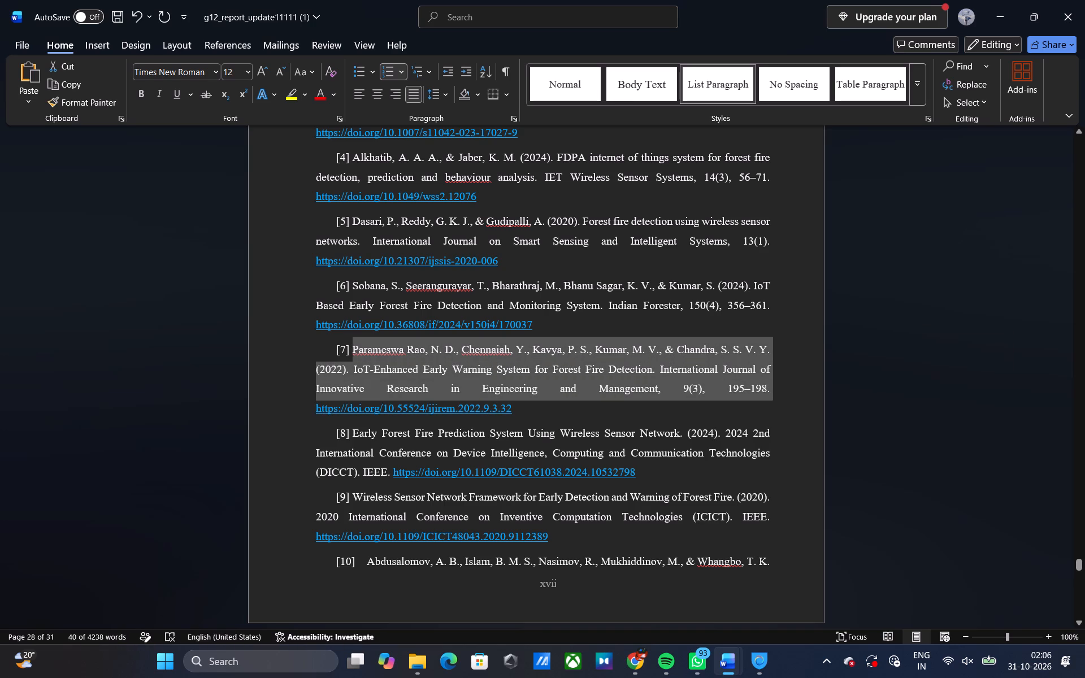
key("ctrl+c")
key("alt+Tab")
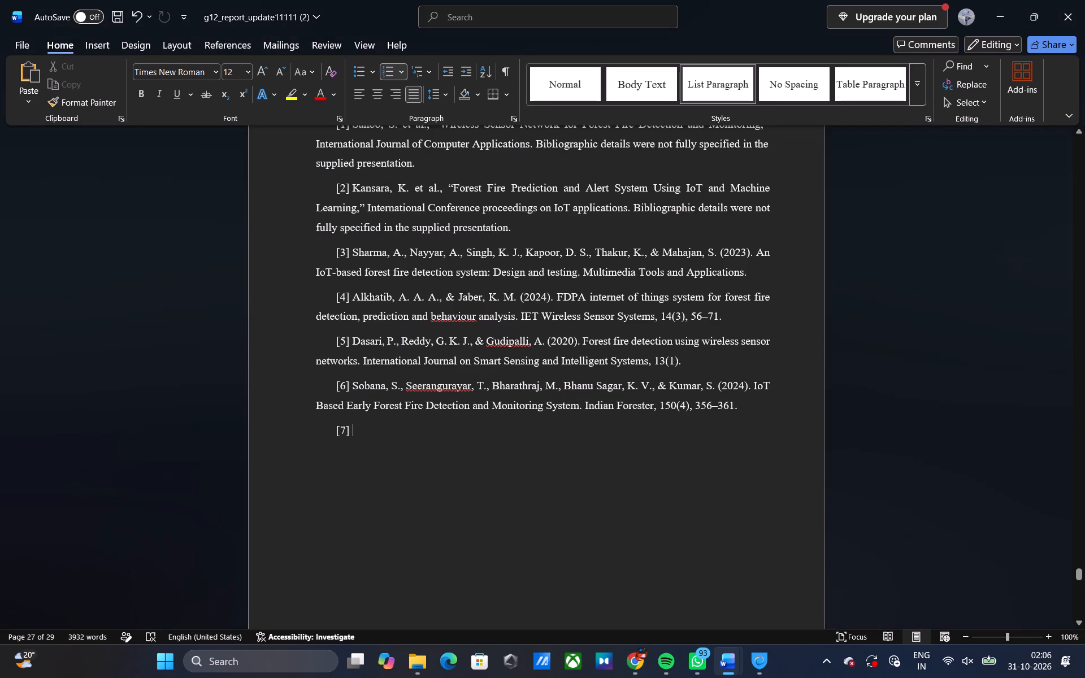
key("ctrl+v")
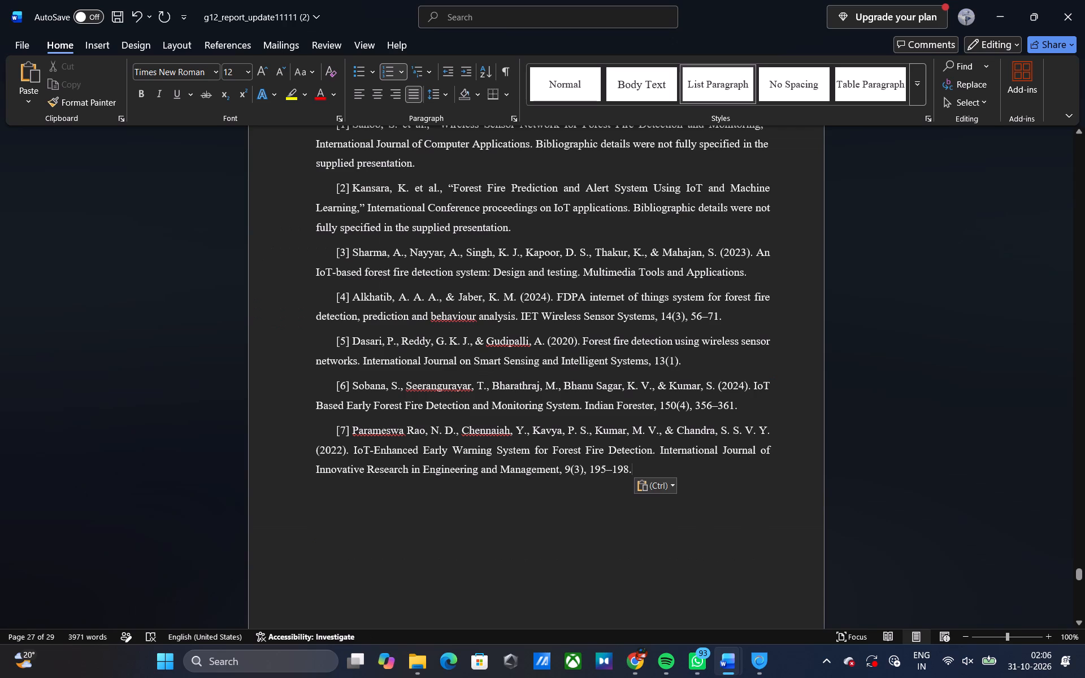
key("Return")
Copy reference [8], the 2024 Early Forest Fire Prediction System entry, without its DOI link into entry [8] of report (2), and start entry [9].
key("alt+Tab")
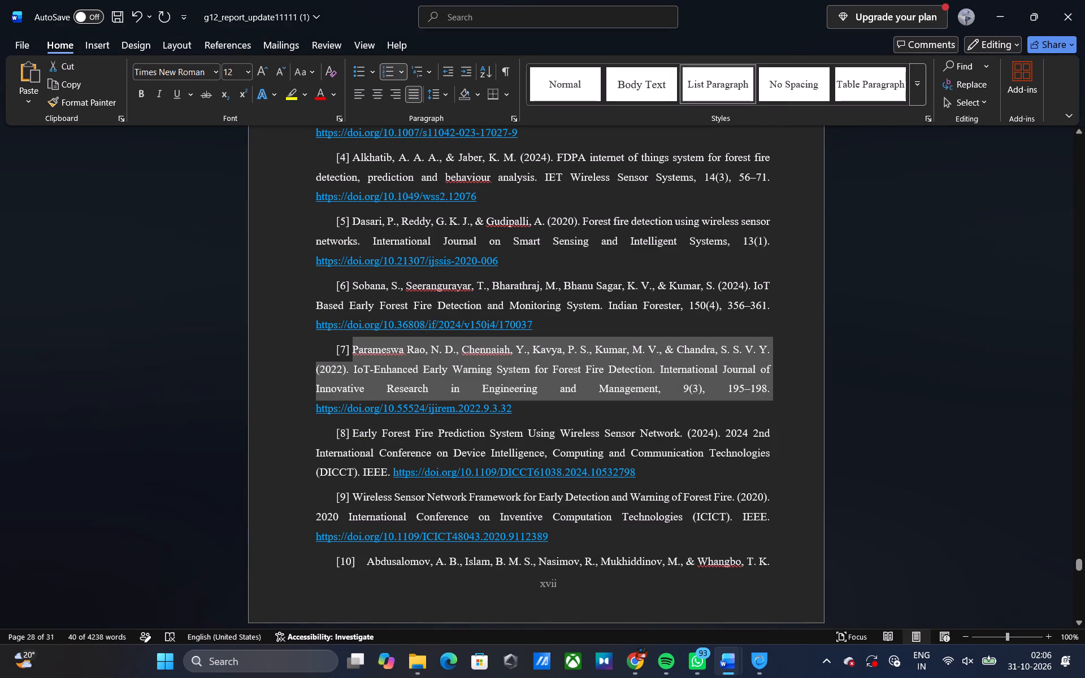
left_click_drag(352, 429, 366, 452)
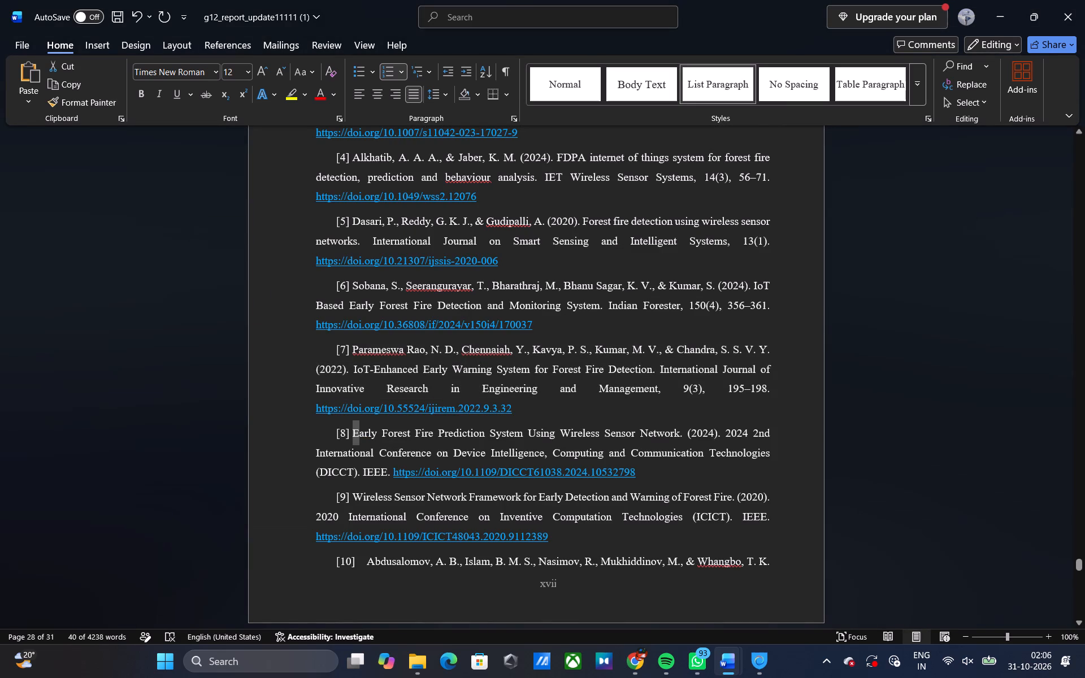
left_click_drag(366, 452, 390, 471)
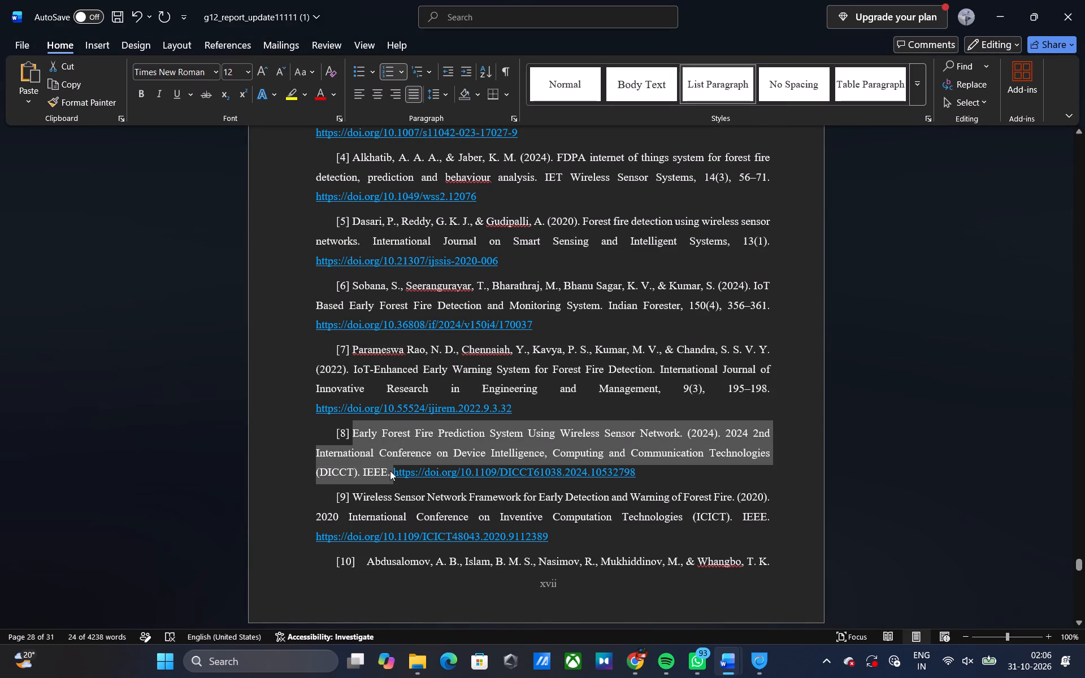
key("ctrl+c")
key("ctrl+c")
key("alt+Tab")
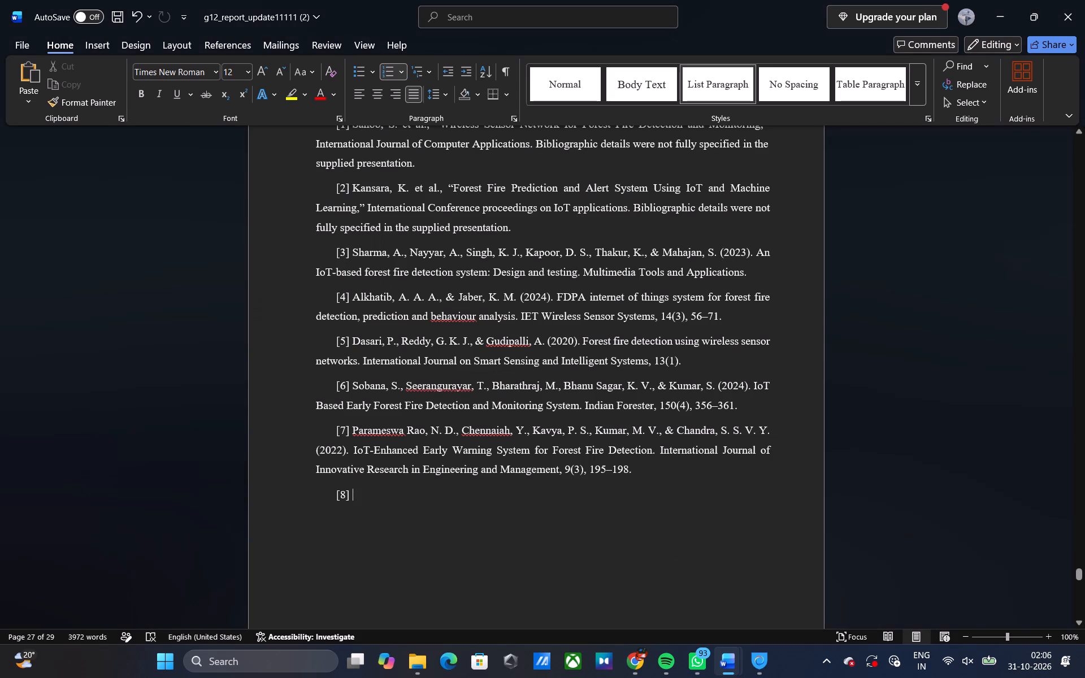
key("ctrl+v")
key("Return")
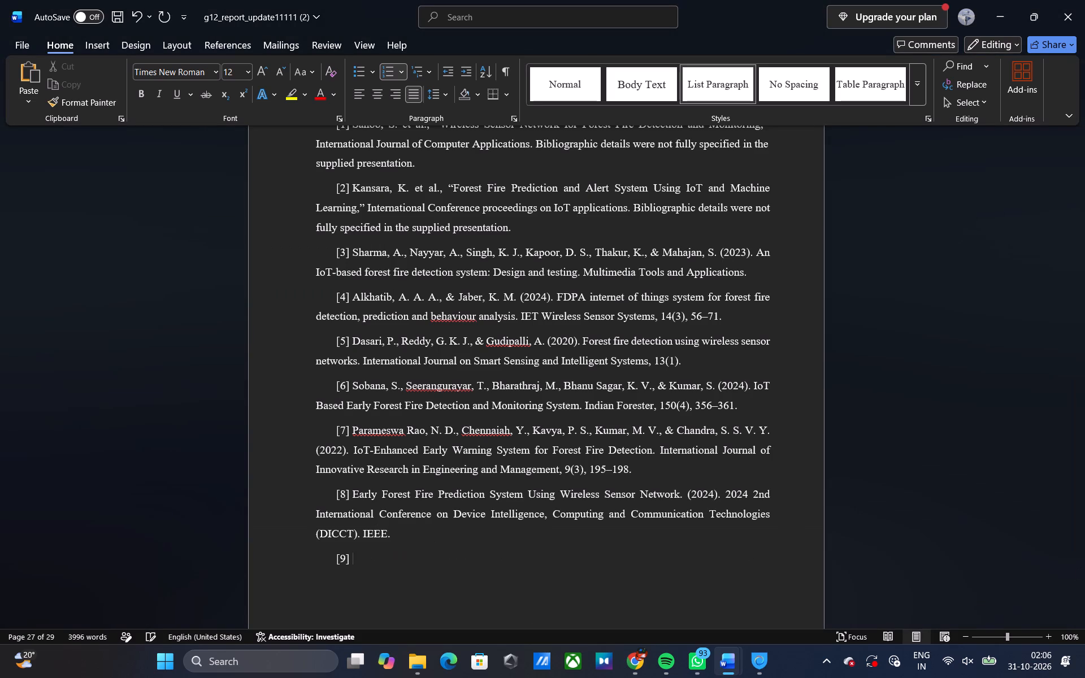
Copy reference [9], the 2020 Wireless Sensor Network Framework entry, without its DOI link into entry [9] of report (2), and start entry [10].
key("alt+Tab")
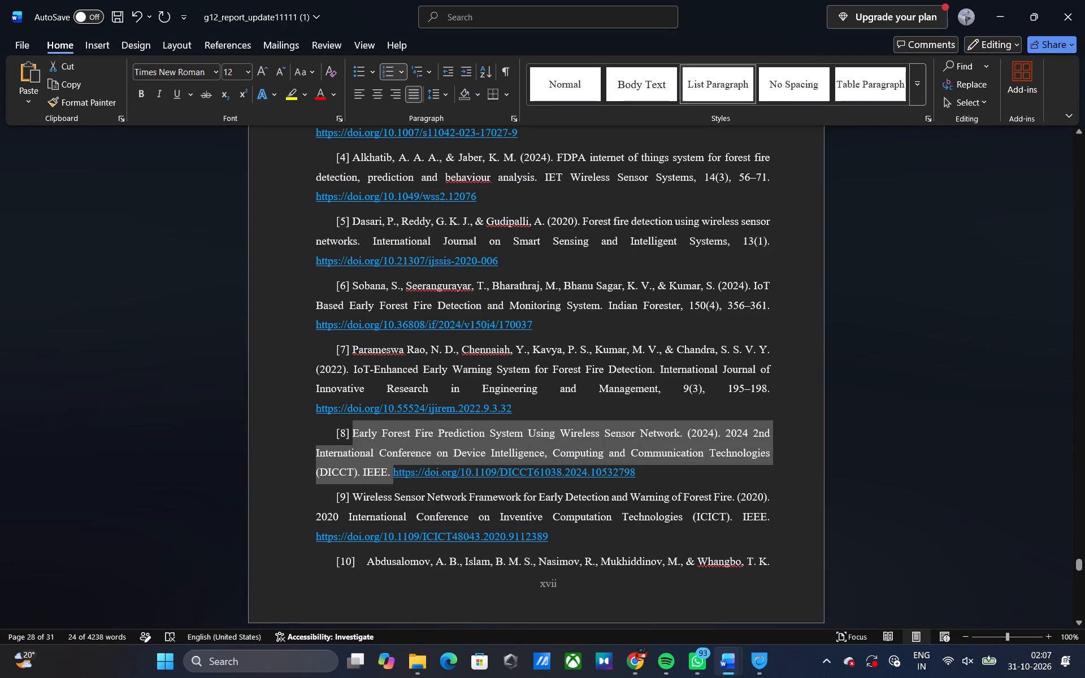
left_click_drag(354, 495, 777, 526)
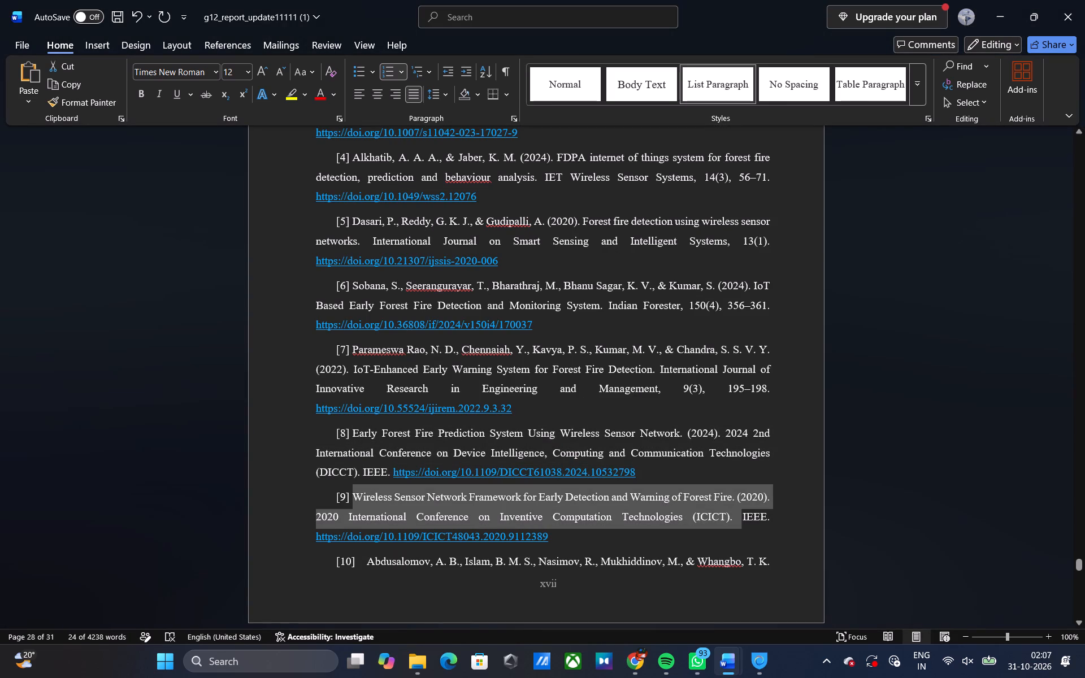
left_click_drag(777, 526, 776, 522)
key("ctrl+c")
key("ctrl+c")
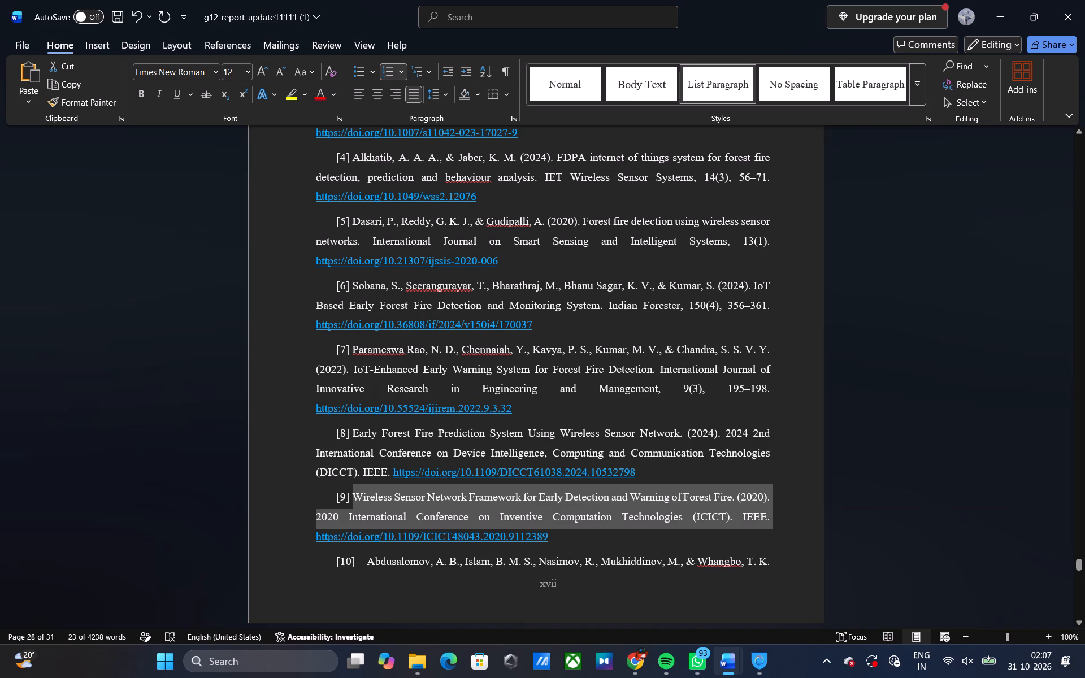
key("alt+Tab")
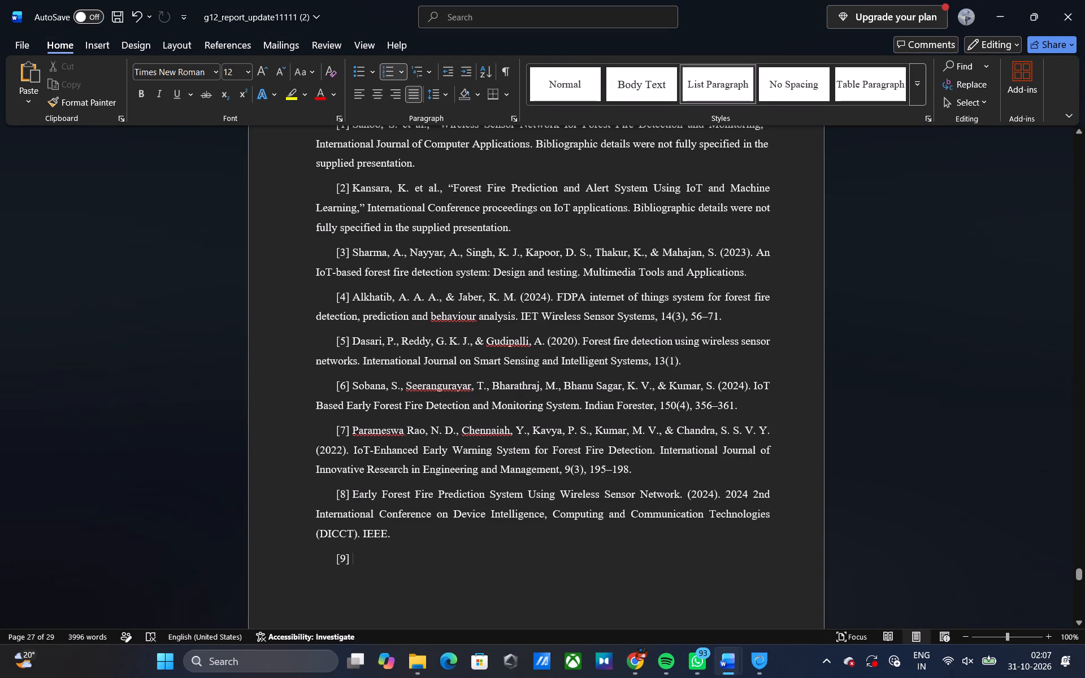
key("ctrl+v")
key("Return")
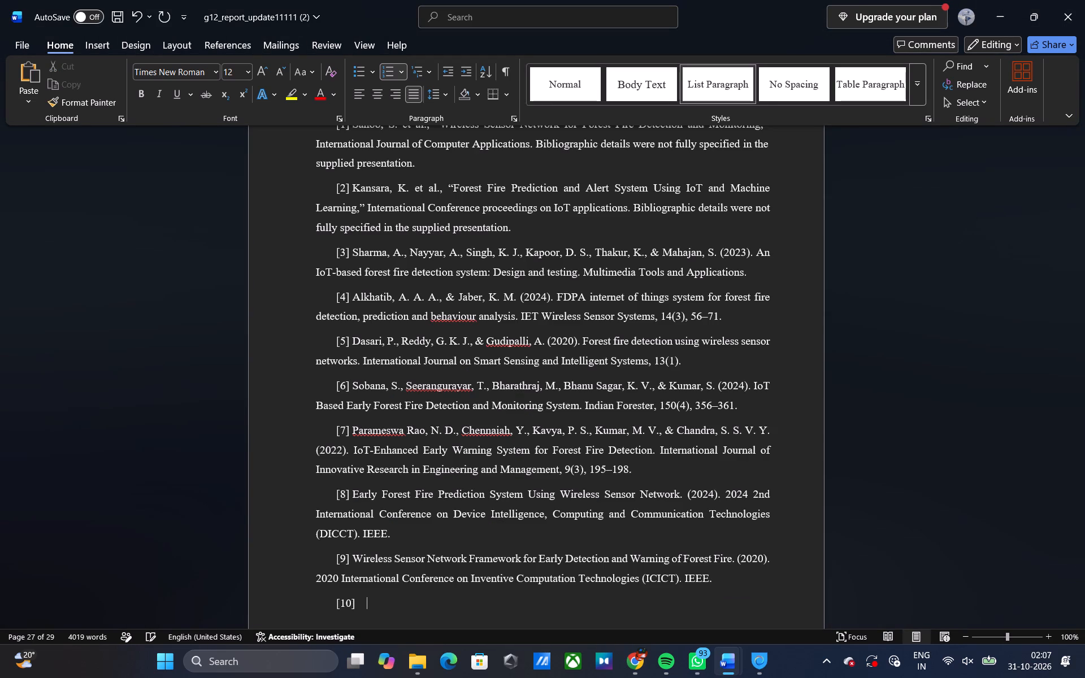
Copy reference [10], the 2023 Detectron2 entry, without its DOI link into entry [10] of report (2), end it with a period, and start entry [11].
key("alt+Tab")
scroll(776, 522, "down", 2)
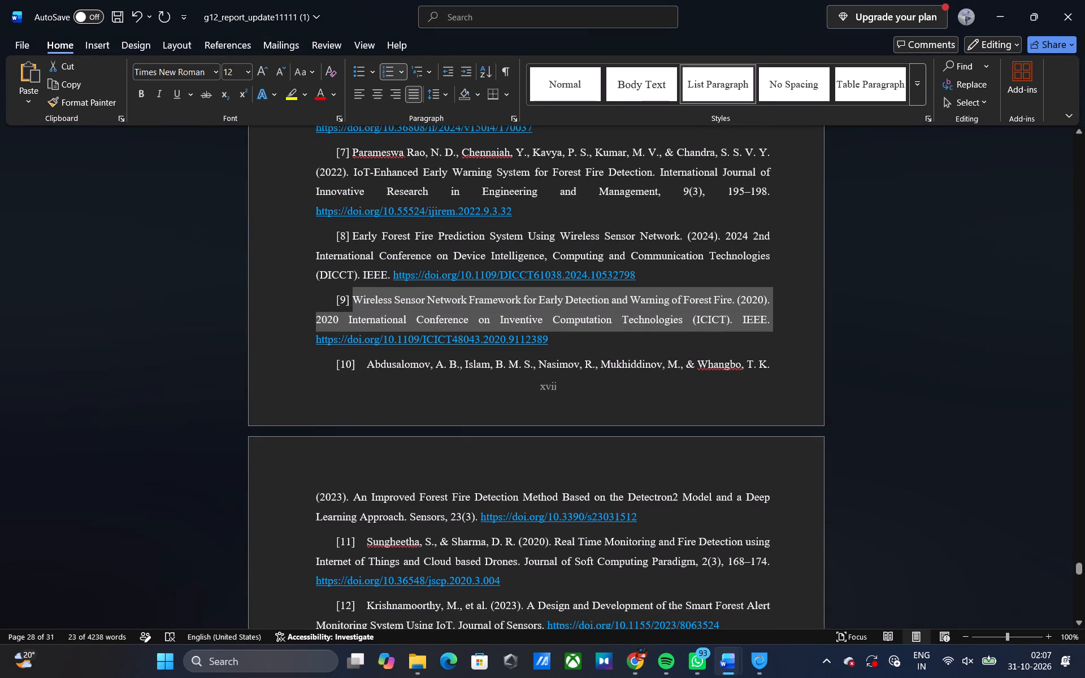
left_click_drag(366, 364, 695, 389)
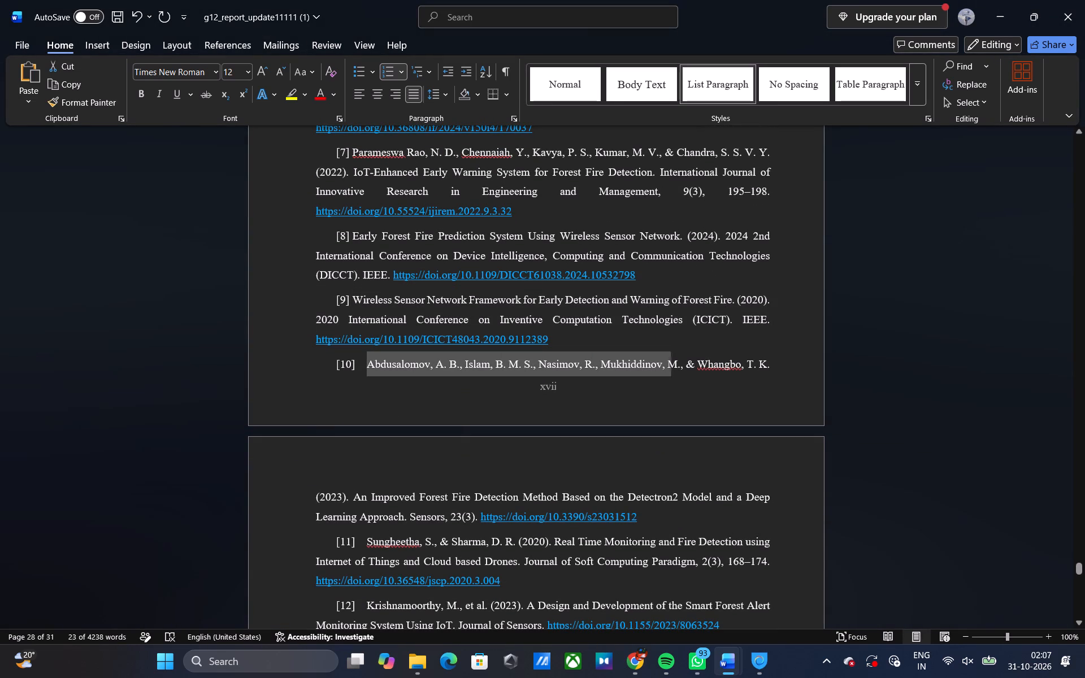
left_click_drag(695, 389, 478, 508)
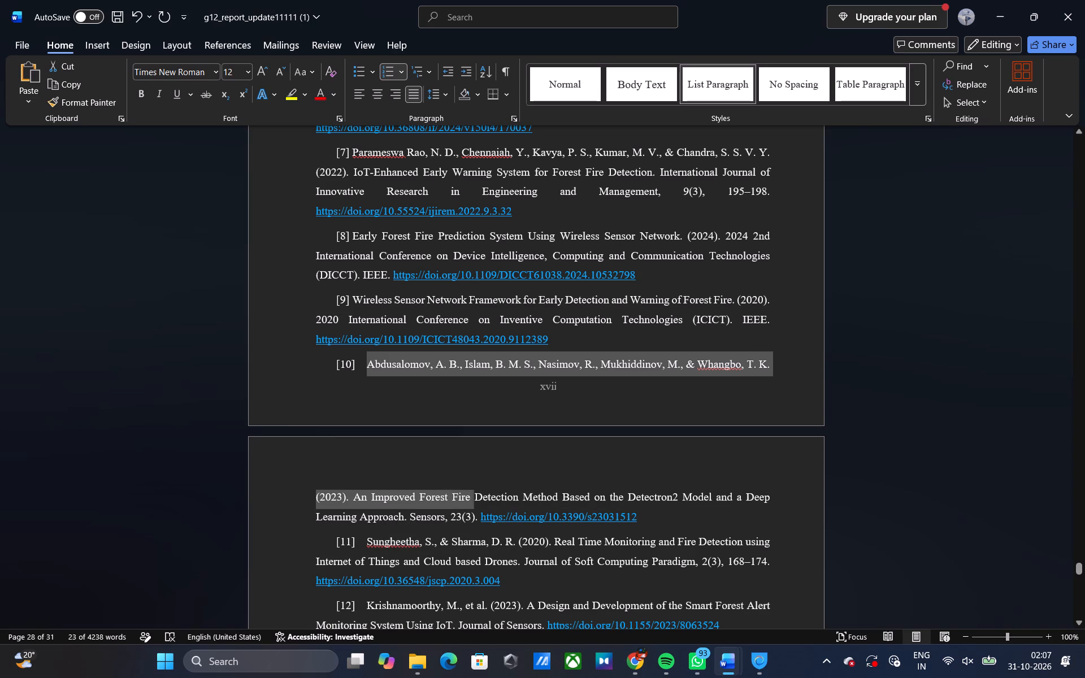
left_click_drag(478, 508, 475, 518)
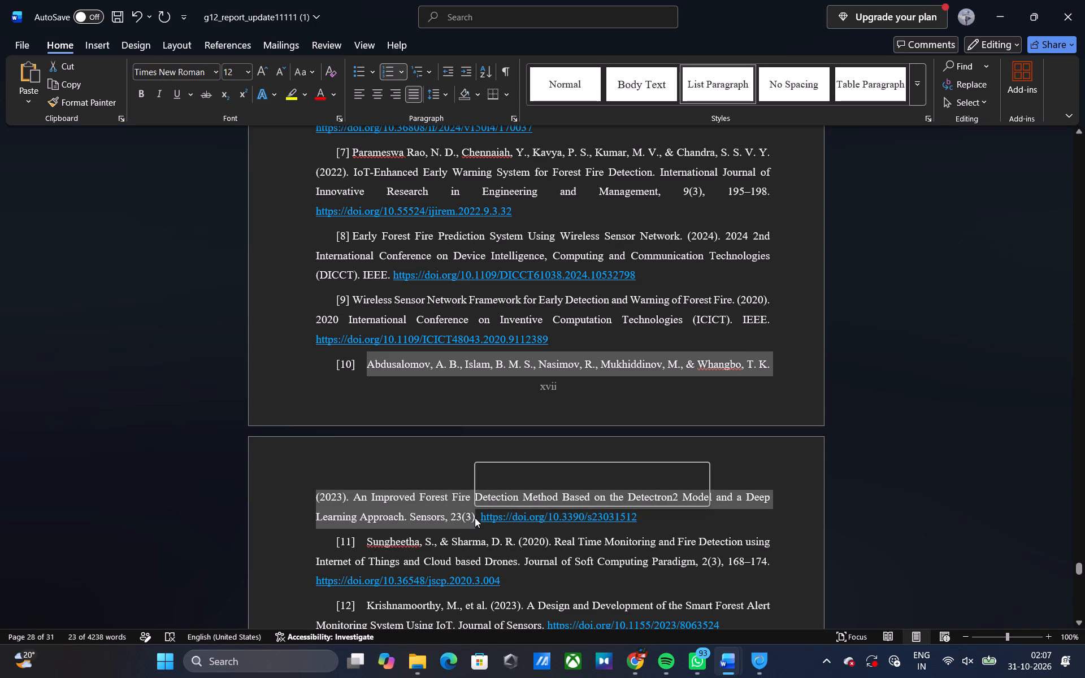
key("ctrl+c")
key("ctrl+c")
key("alt+Tab")
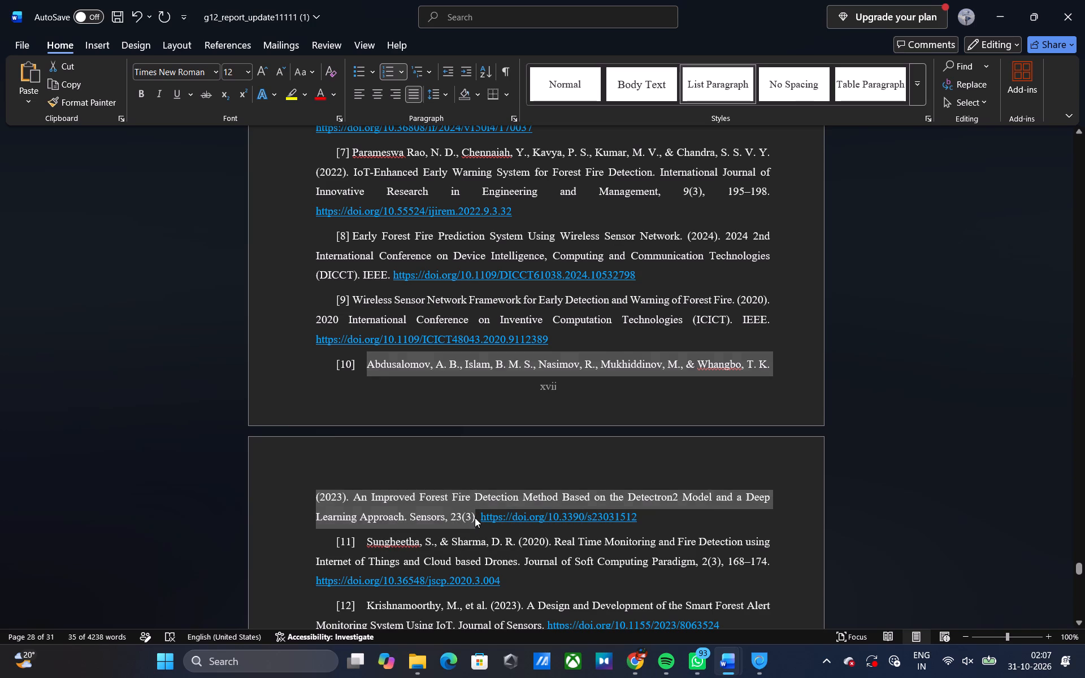
key("ctrl+v")
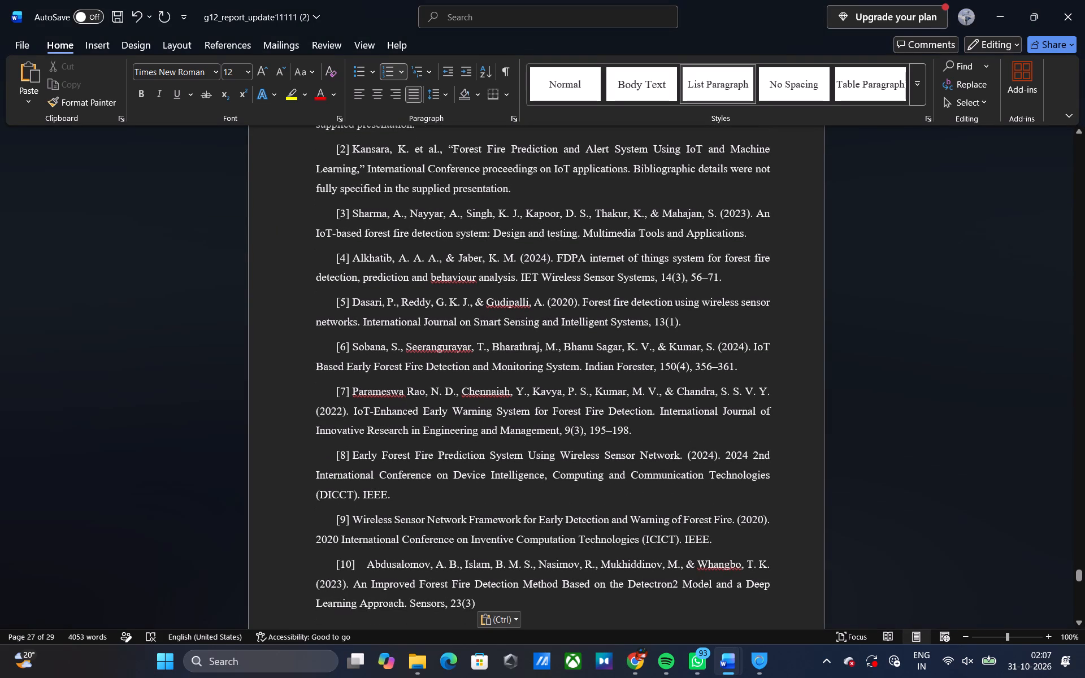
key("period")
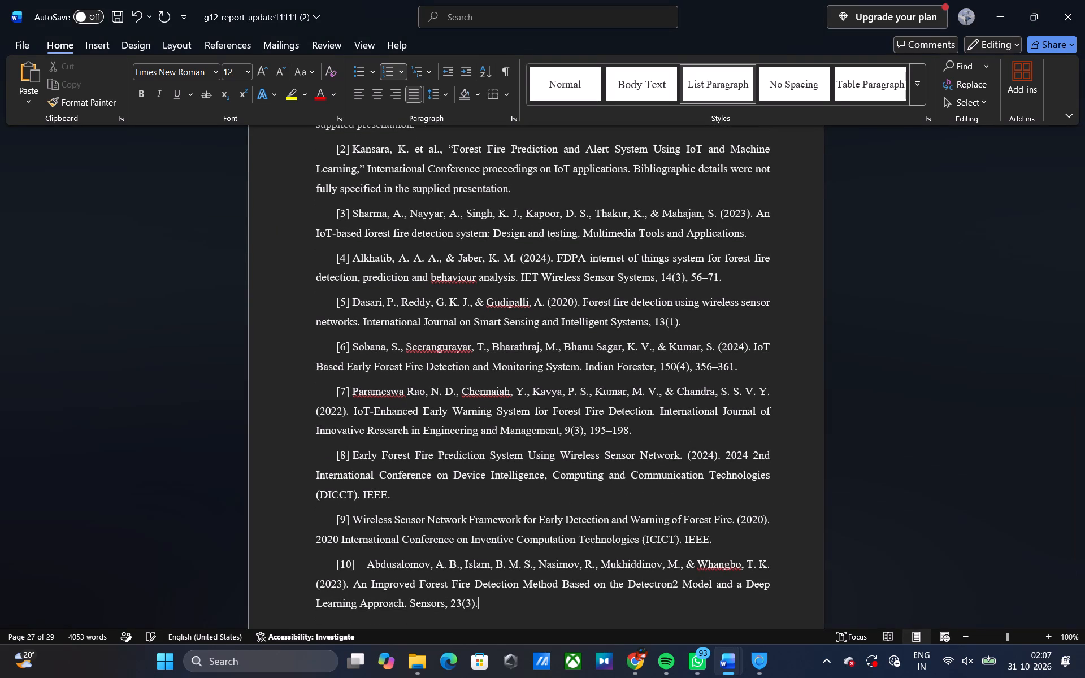
key("Return")
Copy reference [11], the 2020 cloud-based drones entry, without its DOI link into entry [11] of report (2), and start entry [12].
key("alt+Tab")
scroll(475, 518, "down", 1)
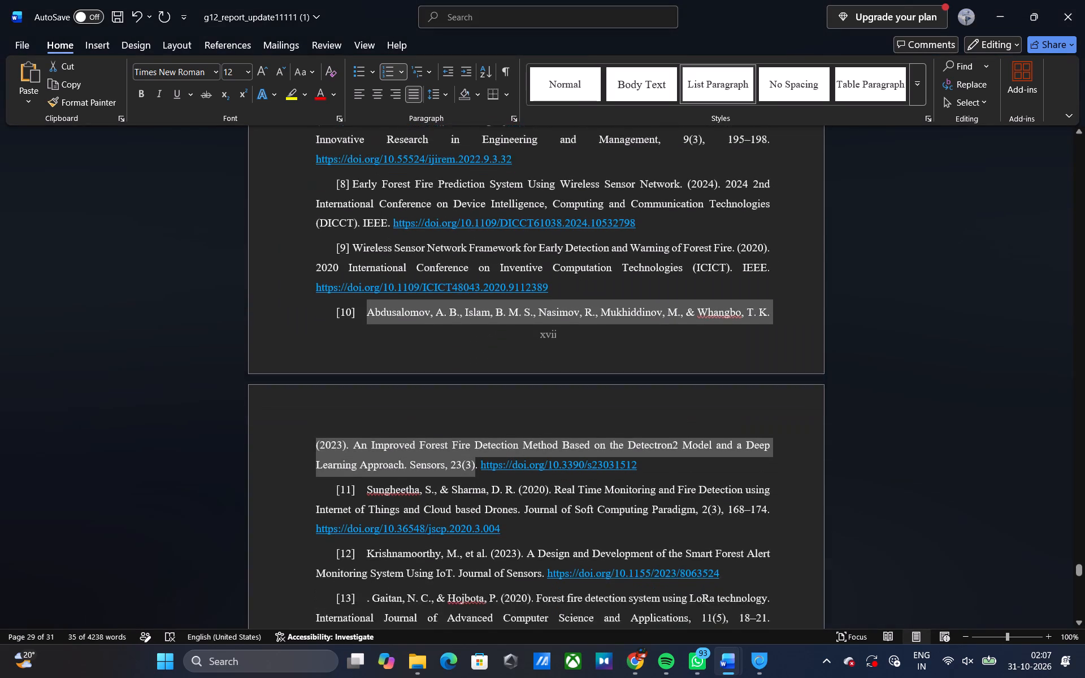
scroll(475, 518, "down", 1)
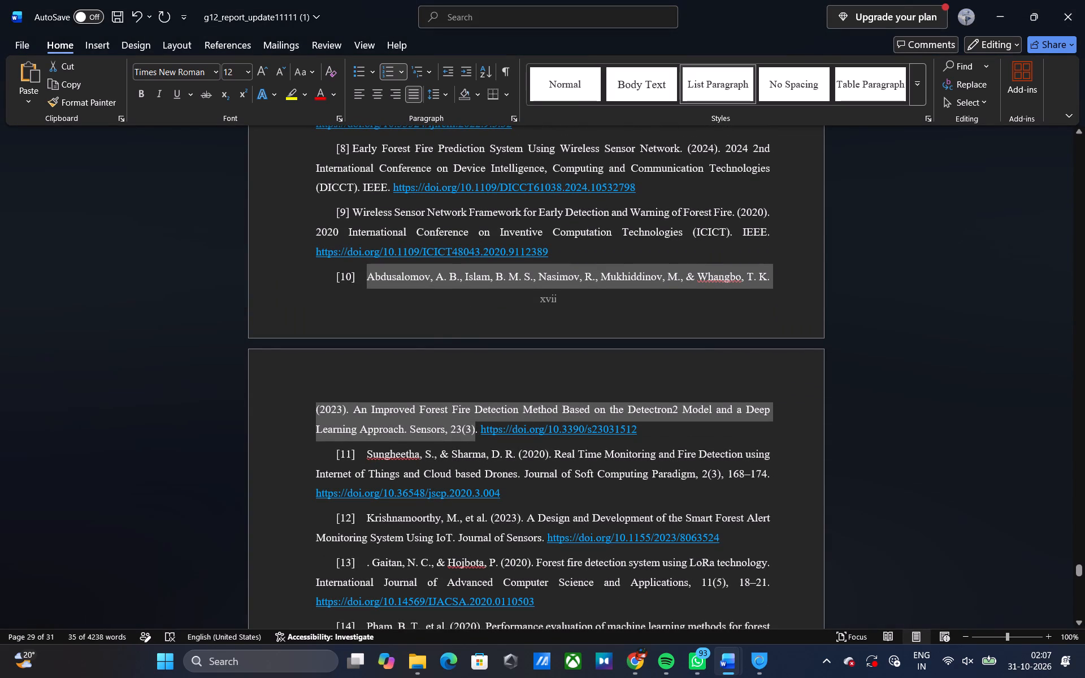
left_click_drag(368, 451, 774, 481)
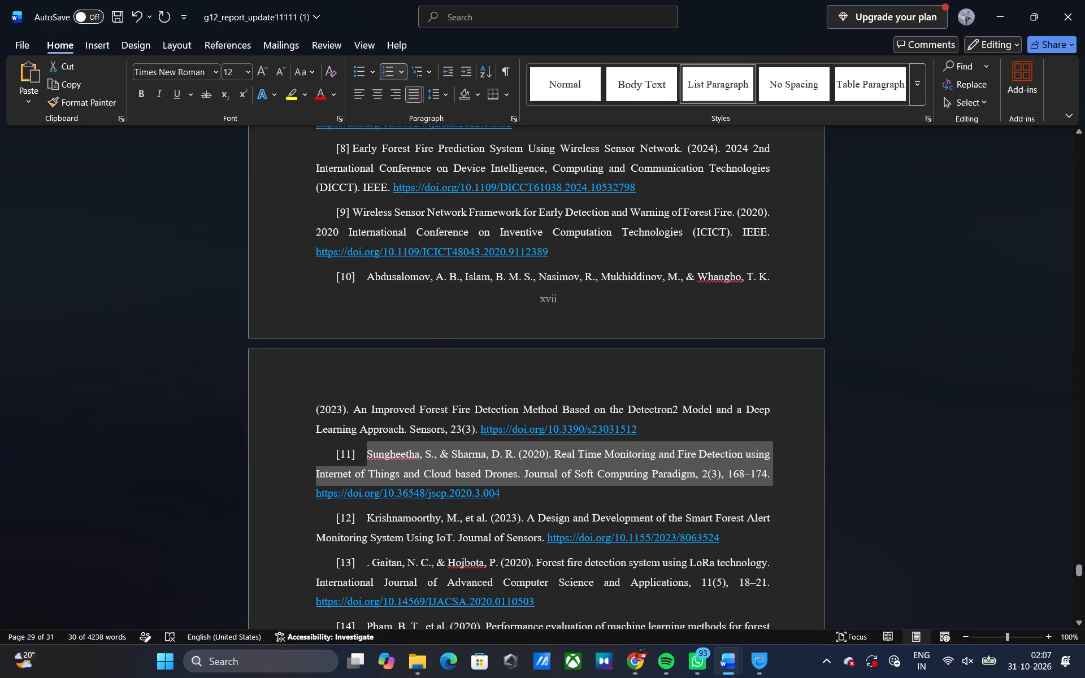
key("ctrl+c")
key("ctrl+c")
key("alt+Tab")
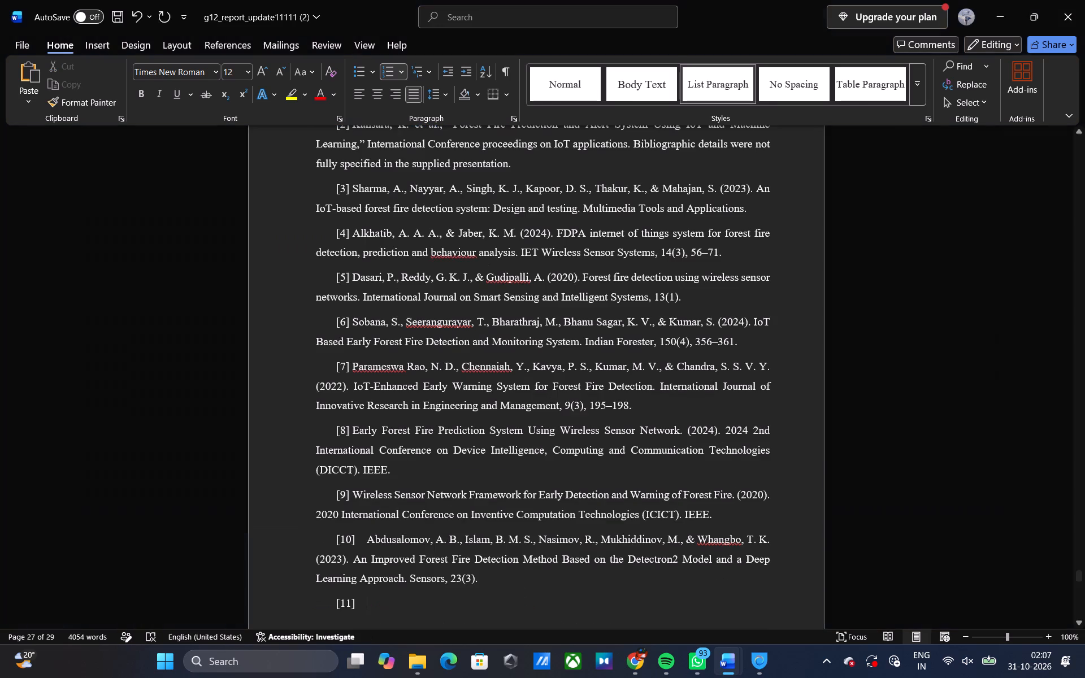
key("ctrl+v")
key("Return")
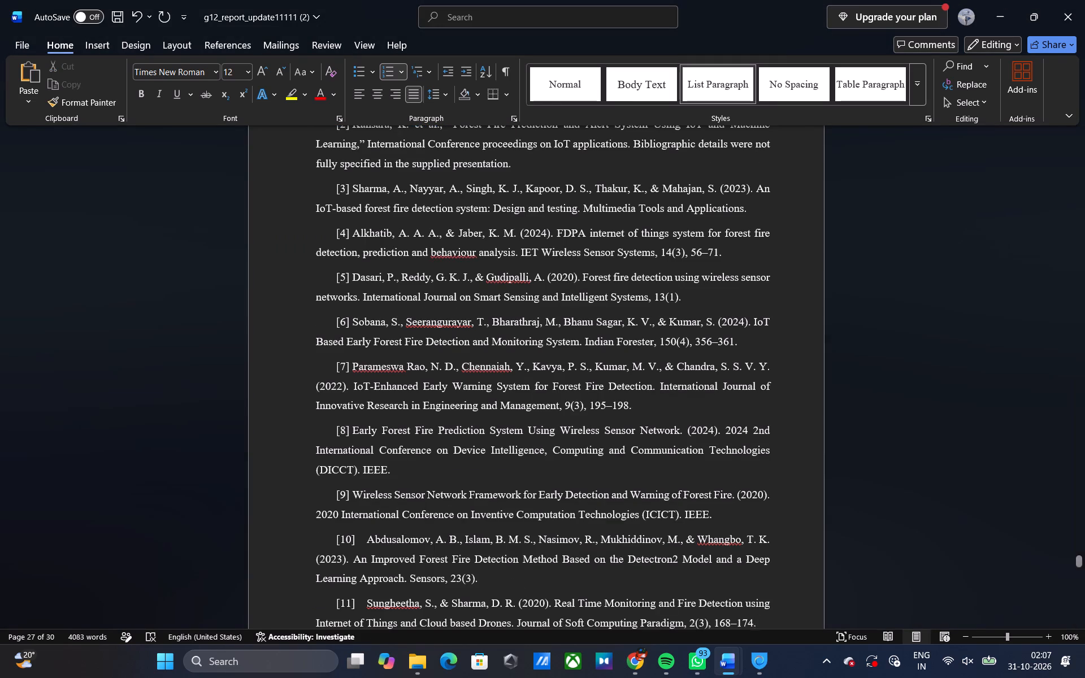
Copy reference [12], the 2023 Smart Forest Alert Monitoring System entry, without its DOI link into entry [12] of report (2), and start entry [13].
key("alt+Tab")
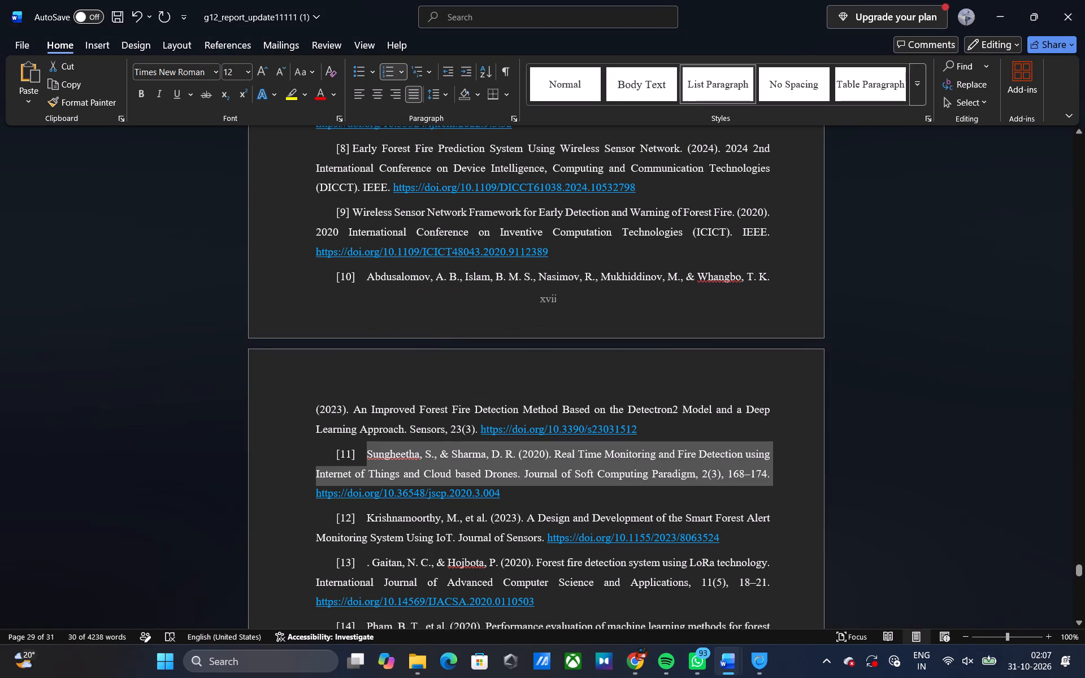
left_click_drag(361, 515, 545, 538)
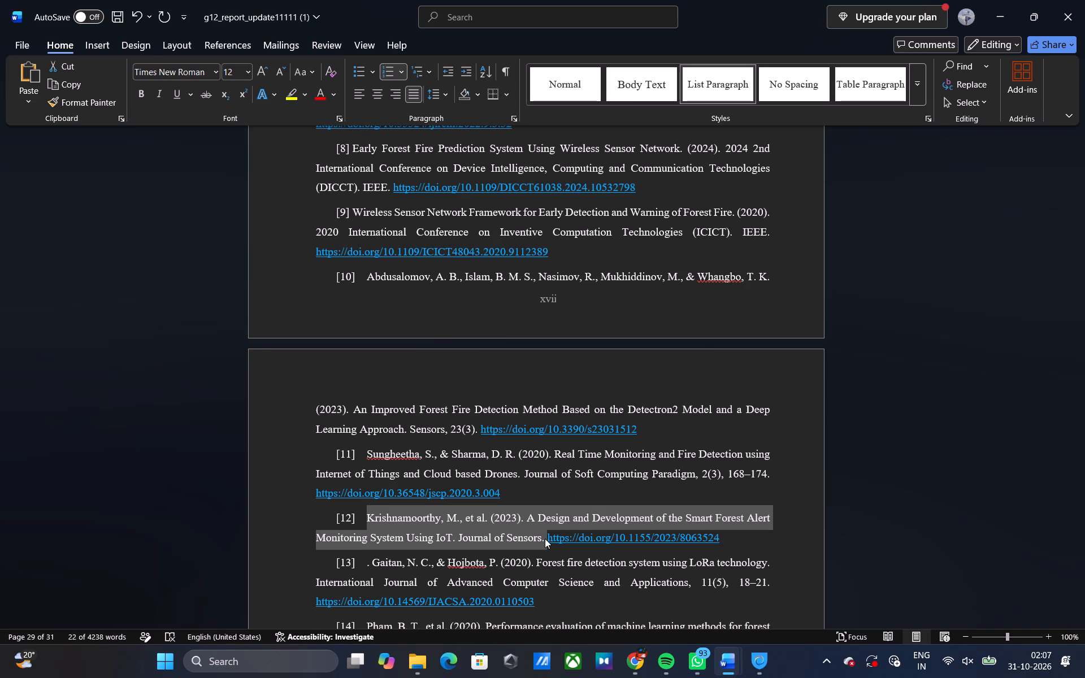
key("ctrl+c")
key("ctrl+c")
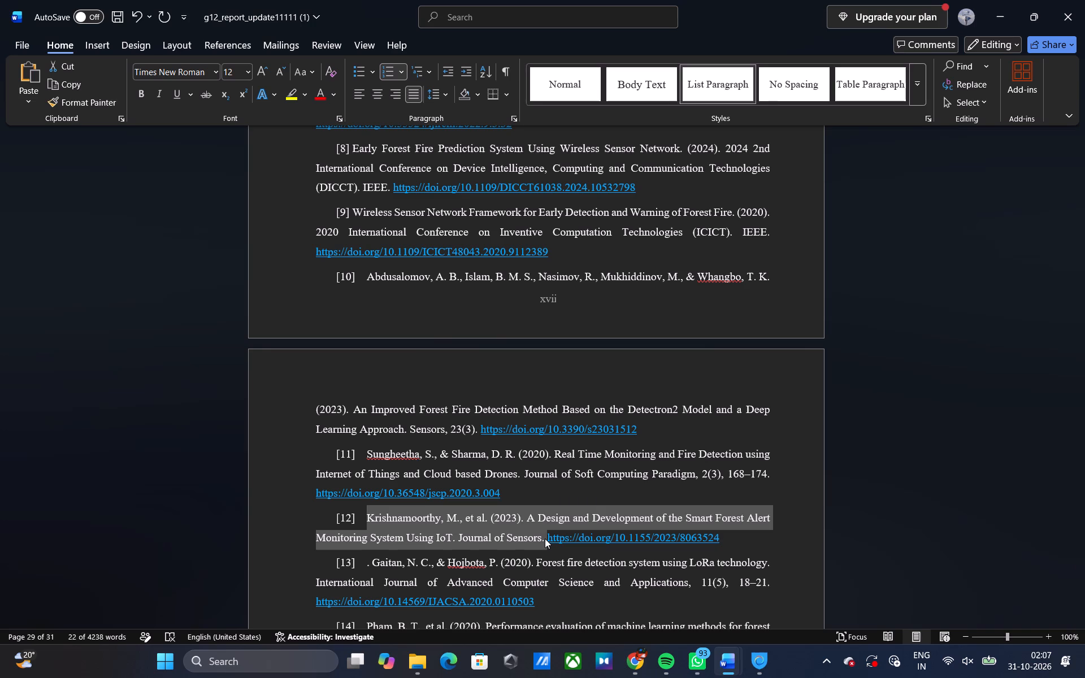
key("alt+Tab")
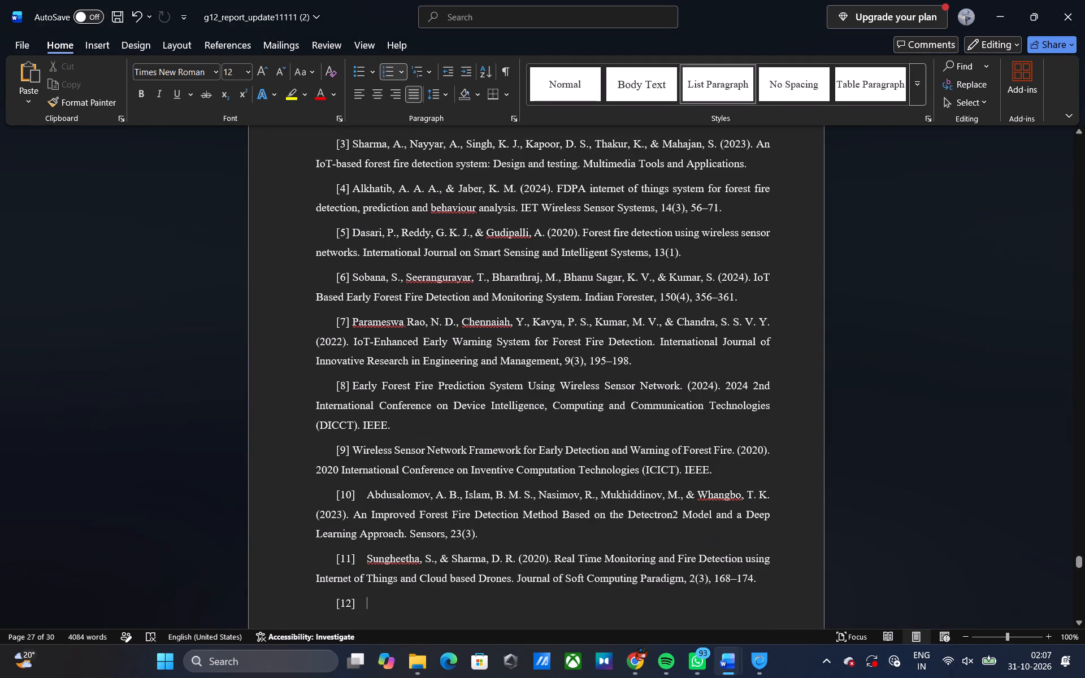
key("ctrl+v")
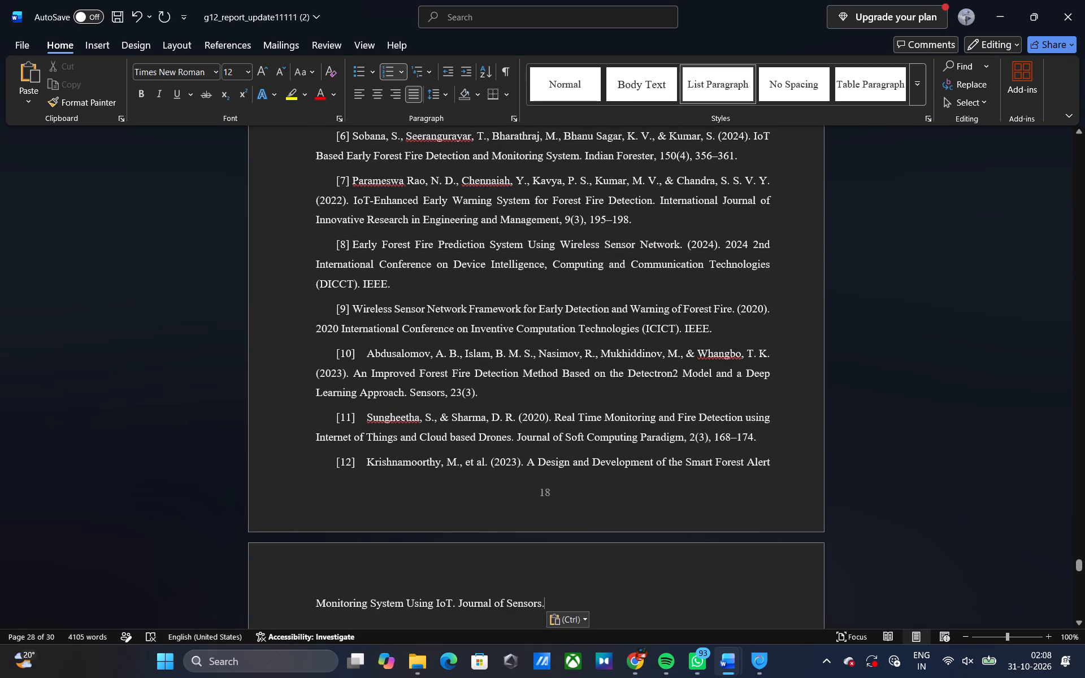
key("Return")
Copy reference [13], the 2020 LoRa entry, without its stray leading period and DOI link into entry [13] of report (2), and start entry [14].
key("alt+Tab")
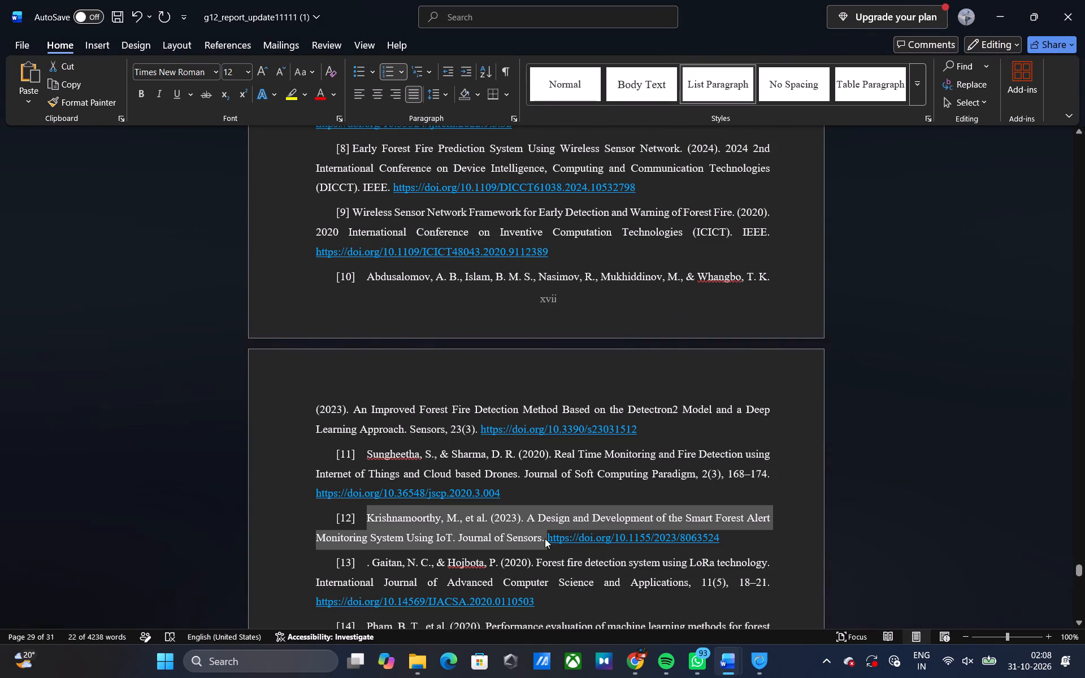
scroll(545, 538, "down", 1)
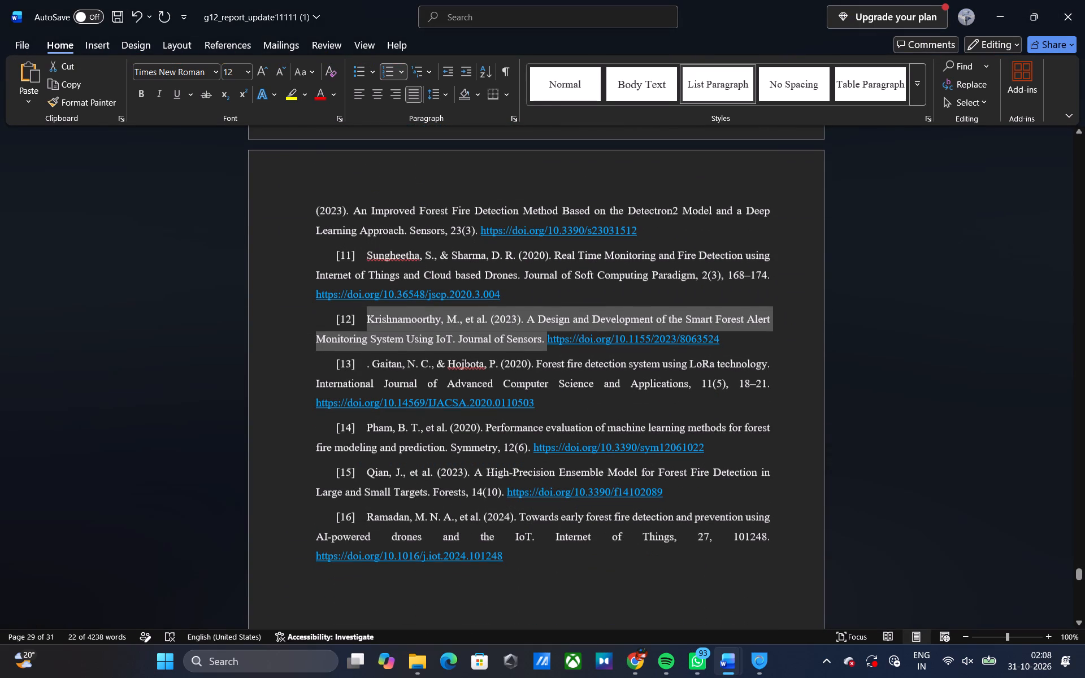
left_click_drag(371, 362, 771, 377)
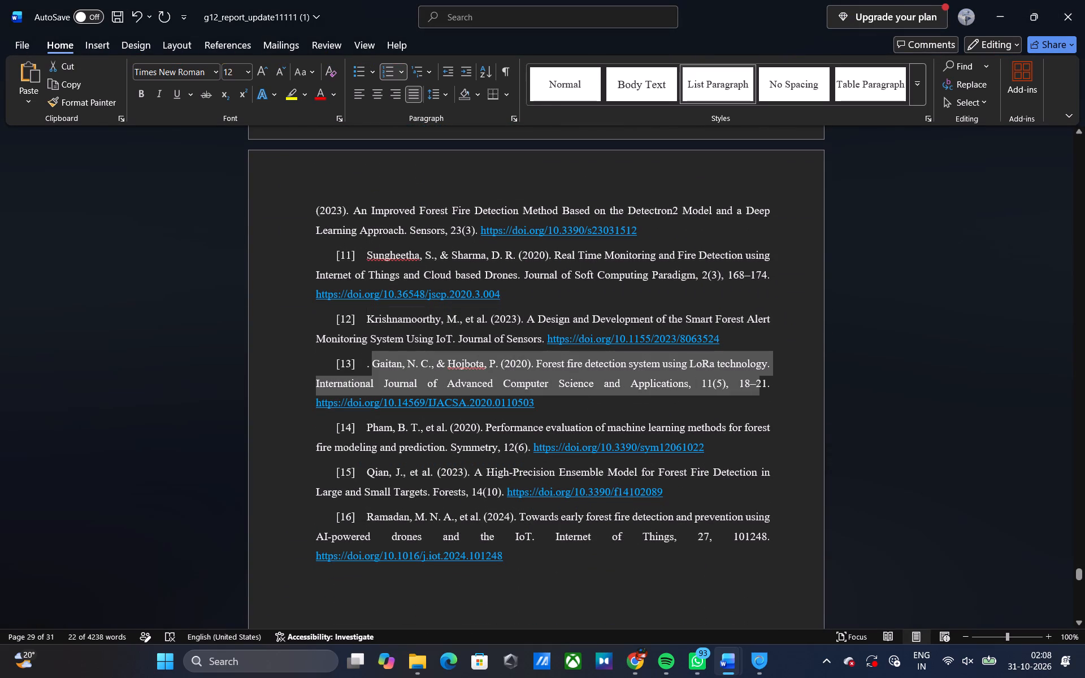
left_click_drag(771, 377, 775, 377)
key("ctrl+c")
key("ctrl+c")
key("alt+Tab")
key("ctrl+v")
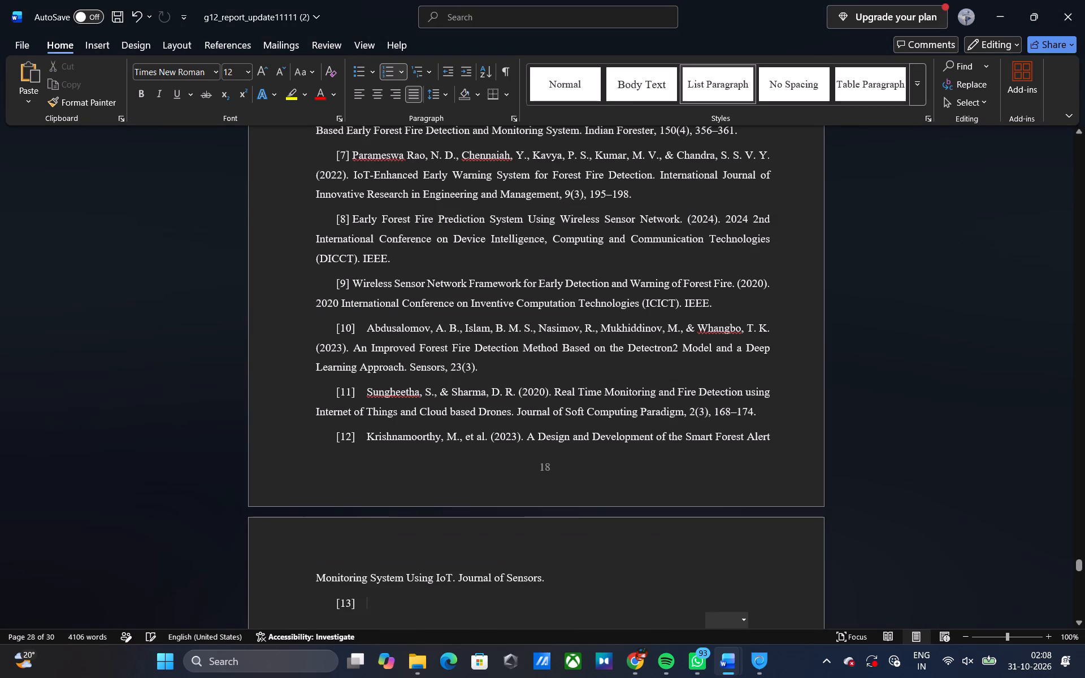
key("Return")
Copy reference [14], the 2020 Symmetry machine learning entry, without its DOI link into entry [14] of report (2), and start entry [15].
key("alt+Tab")
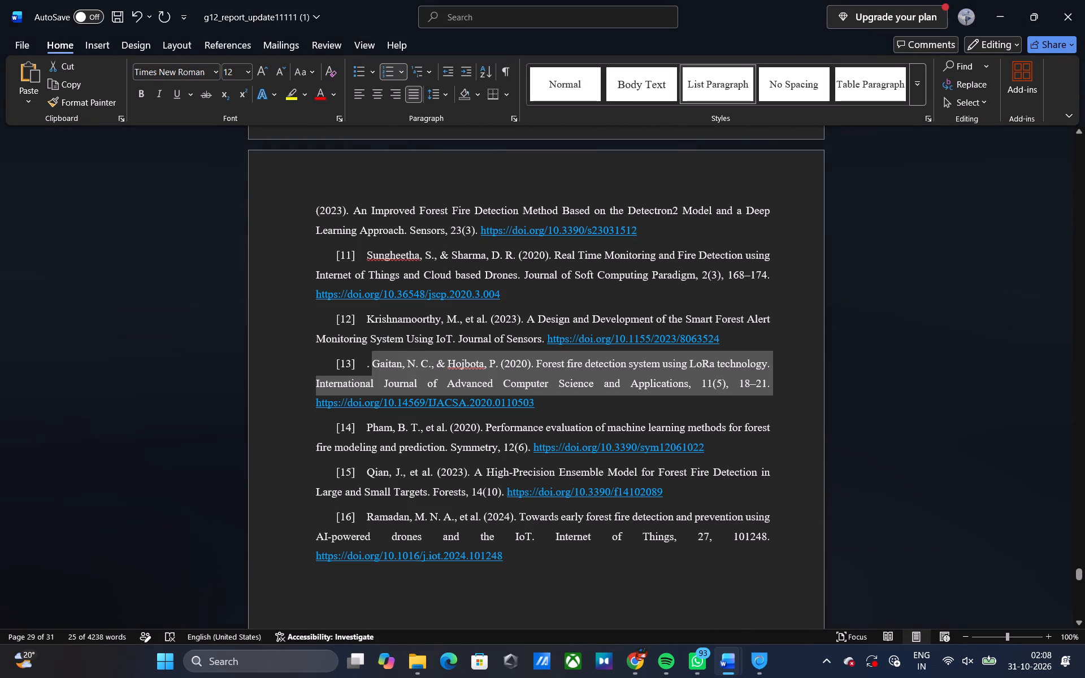
left_click_drag(367, 427, 485, 441)
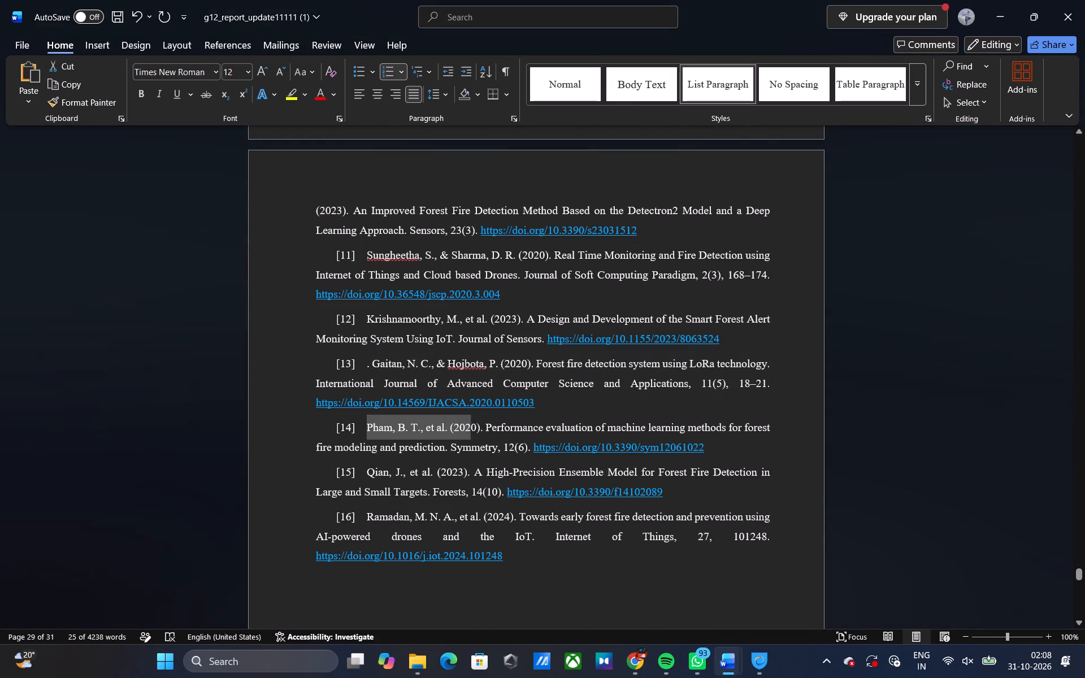
left_click_drag(485, 441, 534, 449)
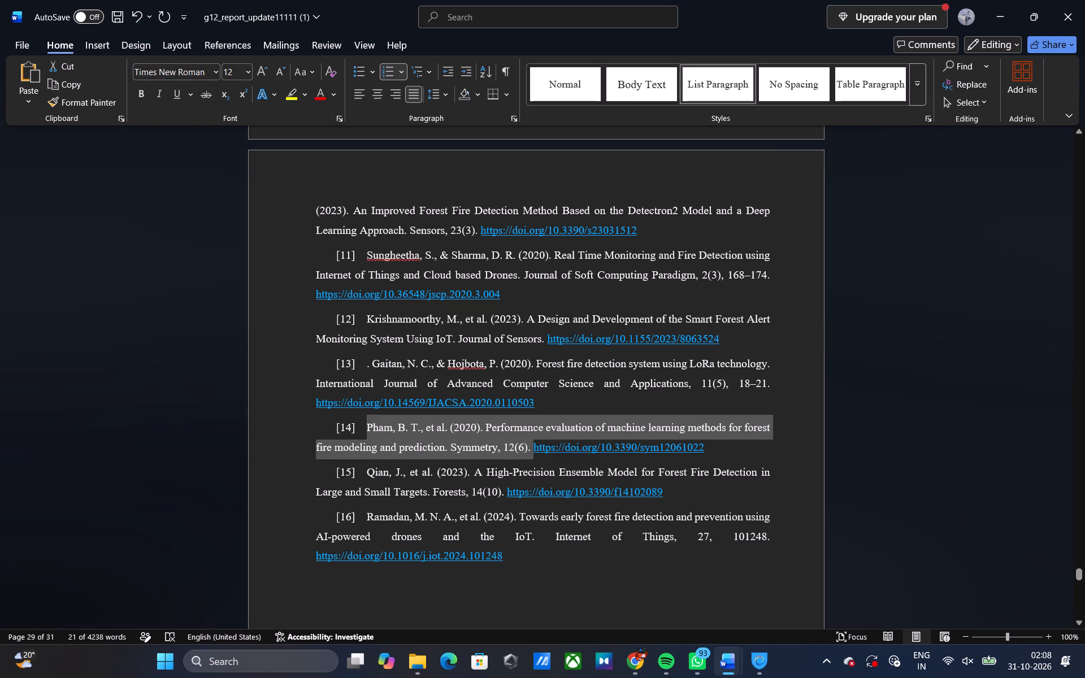
key("ctrl+c")
key("ctrl+c")
key("alt+Tab")
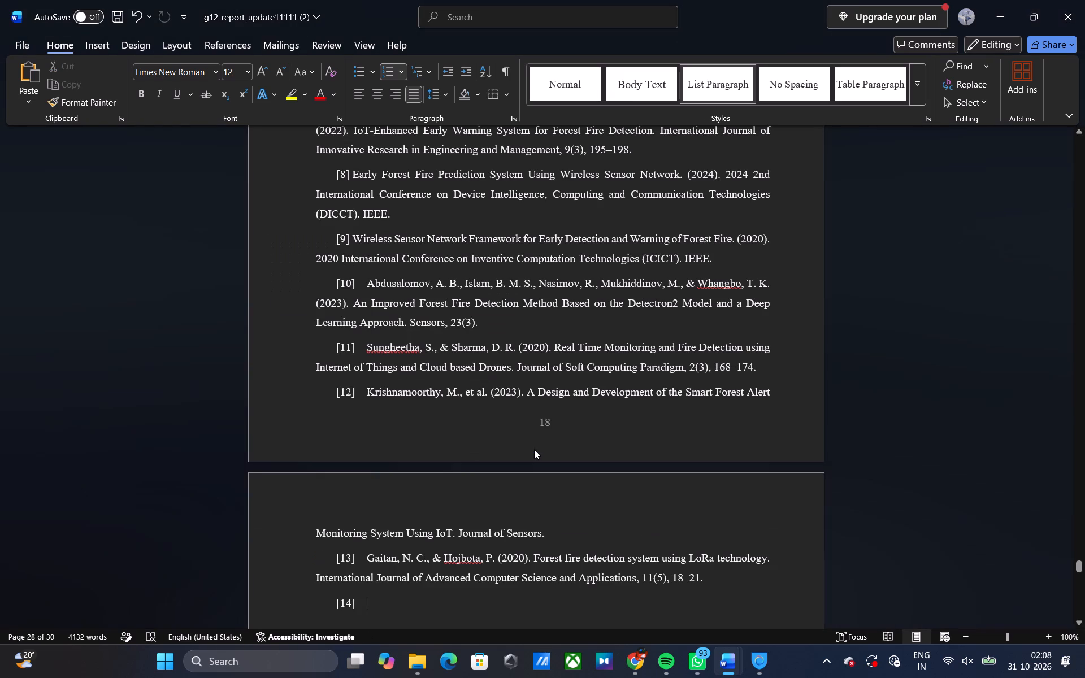
key("ctrl+v")
key("Return")
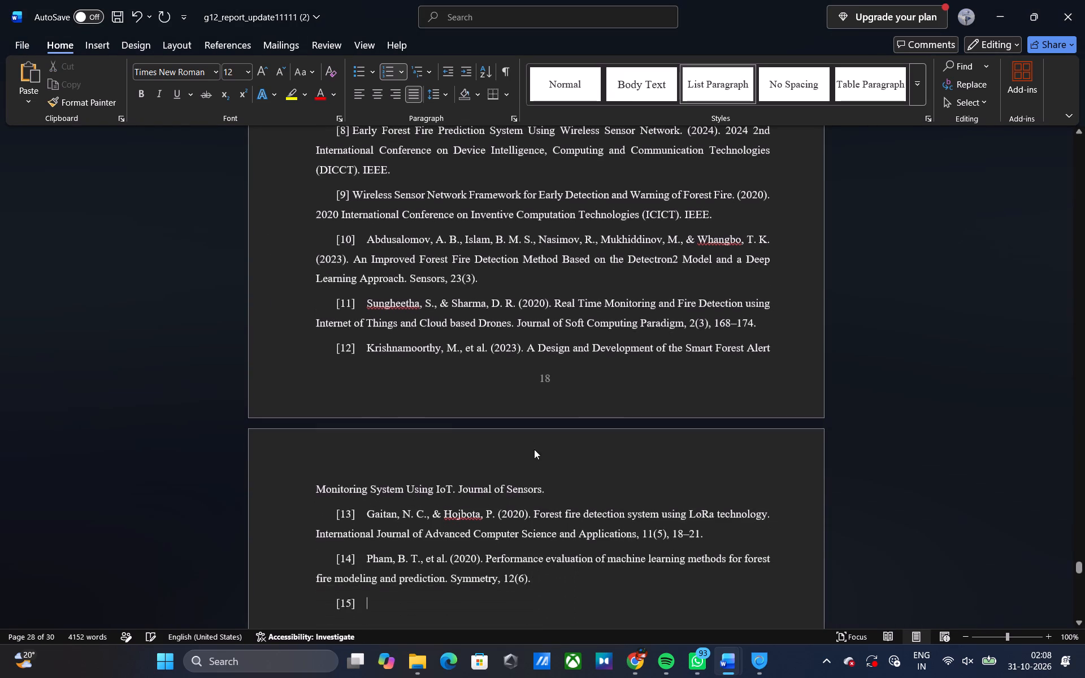
Copy reference [15], the 2023 High-Precision Ensemble Model entry, without its DOI link into entry [15] of report (2), and start entry [16].
key("alt+Tab")
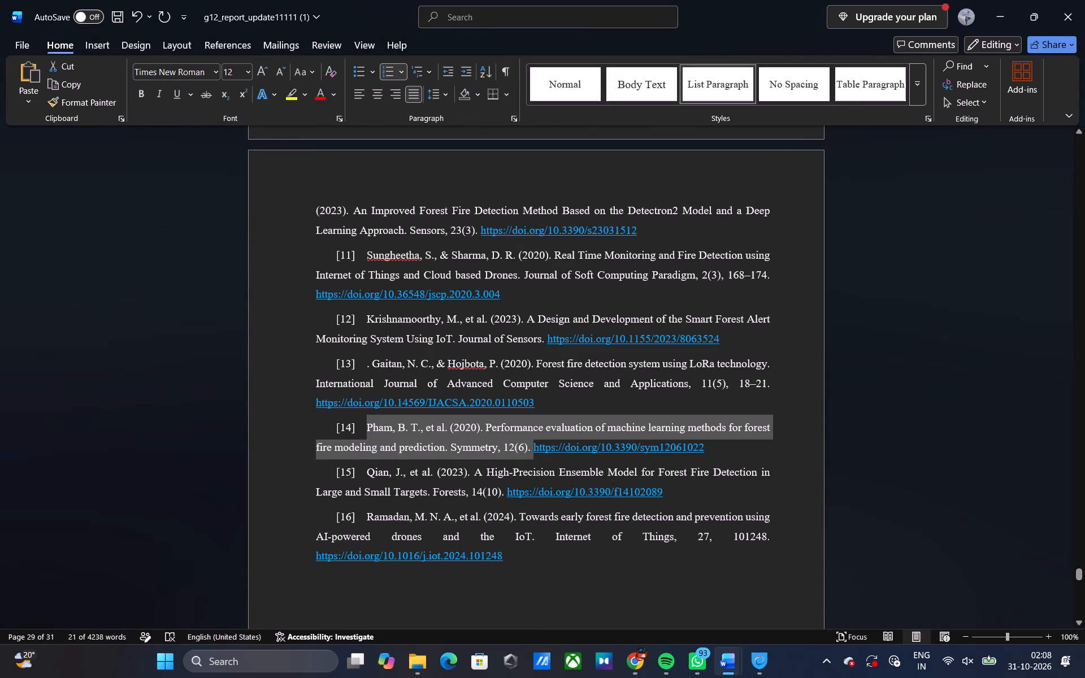
left_click_drag(363, 478, 501, 494)
key("ctrl+c")
key("ctrl+c")
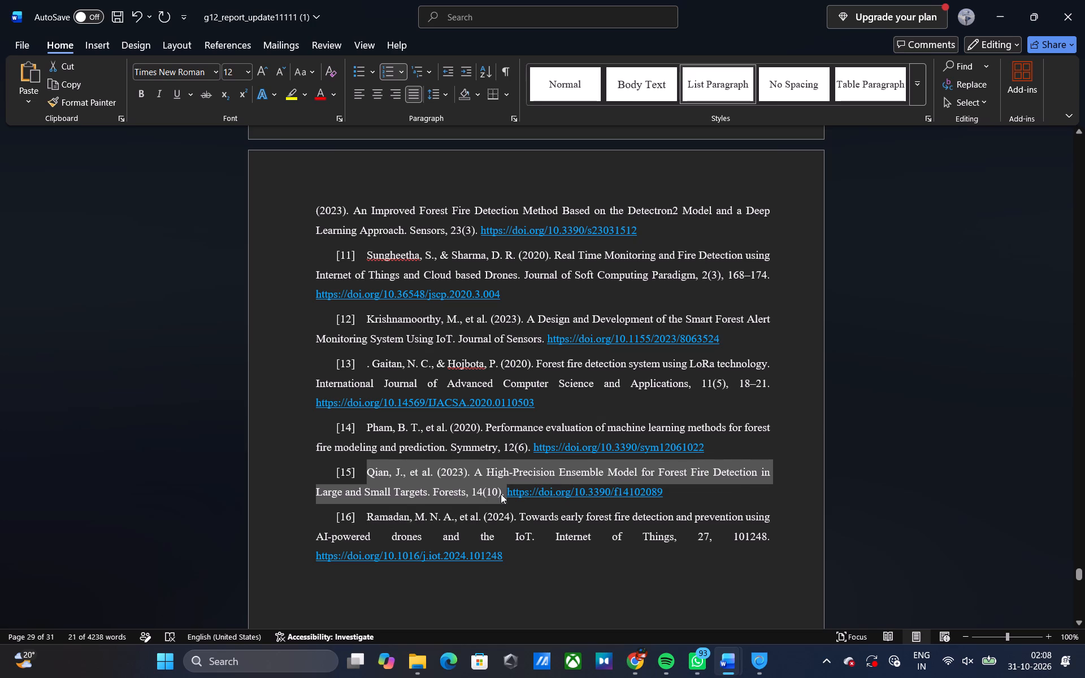
key("alt+Tab")
key("ctrl+v")
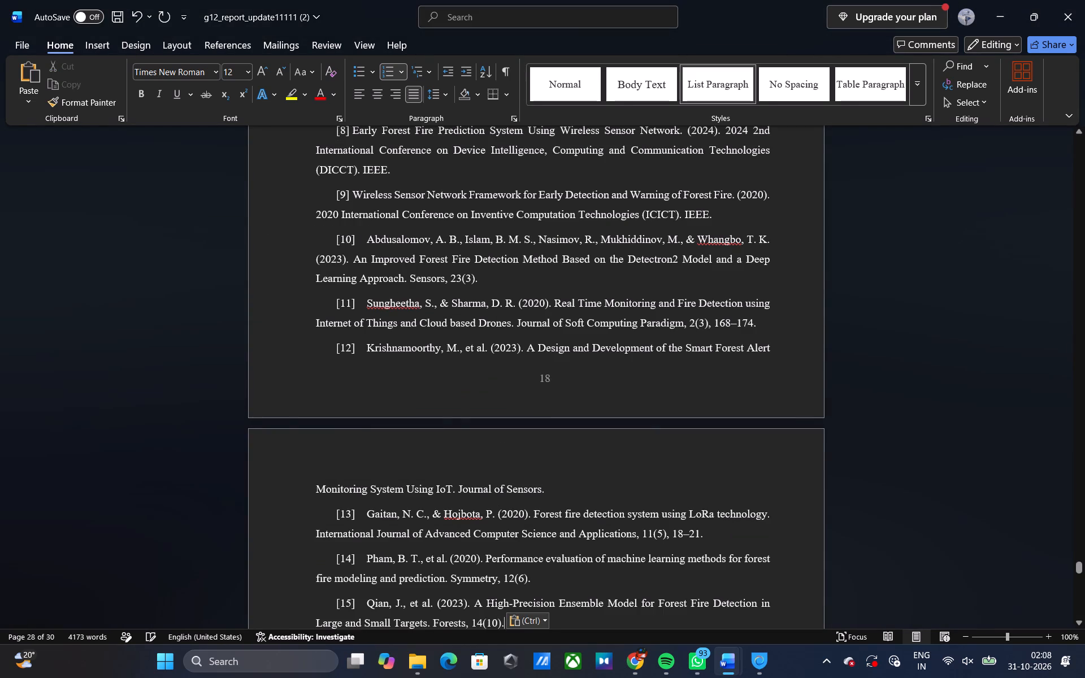
key("Return")
Copy reference [16], the 2024 AI-powered drones and IoT entry, from report (1) without its DOI link into entry [16] of report (2).
key("alt+Tab")
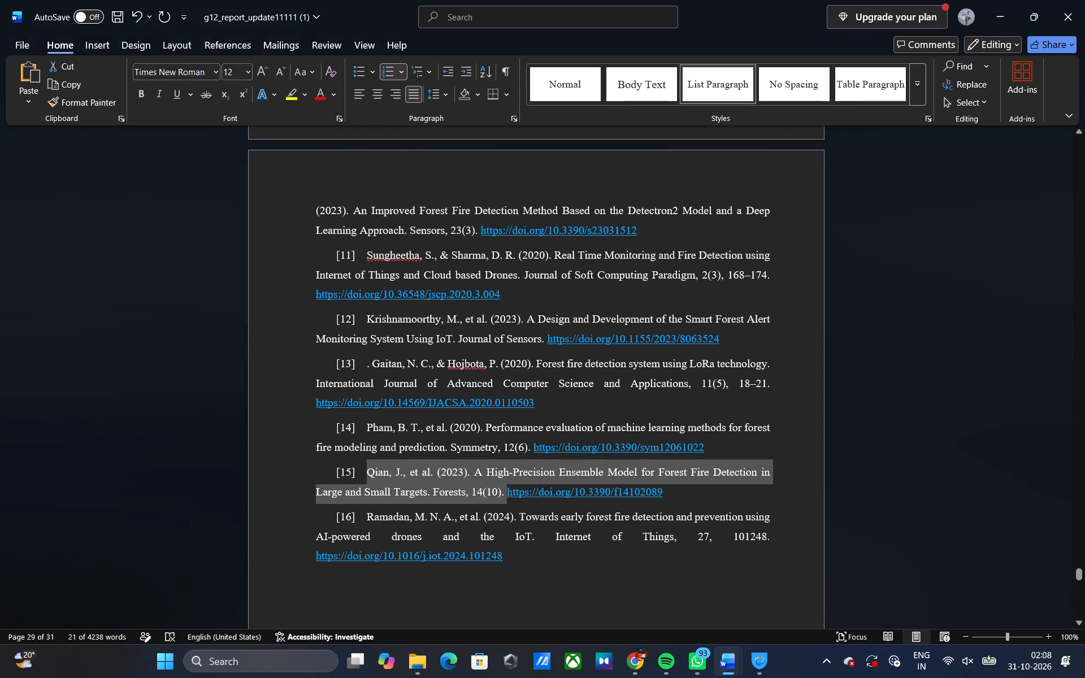
left_click_drag(364, 518, 762, 546)
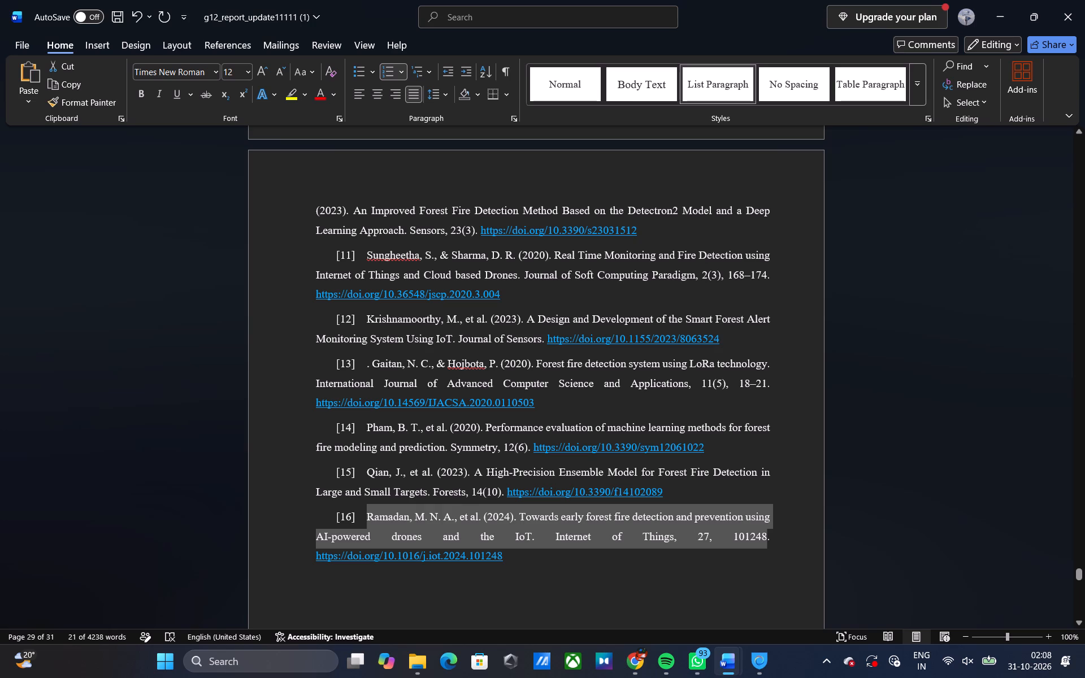
left_click_drag(762, 546, 772, 542)
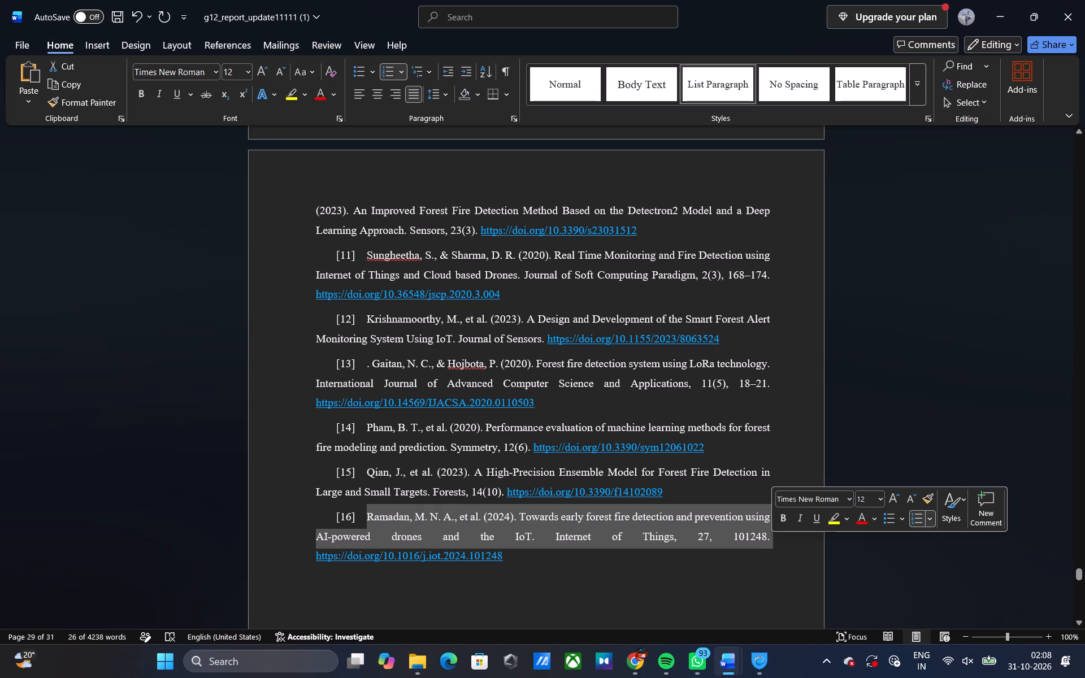
key("ctrl+c")
key("ctrl+c")
key("alt+Tab")
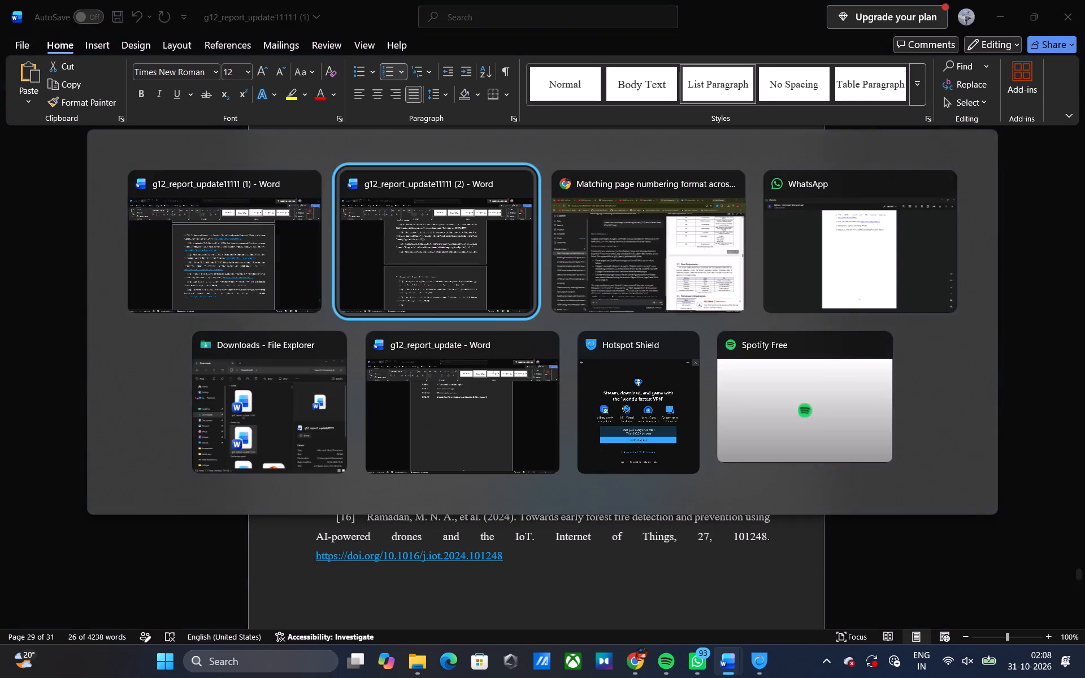
key("ctrl+v")
Review the References list and the 6.3 Future Scope section in report (2).
scroll(772, 542, "down", 1)
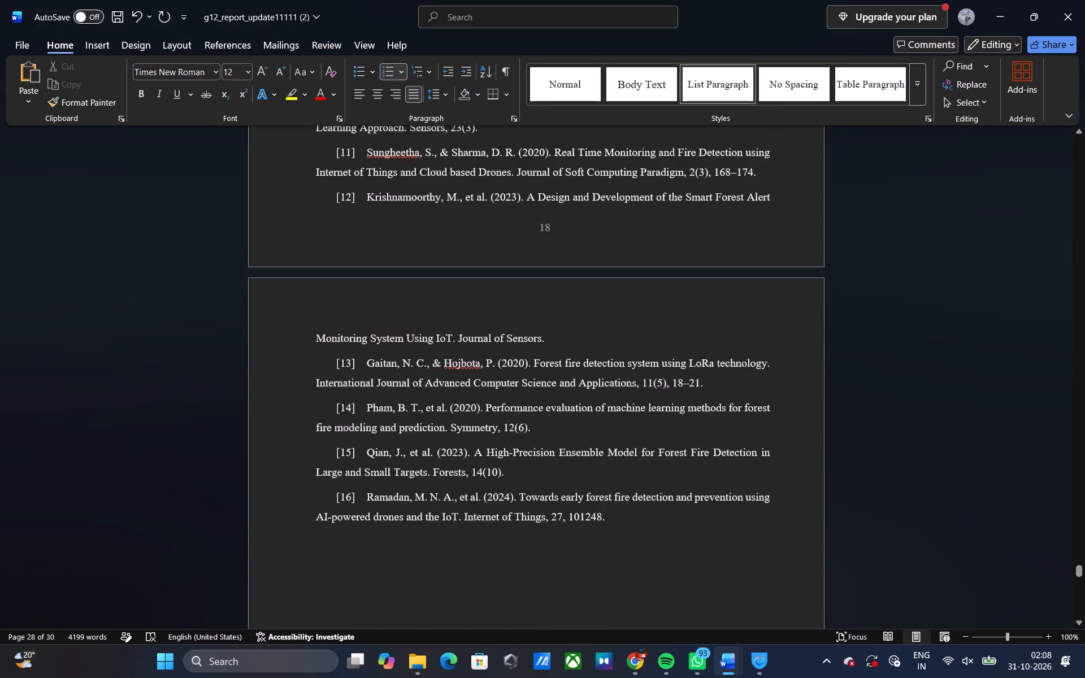
scroll(772, 542, "down", 1)
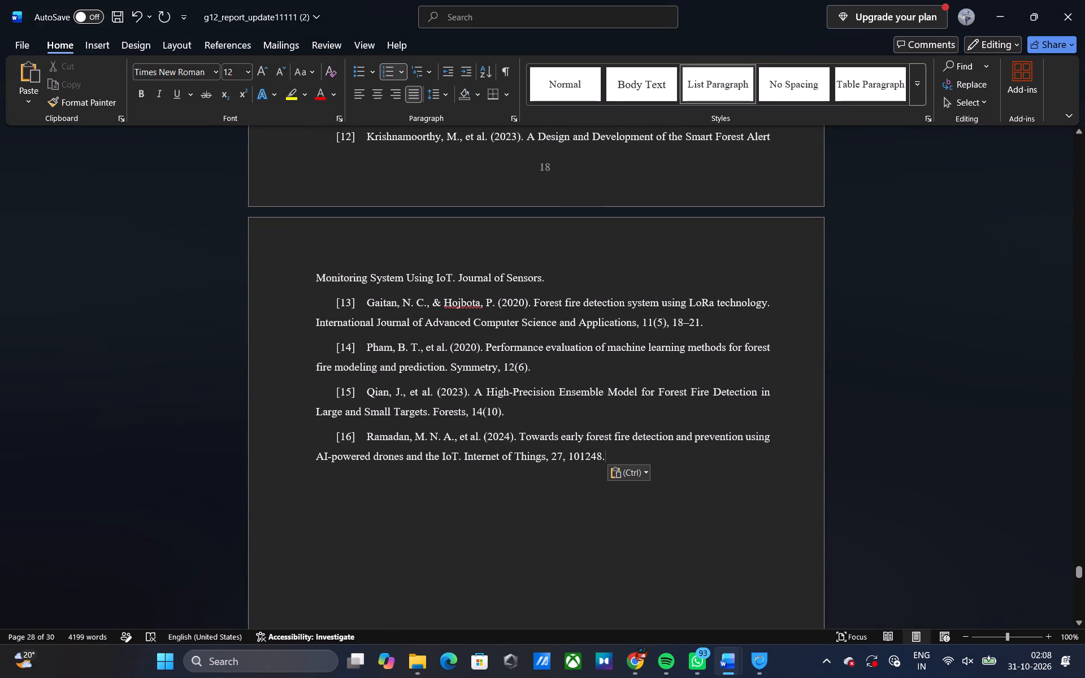
scroll(772, 542, "up", 1)
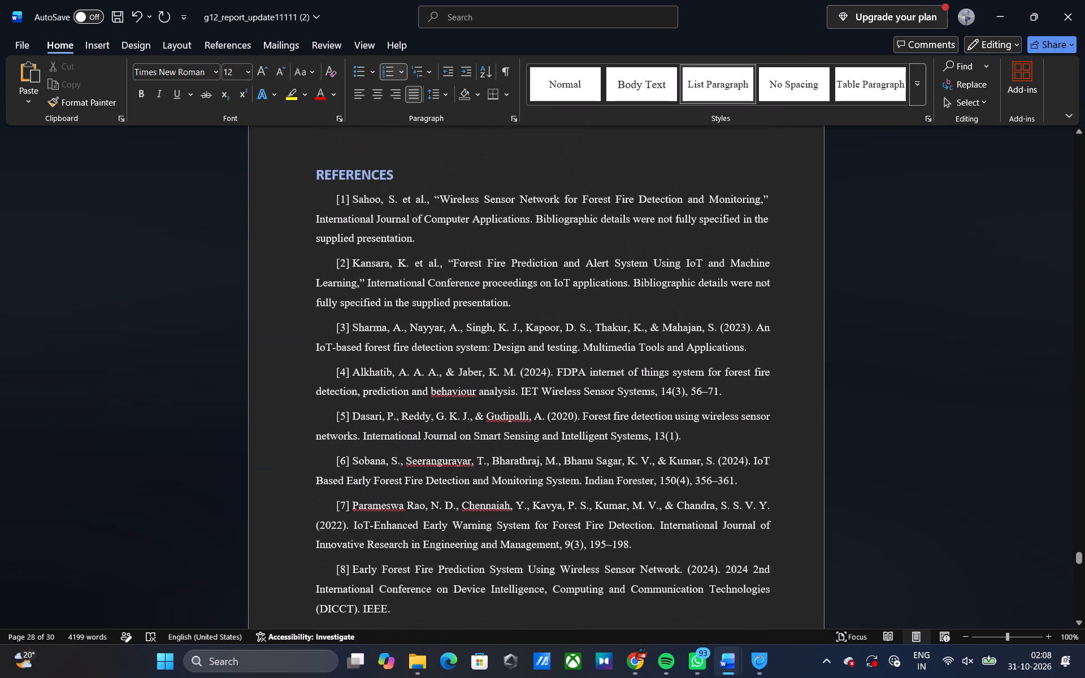
scroll(772, 542, "up", 2)
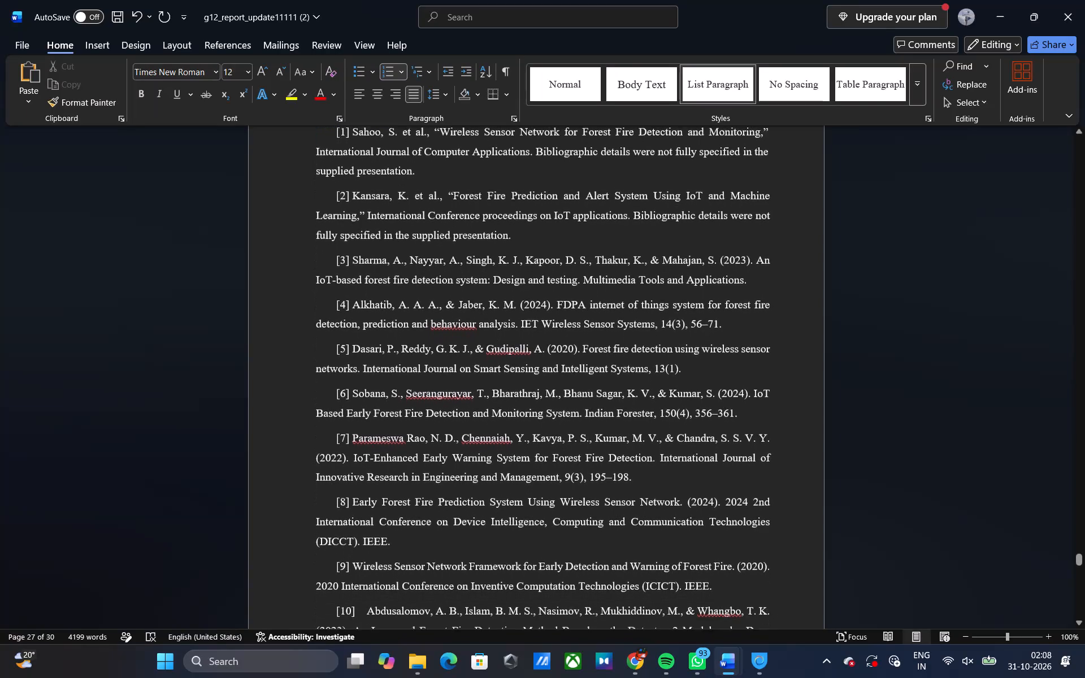
scroll(772, 542, "up", 1)
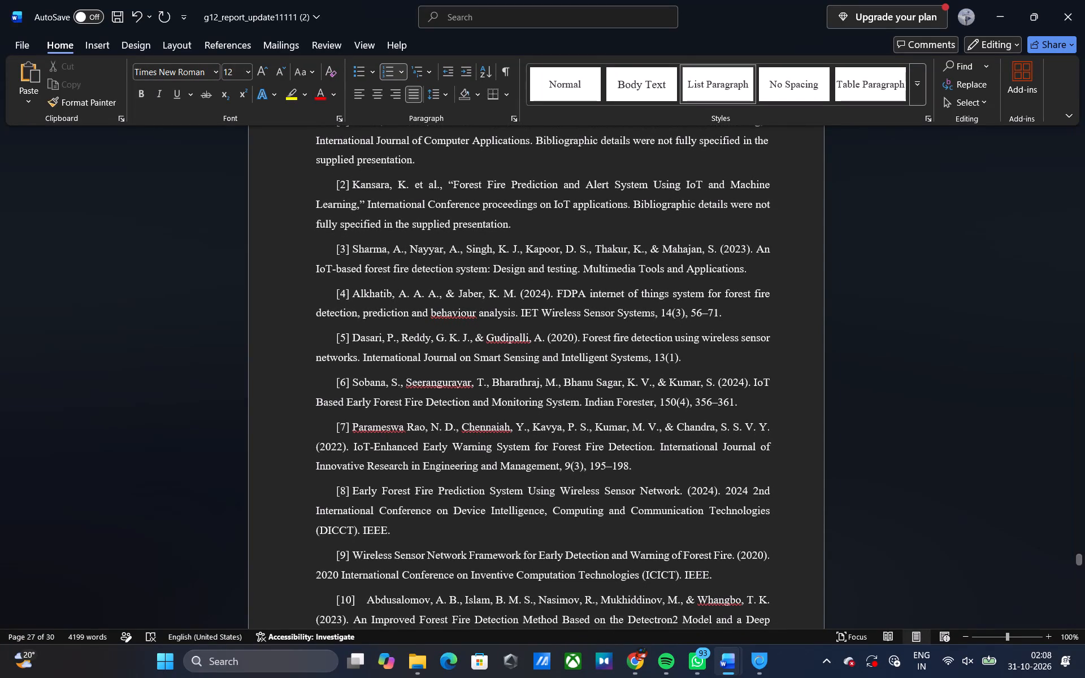
scroll(772, 542, "up", 2)
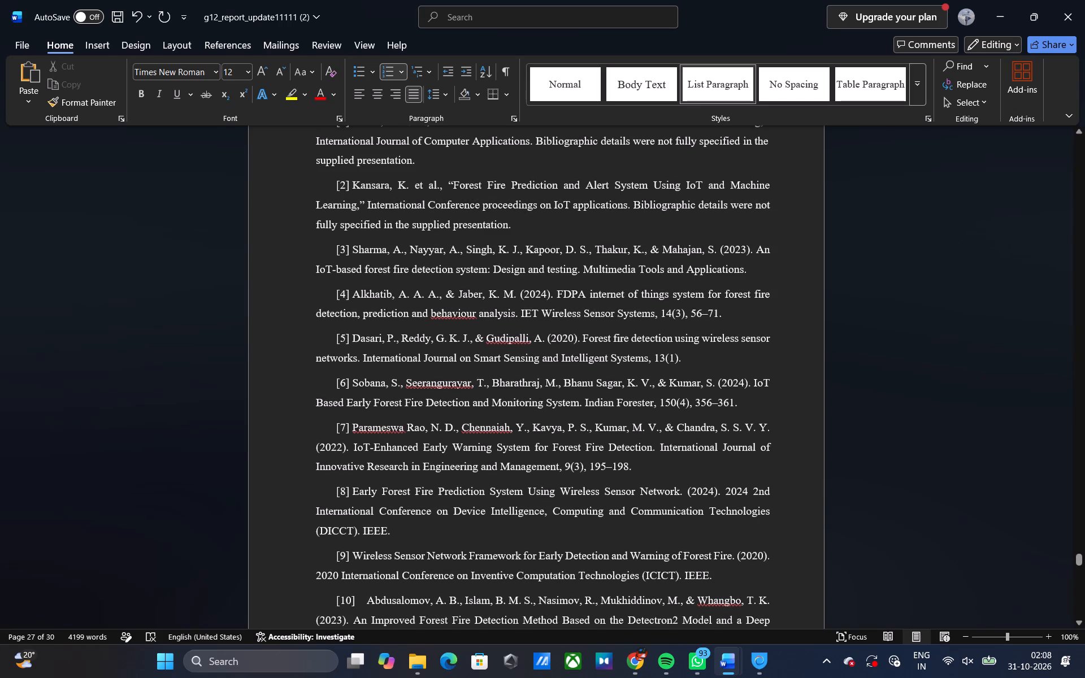
scroll(772, 542, "up", 1)
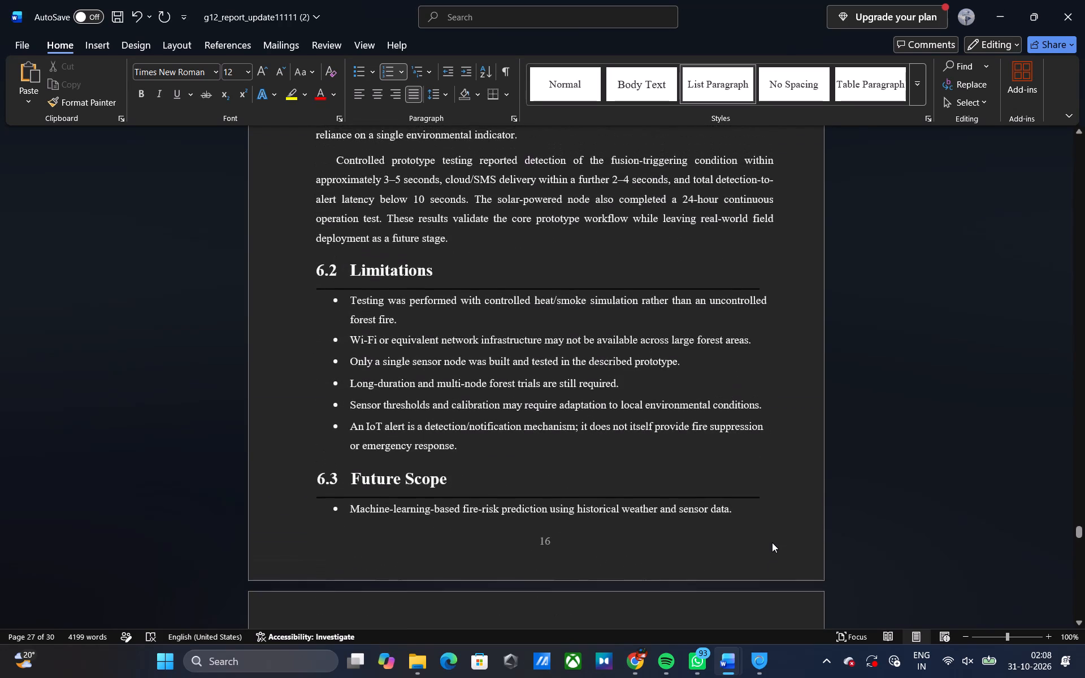
scroll(772, 542, "down", 3)
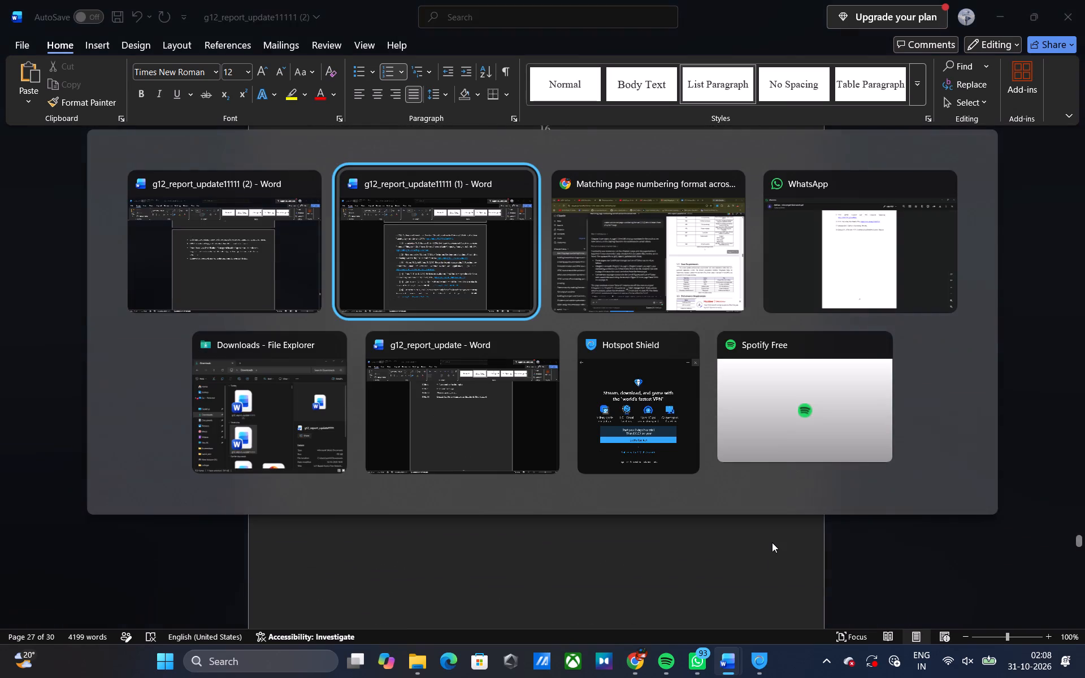
Copy the Solar-Powered Sensors bullet from report (1)'s Future Scope into report (2), once, below the Drone-based visual verification bullet.
scroll(641, 351, "up", 2)
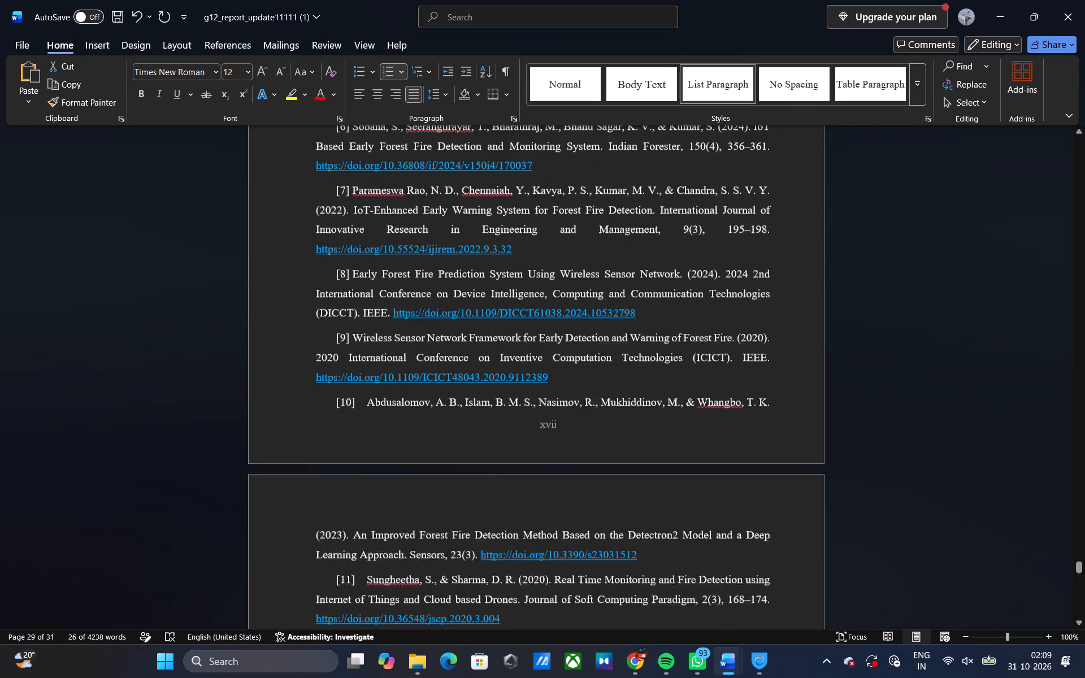
scroll(641, 351, "up", 7)
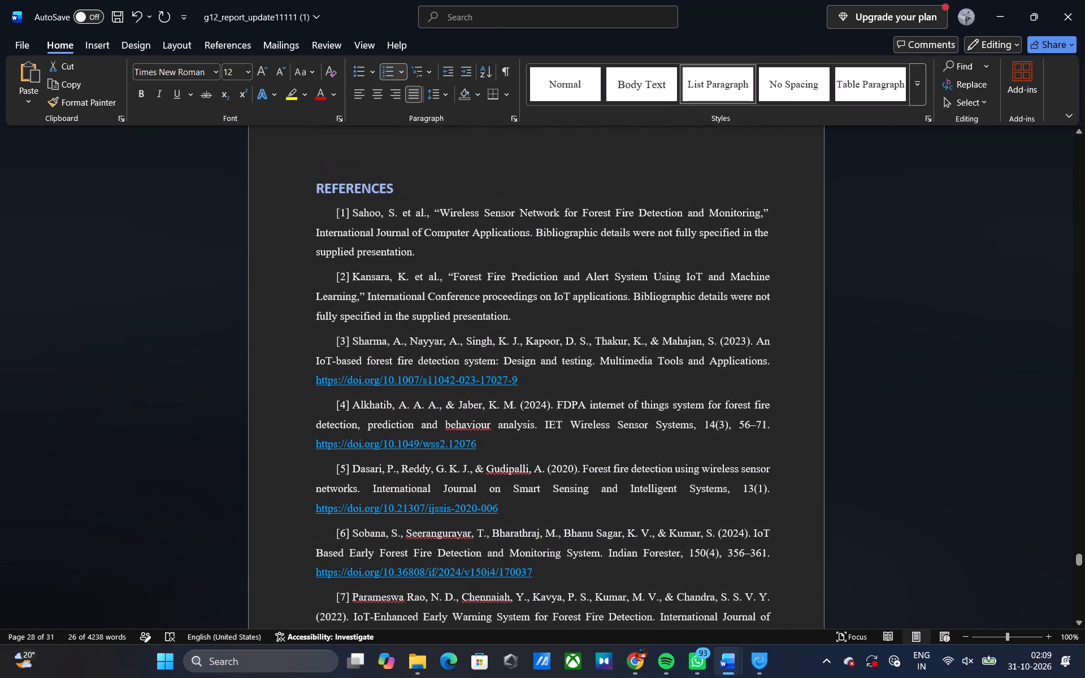
scroll(641, 351, "up", 5)
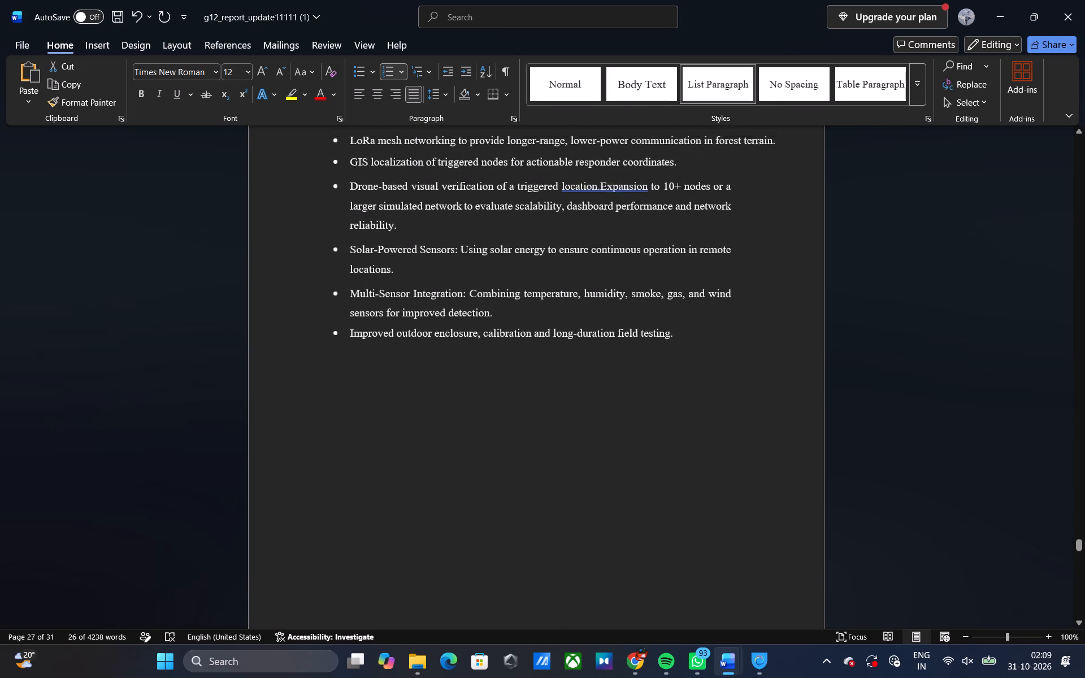
scroll(641, 351, "up", 1)
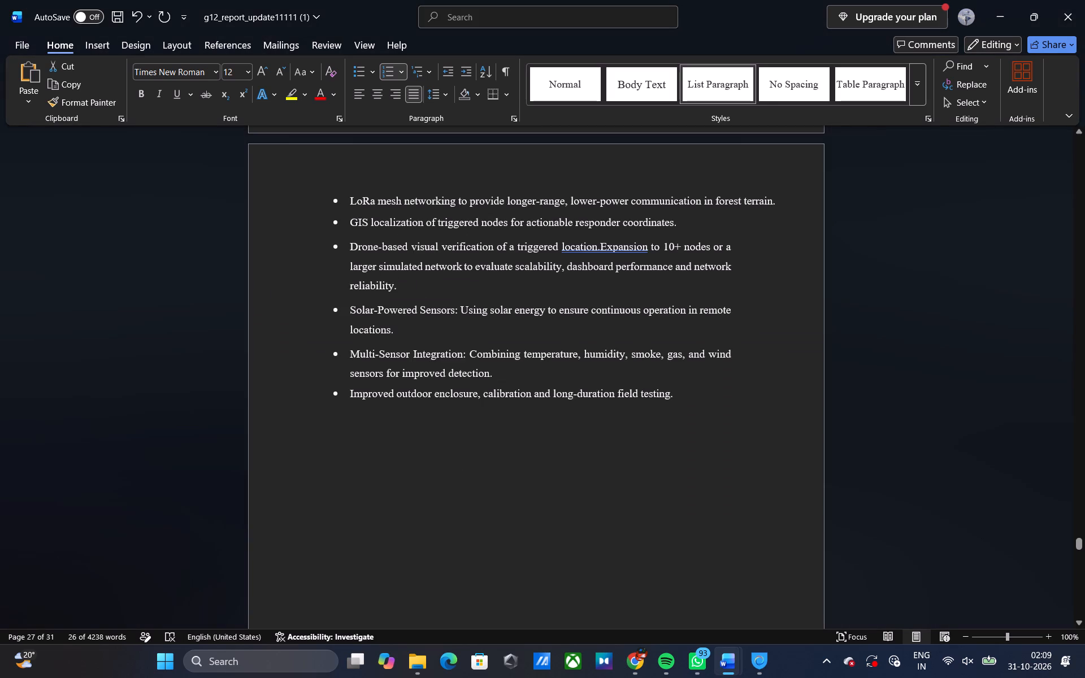
left_click_drag(350, 311, 396, 329)
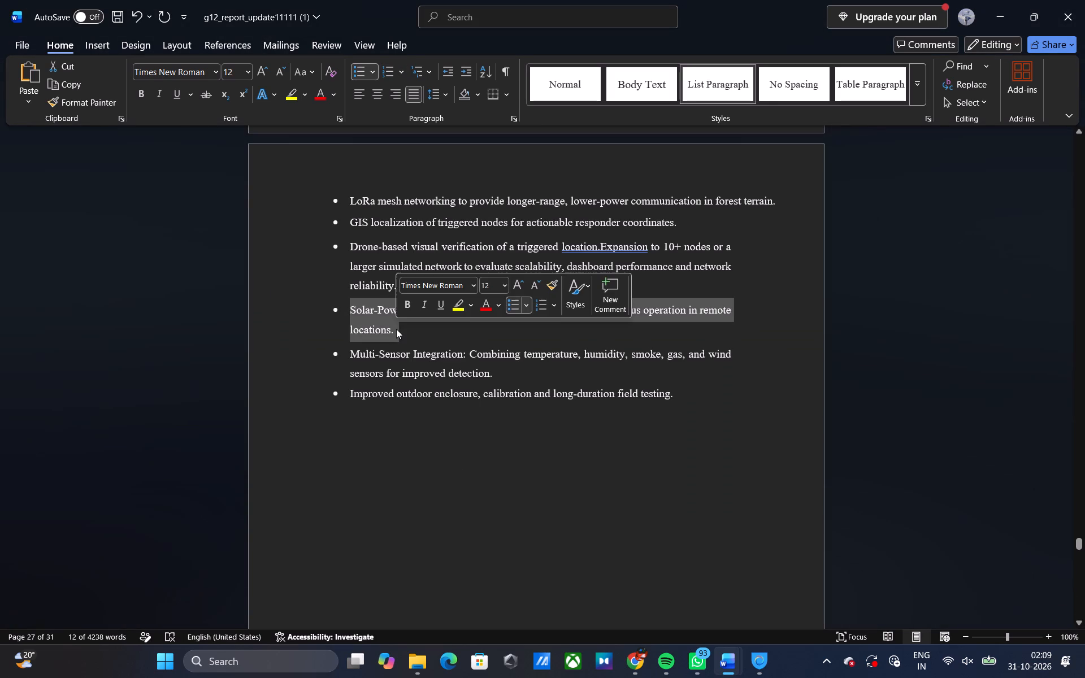
key("ctrl+c")
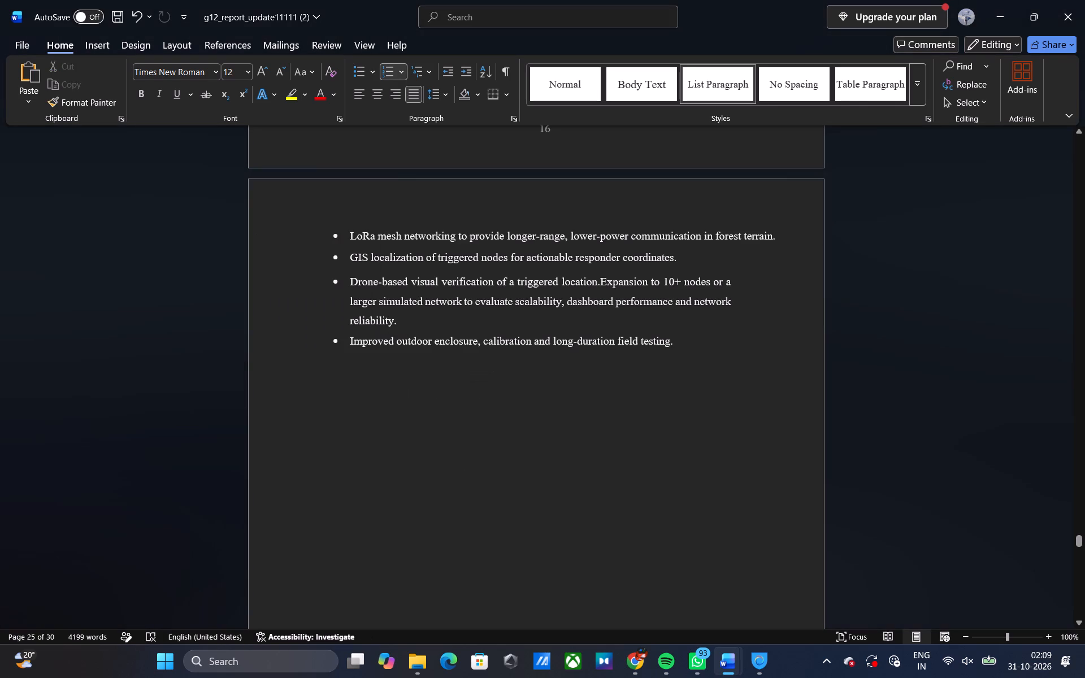
left_click(410, 323)
key("Return")
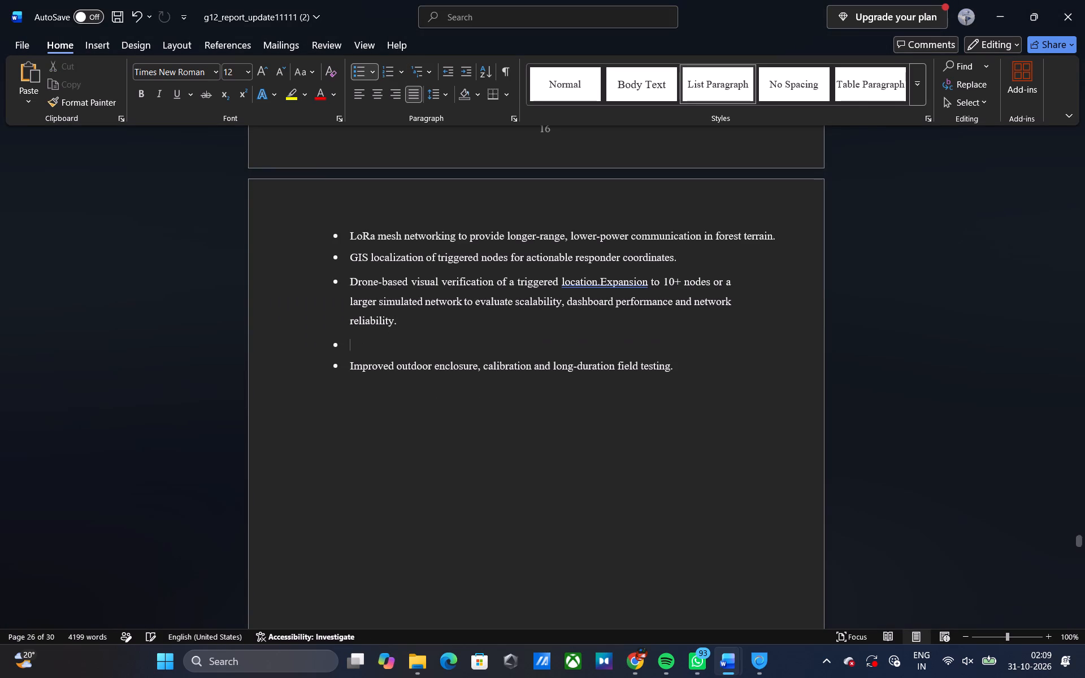
key("ctrl+v")
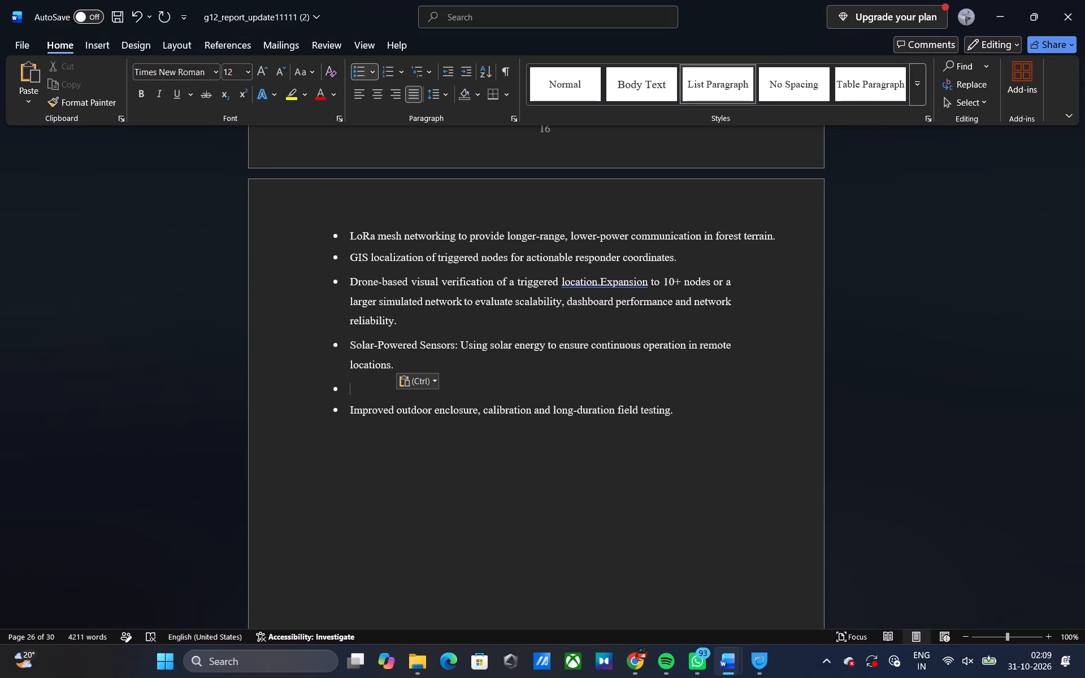
key("ctrl+v")
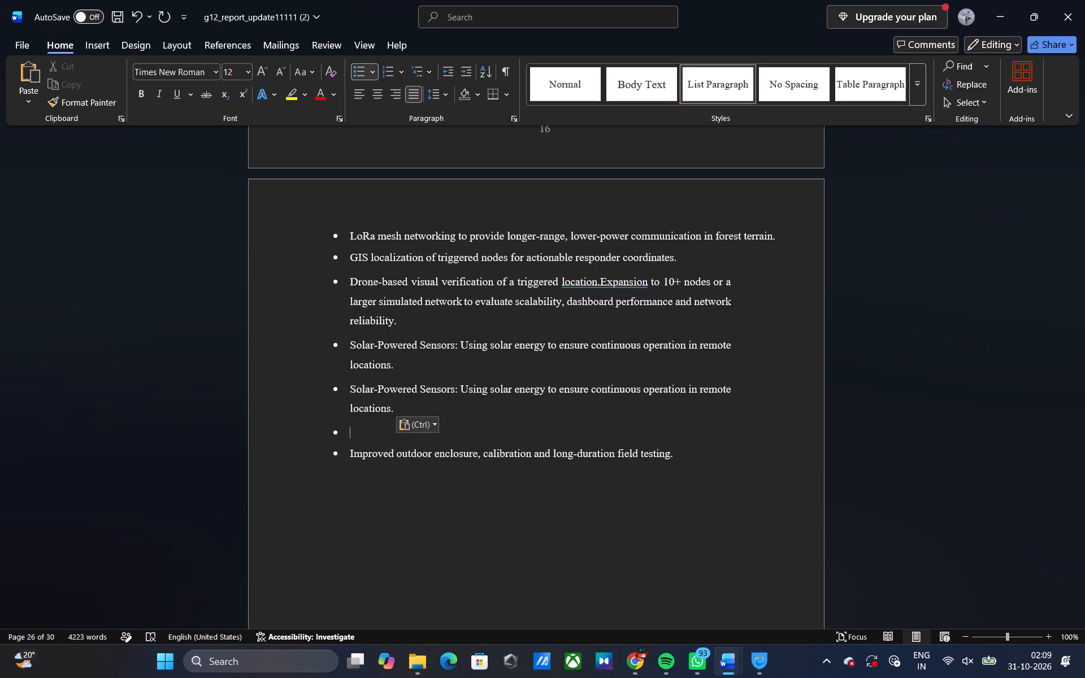
key("ctrl+z")
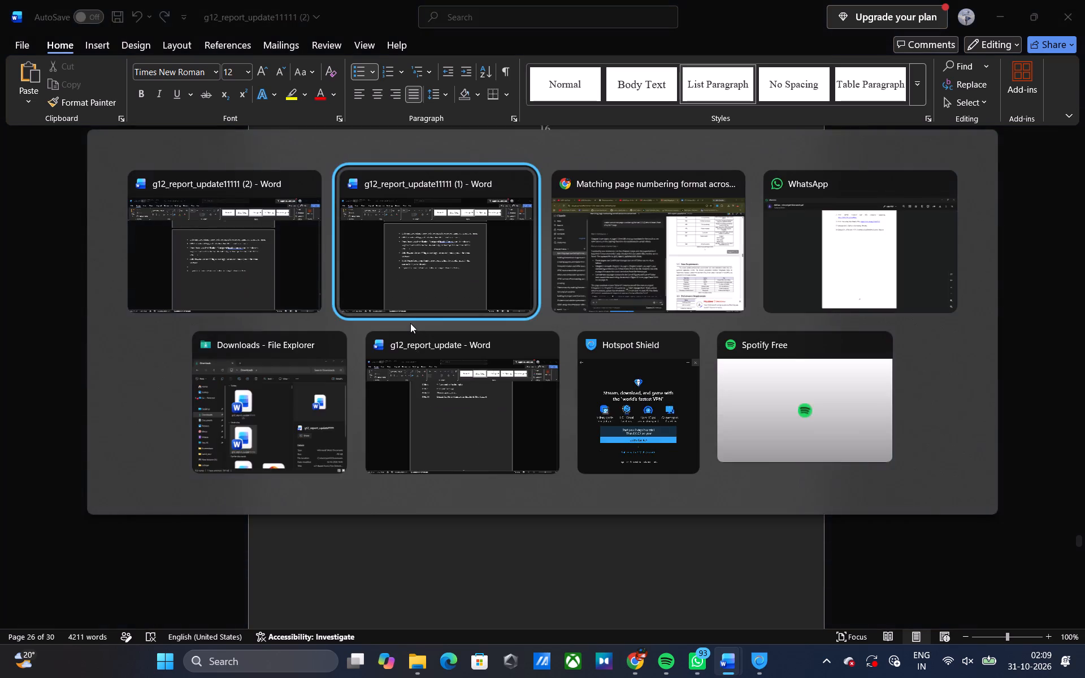
Copy the Multi-Sensor Integration bullet from report (1) into report (2) below Solar-Powered Sensors, and remove the leftover empty bullet.
left_click_drag(351, 355, 483, 381)
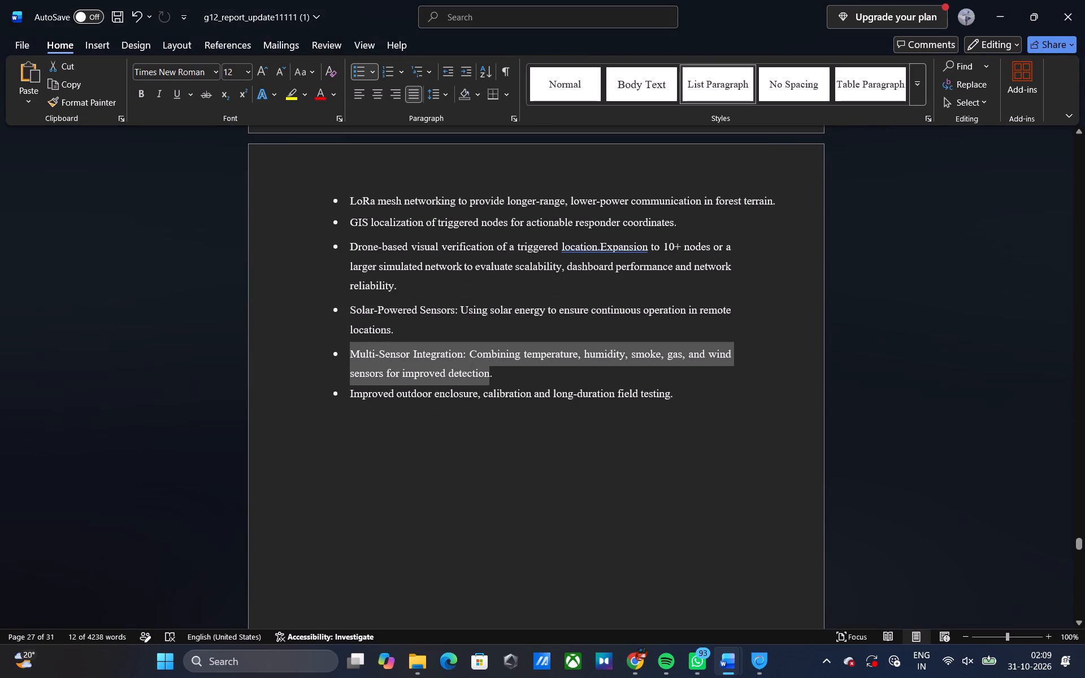
left_click_drag(483, 381, 497, 382)
key("ctrl+c")
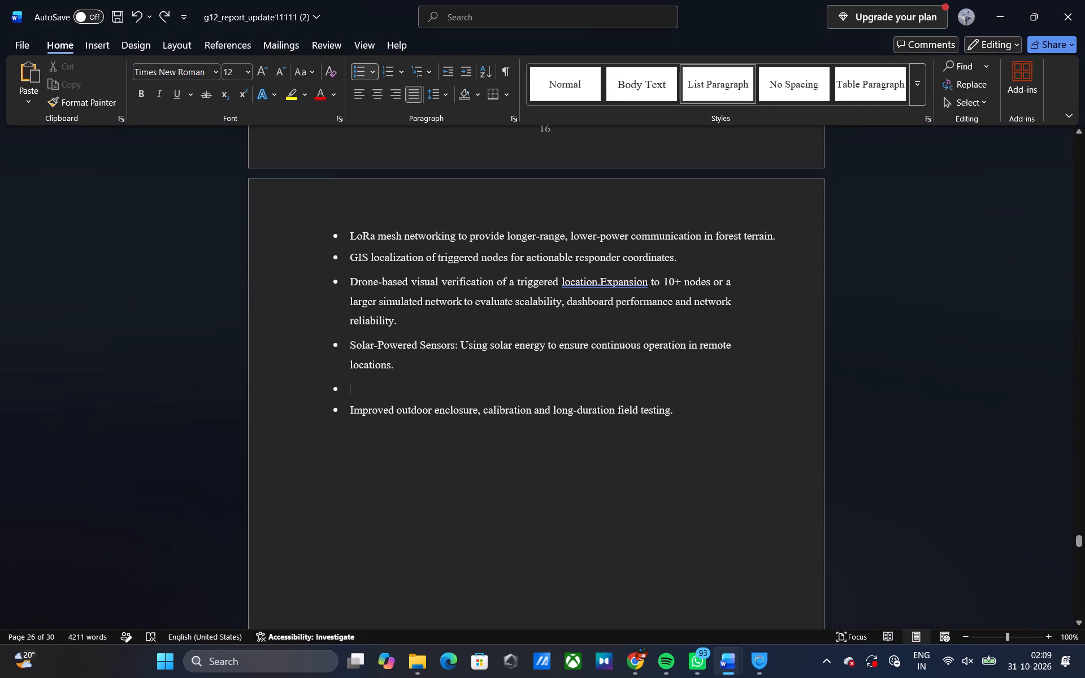
key("ctrl+v")
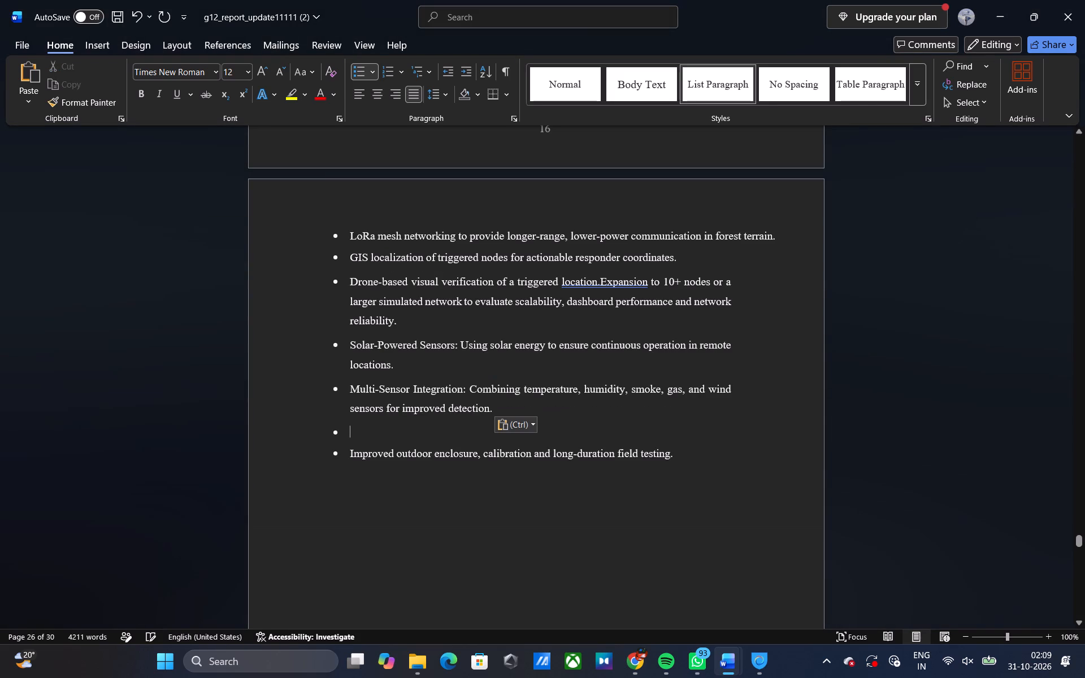
key("BackSpace")
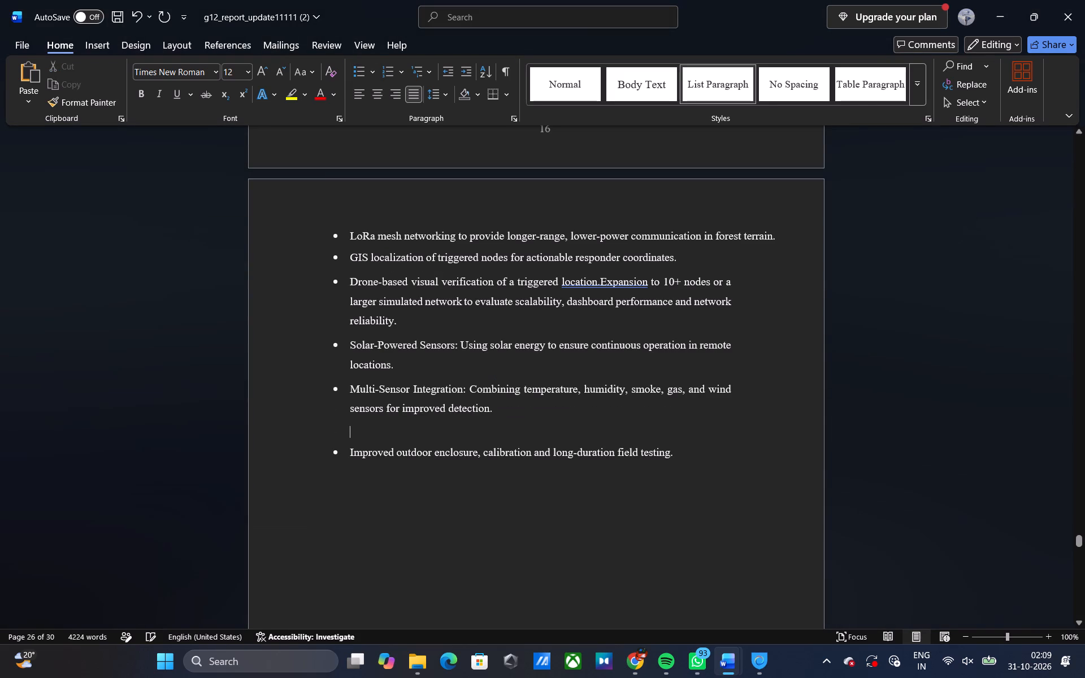
key("BackSpace")
key("BackSpace")
key("BackSpace")
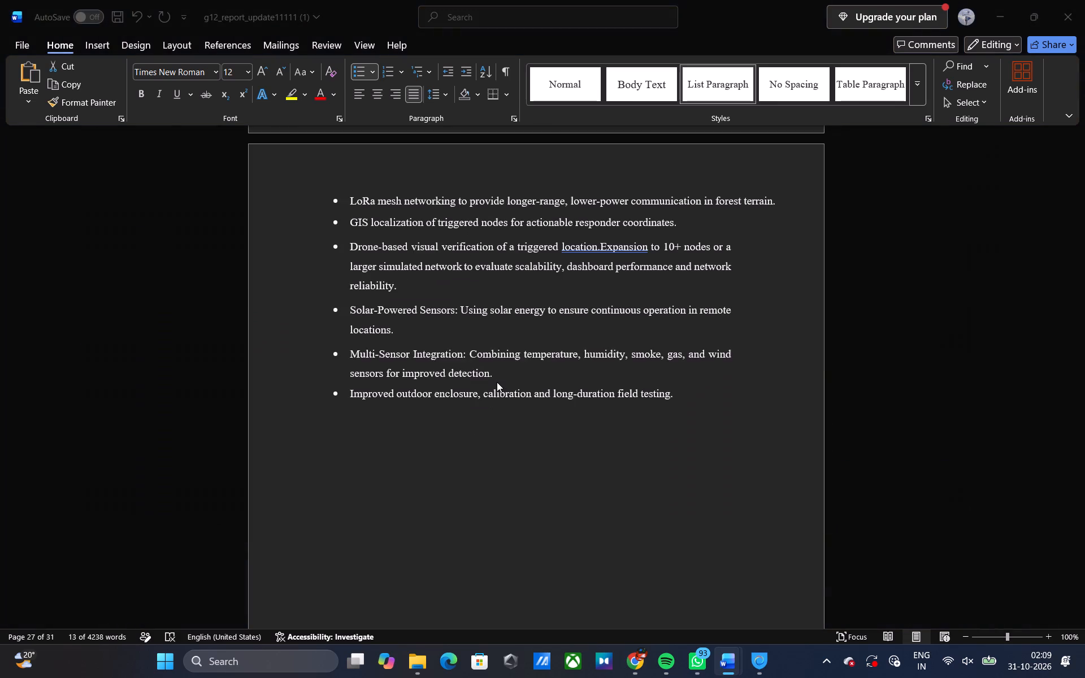
Review report (1) backwards from Chapter 6 to the Chapter 3 architecture figure, checking page numbers, tables and figures.
scroll(436, 393, "up", 7)
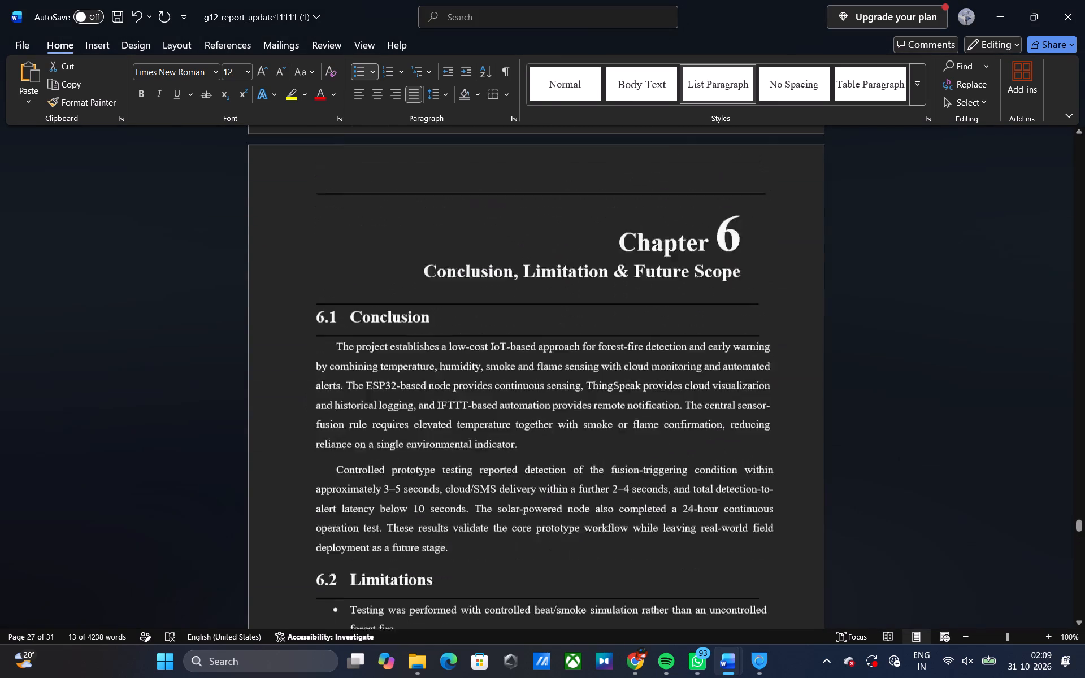
scroll(436, 393, "up", 9)
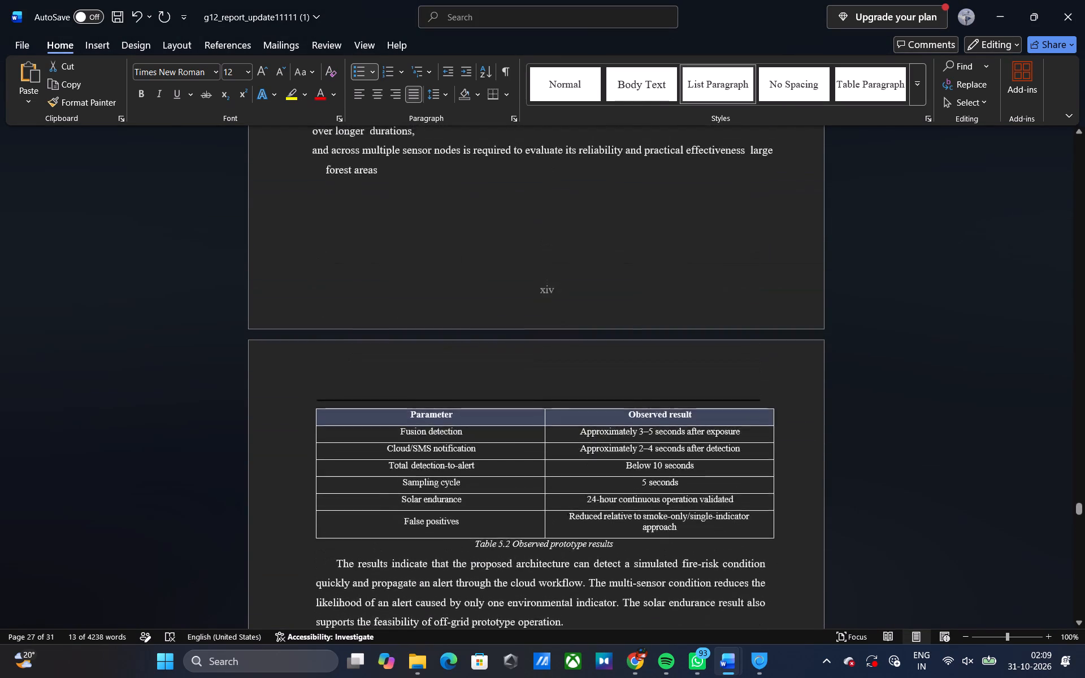
scroll(436, 393, "up", 9)
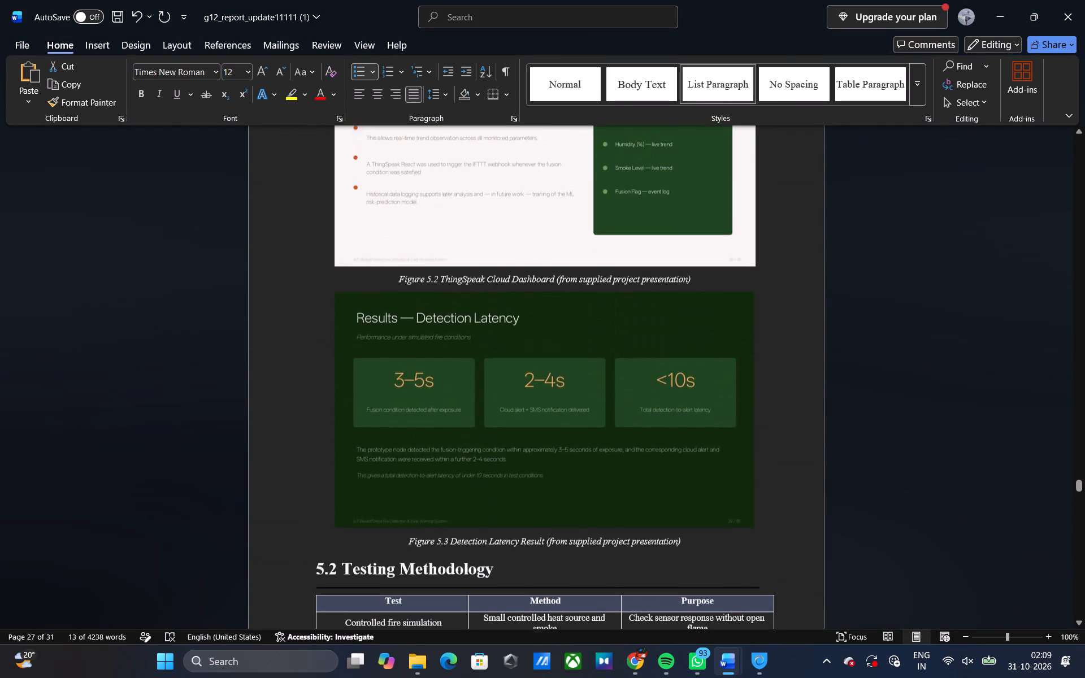
scroll(436, 393, "up", 13)
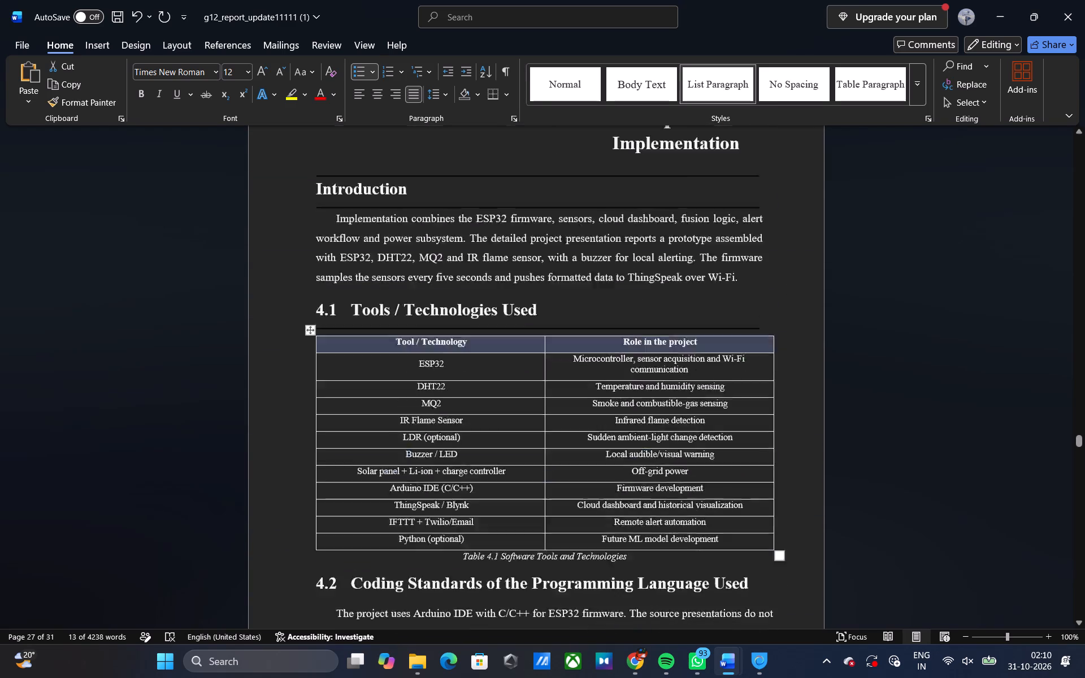
scroll(436, 393, "up", 2)
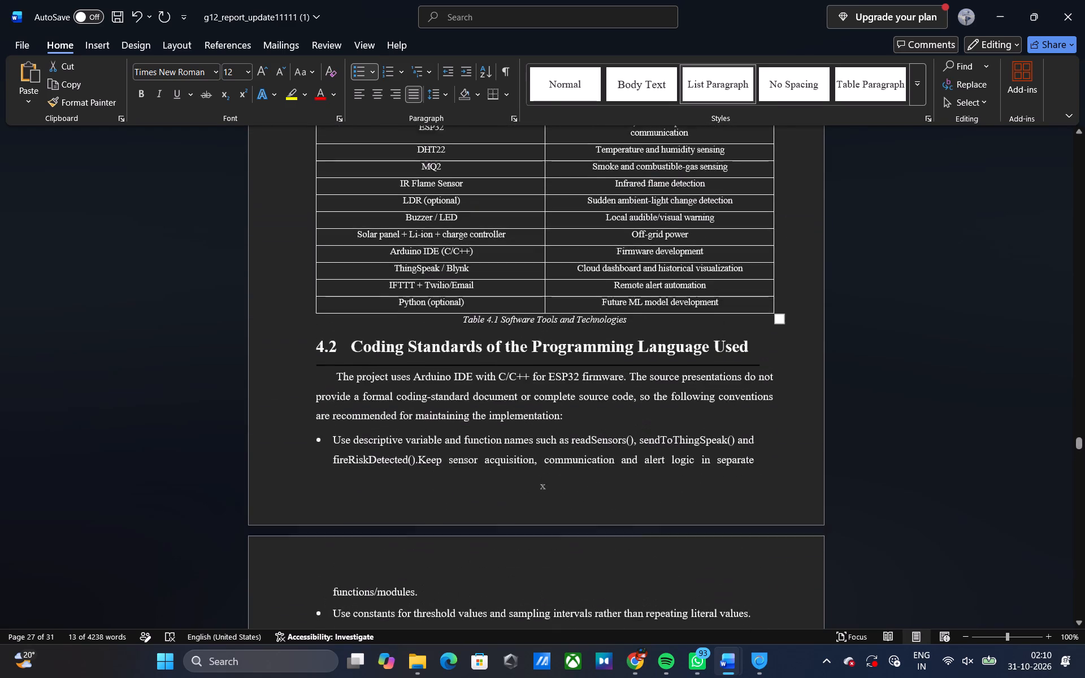
scroll(436, 393, "up", 2)
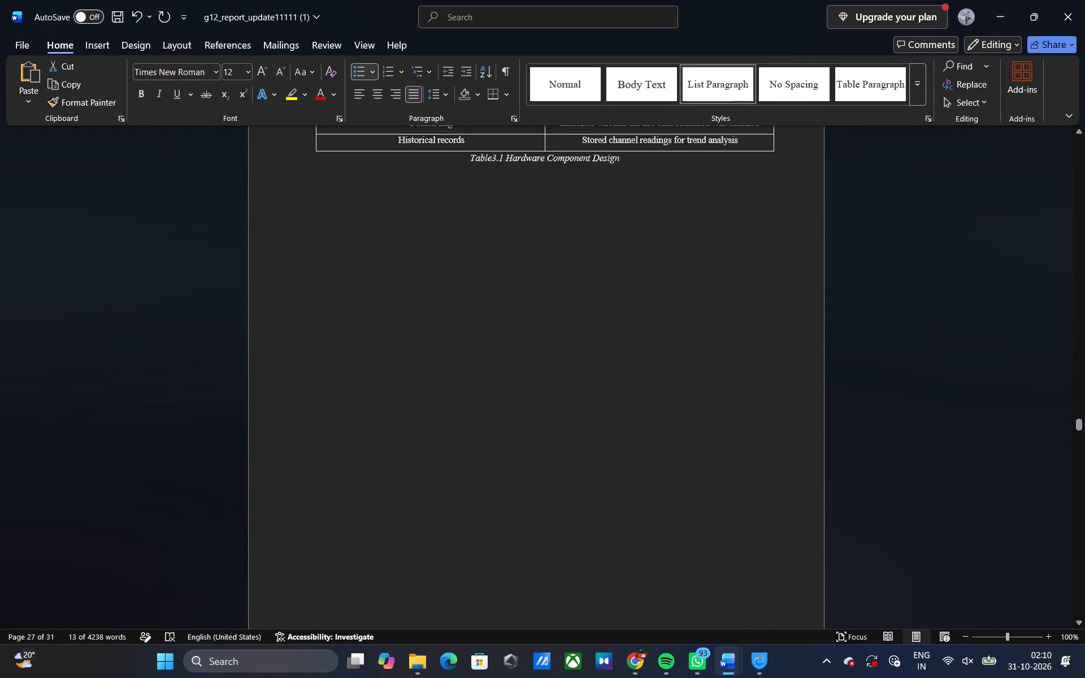
scroll(436, 393, "up", 5)
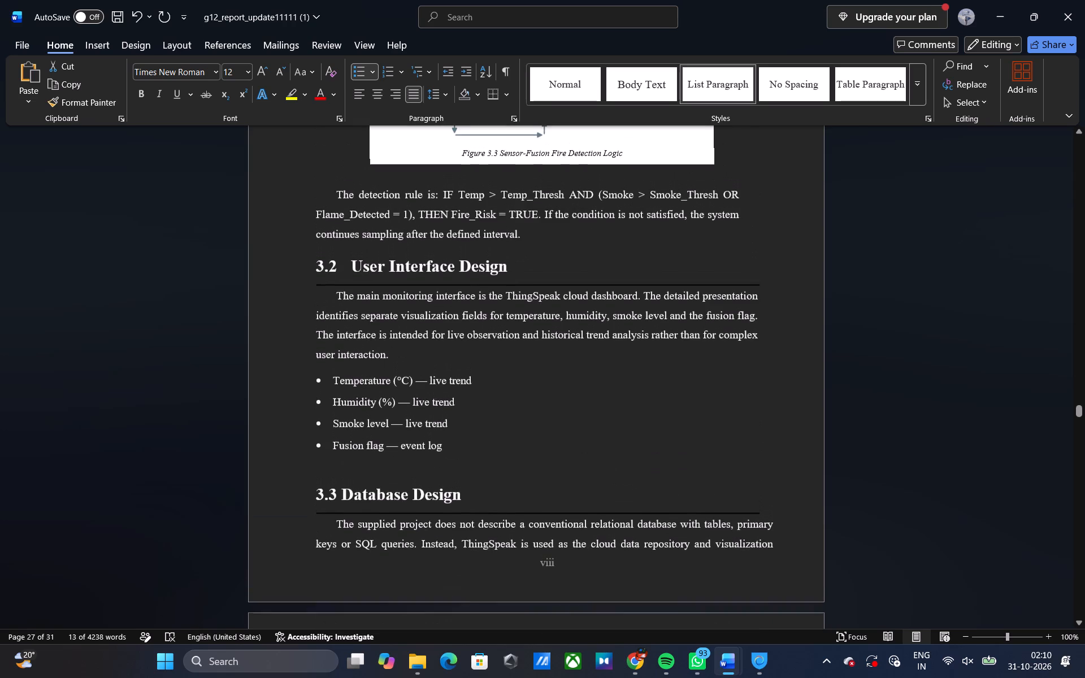
scroll(436, 393, "up", 2)
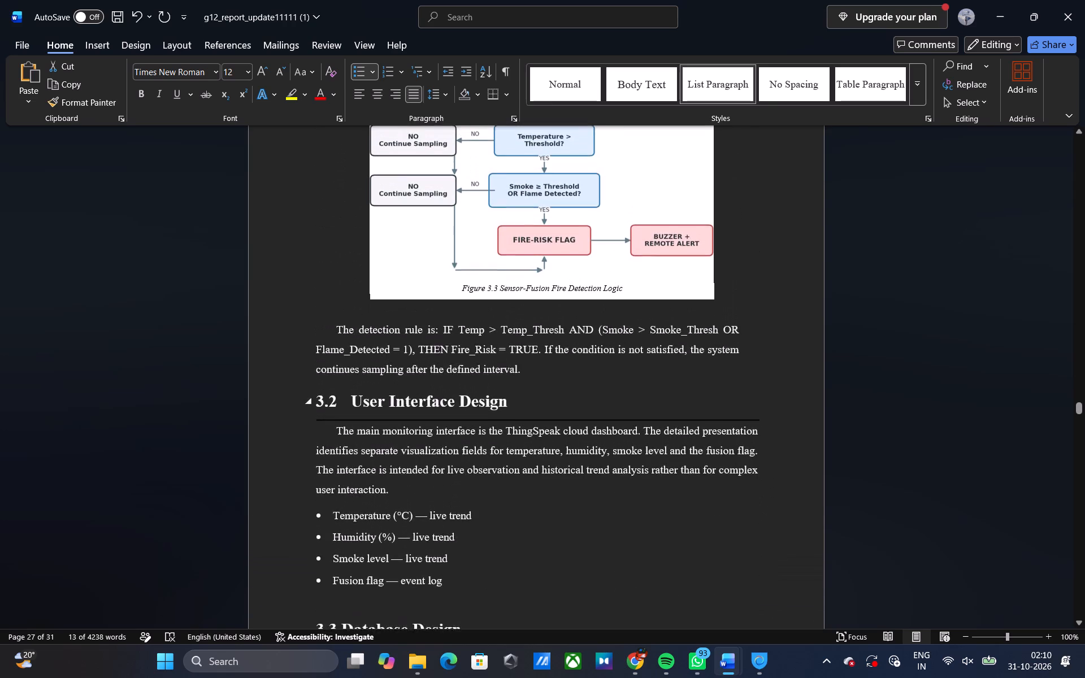
scroll(436, 393, "up", 3)
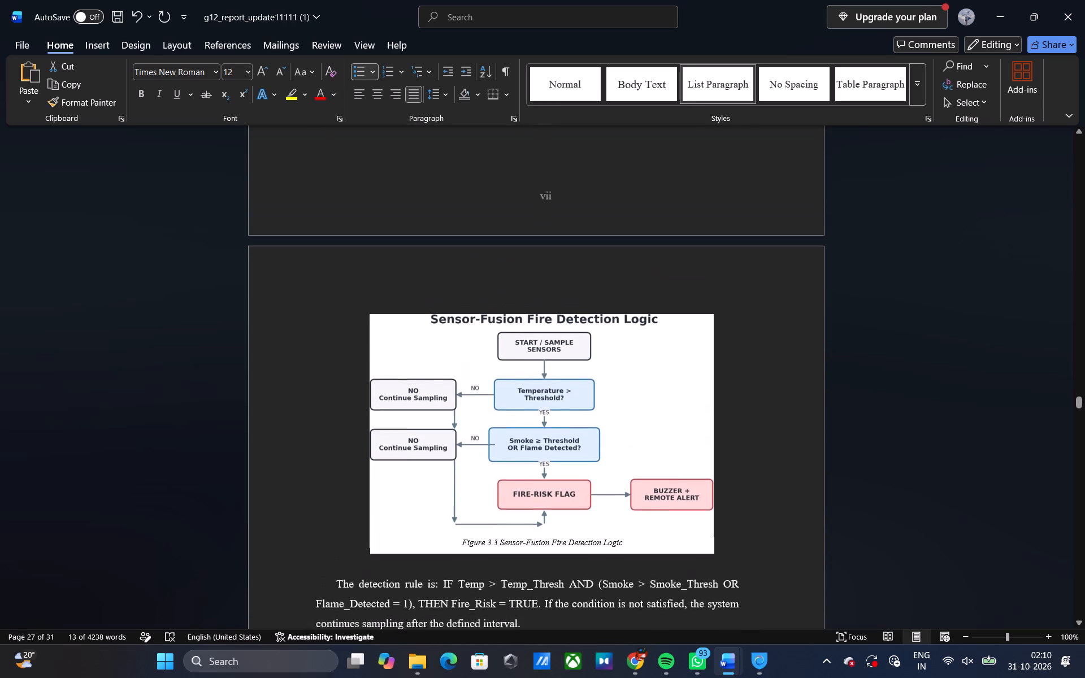
scroll(436, 393, "up", 4)
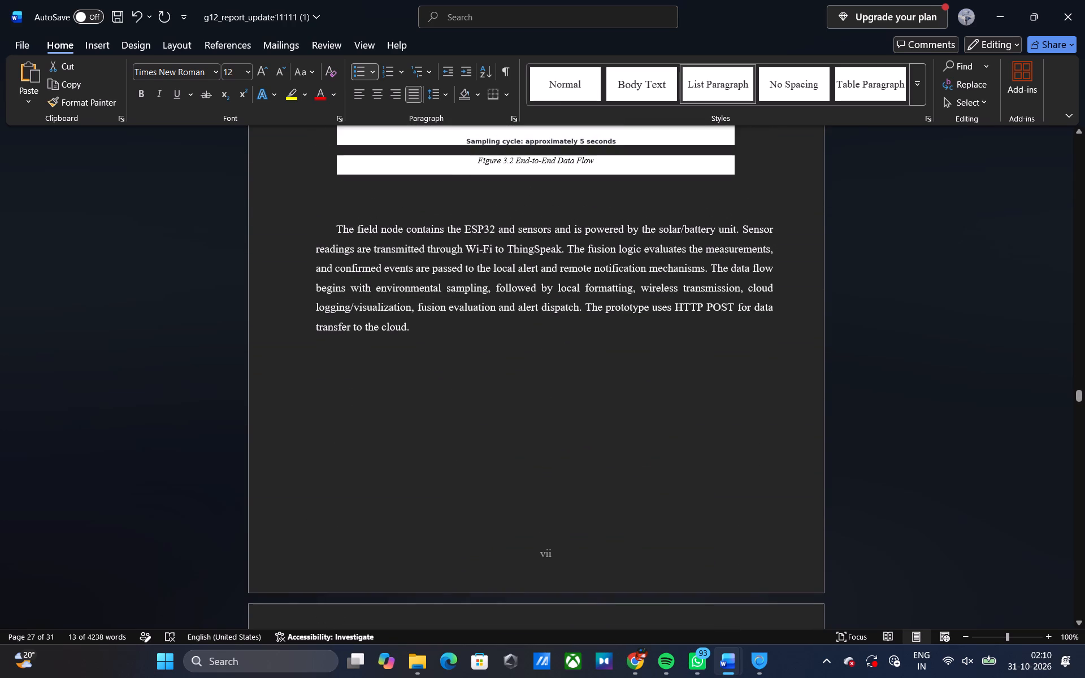
scroll(436, 393, "up", 6)
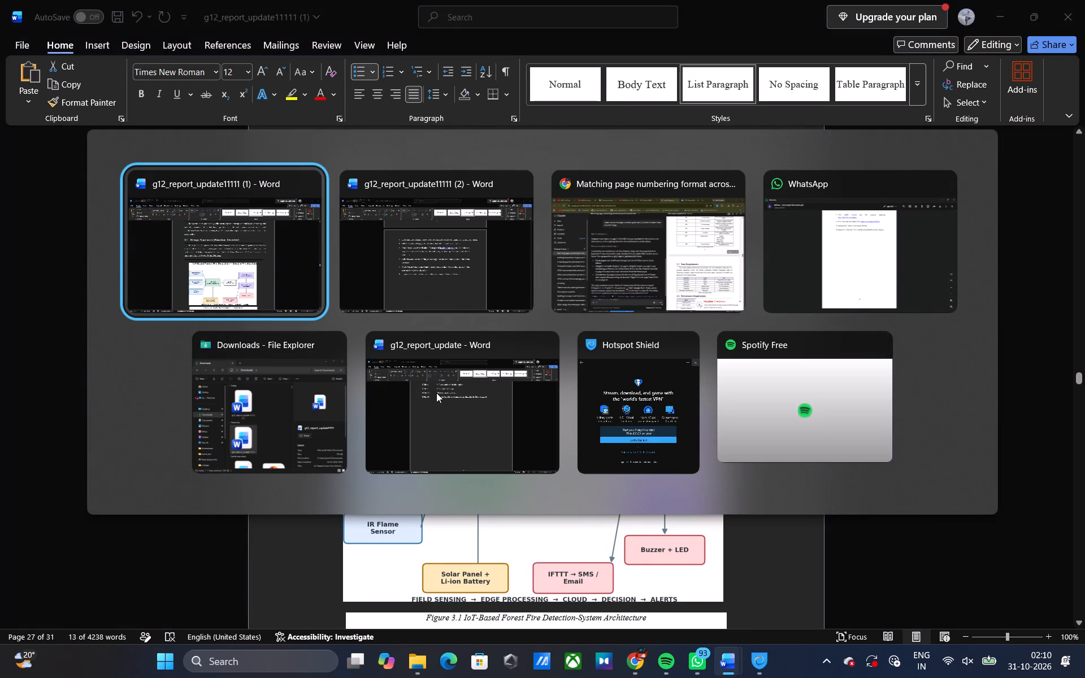
Turn on AutoSave for report (2), uploading a copy of the document to continue working in.
scroll(436, 393, "up", 2)
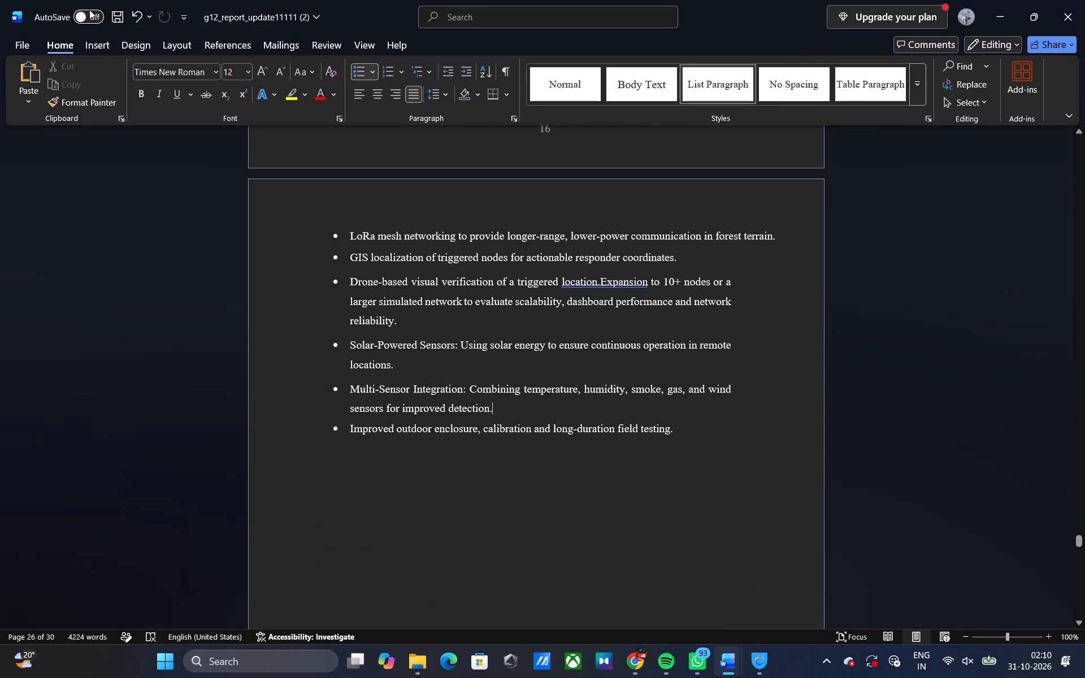
scroll(482, 307, "down", 5)
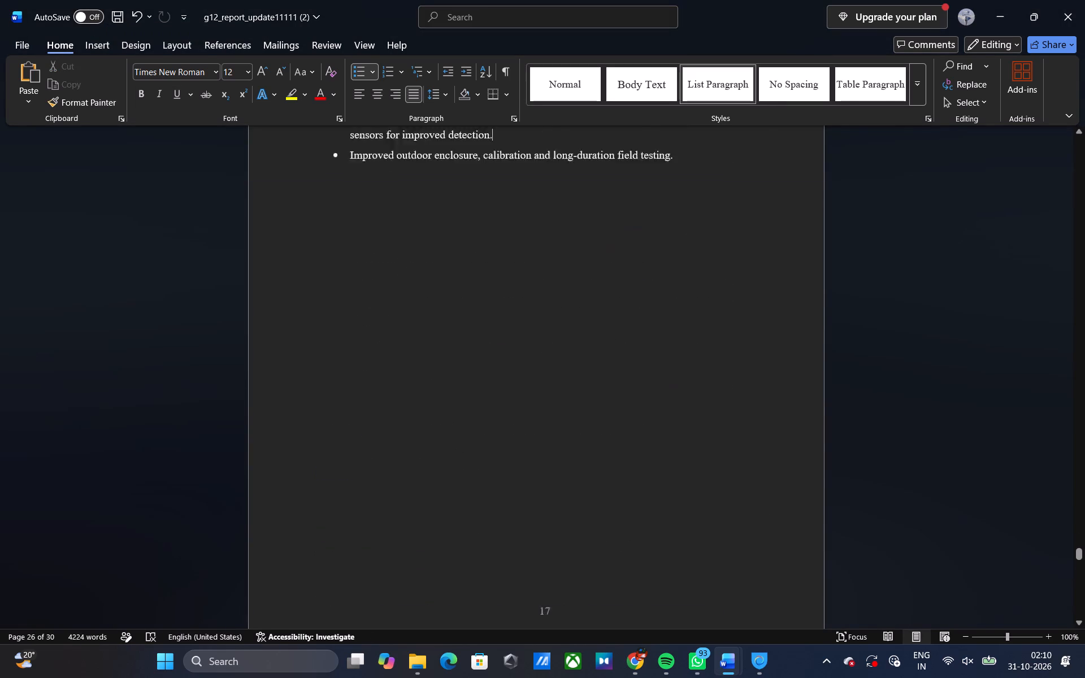
scroll(482, 307, "down", 15)
scroll(482, 307, "down", 12)
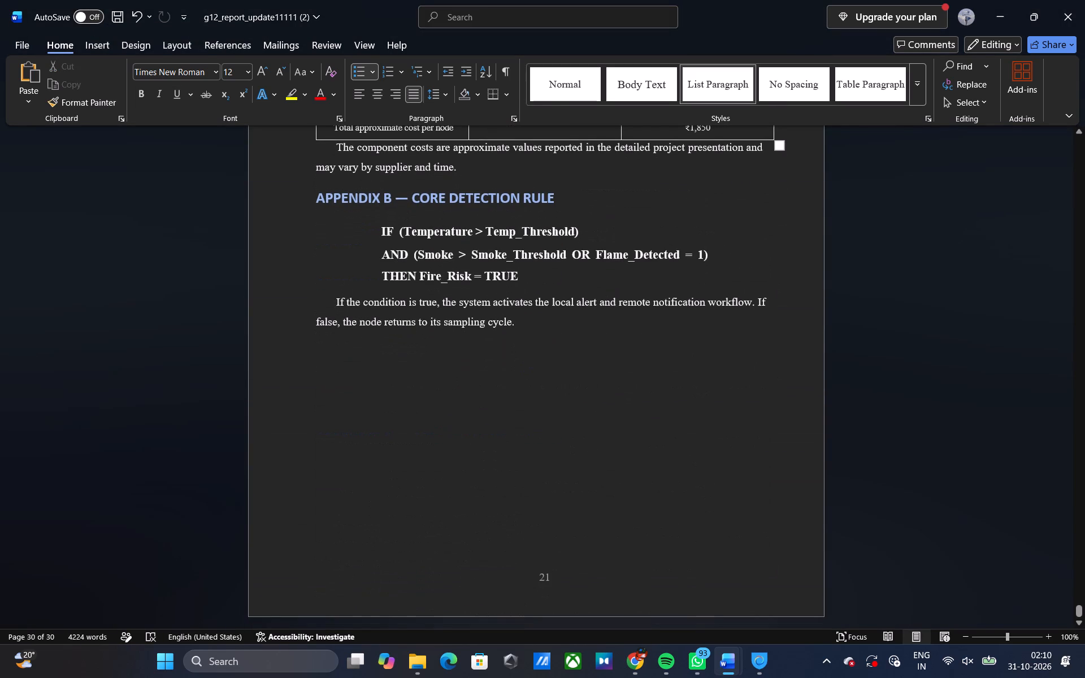
scroll(482, 307, "up", 9)
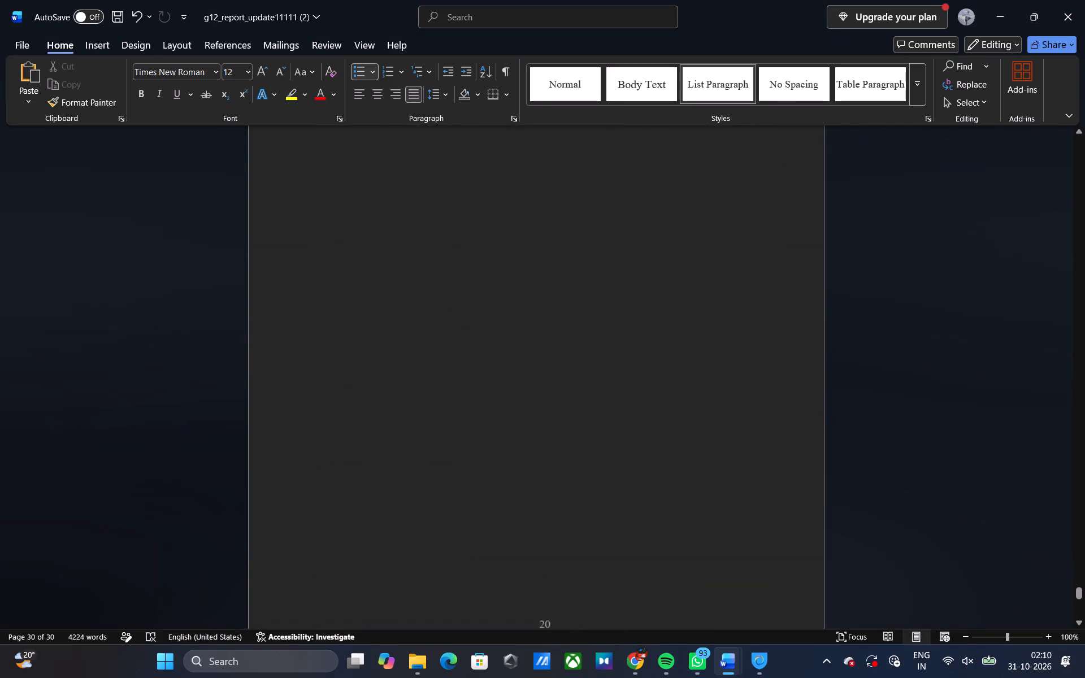
left_click(89, 21)
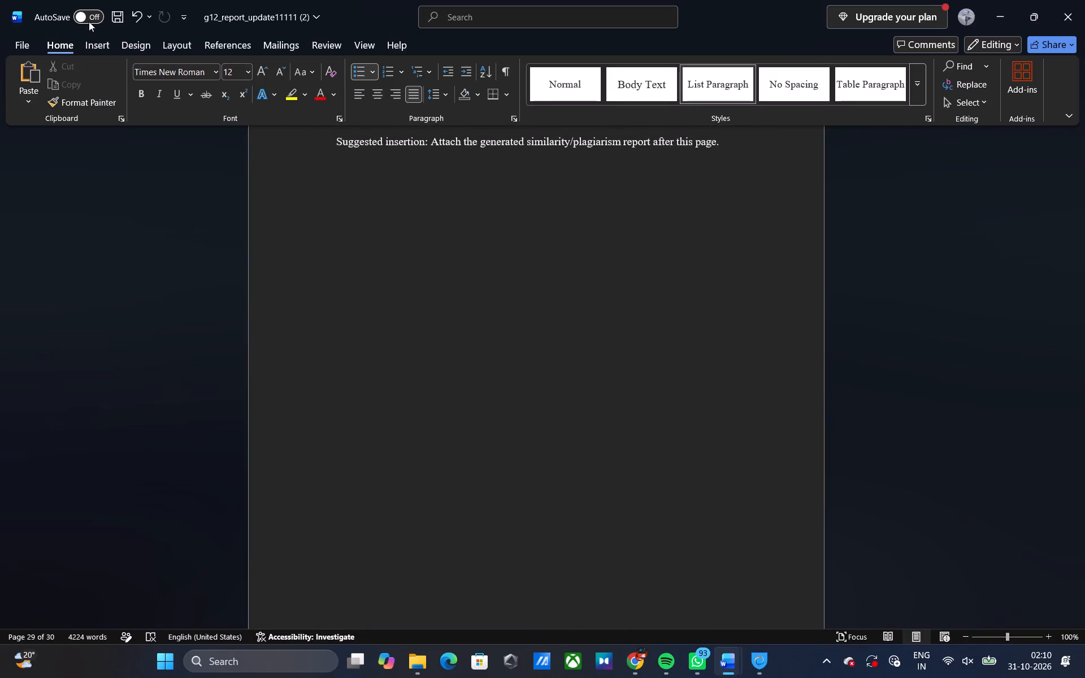
left_click(542, 272)
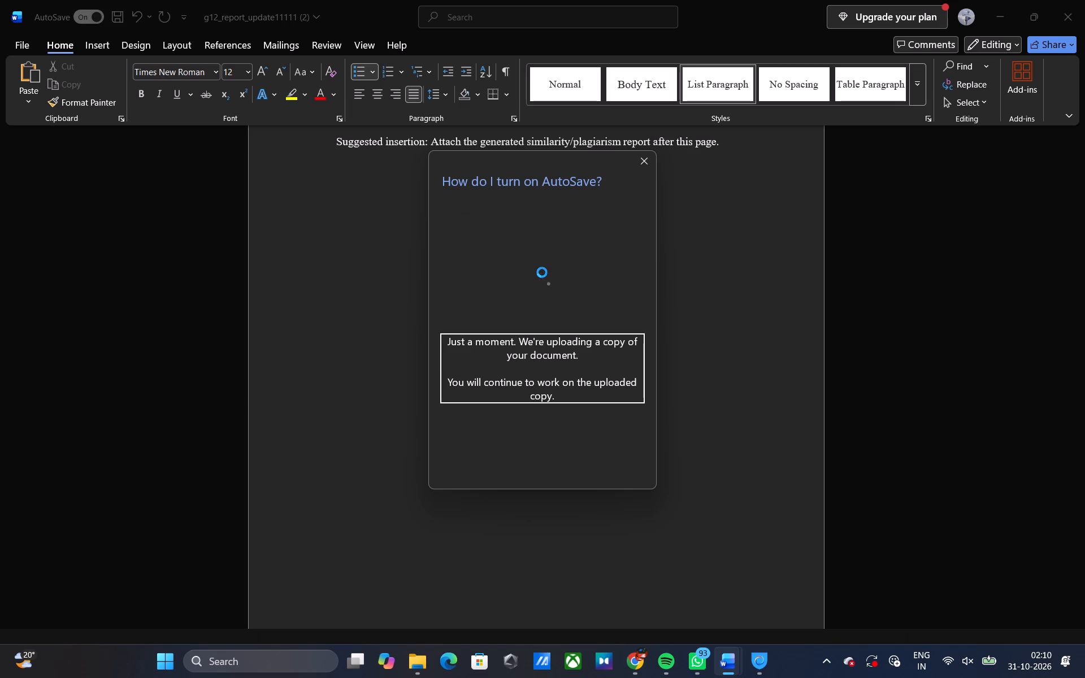
Review report (2)'s front matter from Certificate to List of Tables, checking the page numbers and the contents entries.
scroll(542, 272, "up", 9)
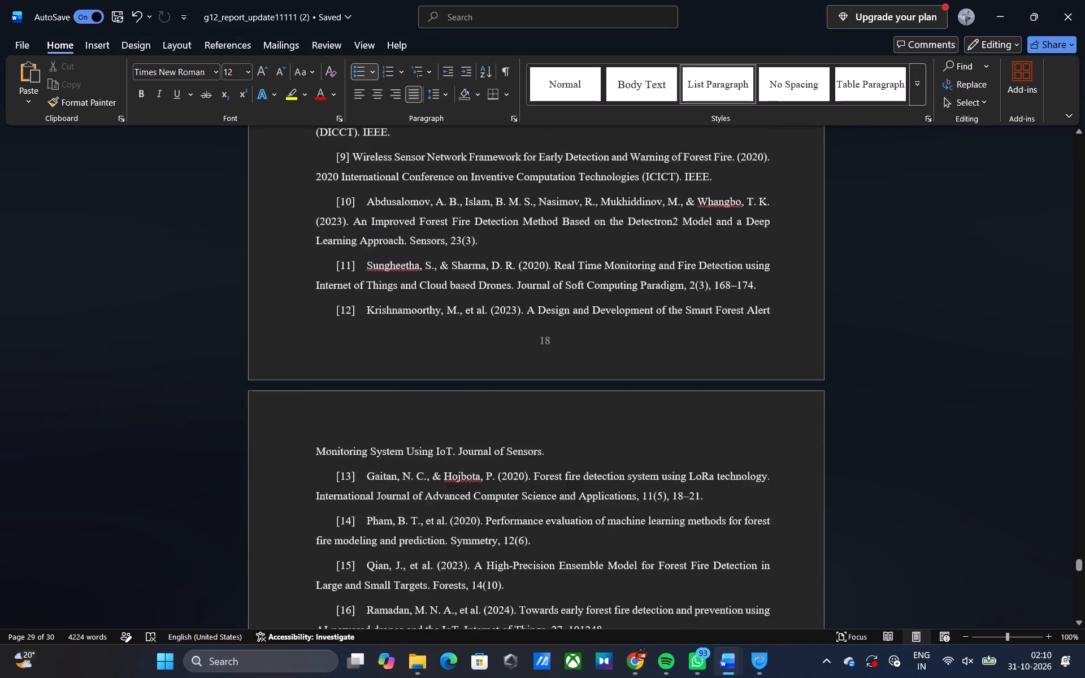
scroll(542, 272, "up", 17)
scroll(542, 272, "up", 9)
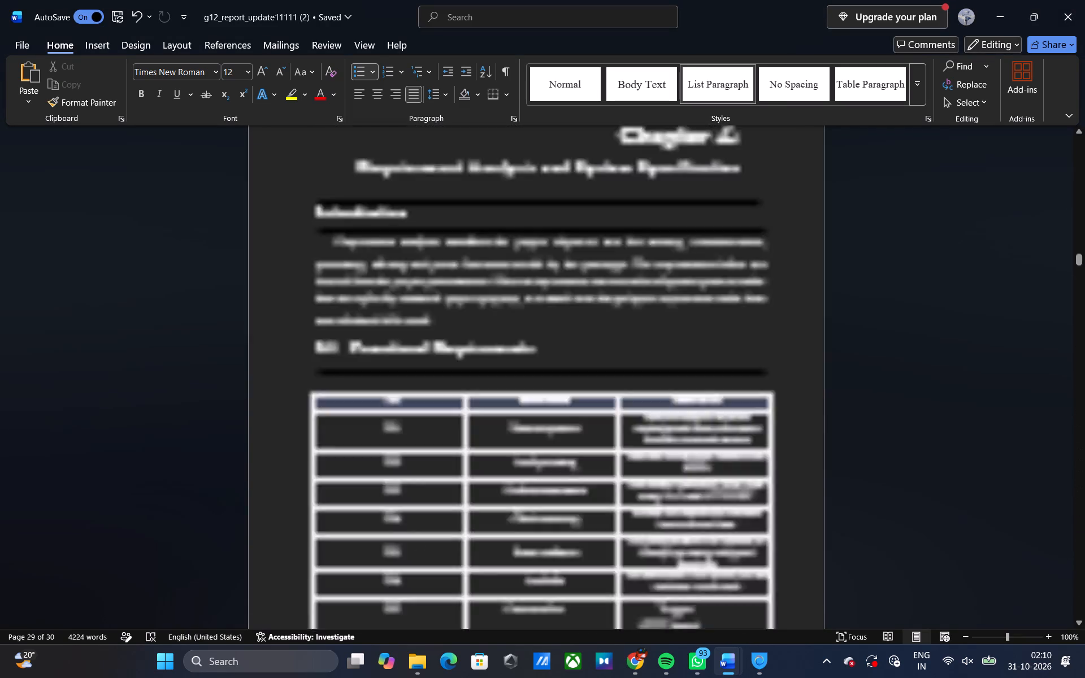
scroll(542, 272, "up", 2)
scroll(542, 272, "down", 1)
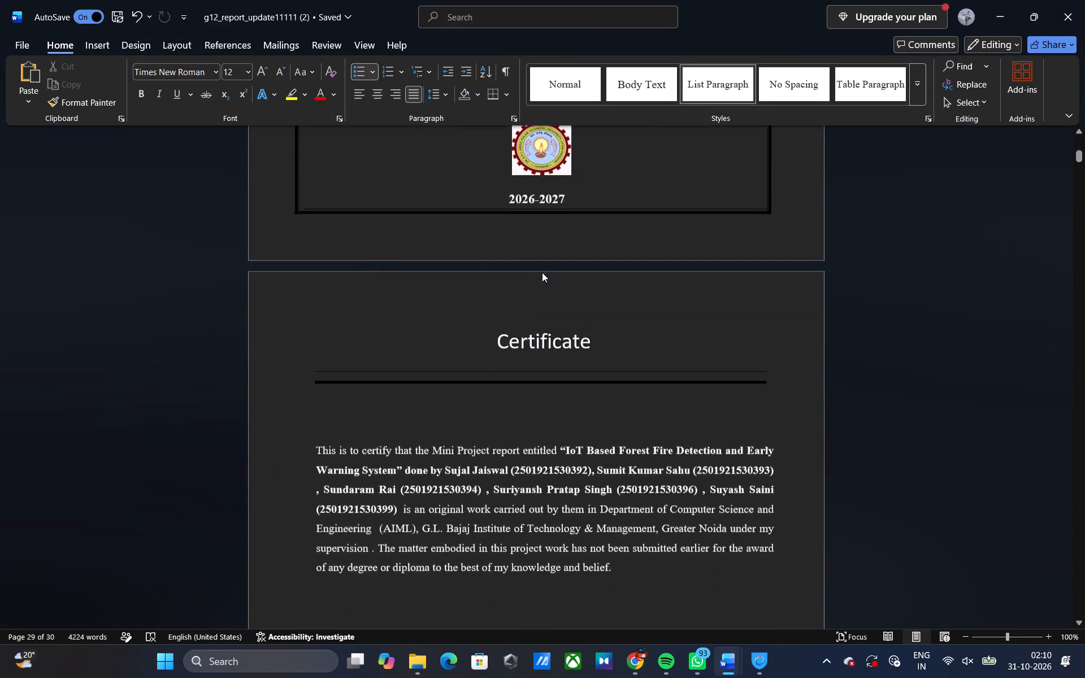
scroll(542, 272, "down", 4)
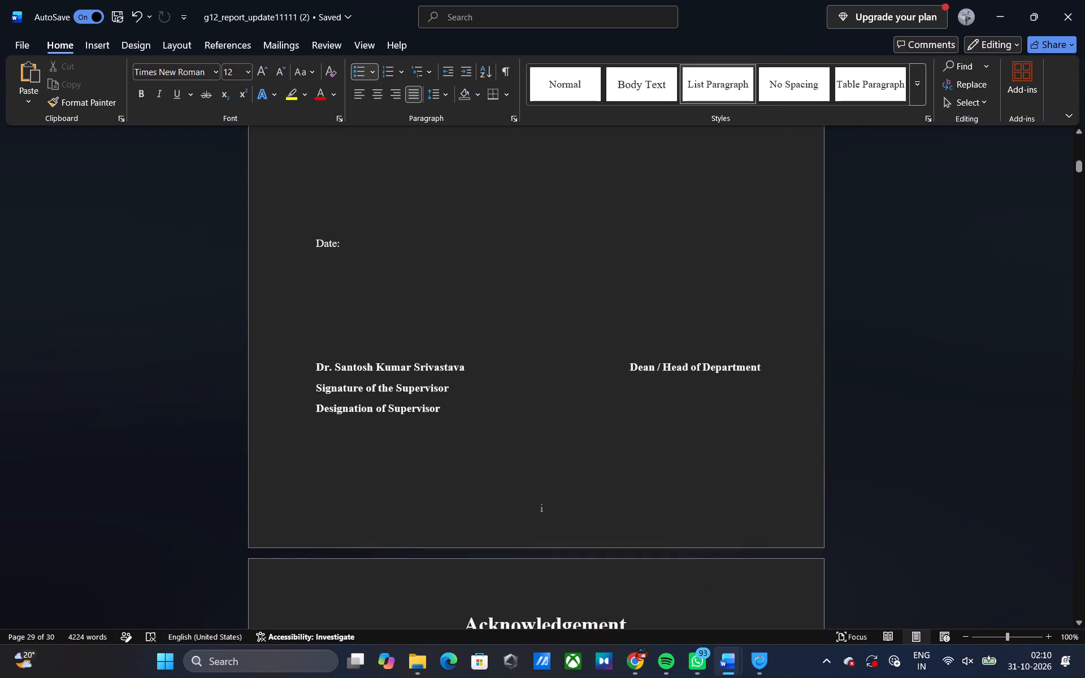
scroll(542, 272, "down", 4)
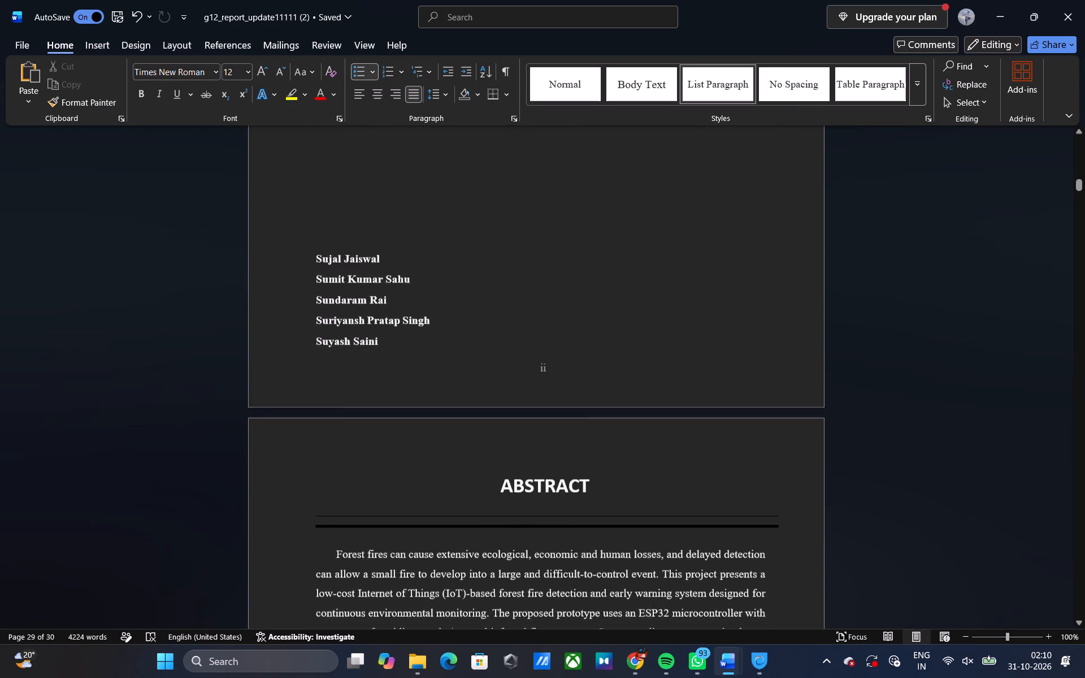
scroll(542, 272, "down", 8)
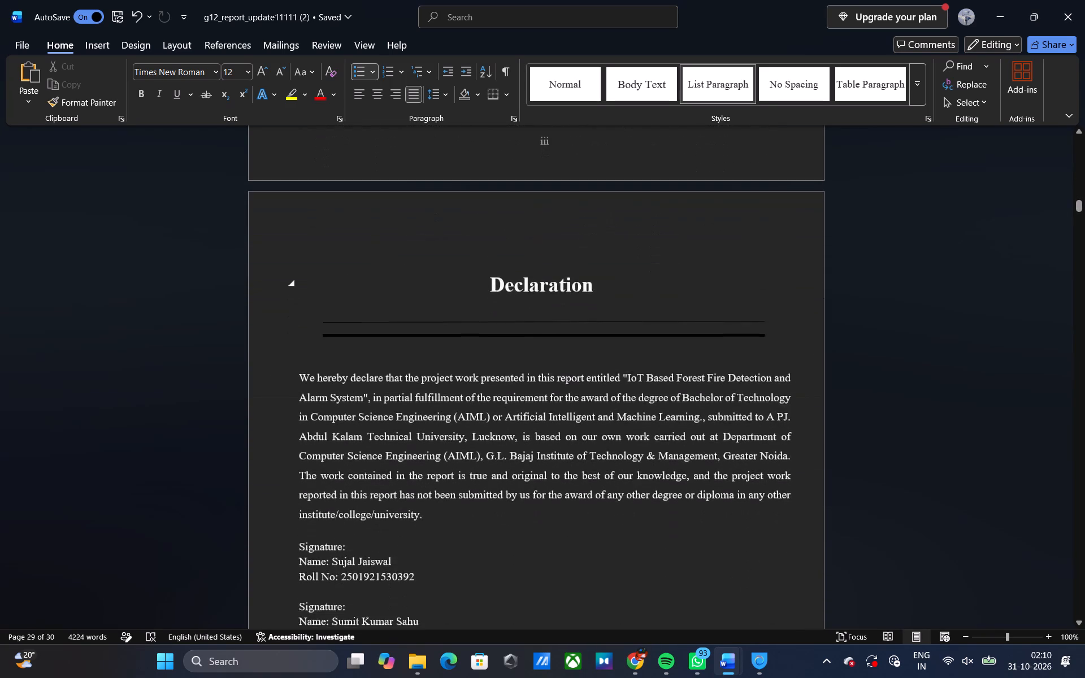
scroll(542, 272, "down", 8)
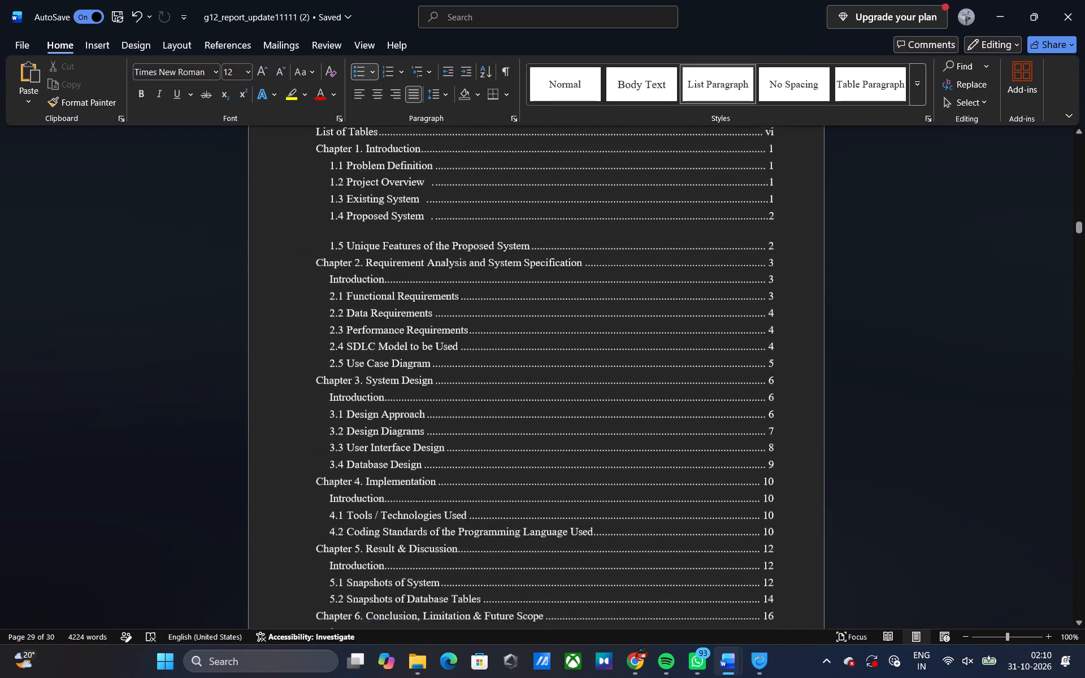
scroll(542, 272, "down", 2)
scroll(542, 272, "up", 2)
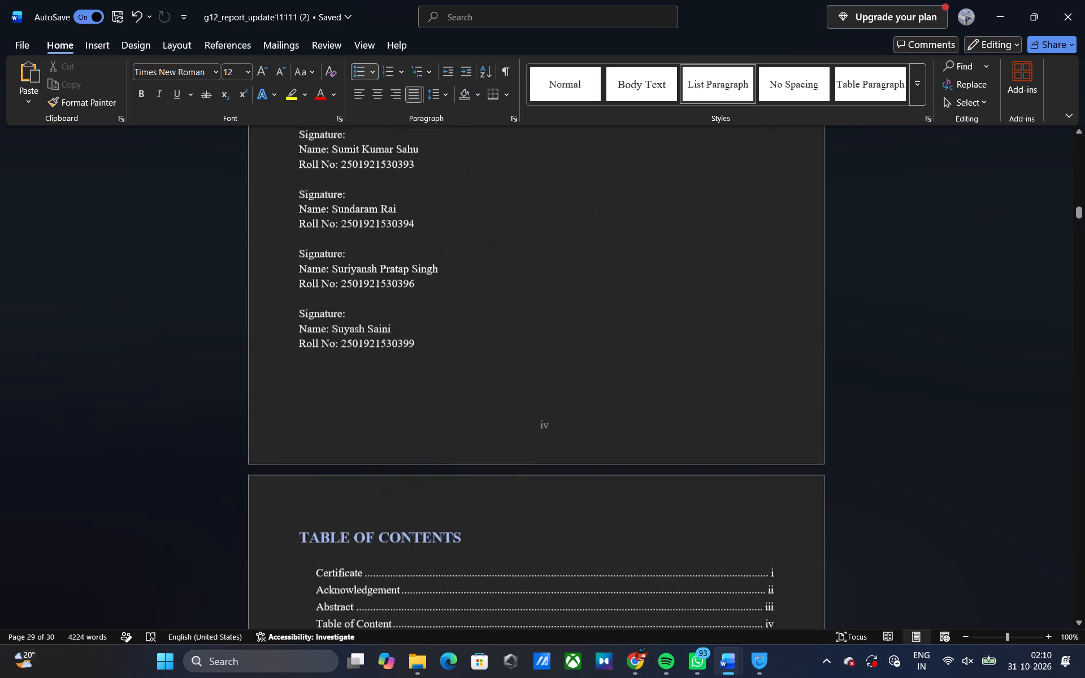
scroll(542, 272, "up", 1)
scroll(542, 272, "down", 4)
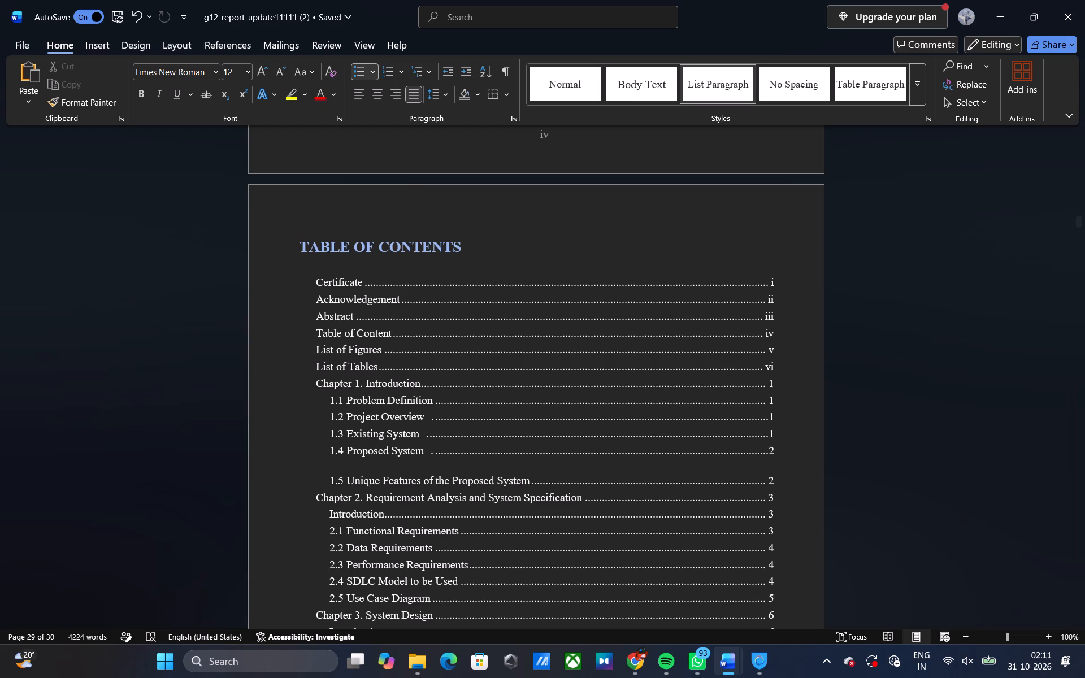
scroll(537, 466, "down", 2)
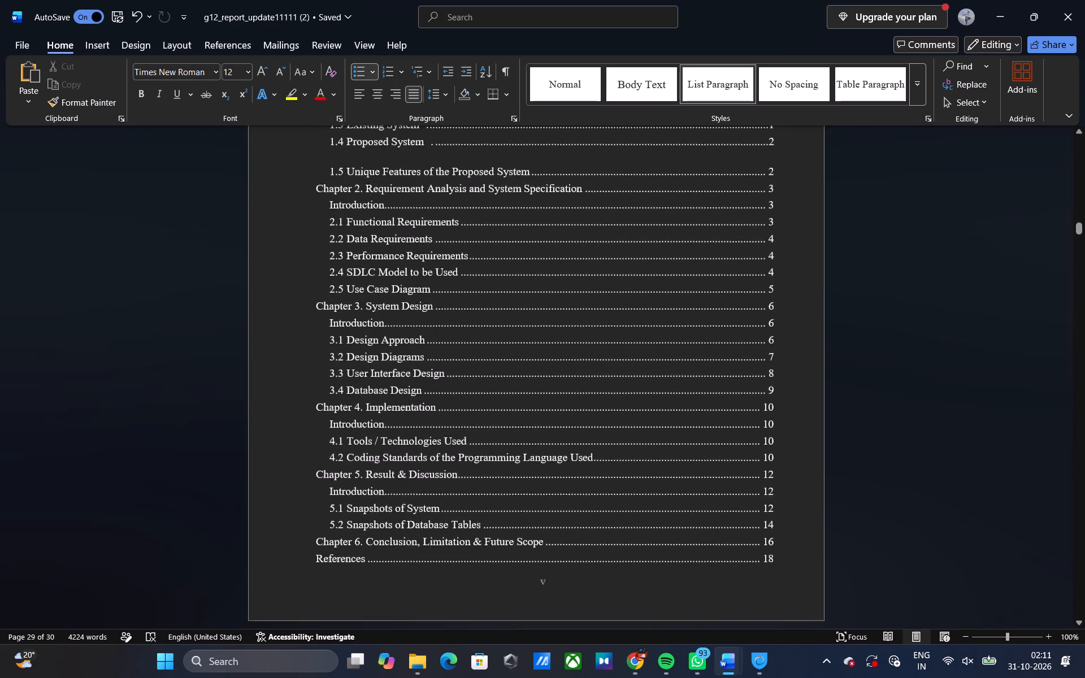
scroll(537, 466, "down", 4)
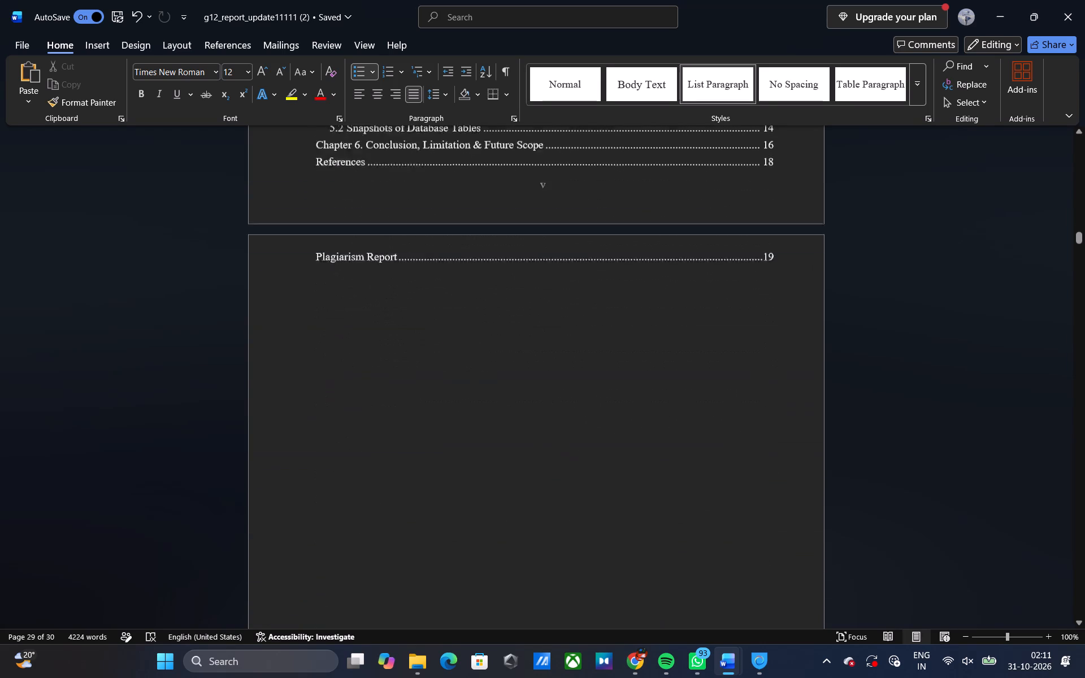
scroll(537, 466, "down", 7)
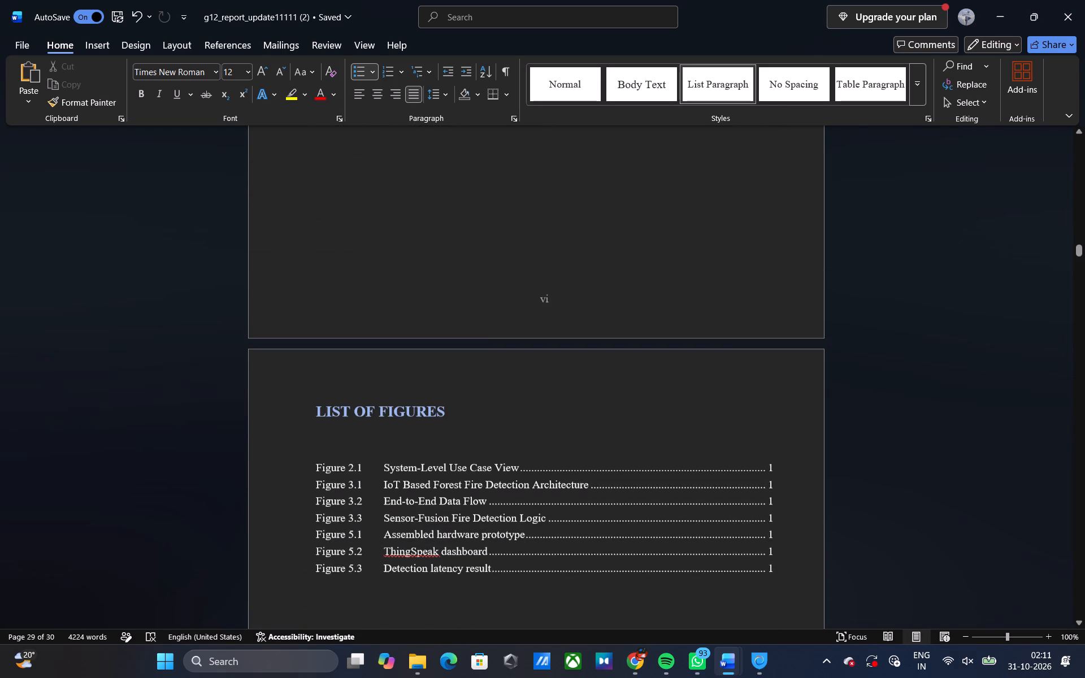
scroll(537, 466, "down", 1)
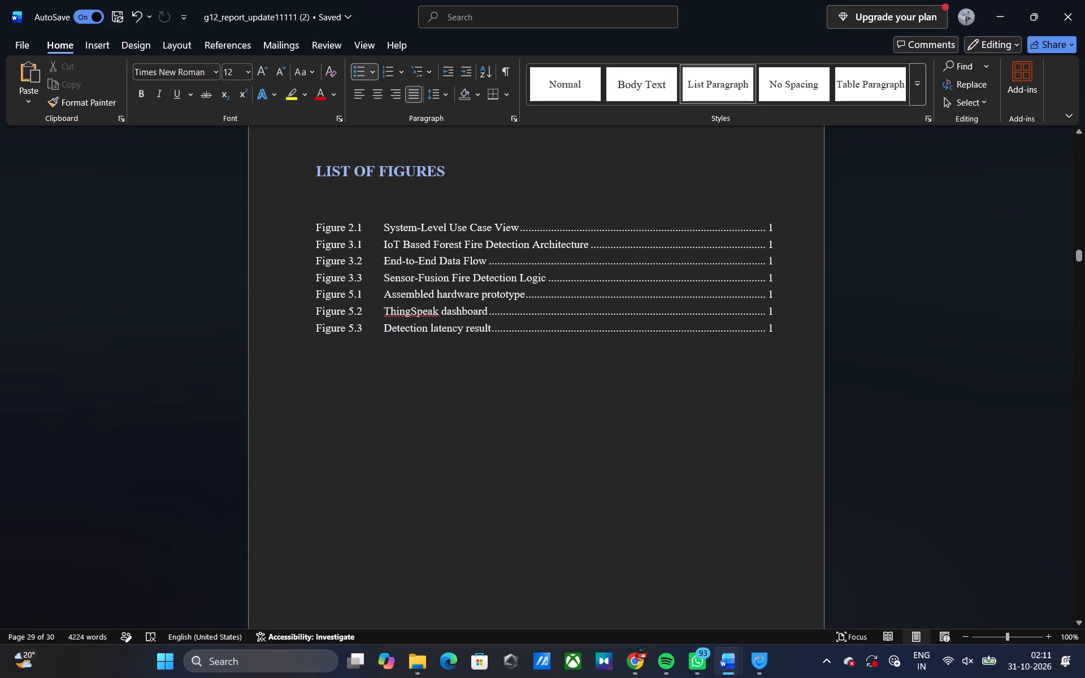
scroll(537, 466, "down", 4)
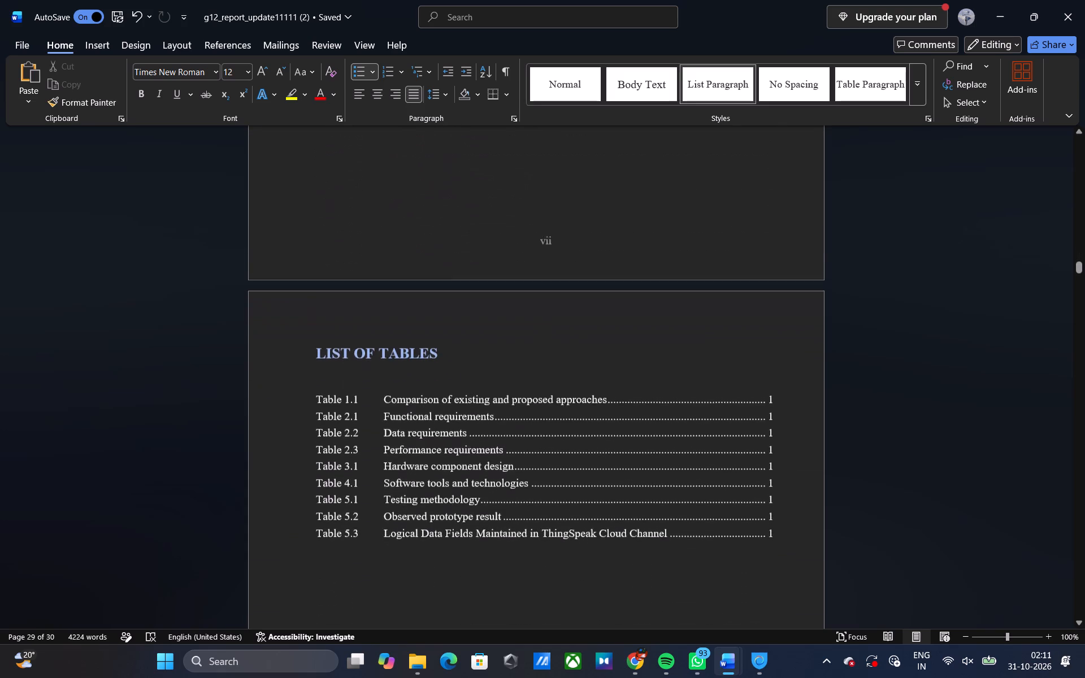
Find the page holding the System-Level Use Case View and set Figure 2.1's page number to 5 in the List of Figures.
scroll(537, 466, "down", 7)
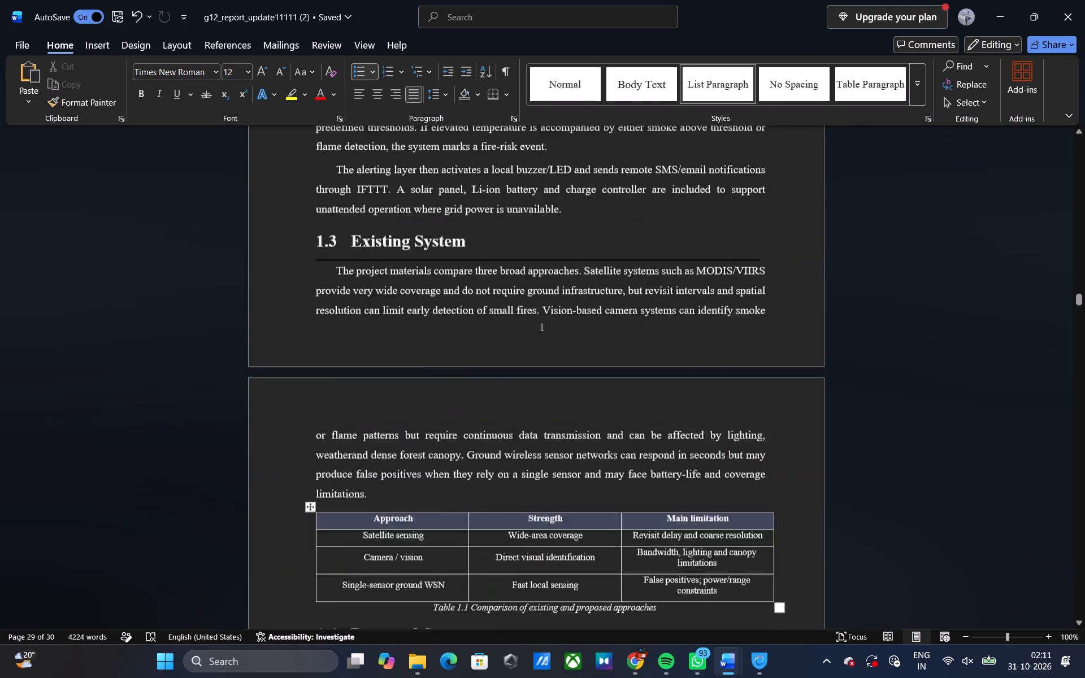
scroll(537, 466, "down", 9)
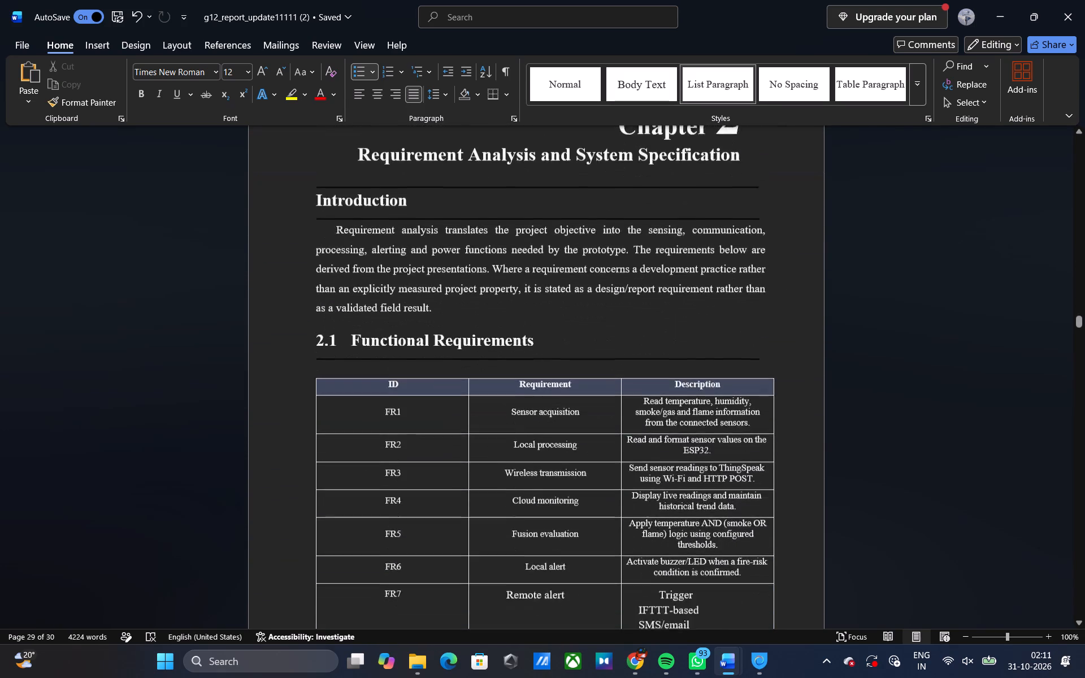
scroll(537, 466, "down", 7)
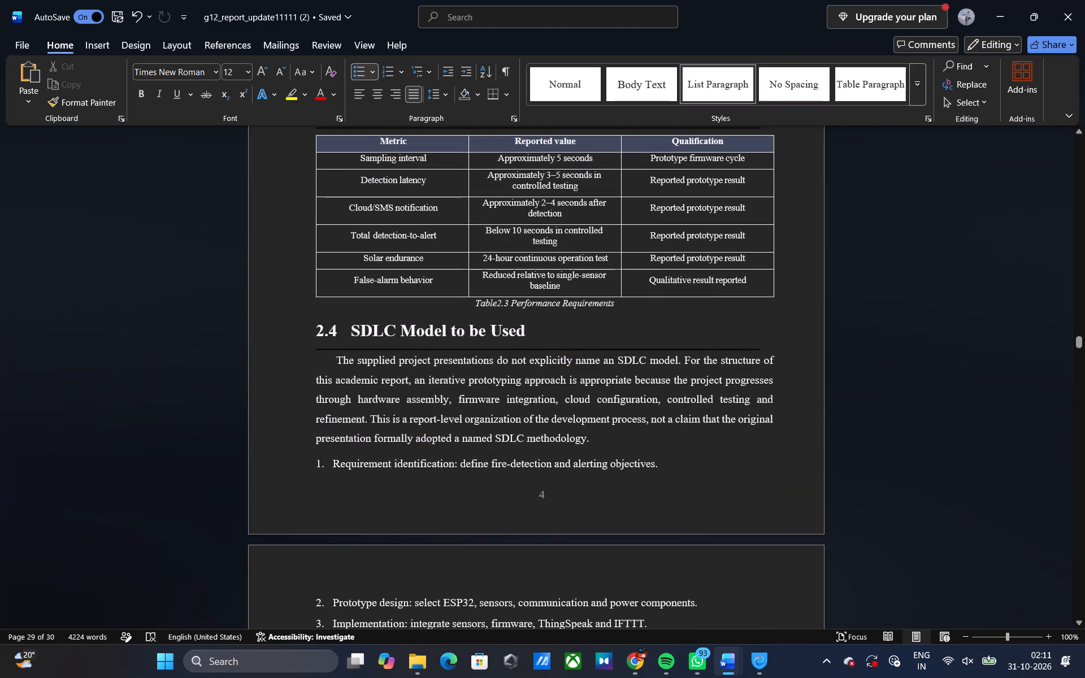
scroll(537, 466, "down", 5)
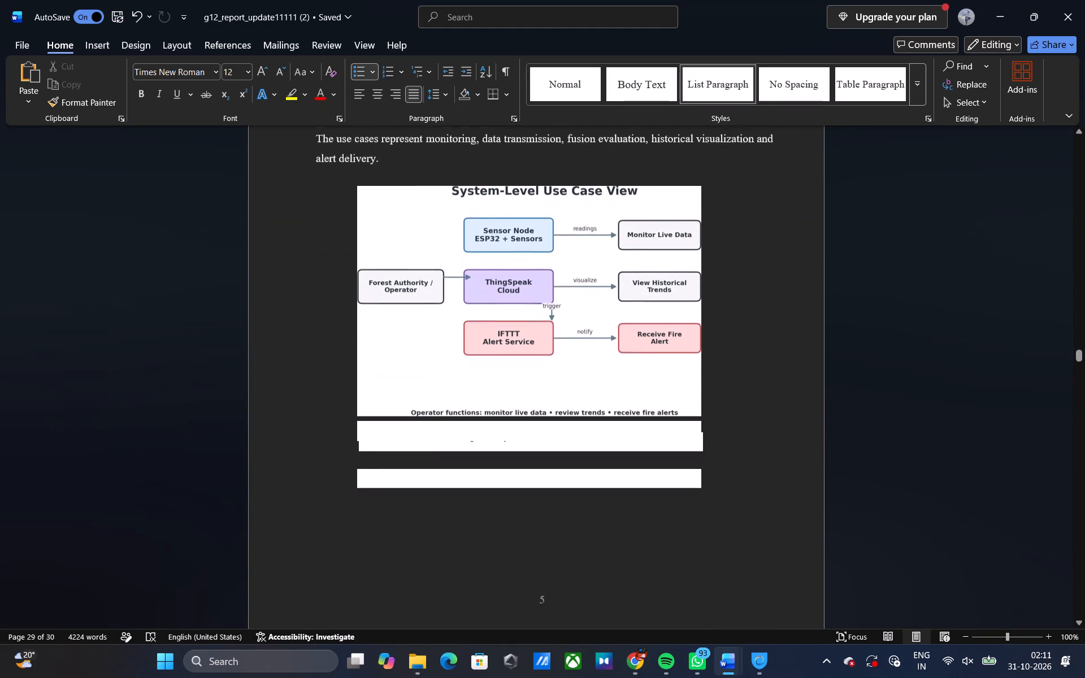
scroll(537, 466, "down", 1)
scroll(537, 466, "right", 1)
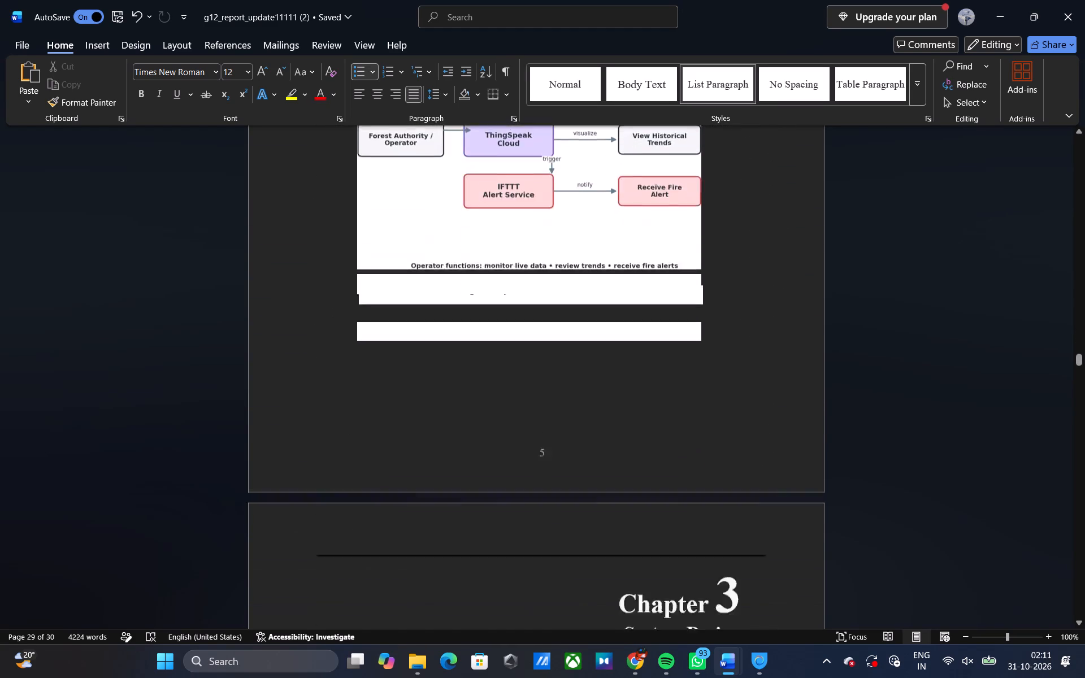
scroll(537, 466, "right", 1)
scroll(537, 466, "up", 14)
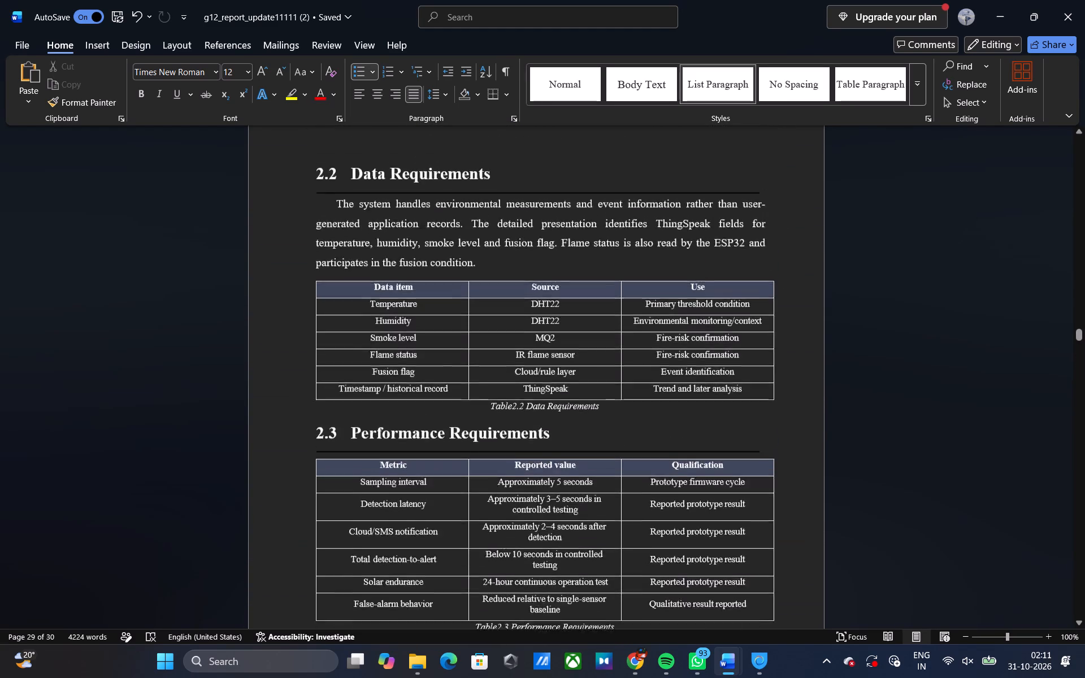
scroll(537, 466, "up", 9)
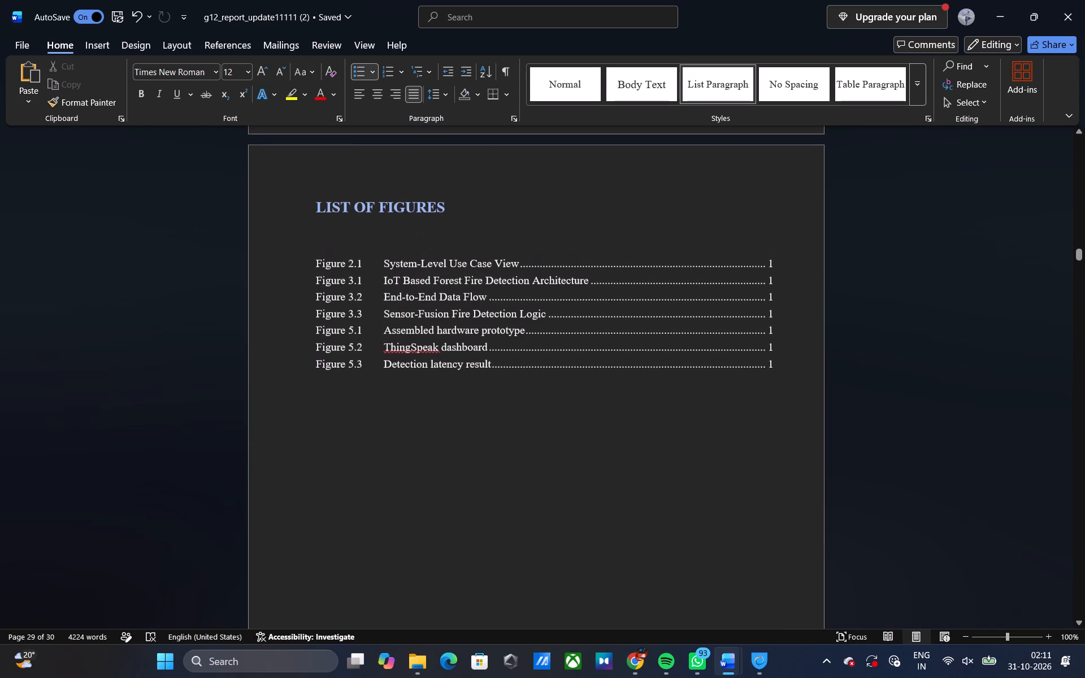
left_click_drag(785, 261, 769, 261)
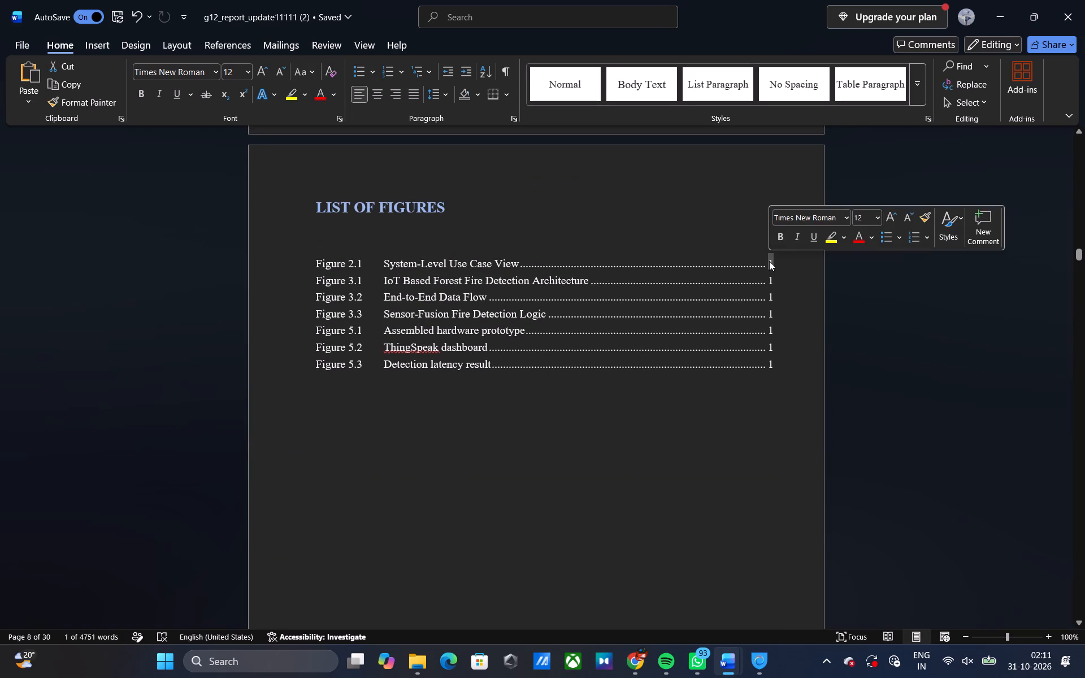
key("5")
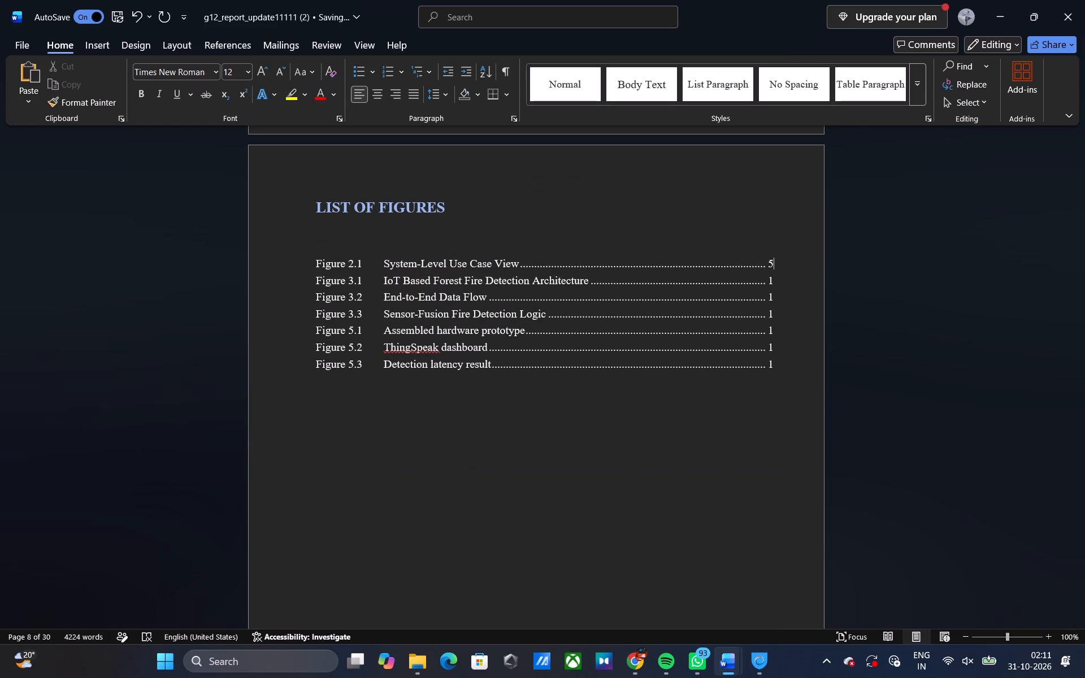
Delete the two empty white text boxes over and below the Figure 2.1 caption under the System-Level Use Case View.
scroll(769, 261, "down", 12)
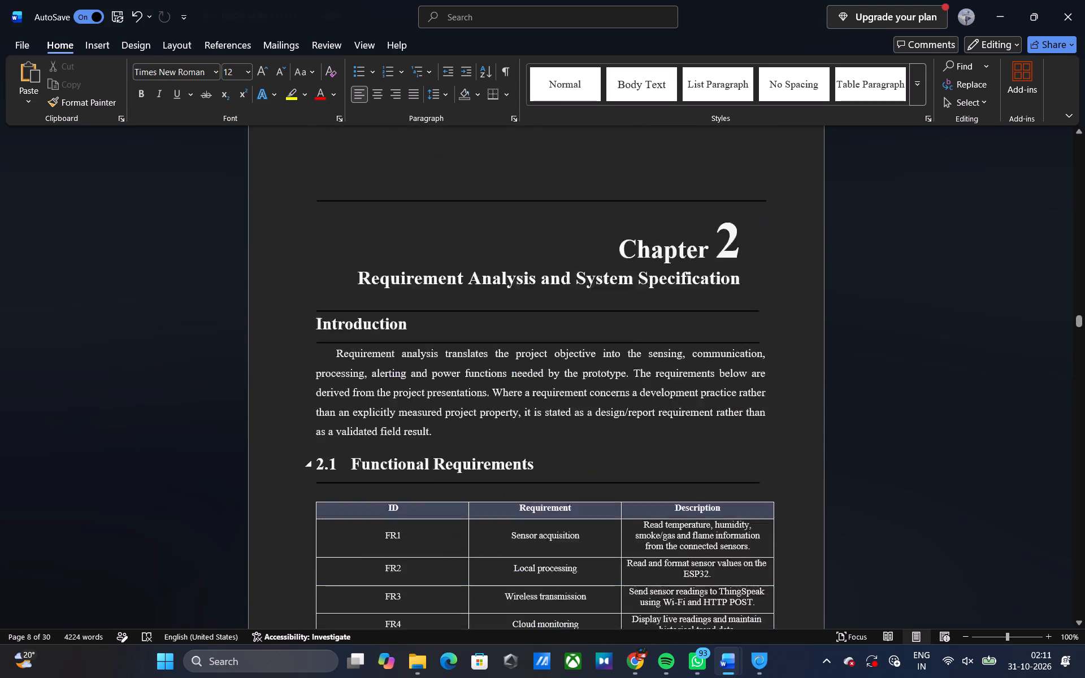
scroll(769, 261, "down", 9)
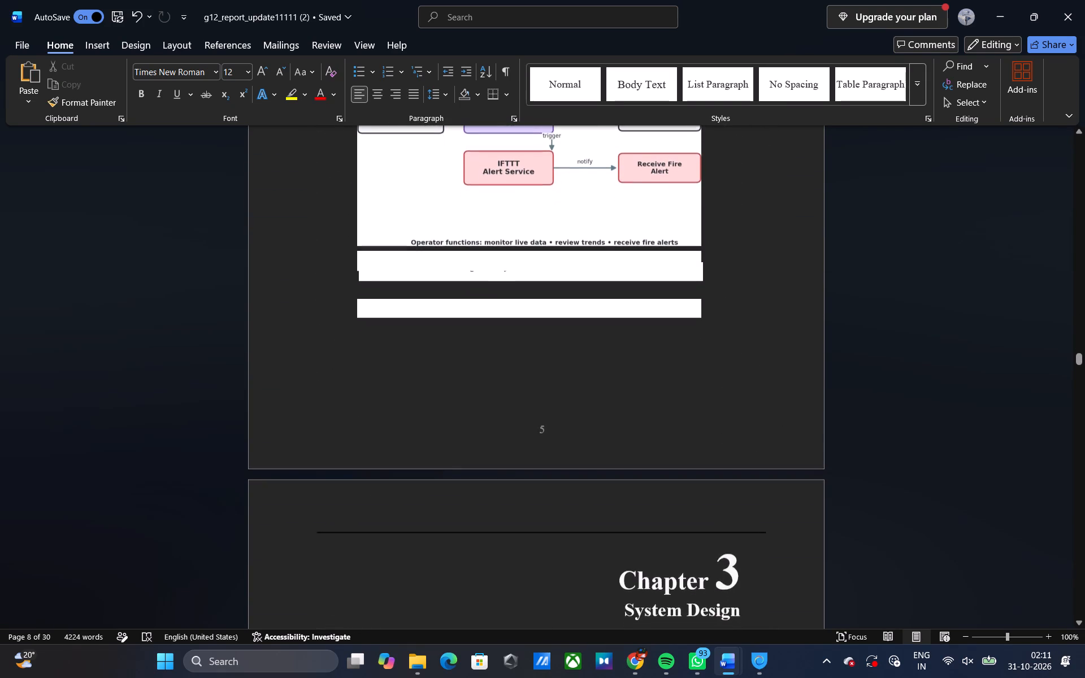
scroll(769, 261, "up", 1)
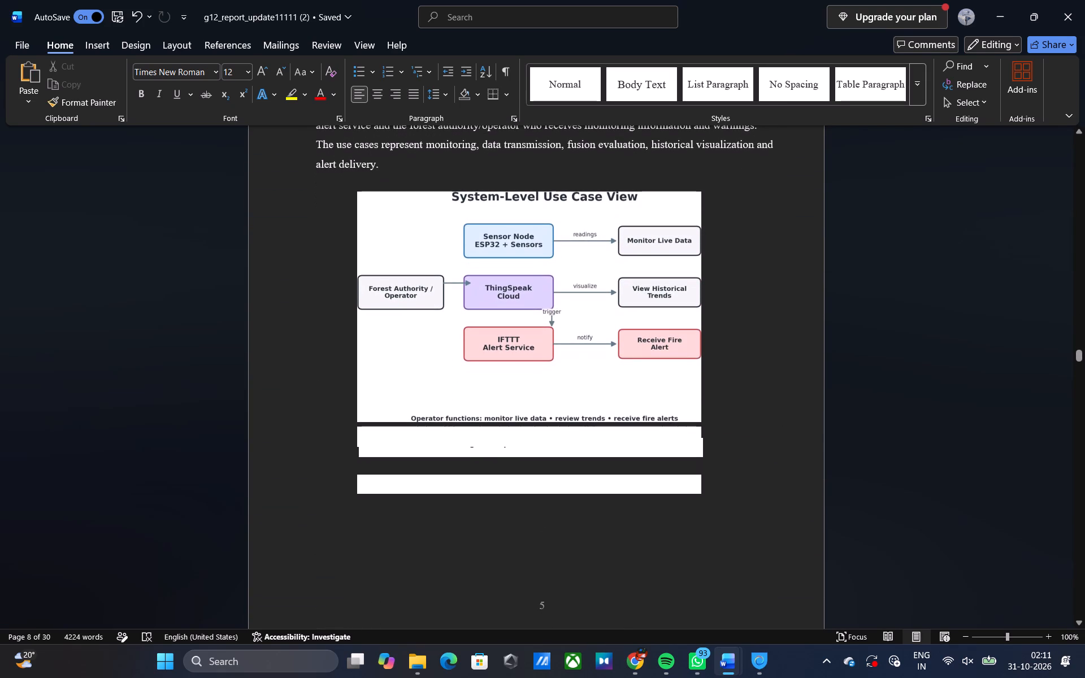
left_click(614, 445)
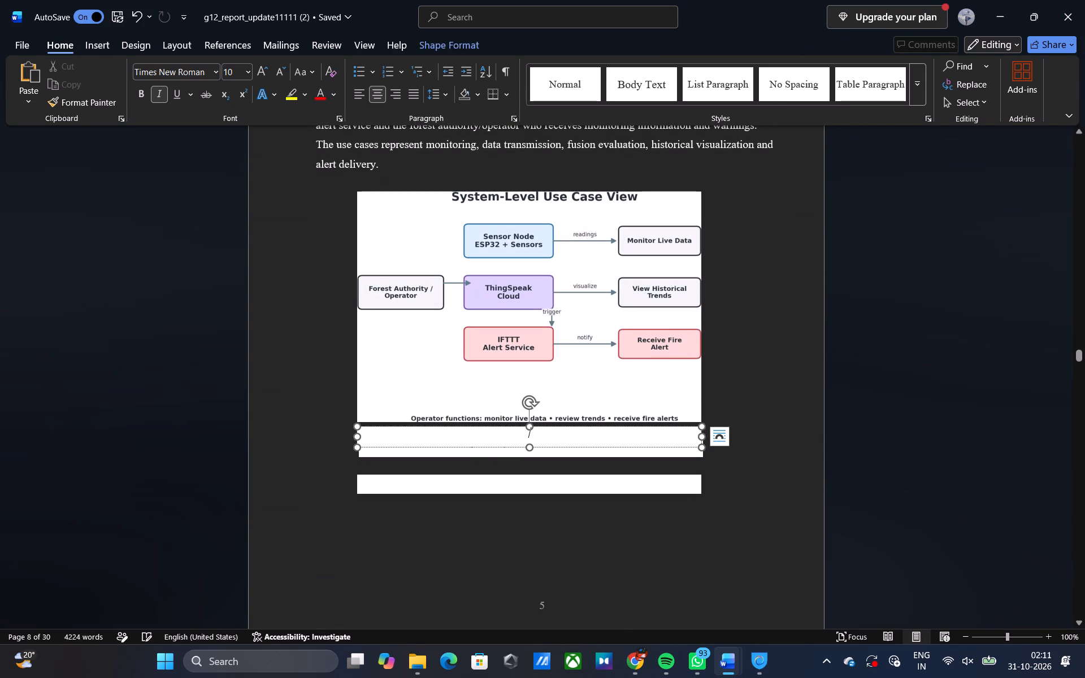
left_click_drag(614, 445, 626, 527)
key("Delete")
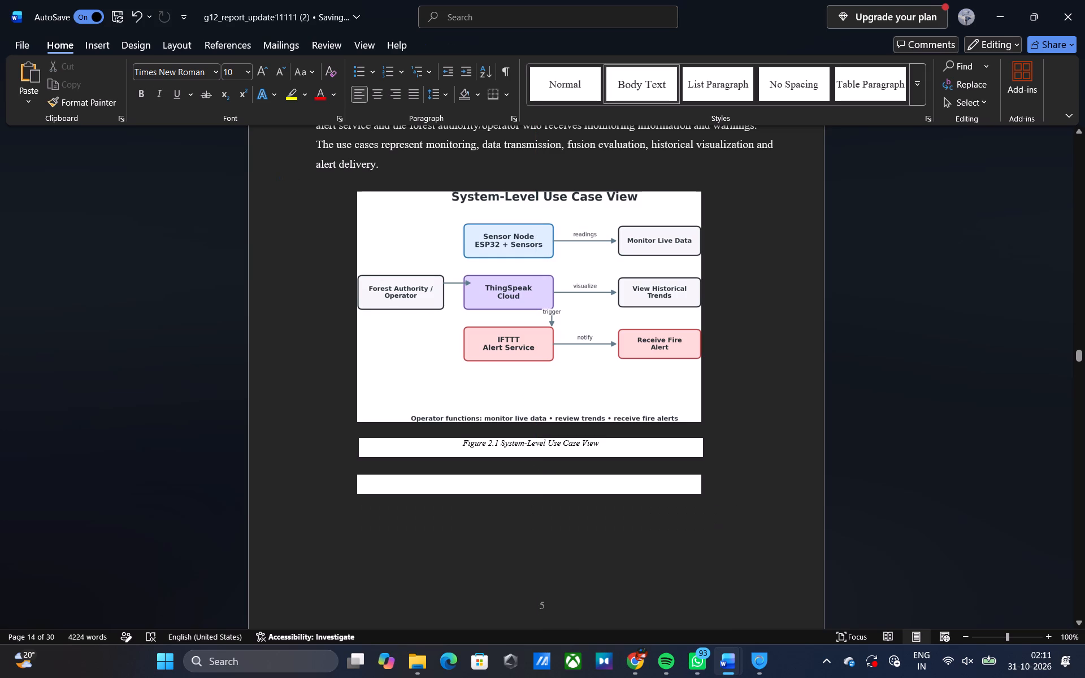
left_click(604, 490)
key("Delete")
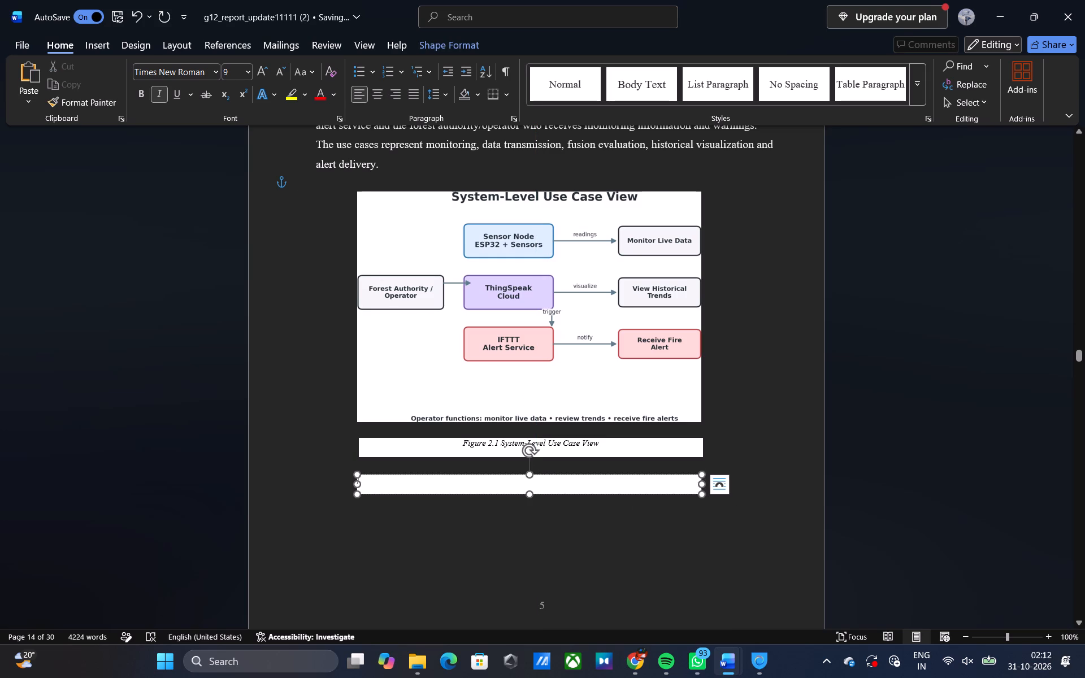
key("Delete")
left_click_drag(604, 490, 604, 525)
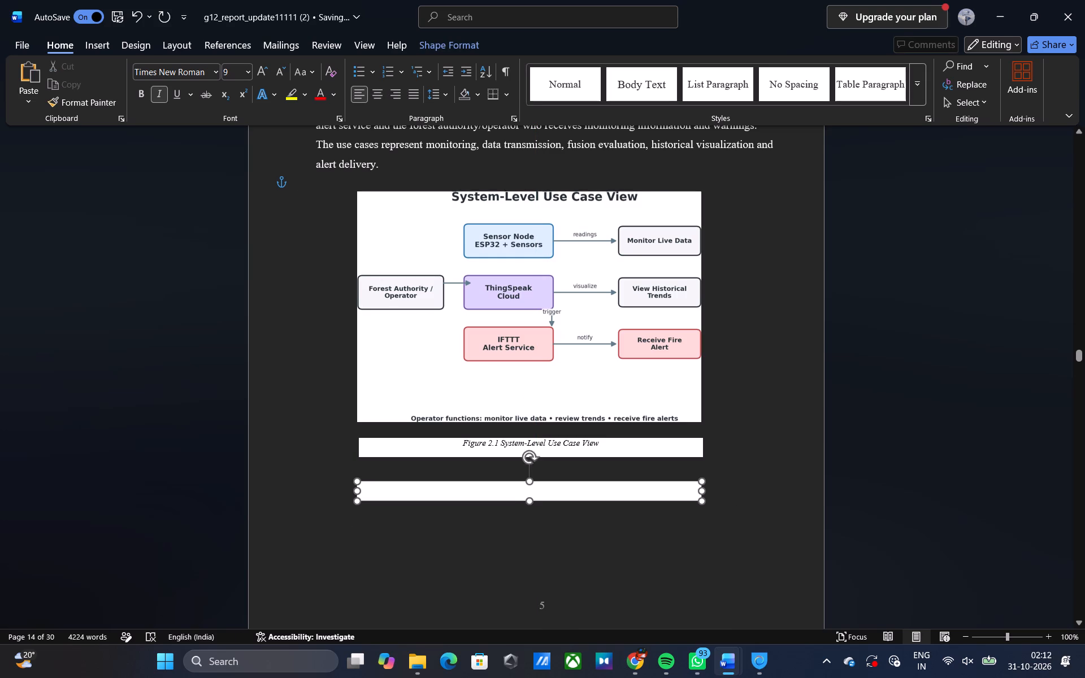
left_click_drag(604, 525, 604, 530)
key("Delete")
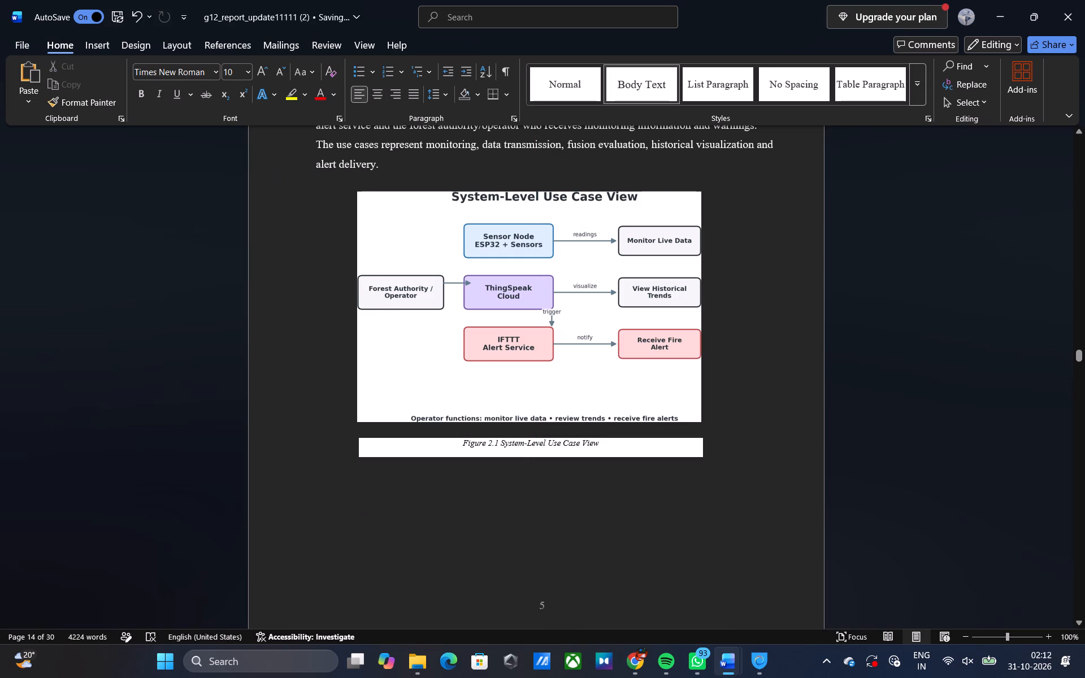
Look up the Chapter 3 figures' pages and set Figures 3.1, 3.2 and 3.3 to 6, 7 and 8 in the List of Figures.
scroll(604, 530, "down", 5)
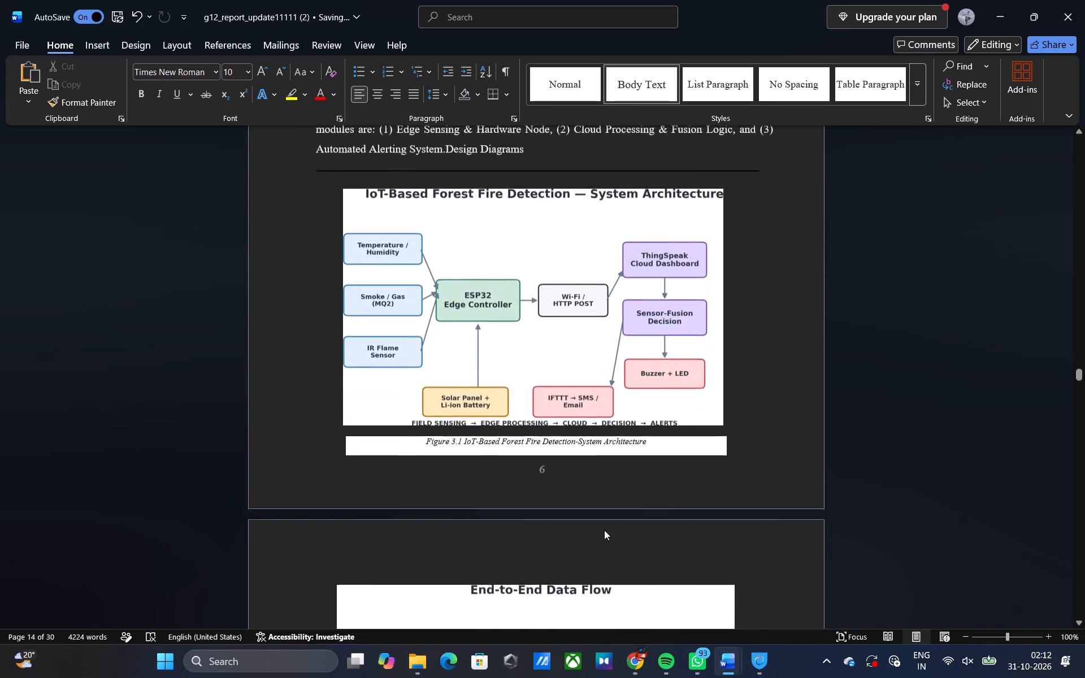
scroll(604, 530, "down", 2)
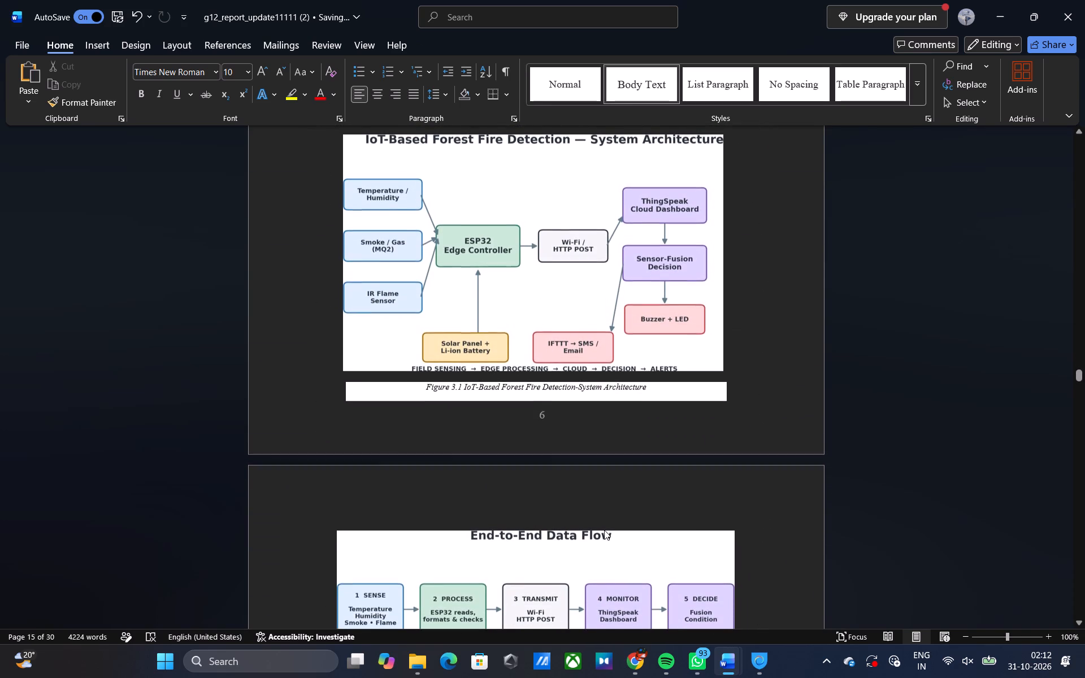
scroll(604, 530, "down", 2)
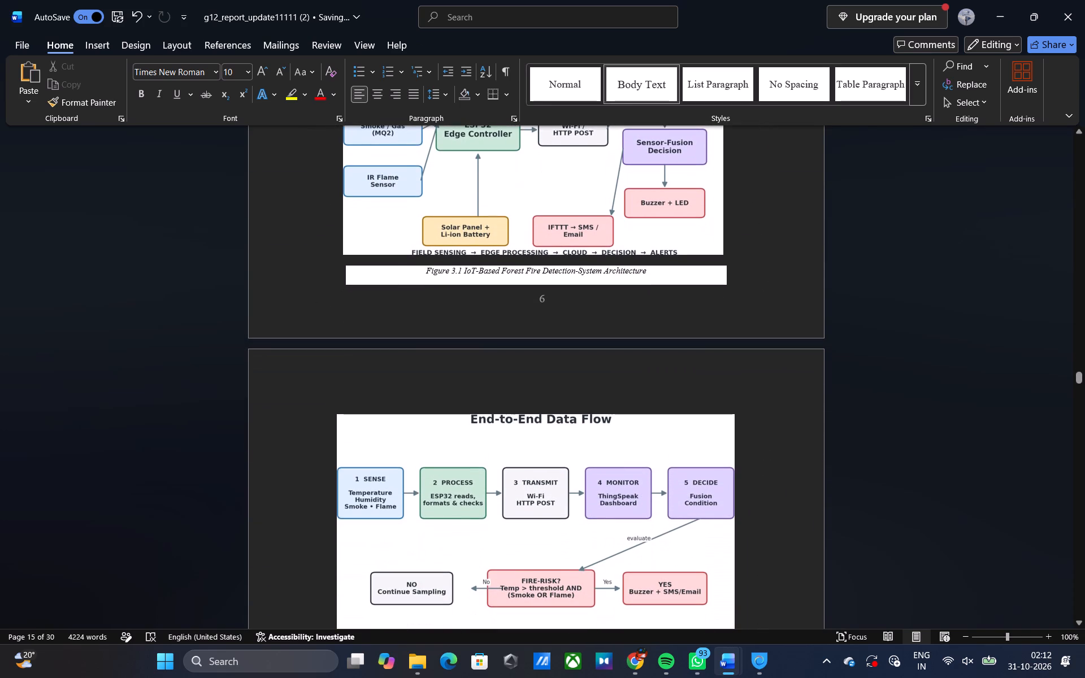
scroll(604, 530, "down", 3)
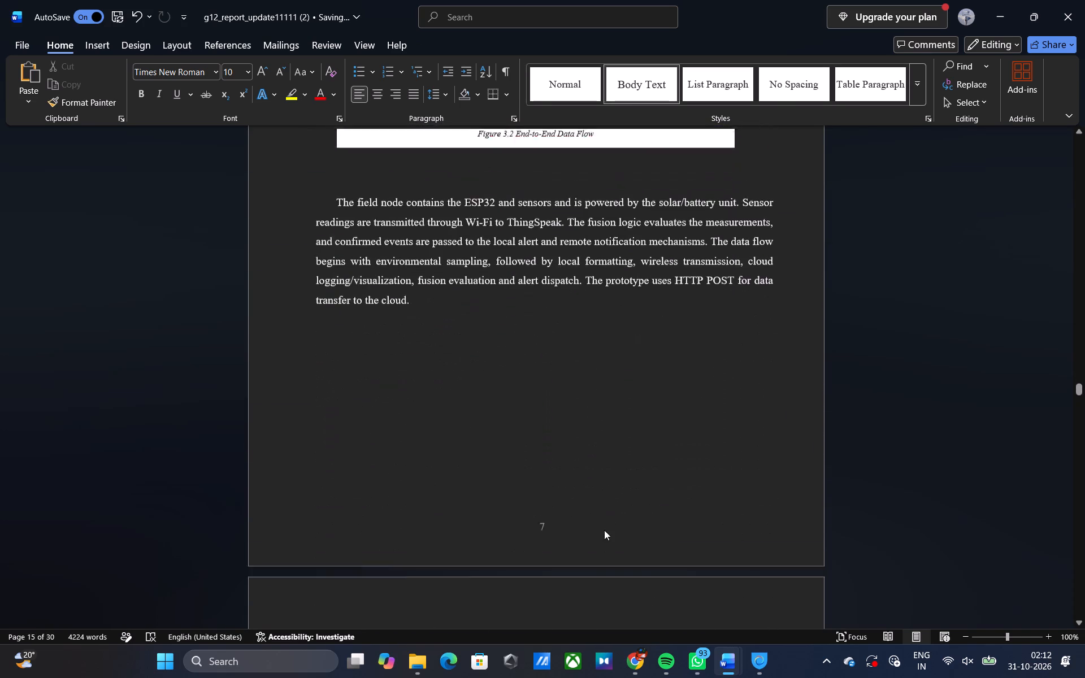
scroll(604, 530, "down", 4)
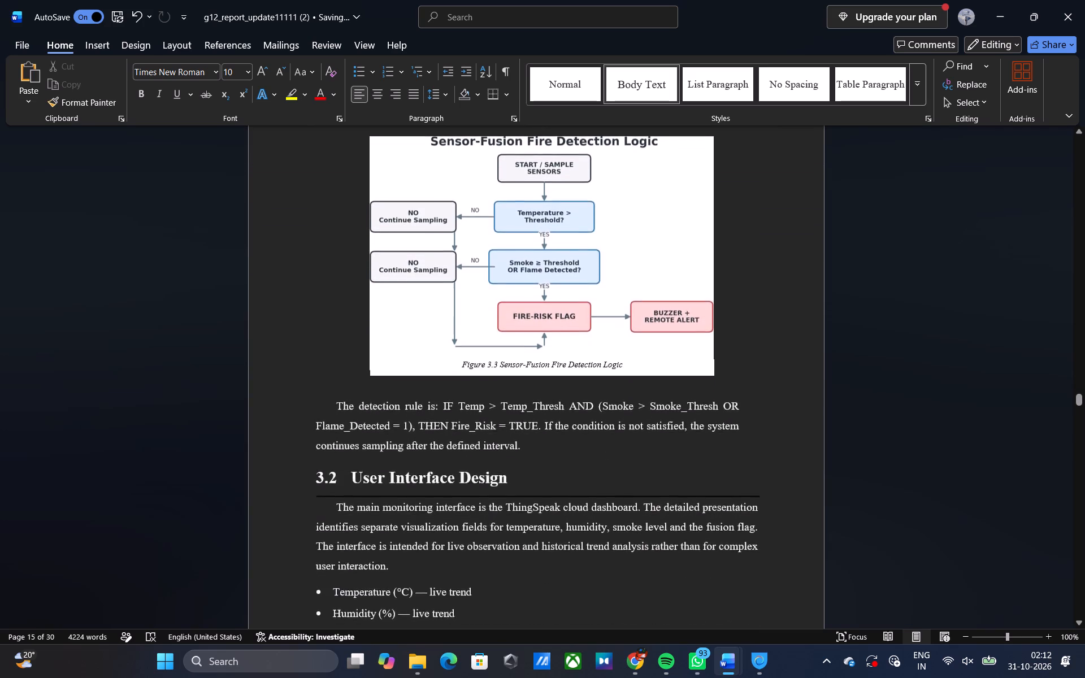
scroll(604, 530, "down", 2)
scroll(604, 530, "up", 17)
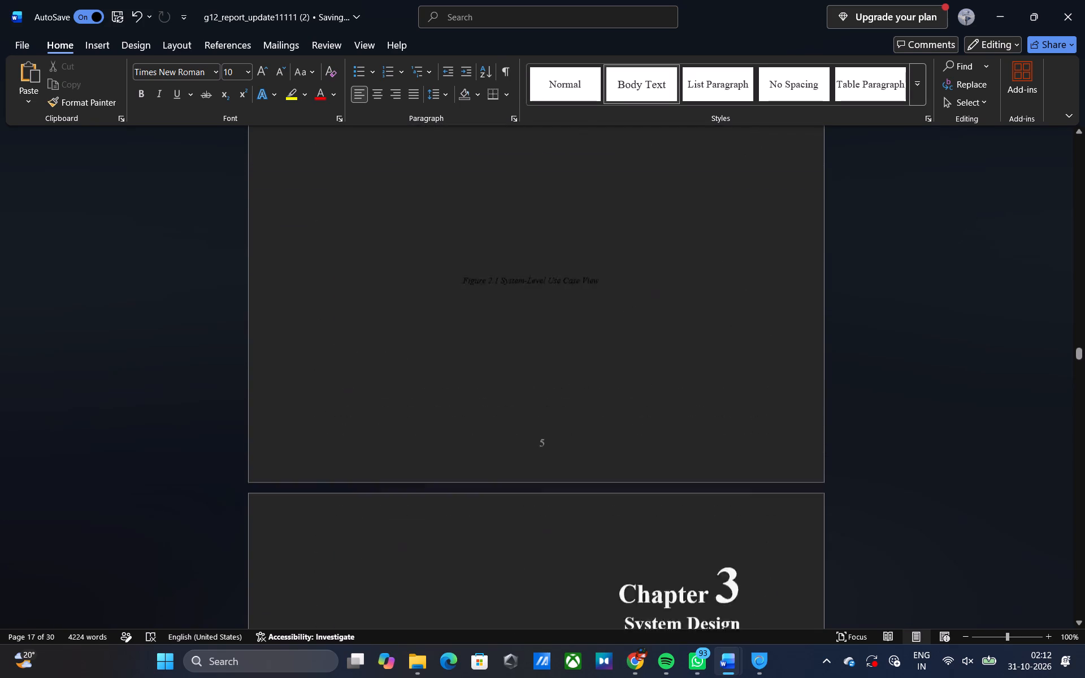
scroll(604, 530, "up", 17)
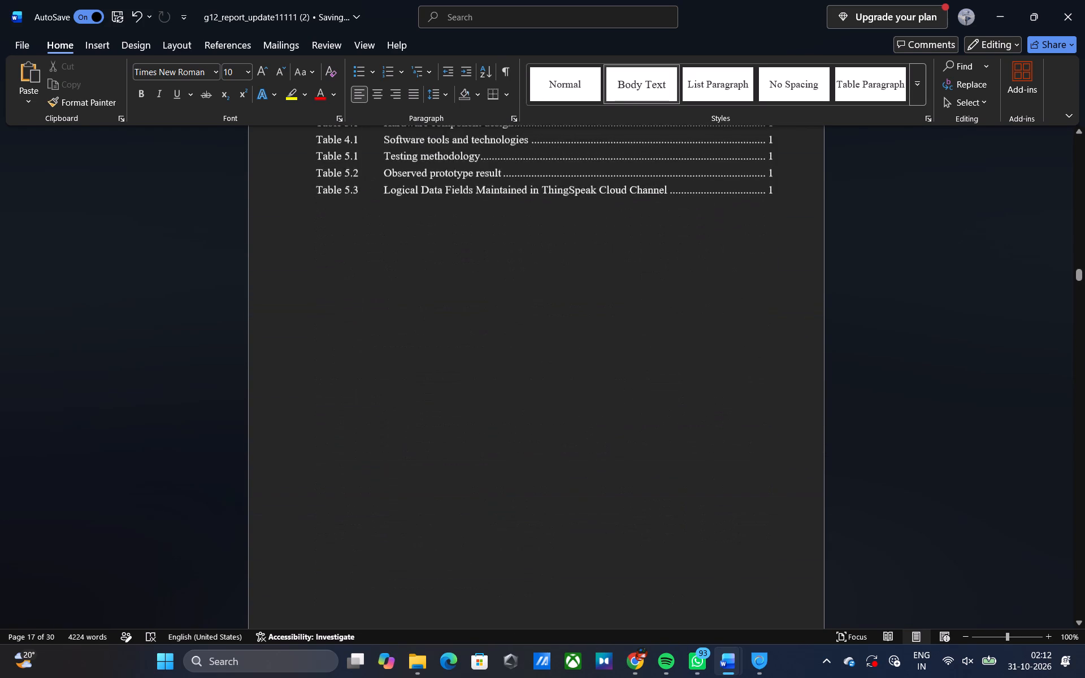
scroll(604, 530, "up", 8)
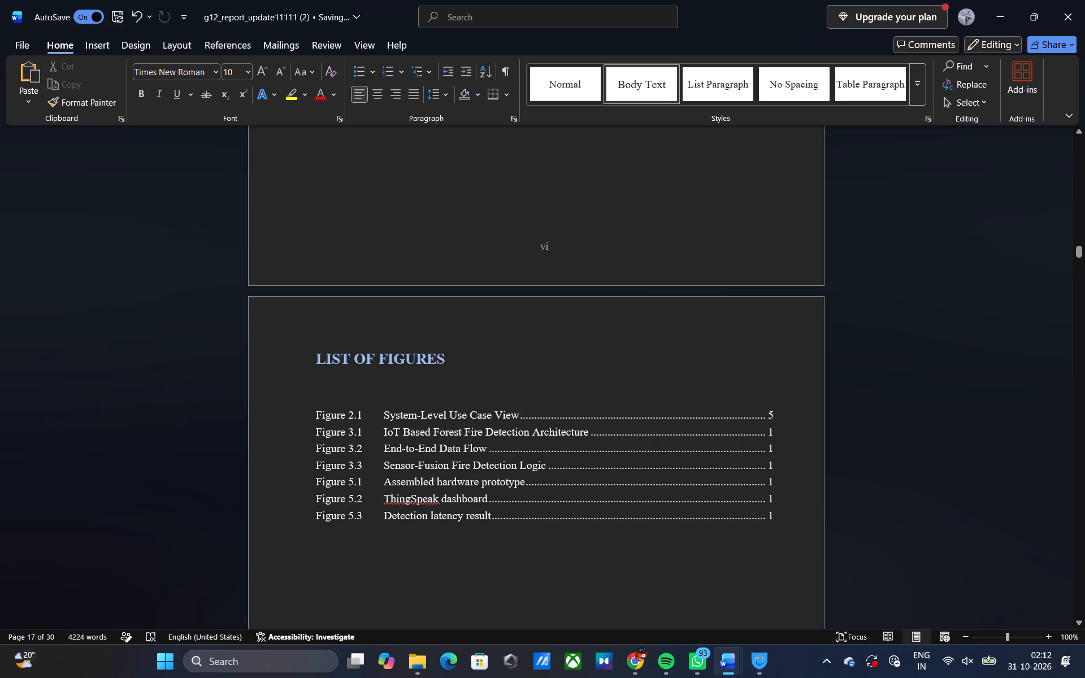
left_click_drag(779, 433, 767, 432)
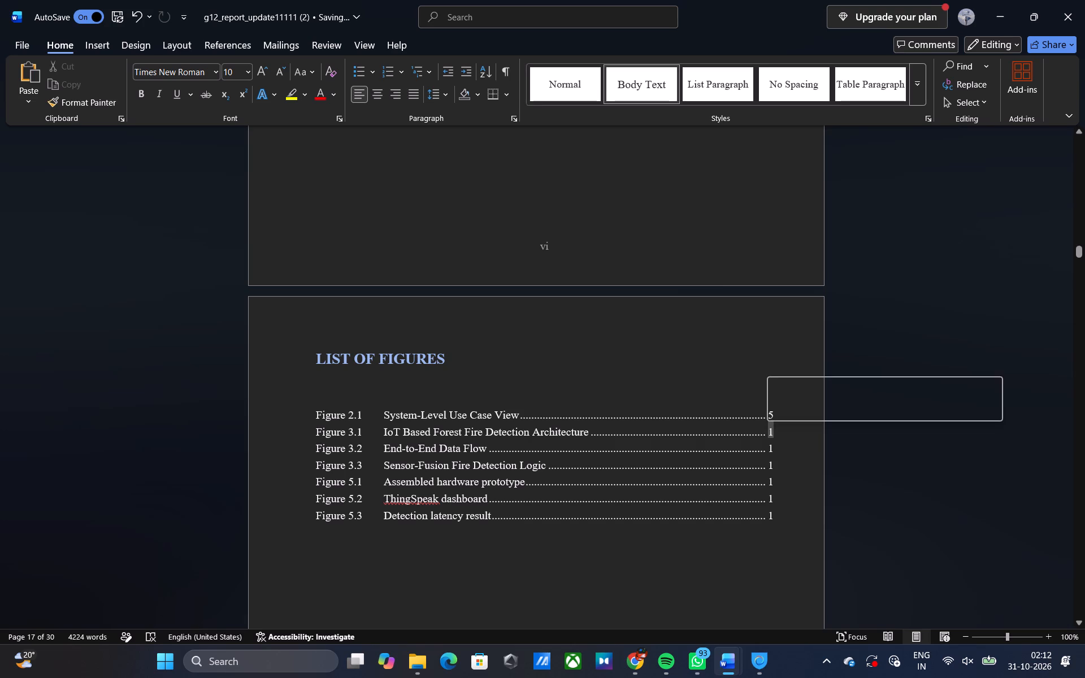
key("6")
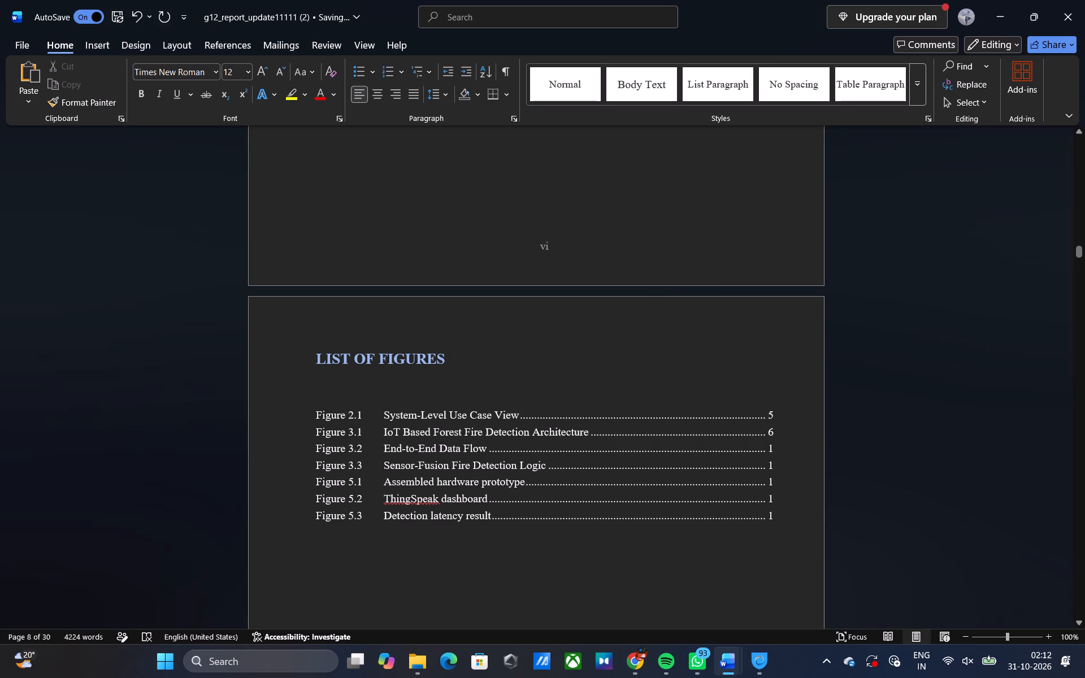
left_click_drag(778, 447, 768, 447)
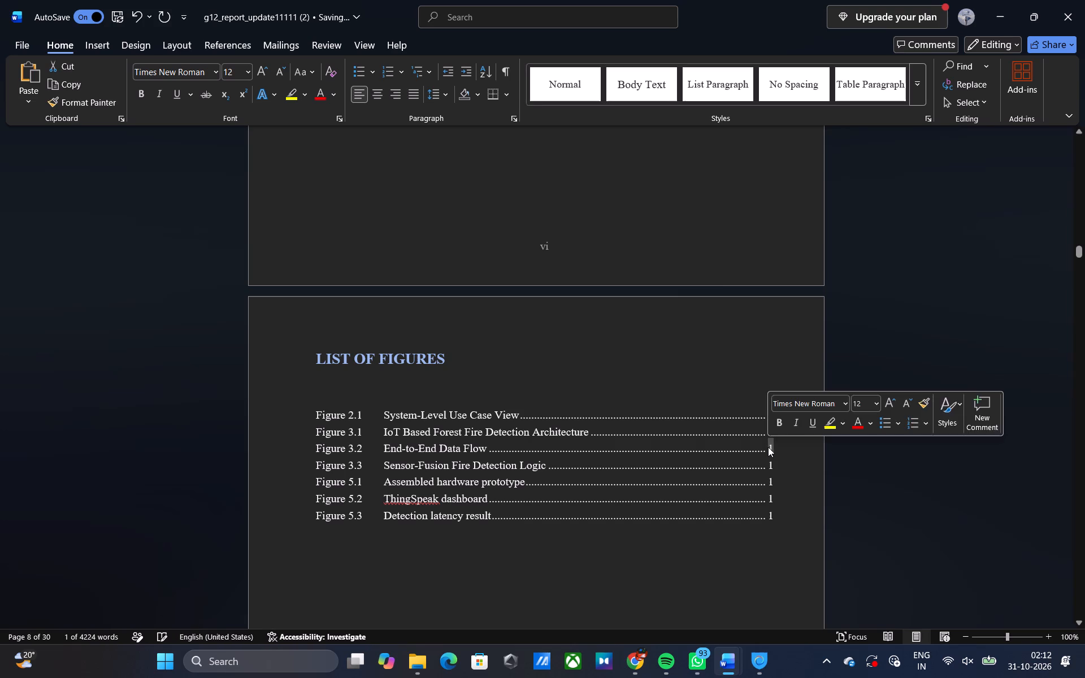
key("7")
left_click_drag(778, 467, 769, 467)
key("8")
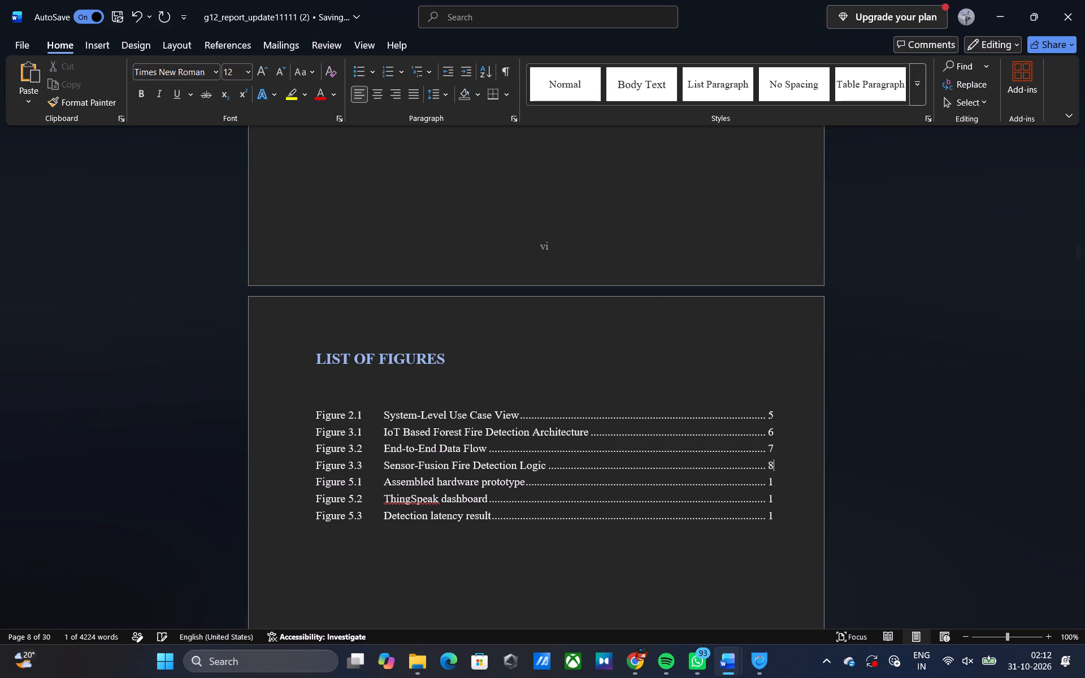
Look up the Chapter 5 figures' pages and set Figures 5.1, 5.2 and 5.3 to 12, 13 and 13 in the List of Figures.
scroll(694, 539, "down", 7)
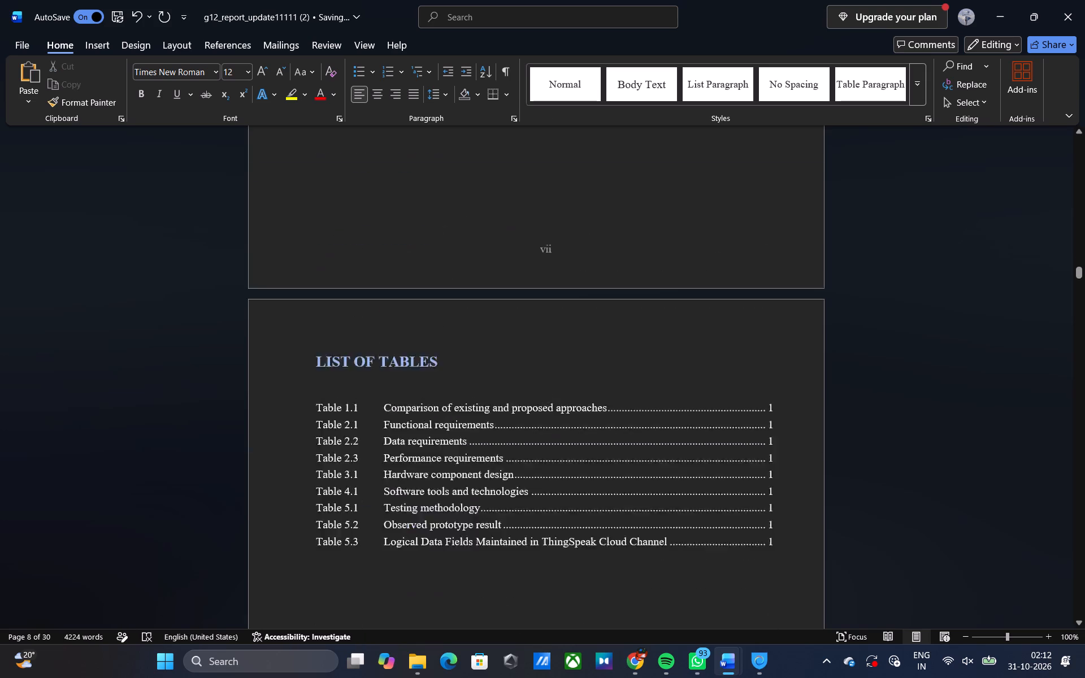
scroll(694, 539, "down", 9)
scroll(694, 539, "down", 20)
scroll(694, 539, "down", 4)
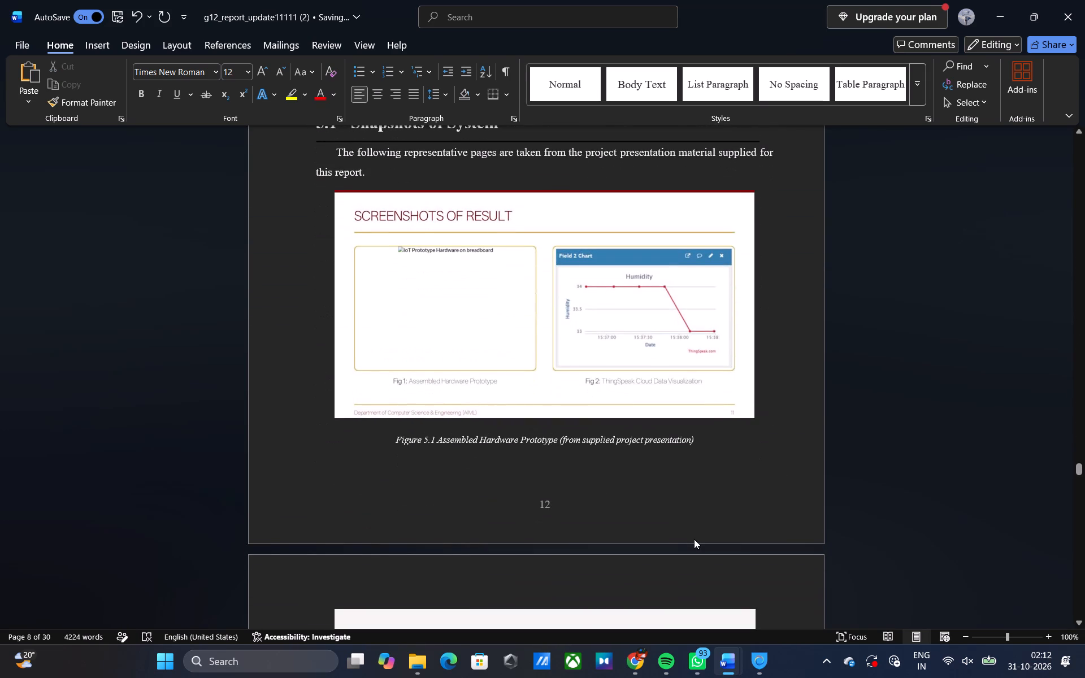
scroll(694, 539, "down", 1)
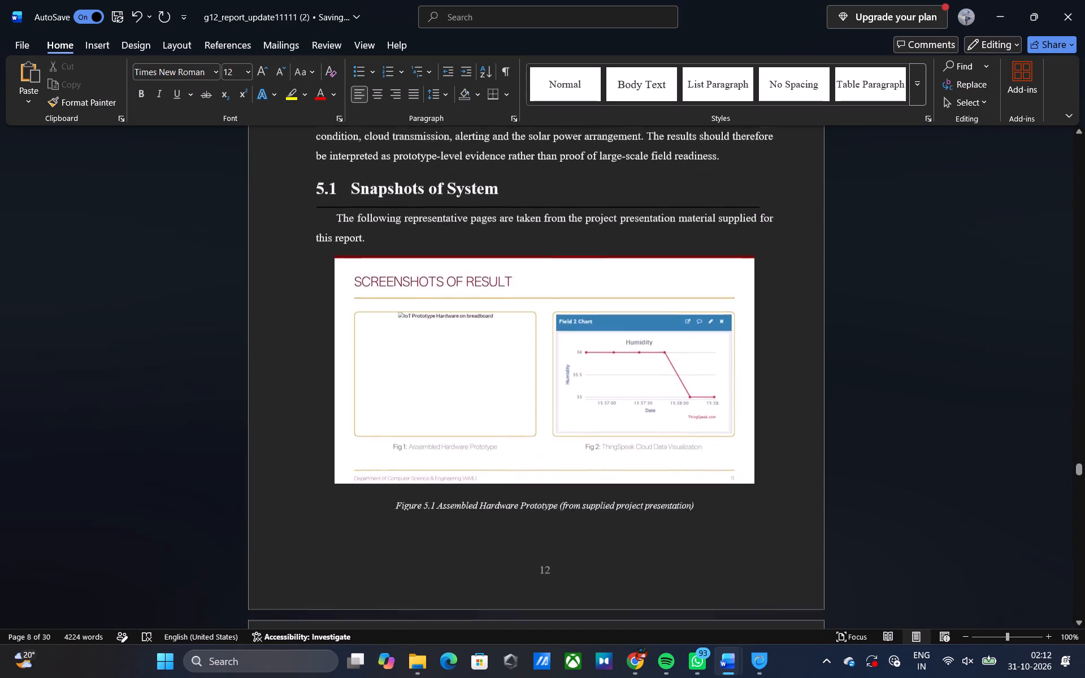
scroll(694, 539, "down", 5)
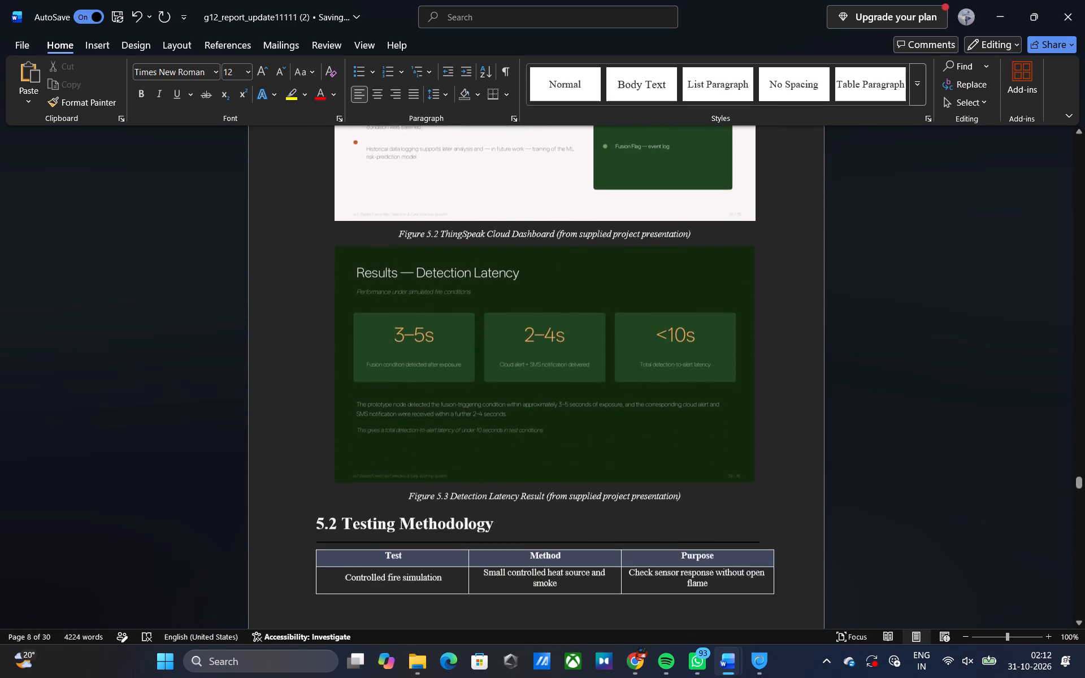
scroll(694, 539, "down", 5)
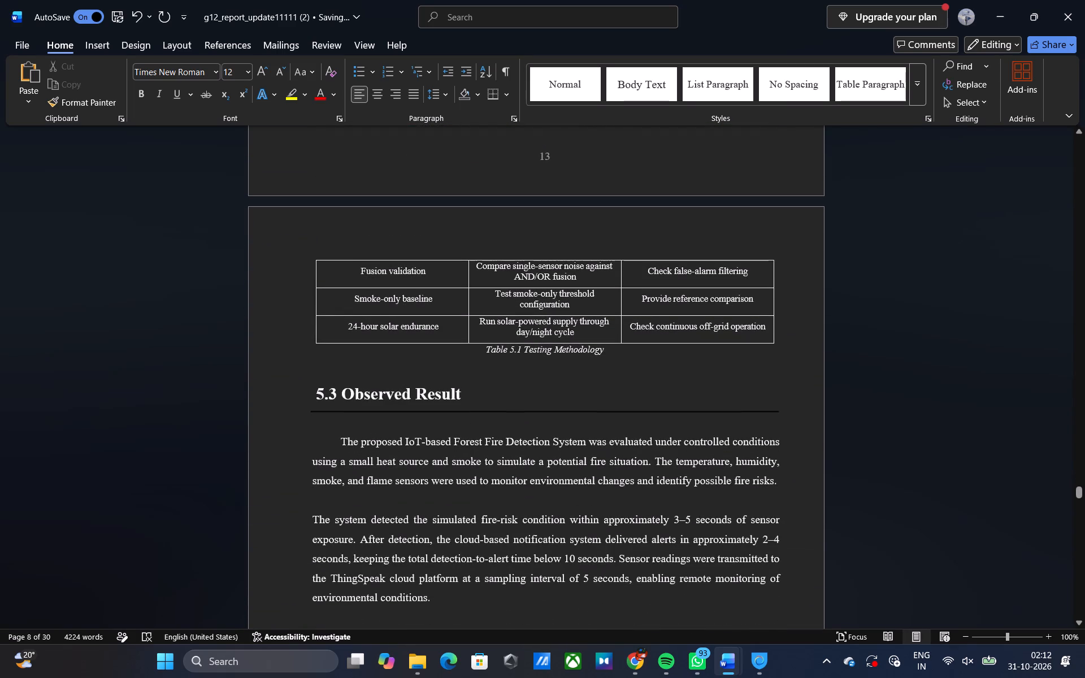
scroll(694, 539, "up", 2)
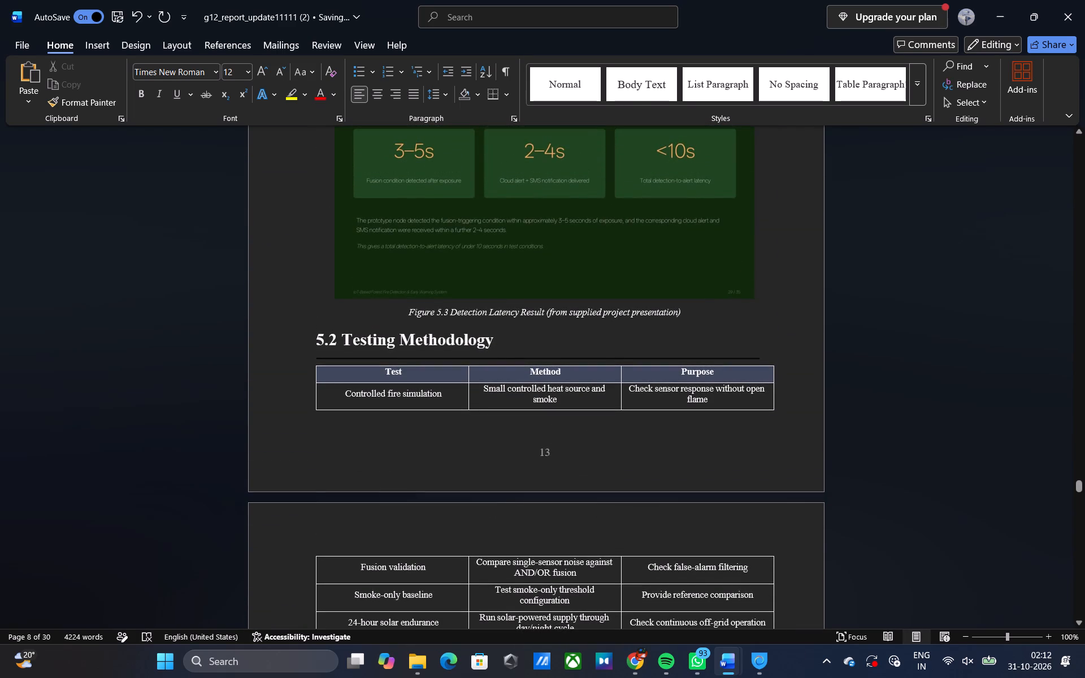
scroll(694, 539, "up", 10)
scroll(694, 539, "up", 18)
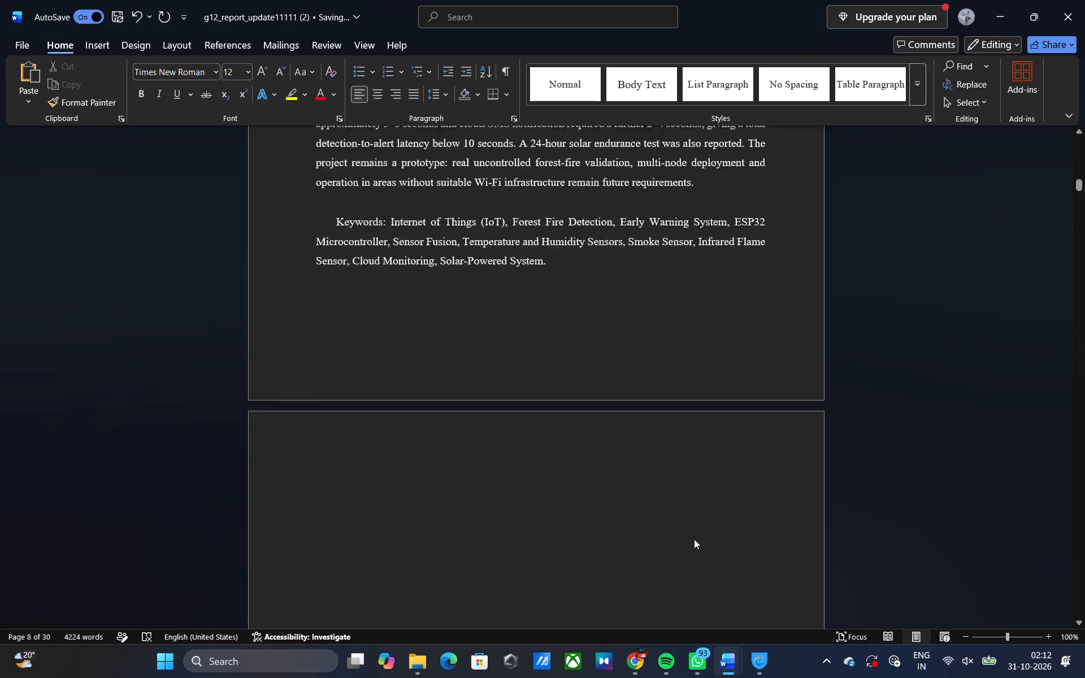
scroll(694, 539, "up", 2)
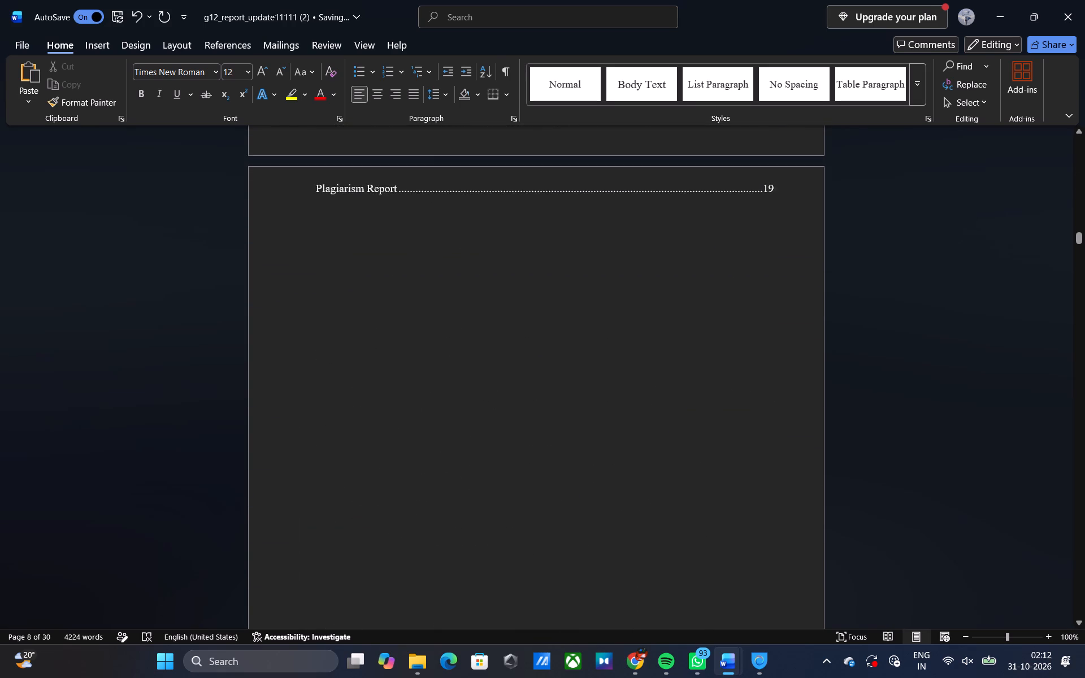
scroll(694, 539, "up", 5)
scroll(694, 539, "down", 3)
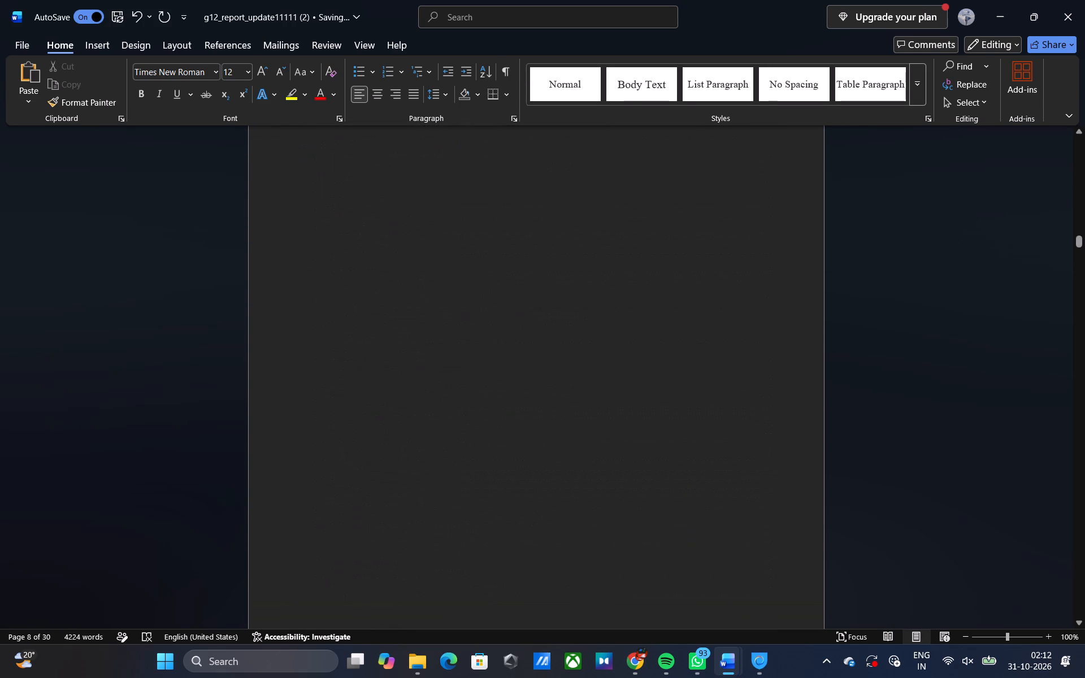
scroll(694, 539, "down", 4)
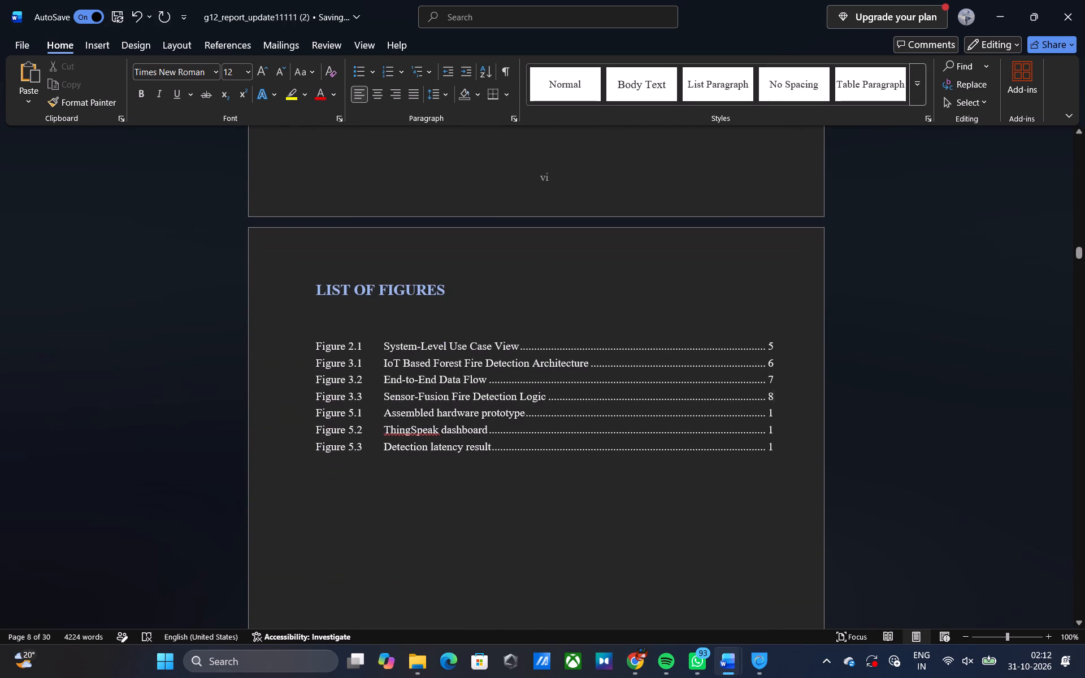
left_click(781, 414)
key("3")
key("BackSpace")
key("2")
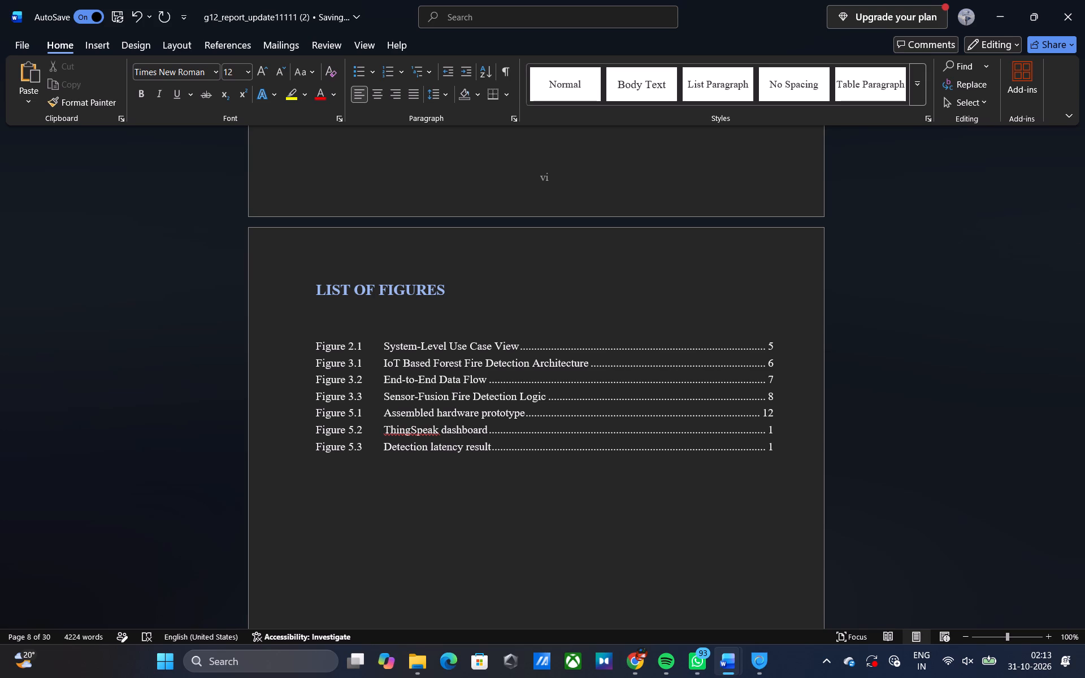
key("Down")
key("3")
key("Down")
key("3")
Find the page holding the comparison of existing and proposed approaches and set Table 1.1's page number to 2 in the List of Tables.
scroll(781, 414, "up", 7)
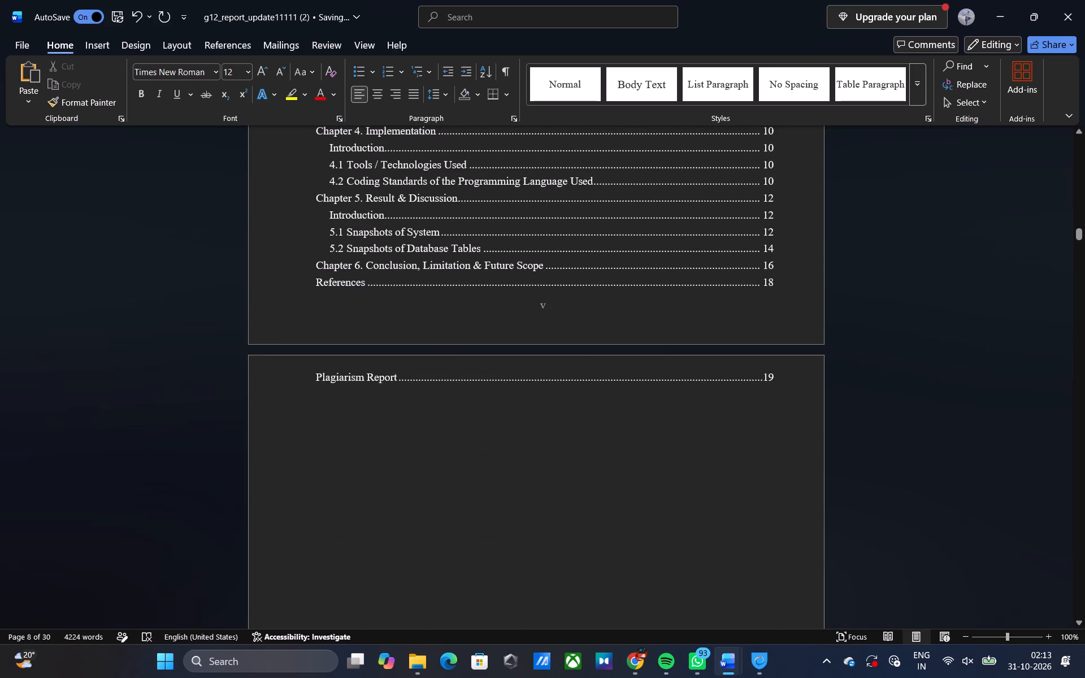
scroll(781, 414, "down", 3)
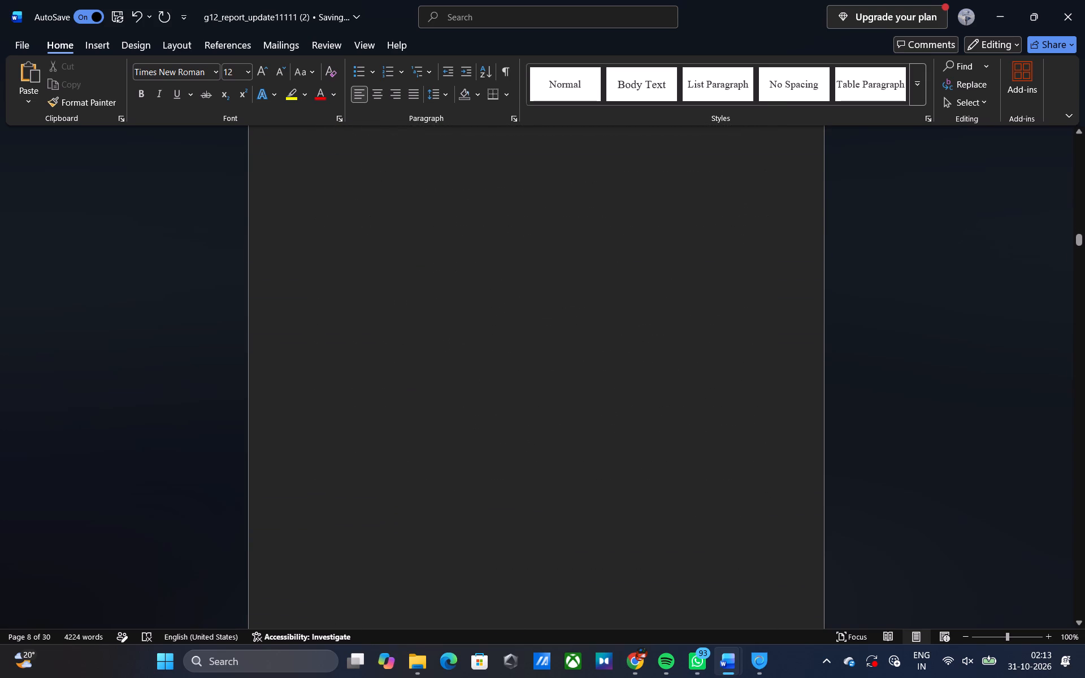
scroll(781, 414, "down", 4)
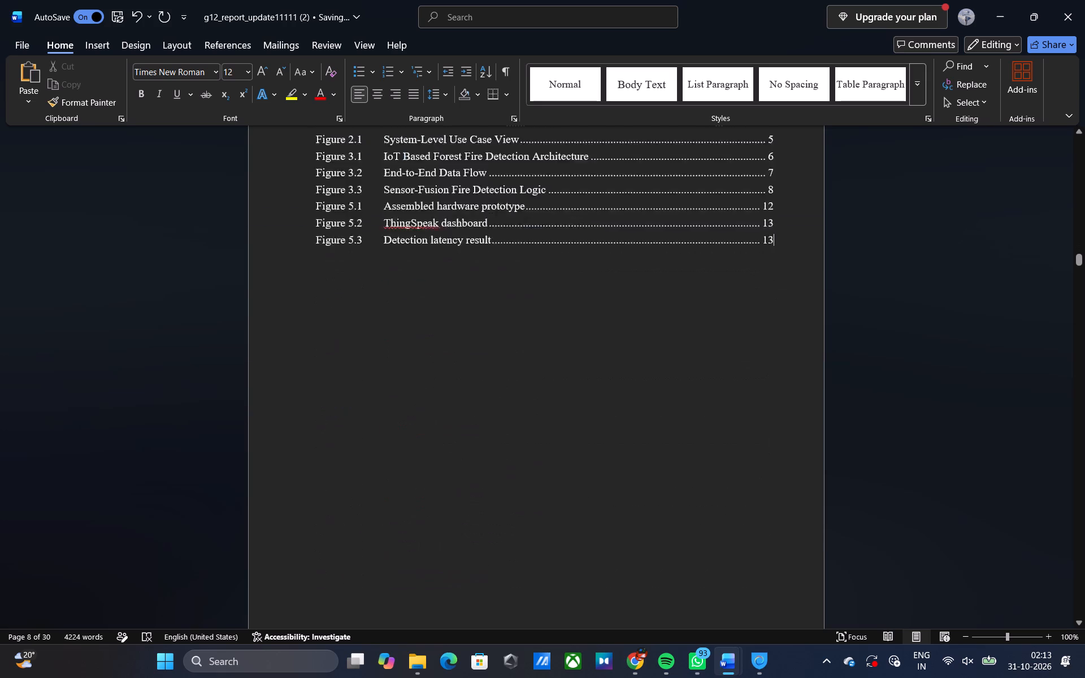
scroll(781, 414, "down", 7)
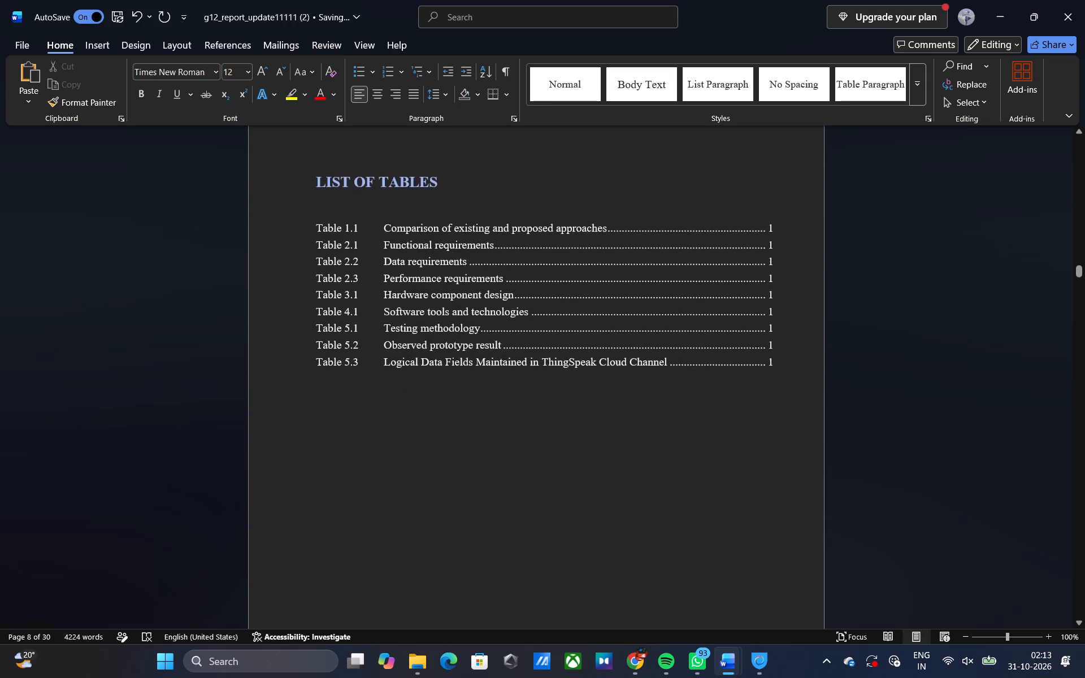
scroll(781, 414, "down", 4)
scroll(781, 414, "up", 2)
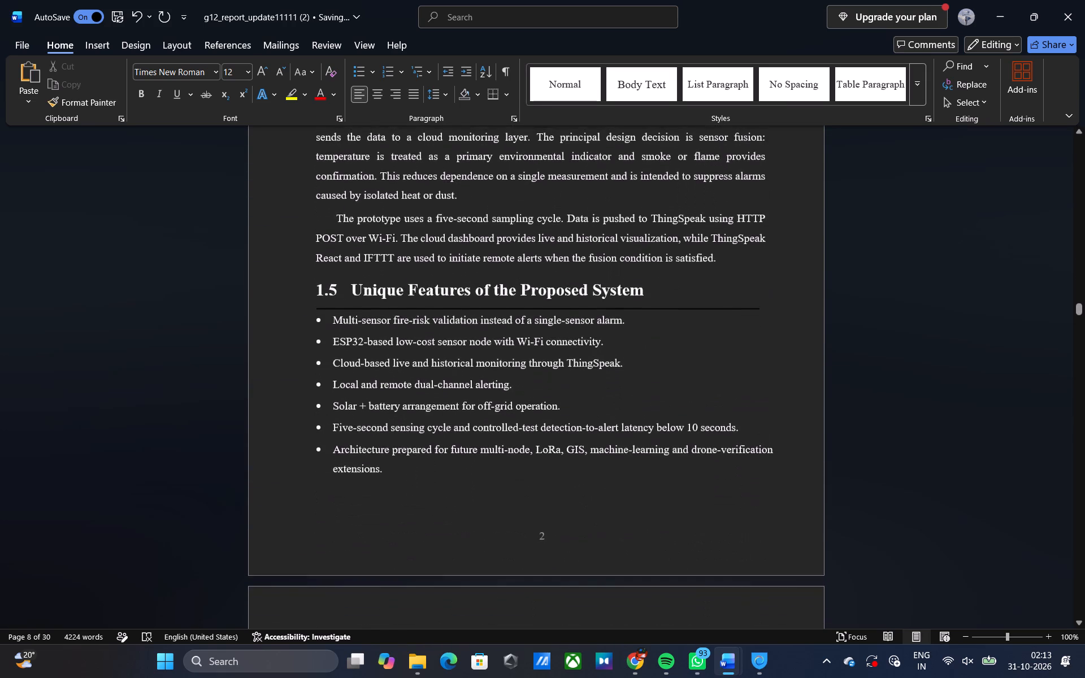
scroll(781, 414, "up", 2)
scroll(781, 414, "down", 2)
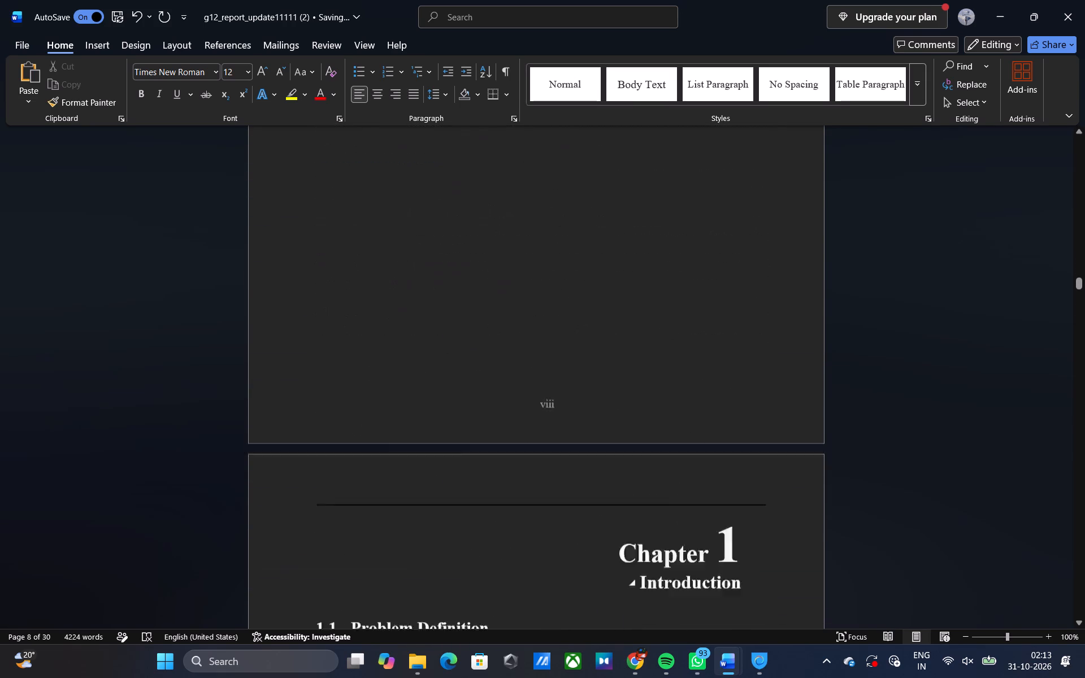
scroll(781, 414, "down", 8)
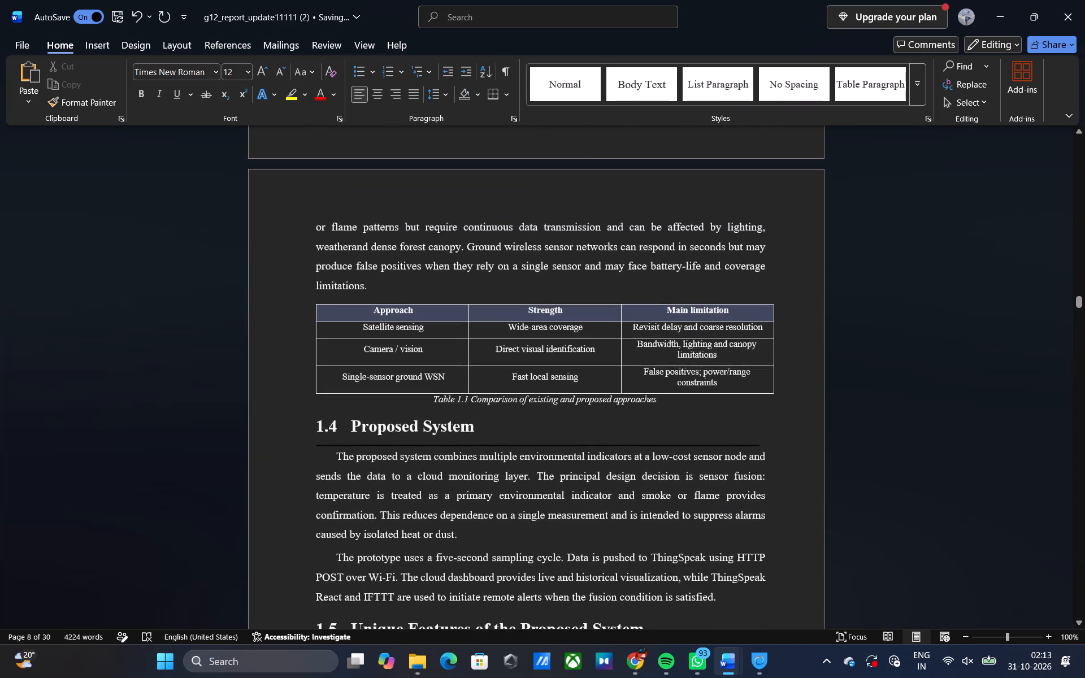
scroll(781, 414, "down", 2)
scroll(781, 414, "up", 2)
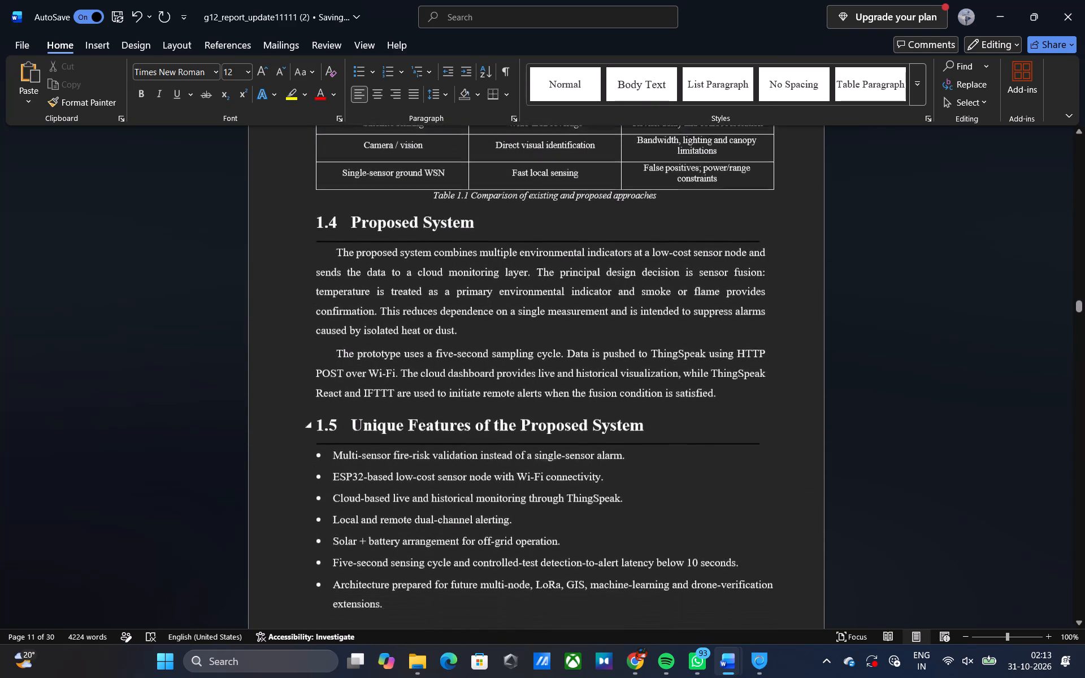
scroll(781, 414, "up", 4)
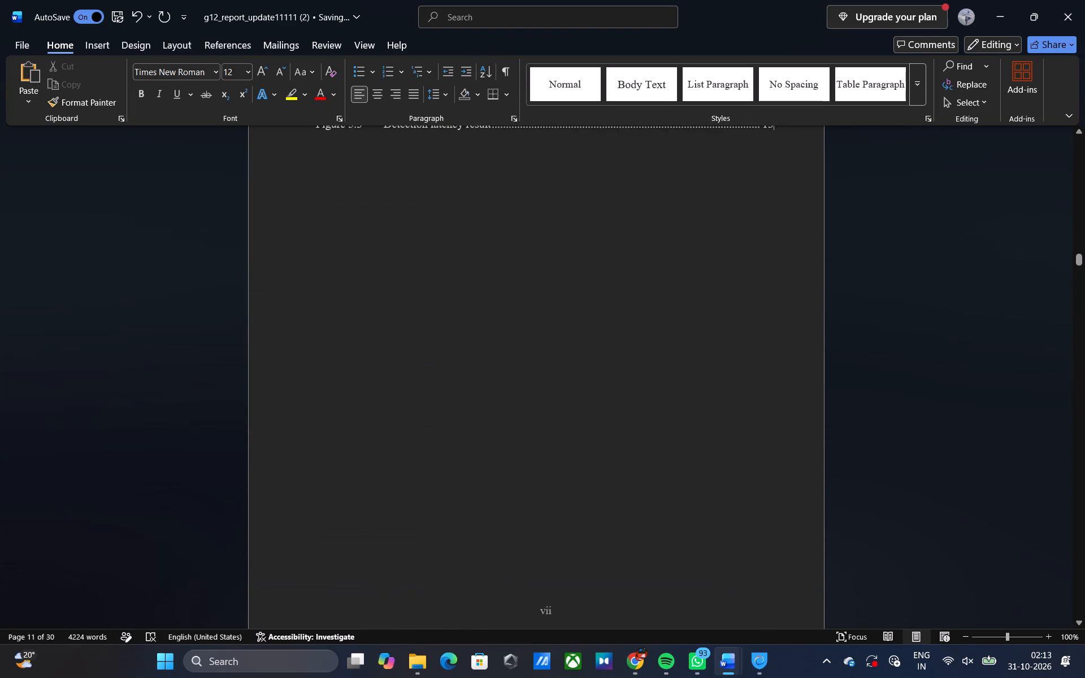
scroll(781, 414, "up", 1)
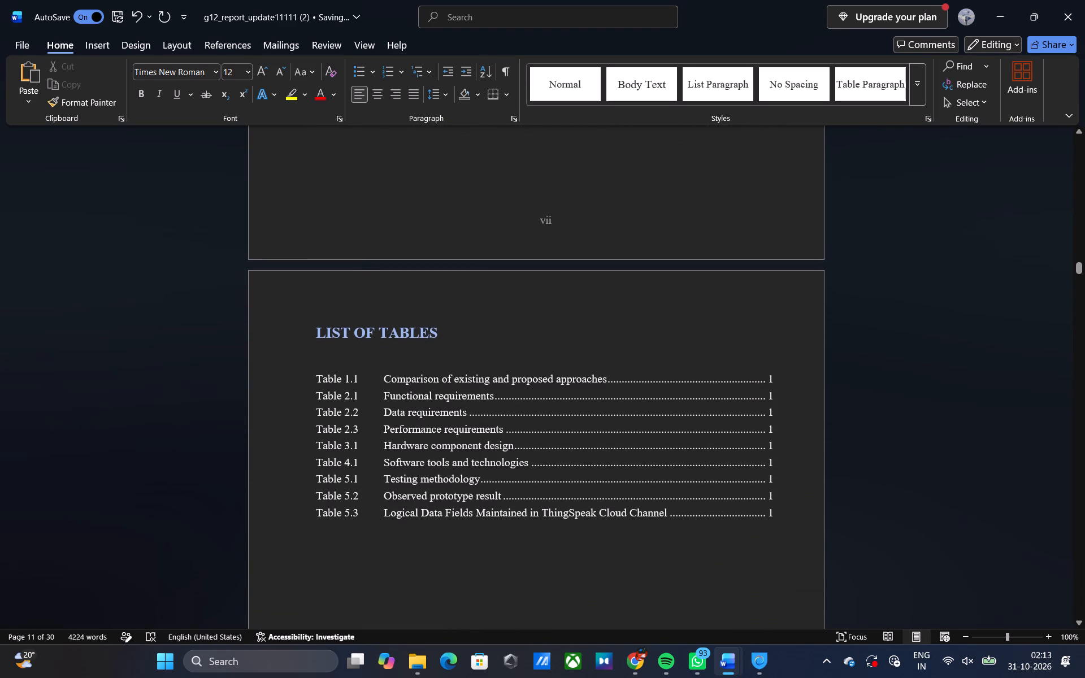
left_click(797, 379)
left_click_drag(797, 379, 763, 372)
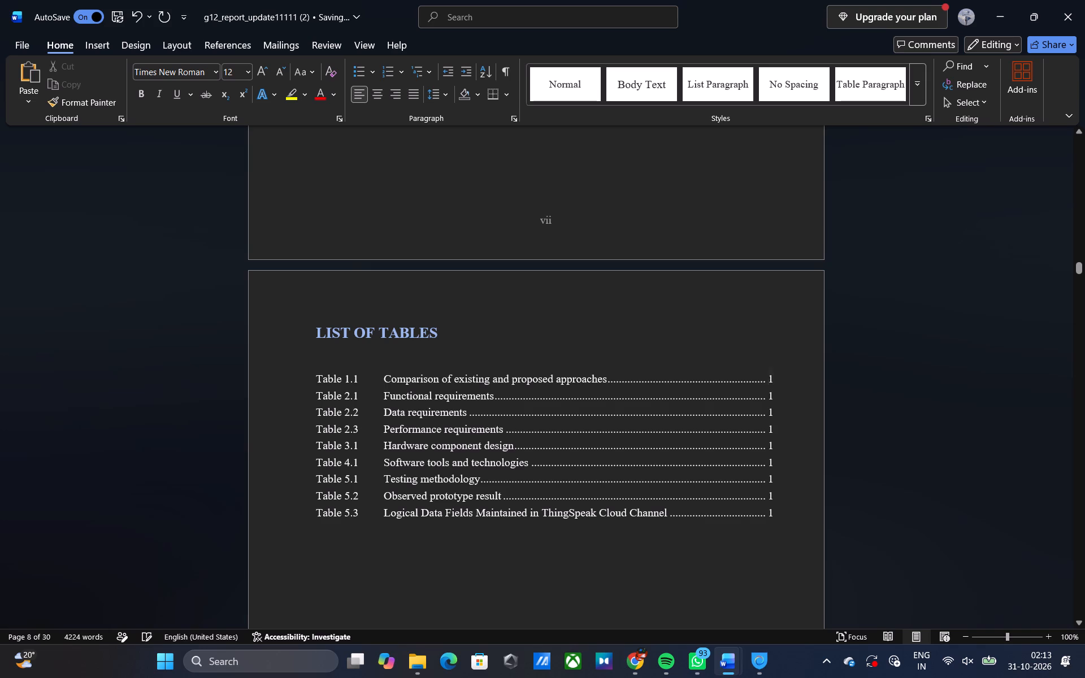
left_click_drag(763, 372, 768, 371)
key("2")
Look up the Chapter 2 tables' pages and set Tables 2.1, 2.2 and 2.3 to 3, 4 and 4 in the List of Tables.
scroll(750, 560, "down", 13)
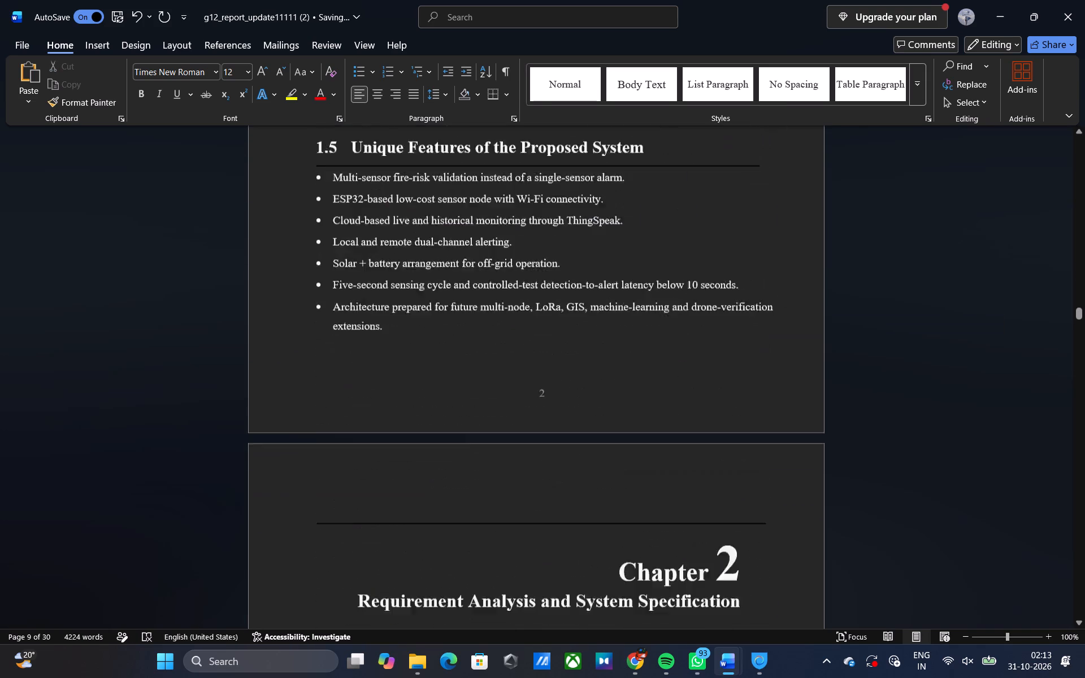
scroll(750, 560, "down", 4)
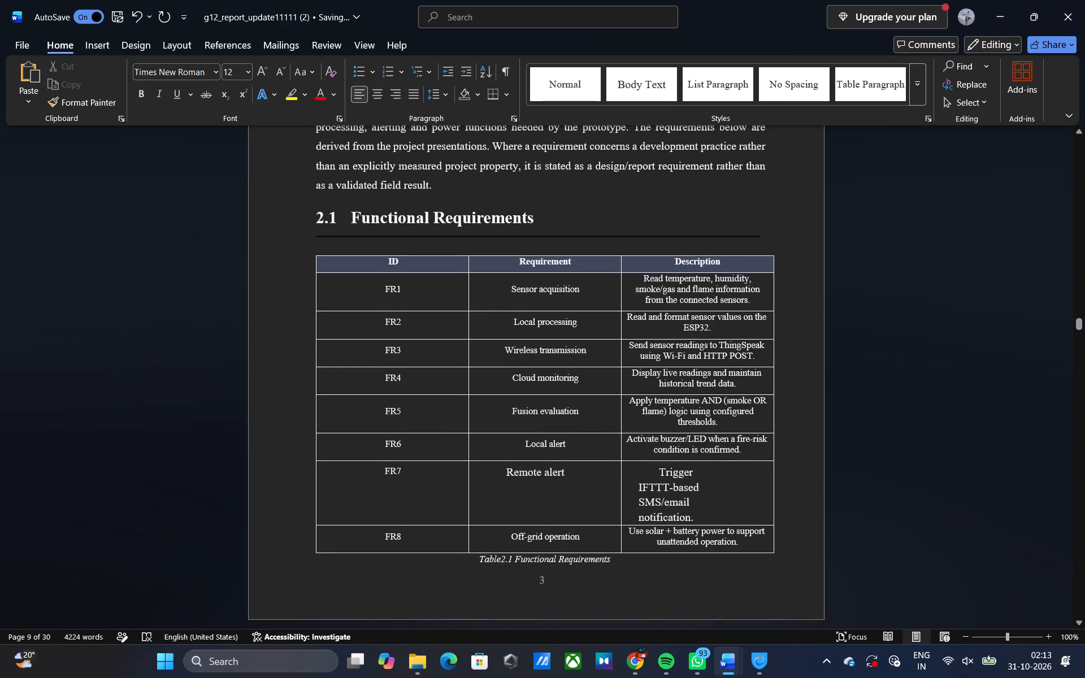
scroll(750, 560, "down", 4)
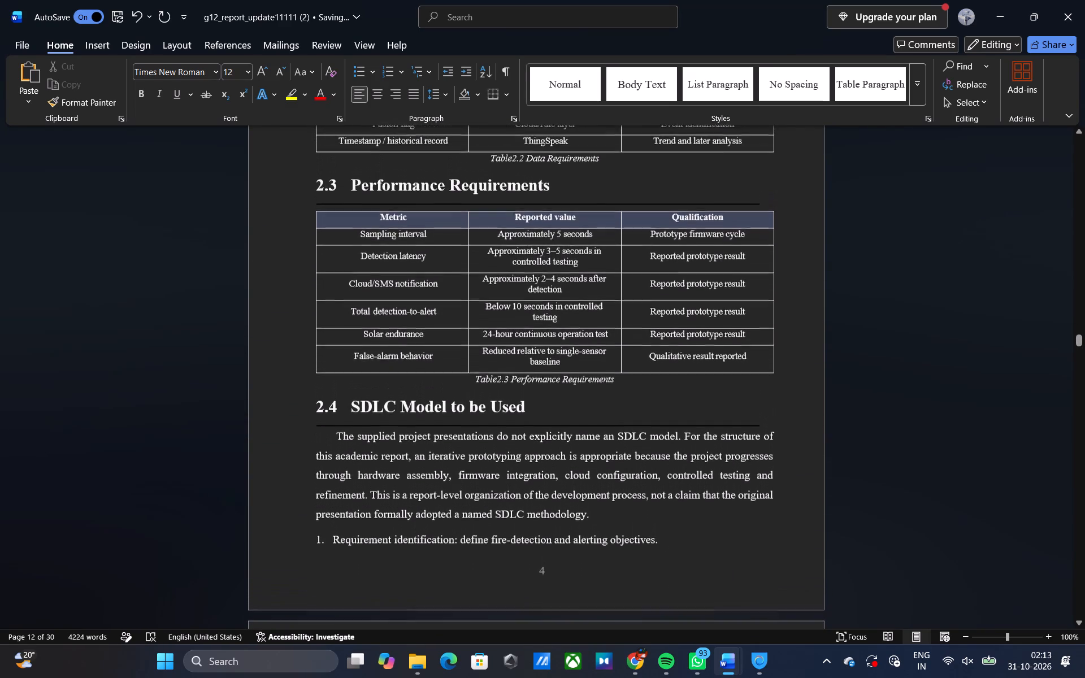
scroll(750, 560, "up", 14)
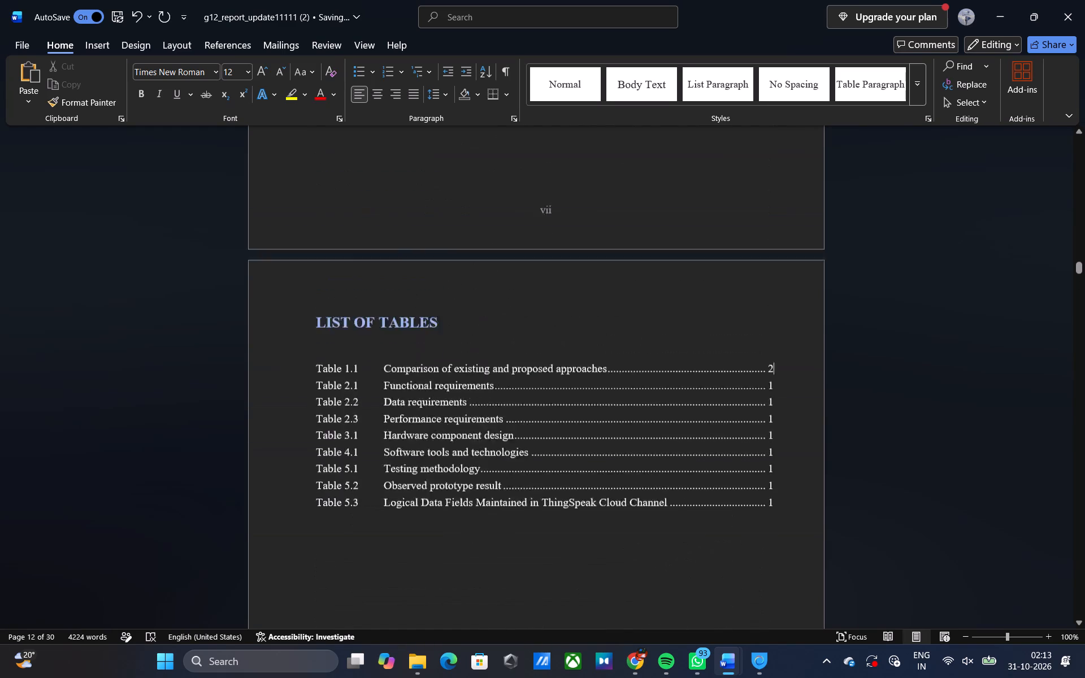
scroll(750, 560, "up", 2)
scroll(750, 560, "down", 1)
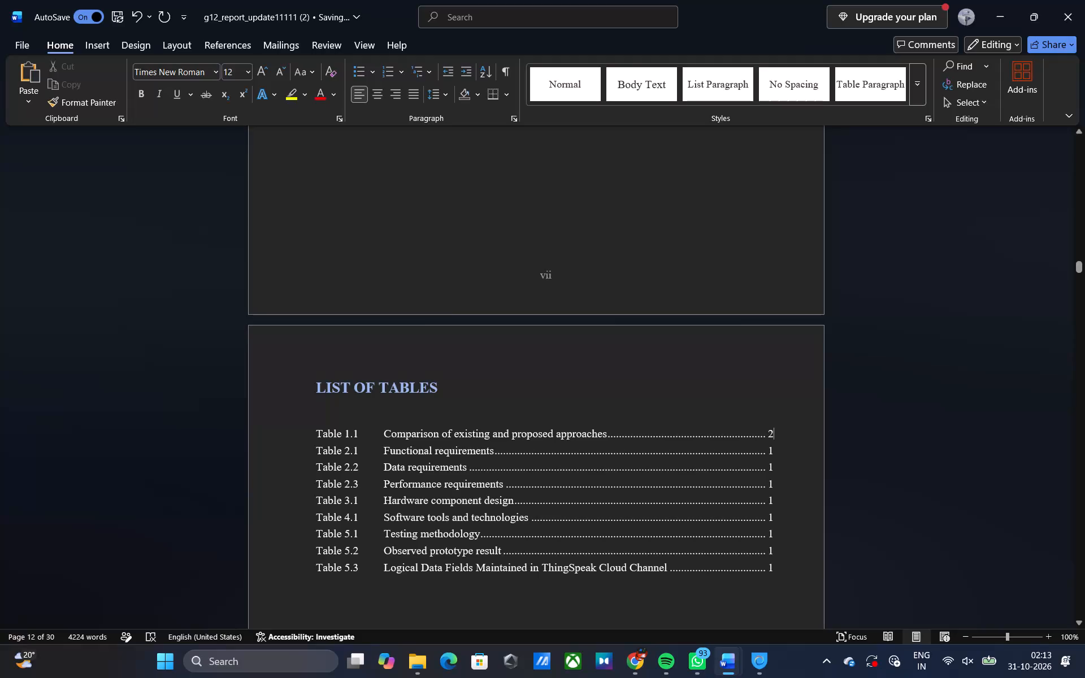
left_click_drag(780, 452, 769, 453)
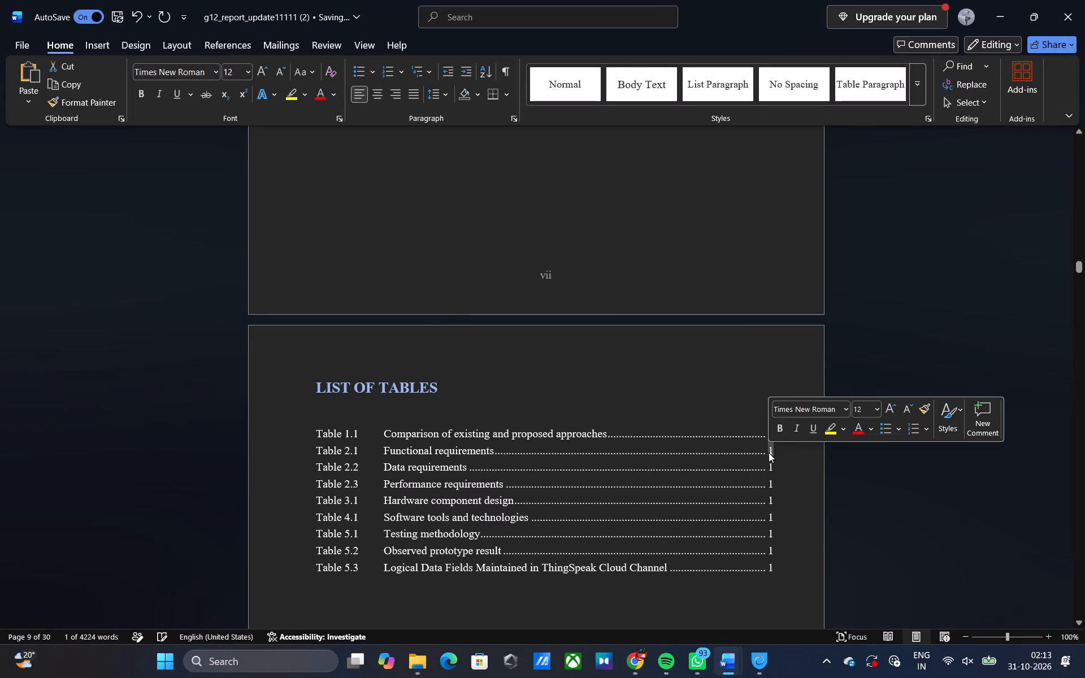
key("3")
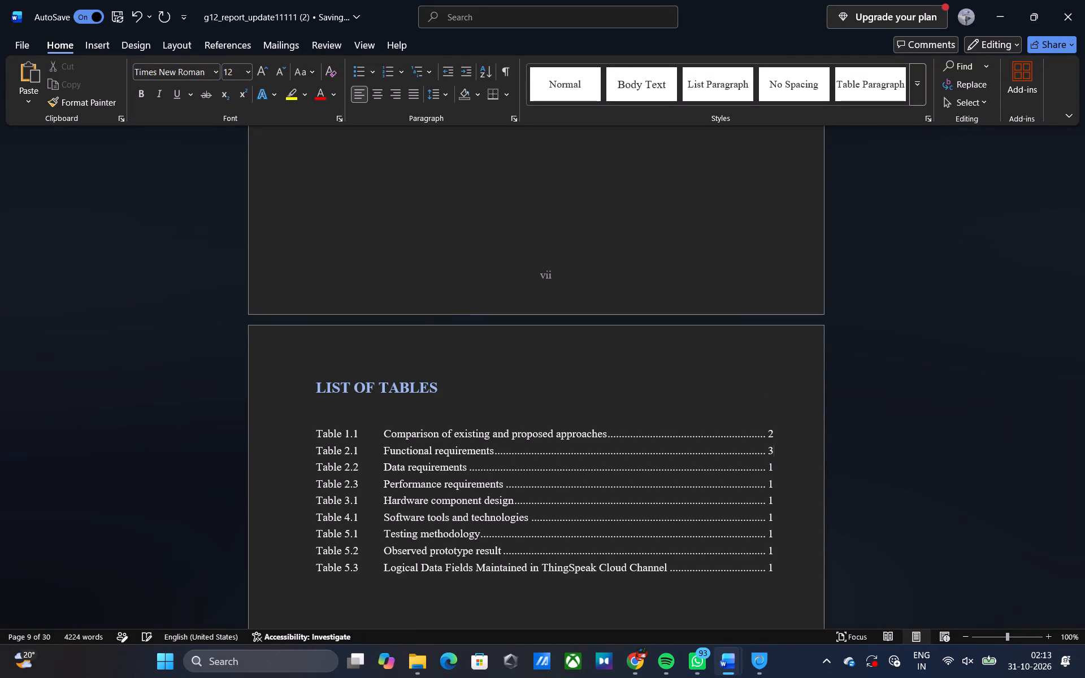
left_click_drag(775, 470, 770, 470)
left_click_drag(770, 470, 769, 470)
key("4")
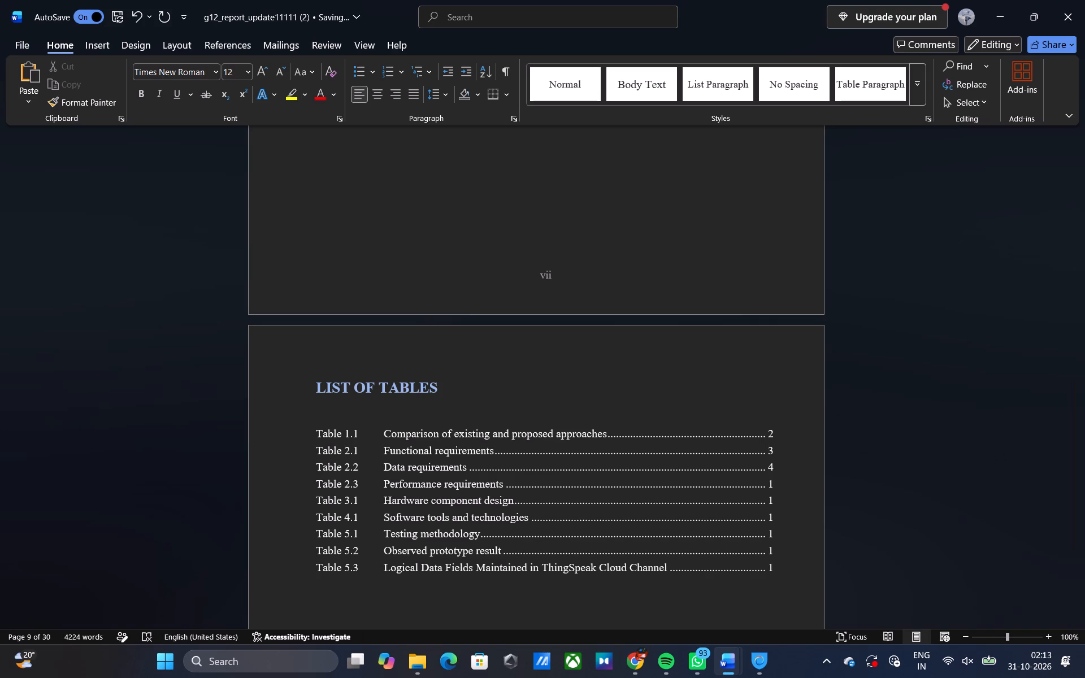
left_click_drag(777, 484, 770, 484)
left_click_drag(770, 484, 769, 484)
key("4")
Find the page holding the Hardware Component Design table and set Table 3.1's page number to 9 in the List of Tables.
scroll(765, 567, "down", 14)
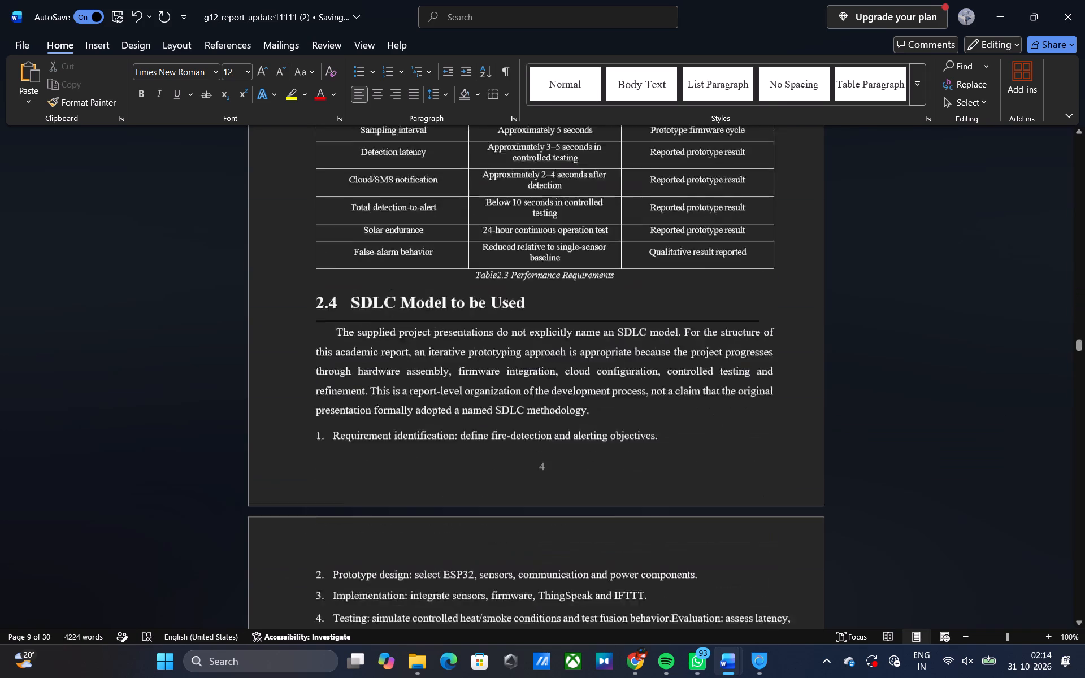
scroll(765, 567, "down", 1)
scroll(765, 567, "up", 2)
scroll(765, 567, "down", 1)
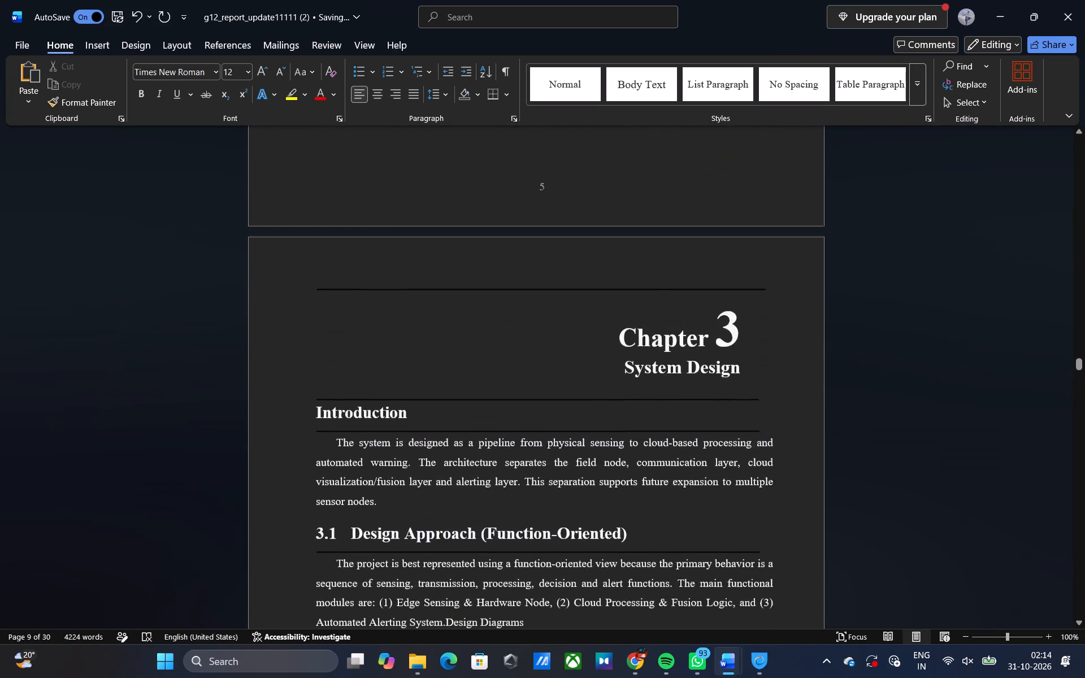
scroll(765, 567, "down", 1)
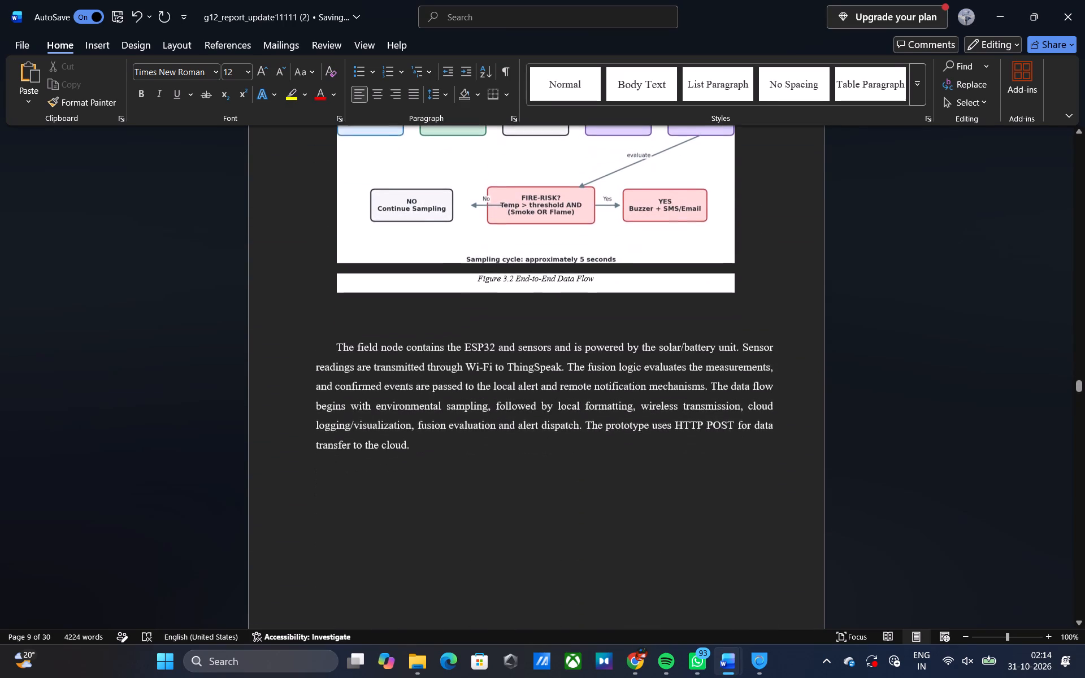
scroll(765, 567, "down", 8)
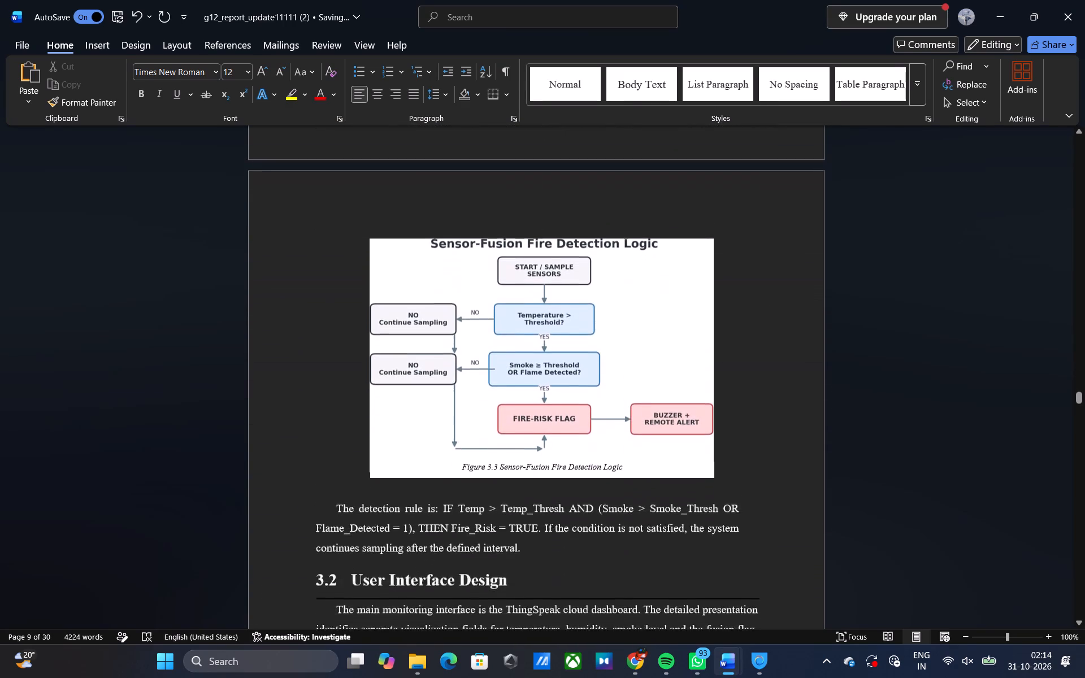
scroll(765, 567, "down", 5)
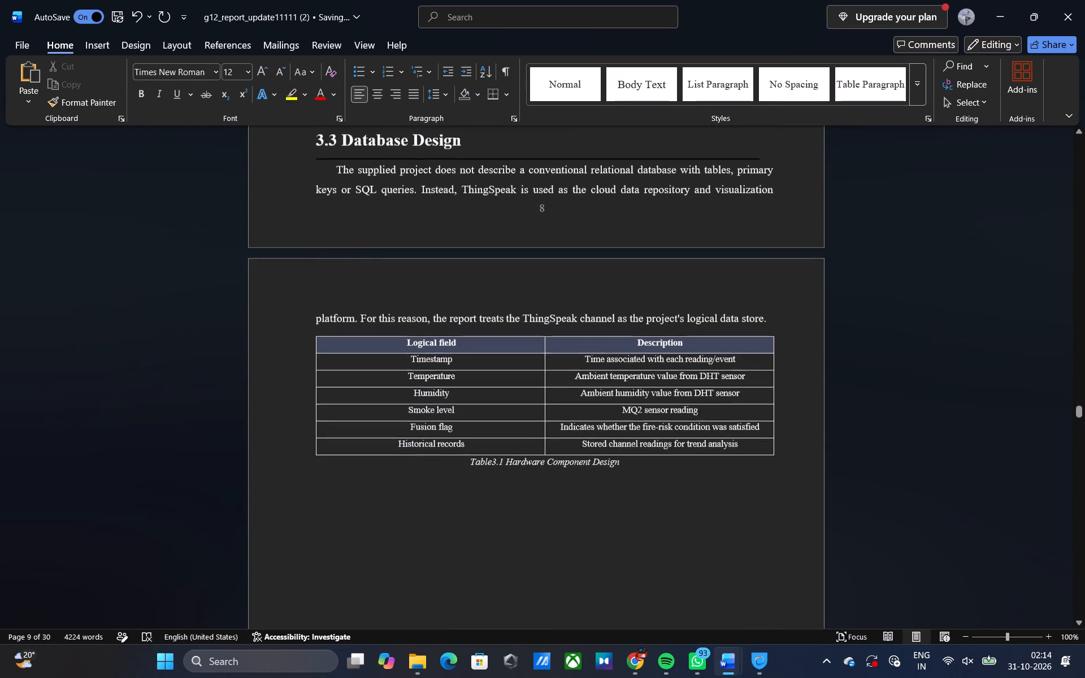
scroll(765, 567, "down", 1)
scroll(765, 567, "up", 1)
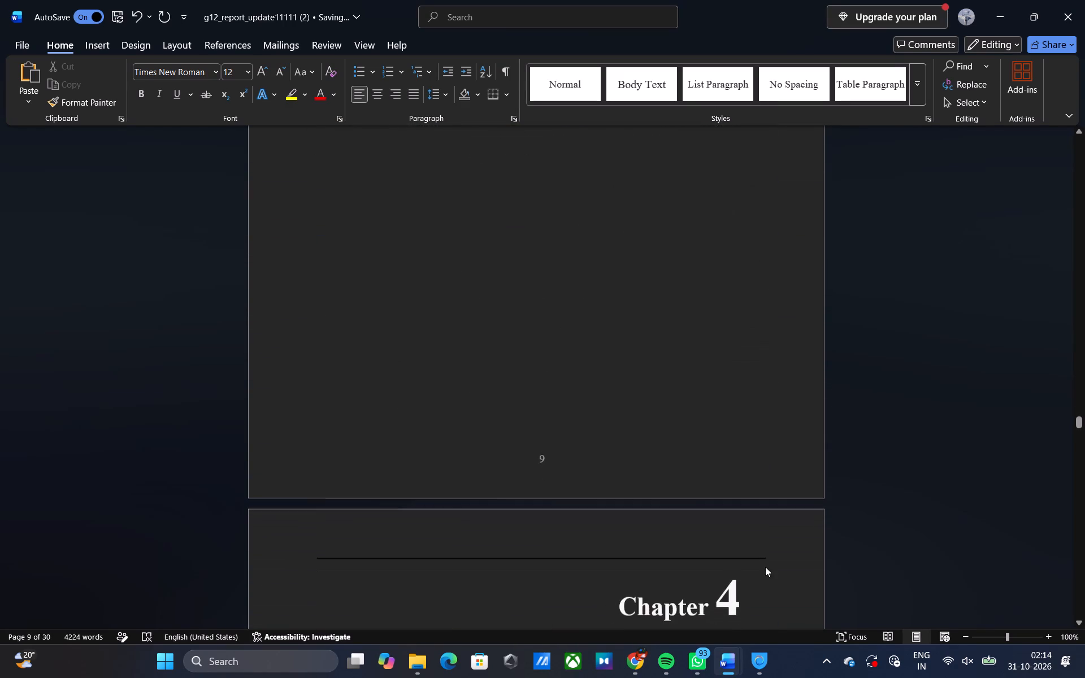
scroll(765, 567, "up", 14)
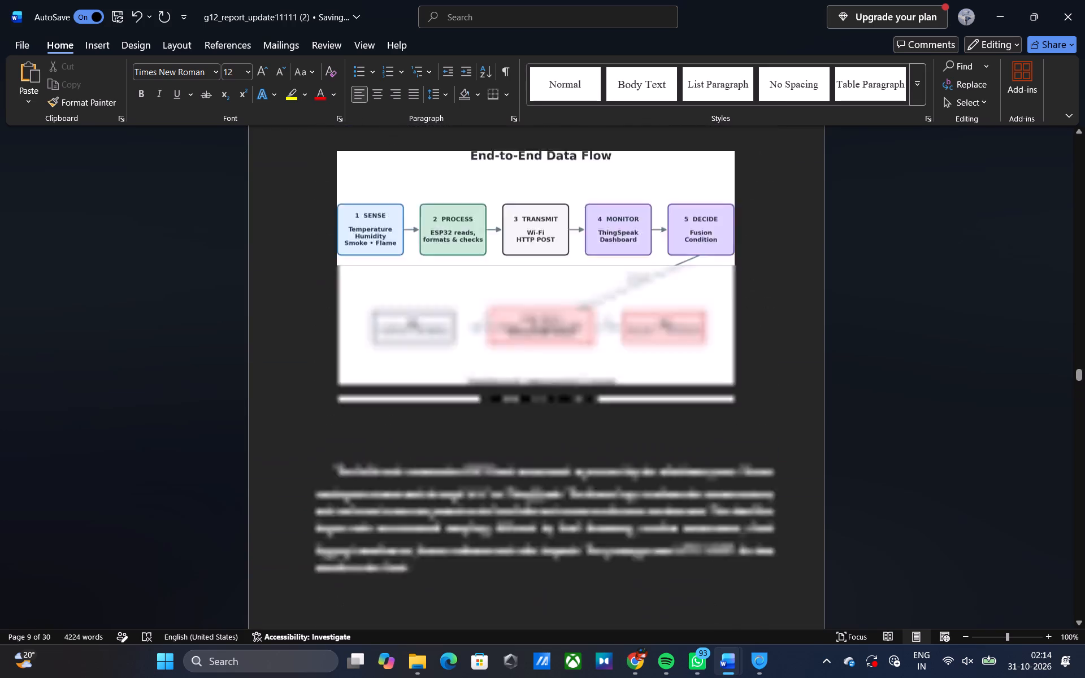
scroll(765, 567, "up", 15)
scroll(765, 567, "down", 4)
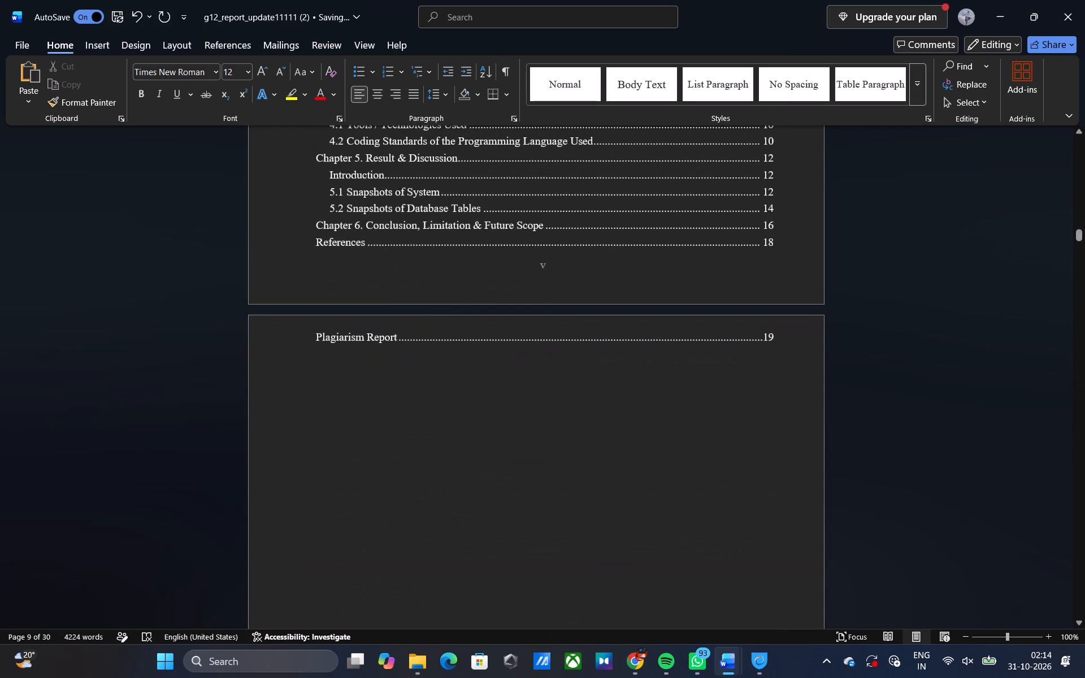
scroll(765, 567, "down", 9)
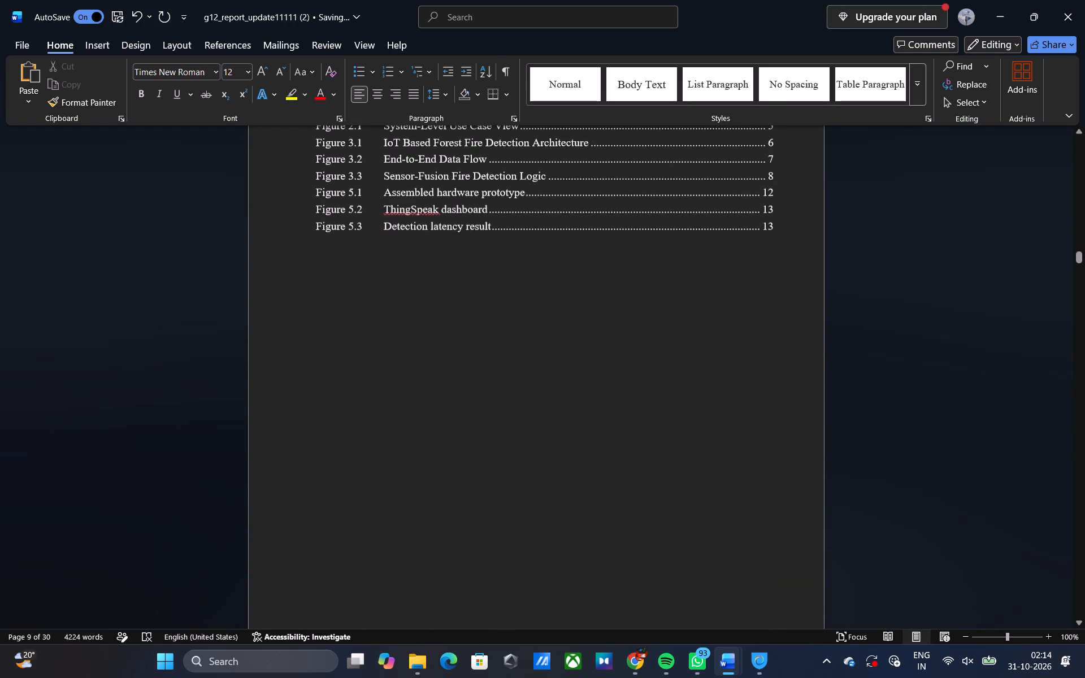
scroll(765, 567, "down", 5)
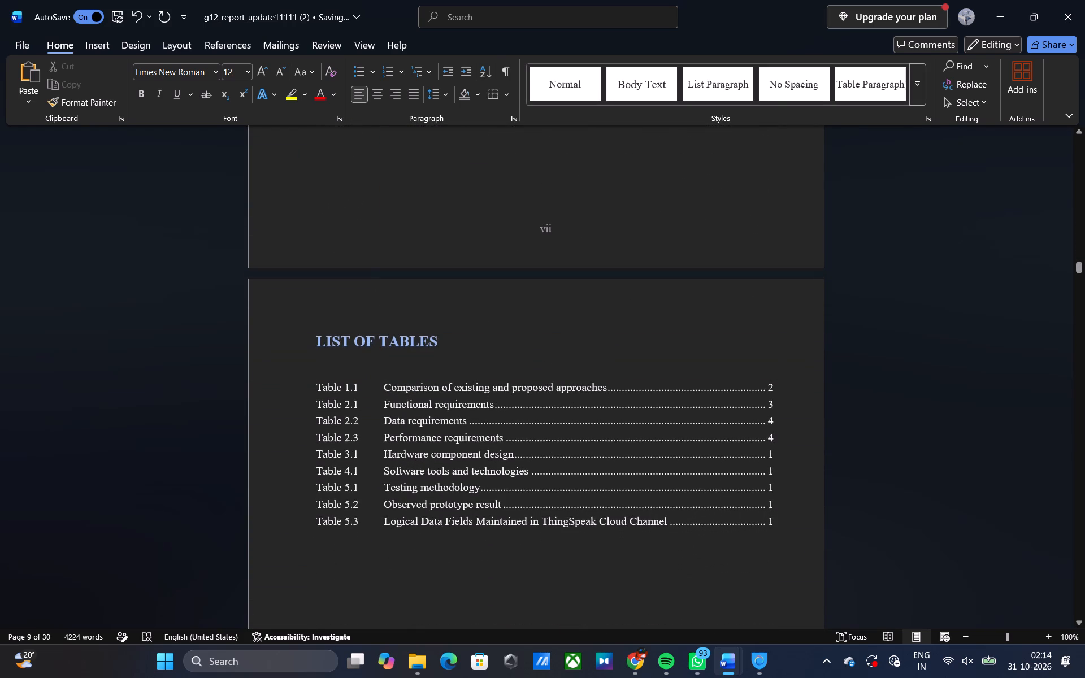
left_click_drag(783, 457, 769, 456)
key("9")
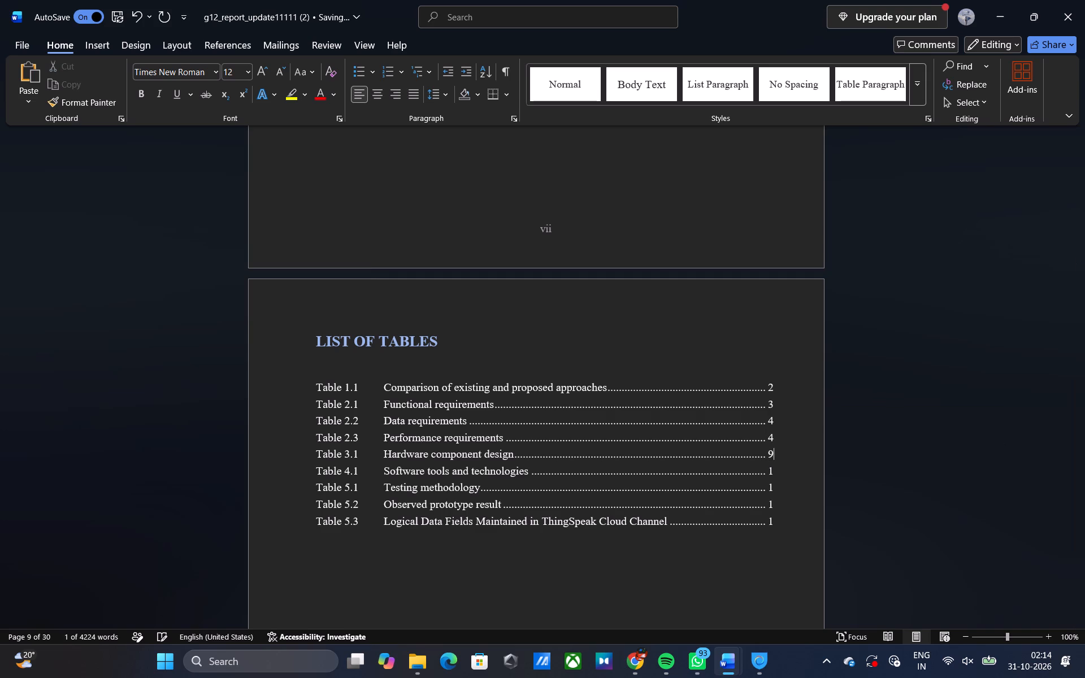
Find the page holding the Software Tools and Technologies table and set Table 4.1's page number to 10 in the List of Tables.
scroll(769, 545, "down", 4)
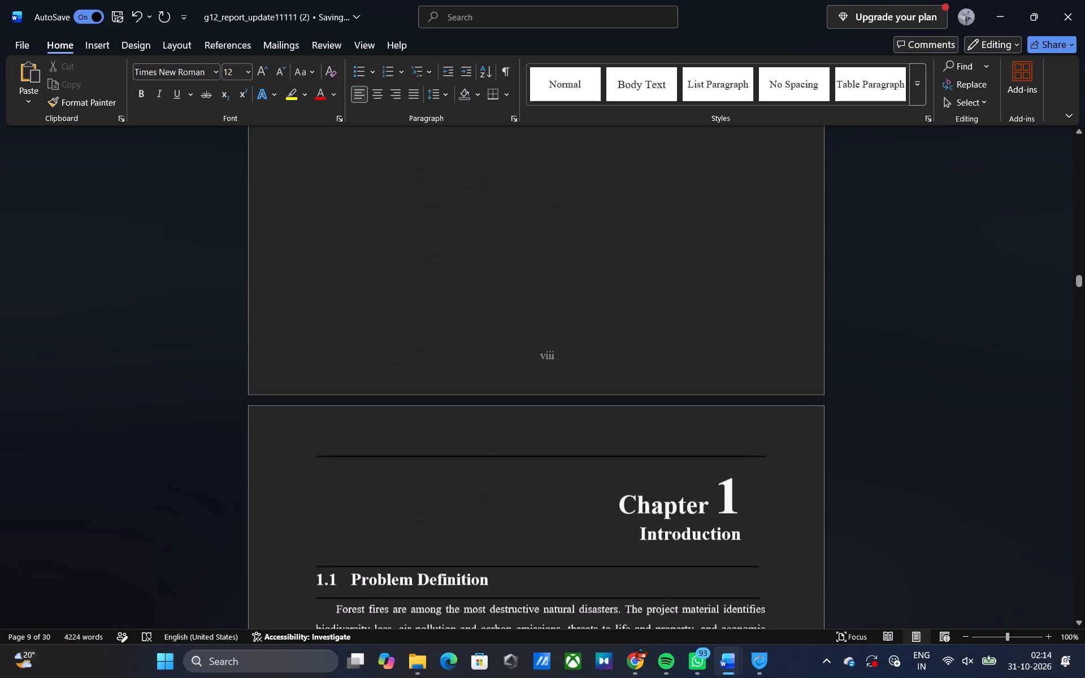
scroll(769, 545, "down", 1)
scroll(769, 545, "up", 1)
scroll(769, 545, "down", 1)
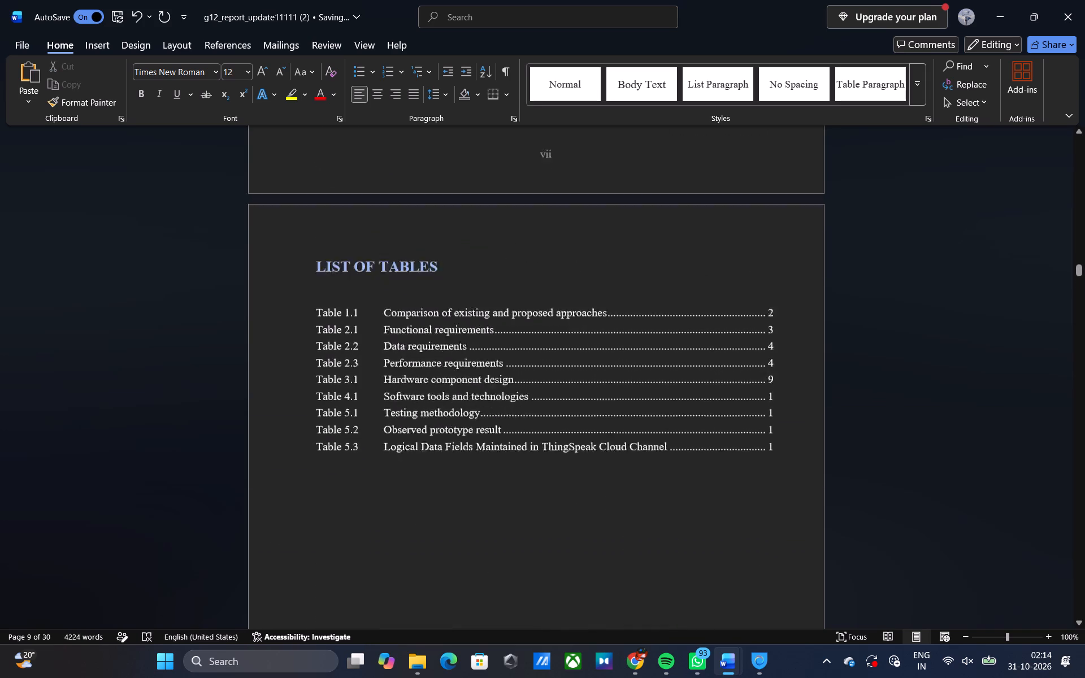
scroll(769, 545, "down", 20)
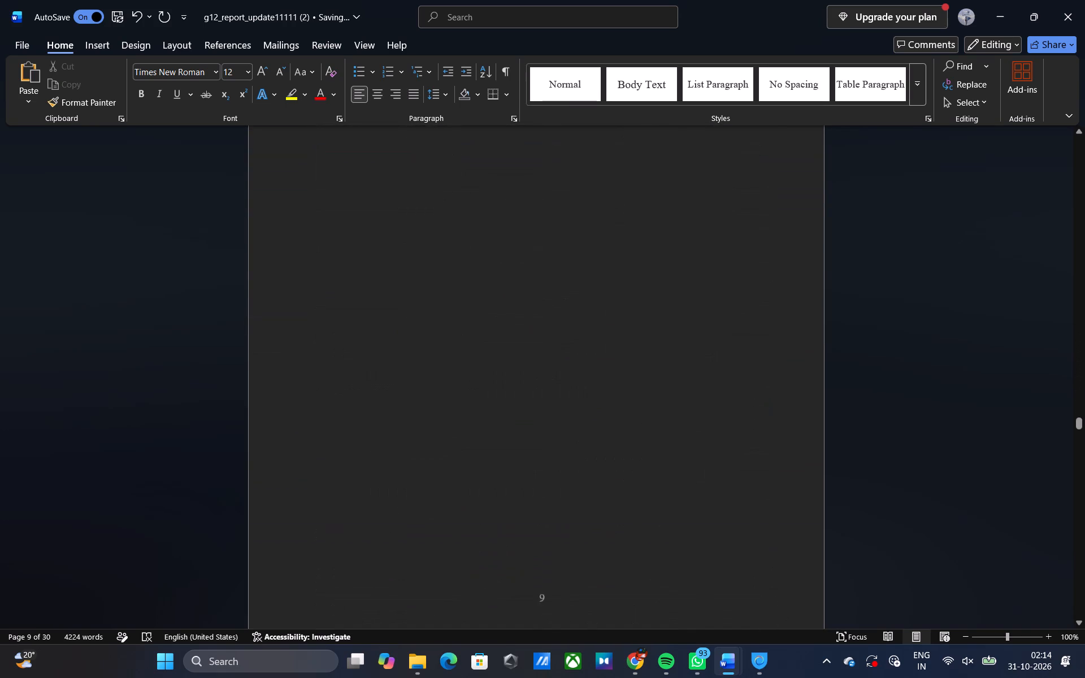
scroll(769, 545, "down", 4)
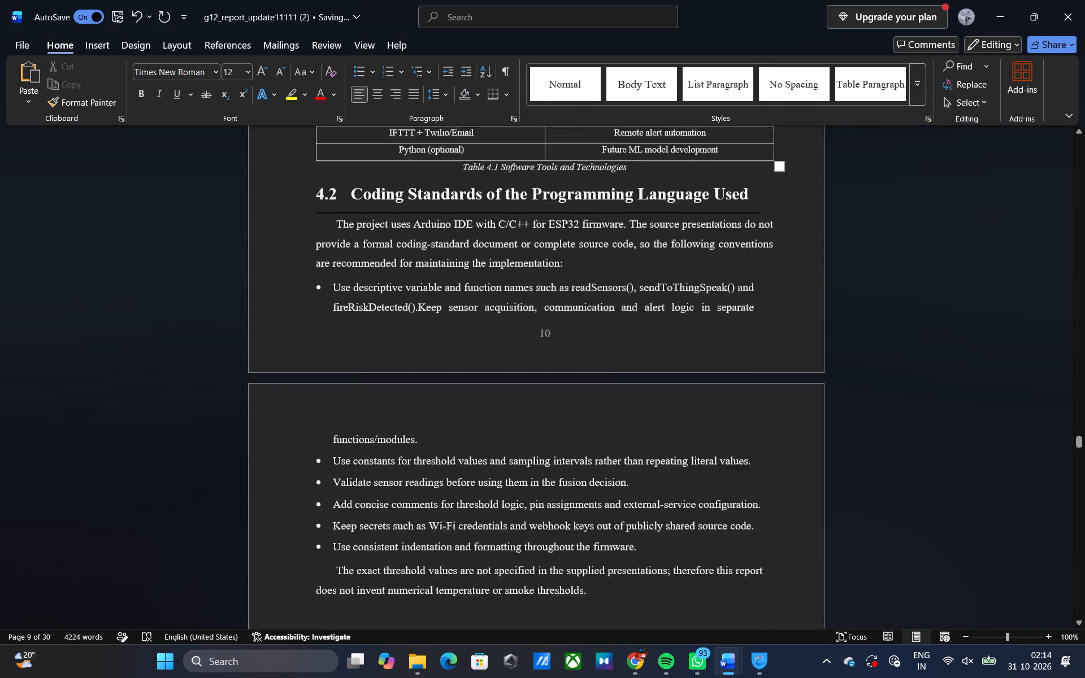
scroll(769, 545, "up", 20)
scroll(769, 545, "up", 12)
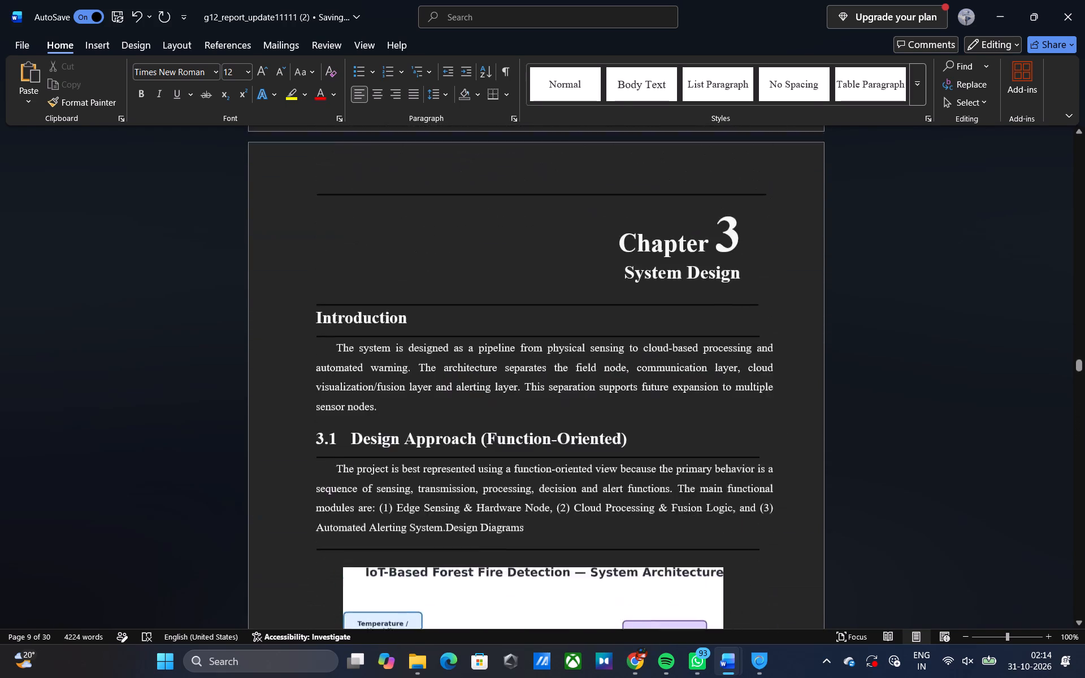
scroll(769, 545, "up", 13)
scroll(769, 545, "down", 6)
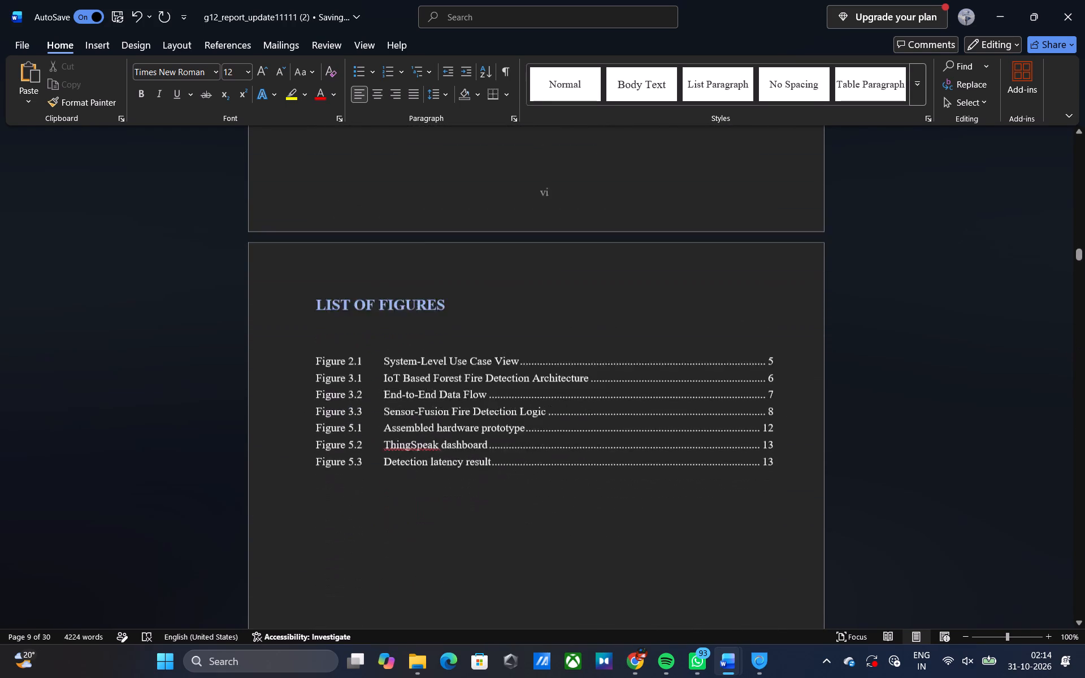
scroll(769, 545, "down", 3)
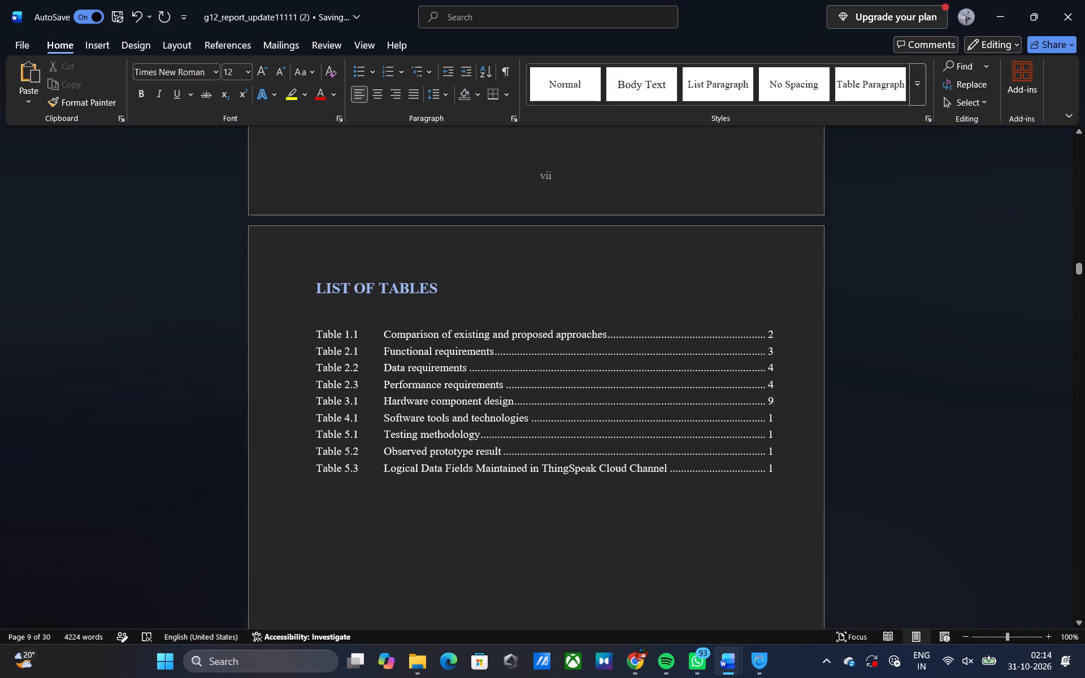
left_click(778, 418)
key("0")
Find the split Testing Methodology table and move the 5.2 Testing Methodology heading onto the next page by inserting blank lines above it.
scroll(778, 418, "down", 19)
scroll(778, 418, "down", 8)
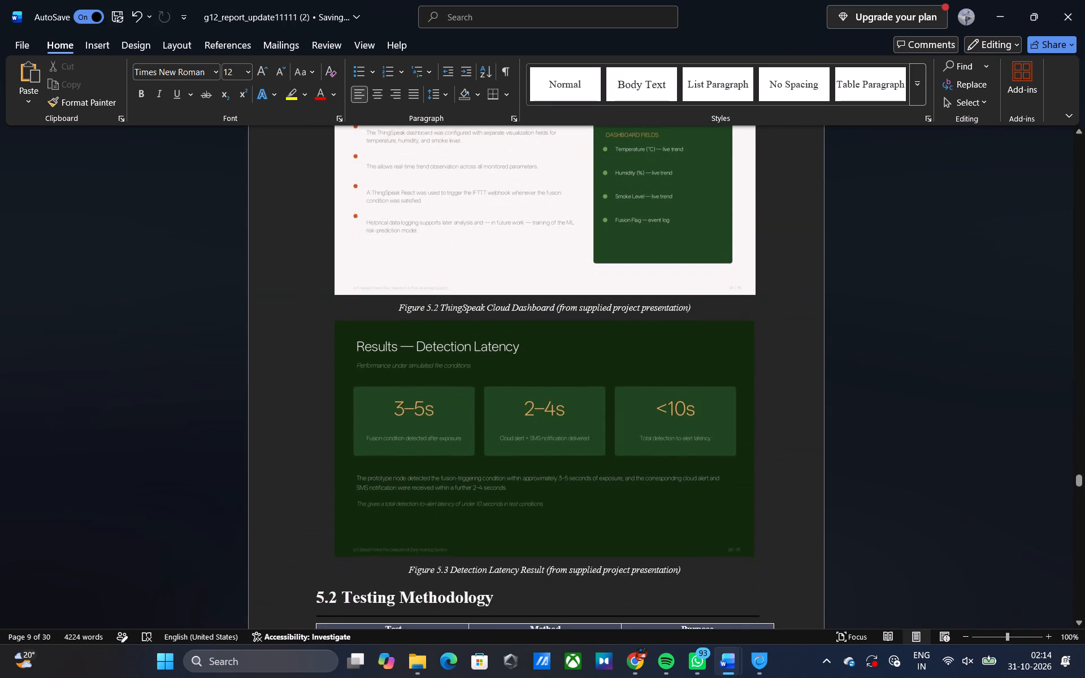
scroll(778, 418, "up", 1)
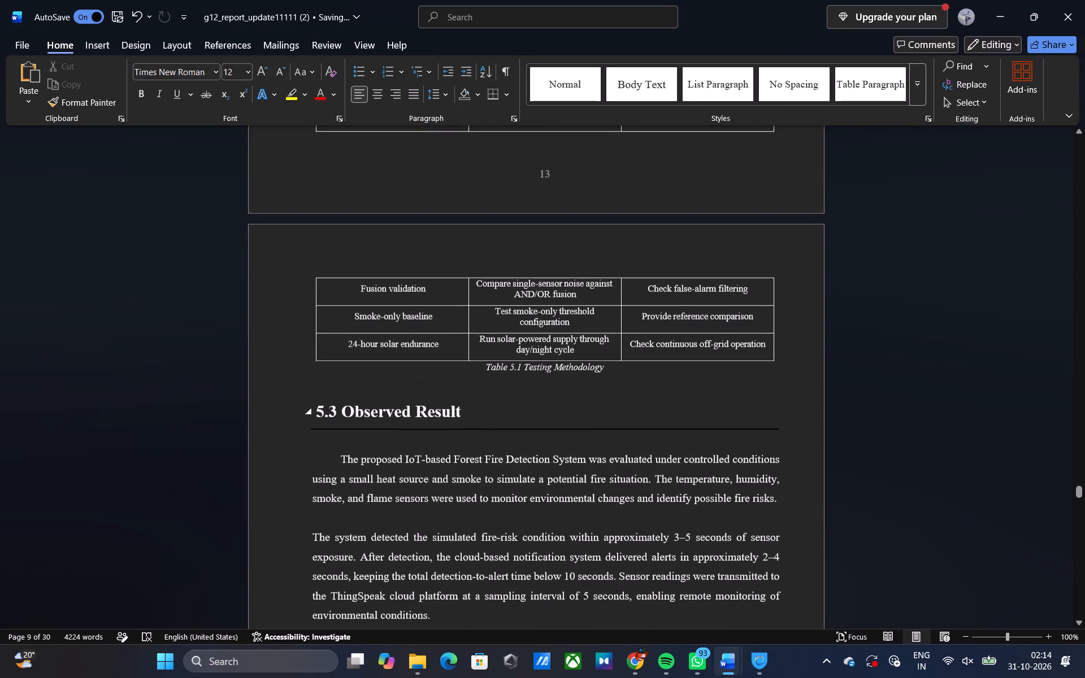
scroll(778, 418, "up", 1)
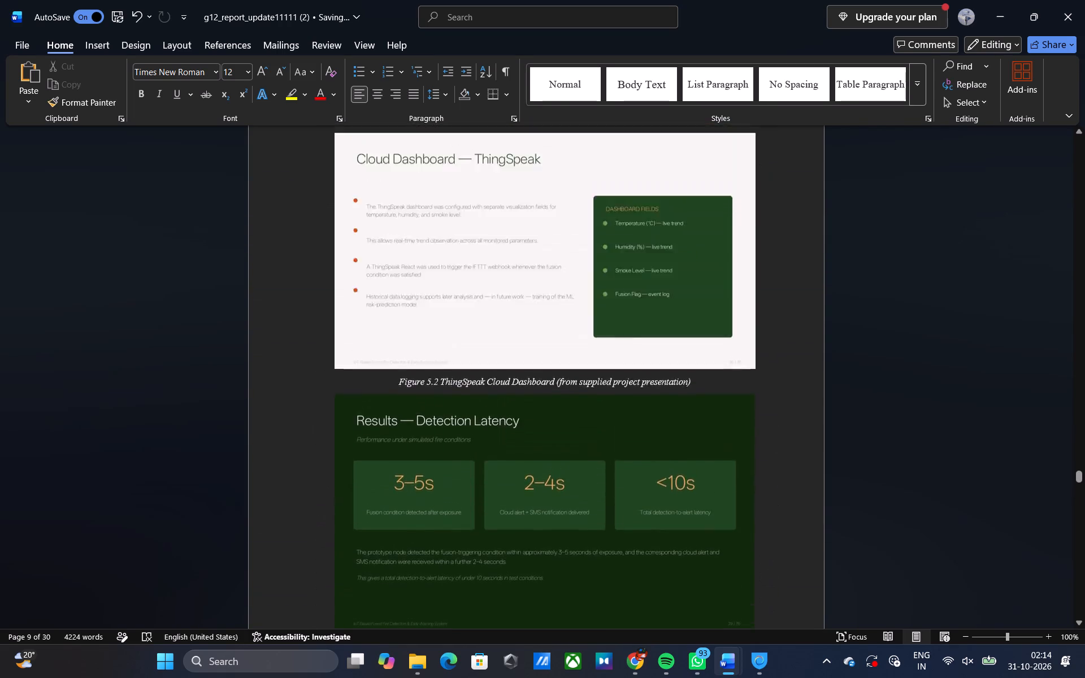
scroll(778, 418, "up", 7)
scroll(778, 418, "down", 9)
scroll(778, 418, "up", 1)
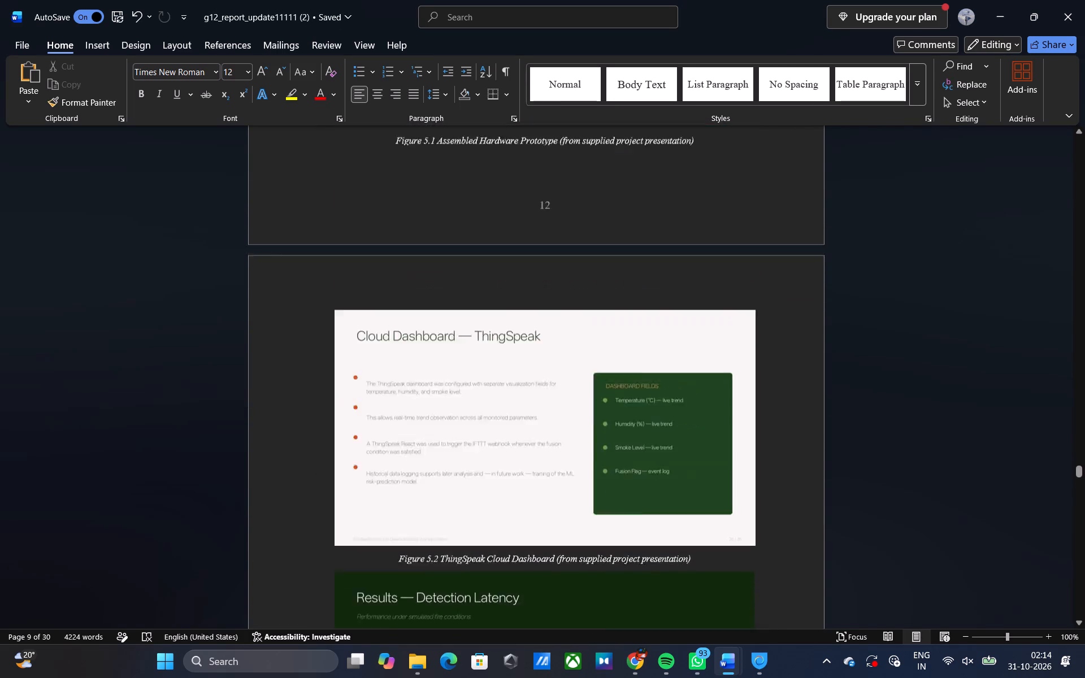
scroll(778, 418, "down", 2)
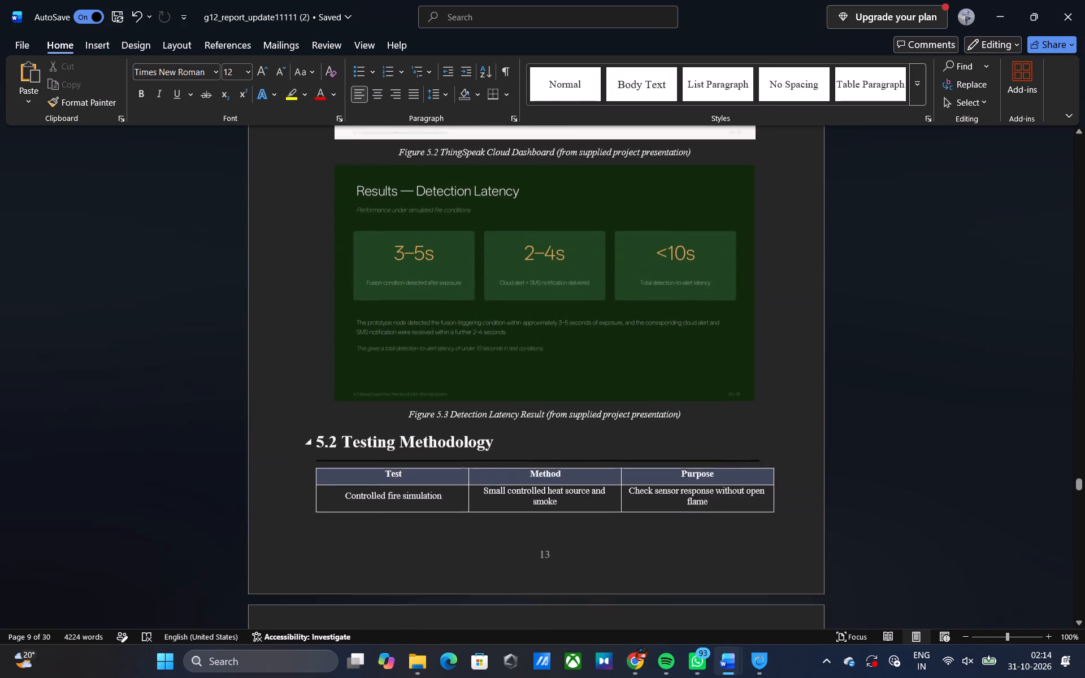
scroll(778, 418, "down", 3)
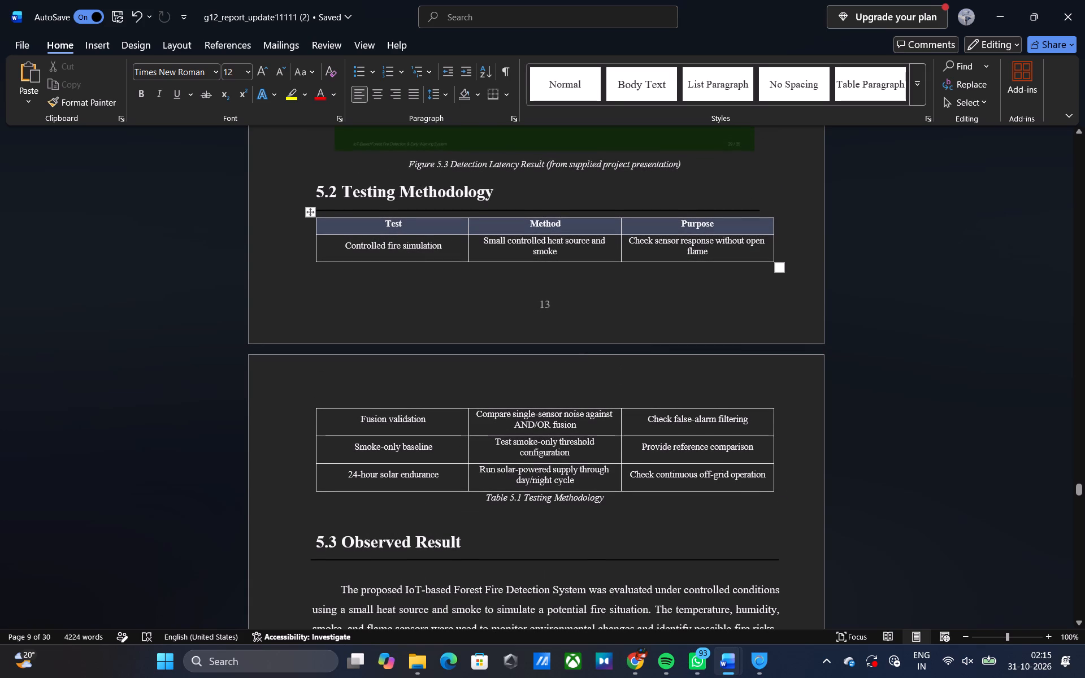
left_click(314, 184)
key("Return")
key("Return")
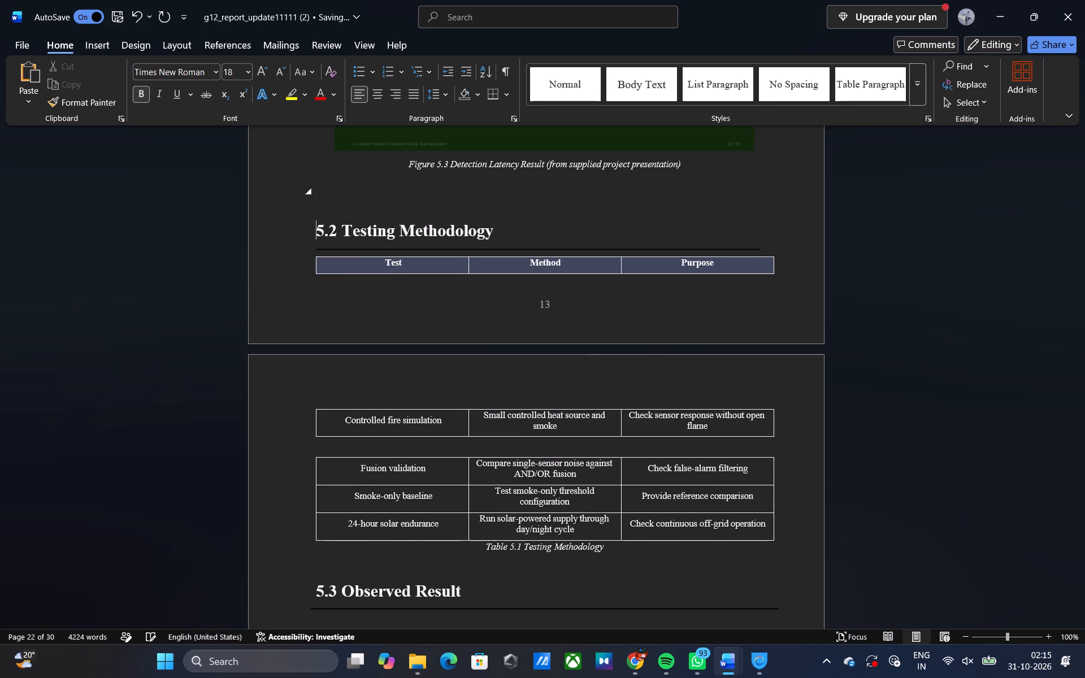
key("Return")
key("Return")
Check how sections 5.2 and 5.3 now flow across the pages, down to the end of the Observed Result text.
scroll(314, 184, "down", 1)
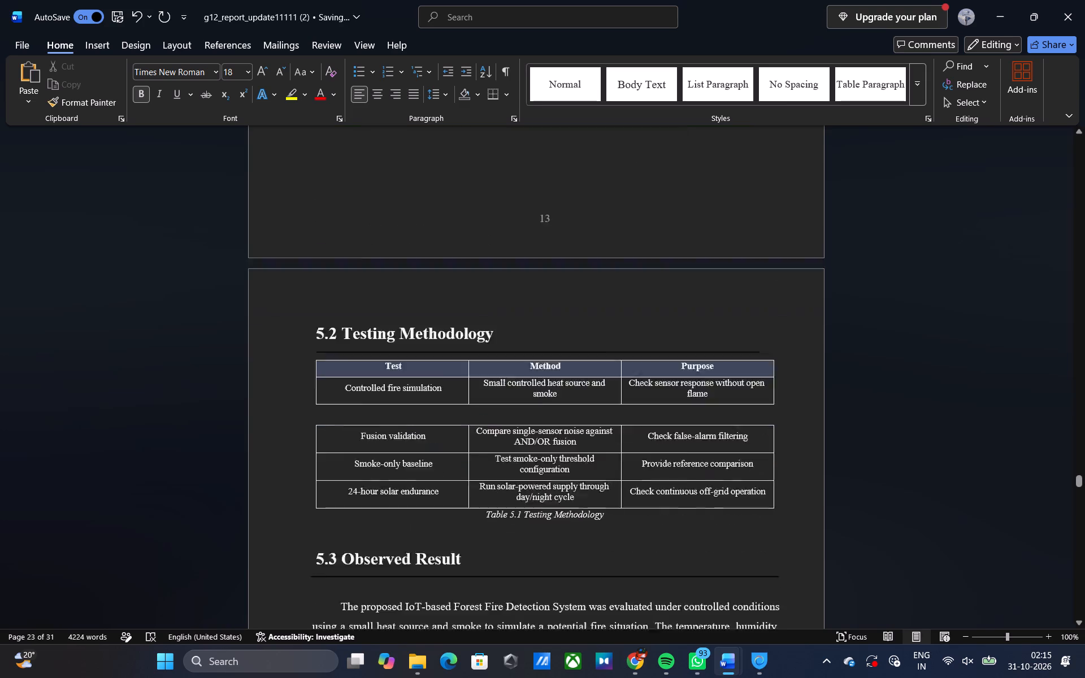
scroll(314, 184, "down", 2)
scroll(314, 184, "up", 1)
scroll(314, 184, "down", 1)
scroll(314, 184, "up", 1)
scroll(314, 184, "down", 3)
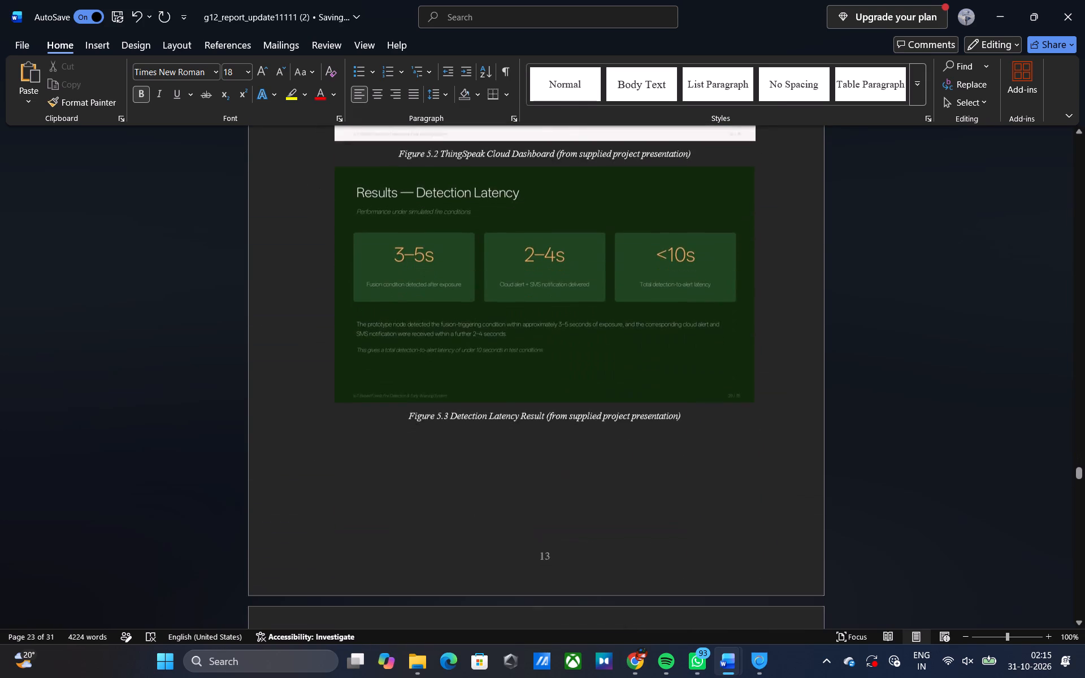
scroll(314, 184, "down", 4)
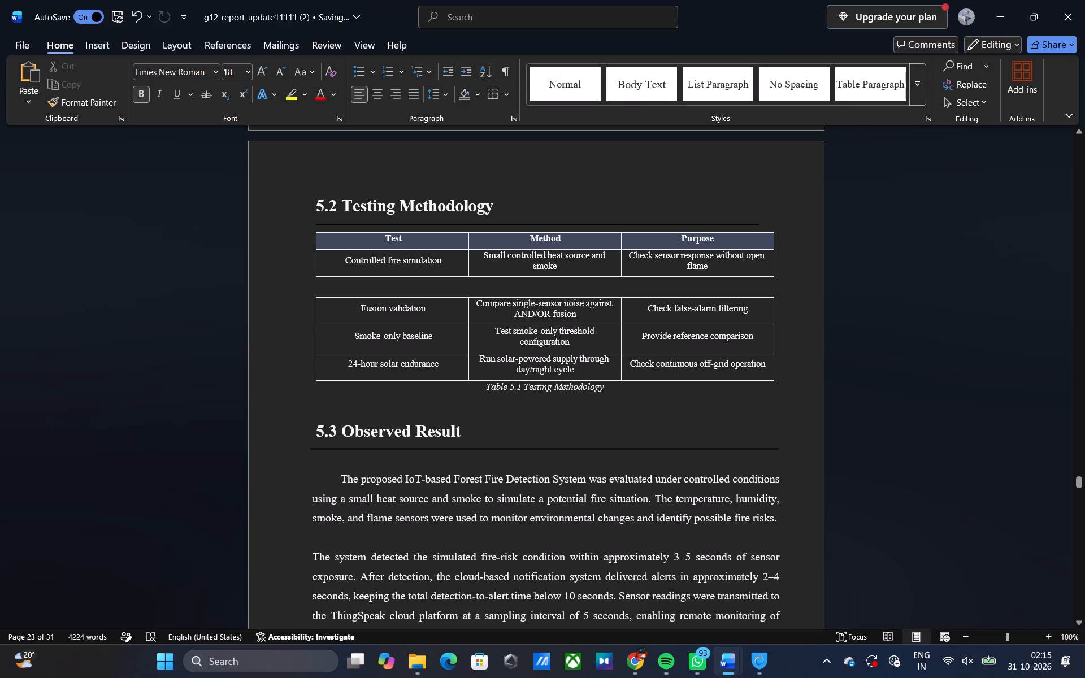
scroll(314, 184, "down", 6)
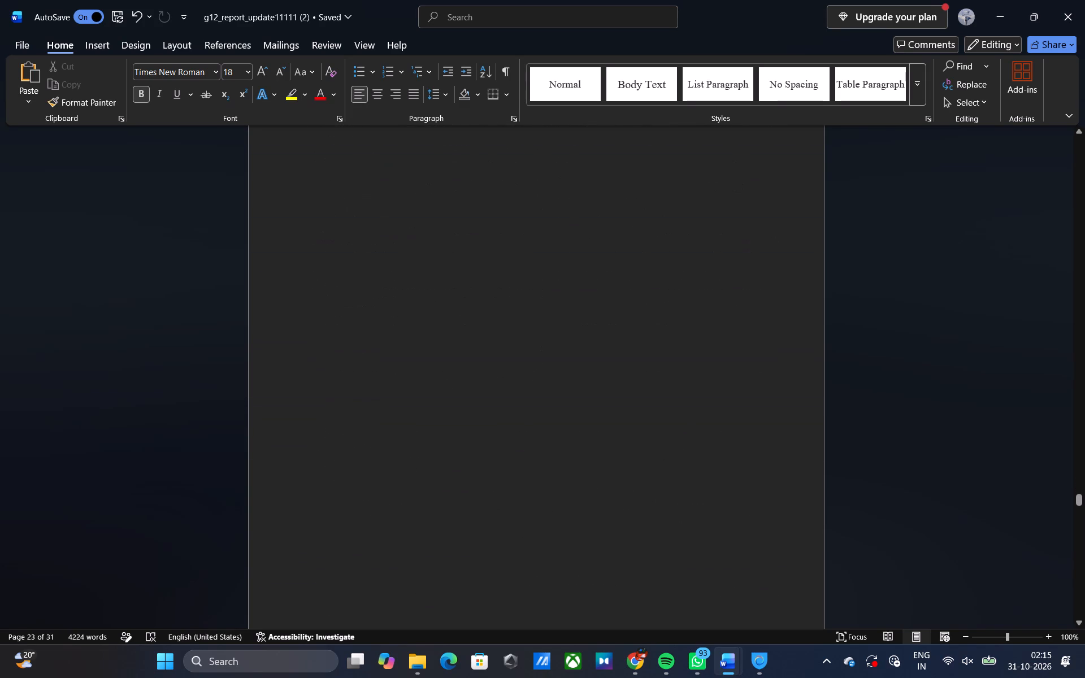
scroll(314, 184, "down", 2)
scroll(314, 184, "up", 2)
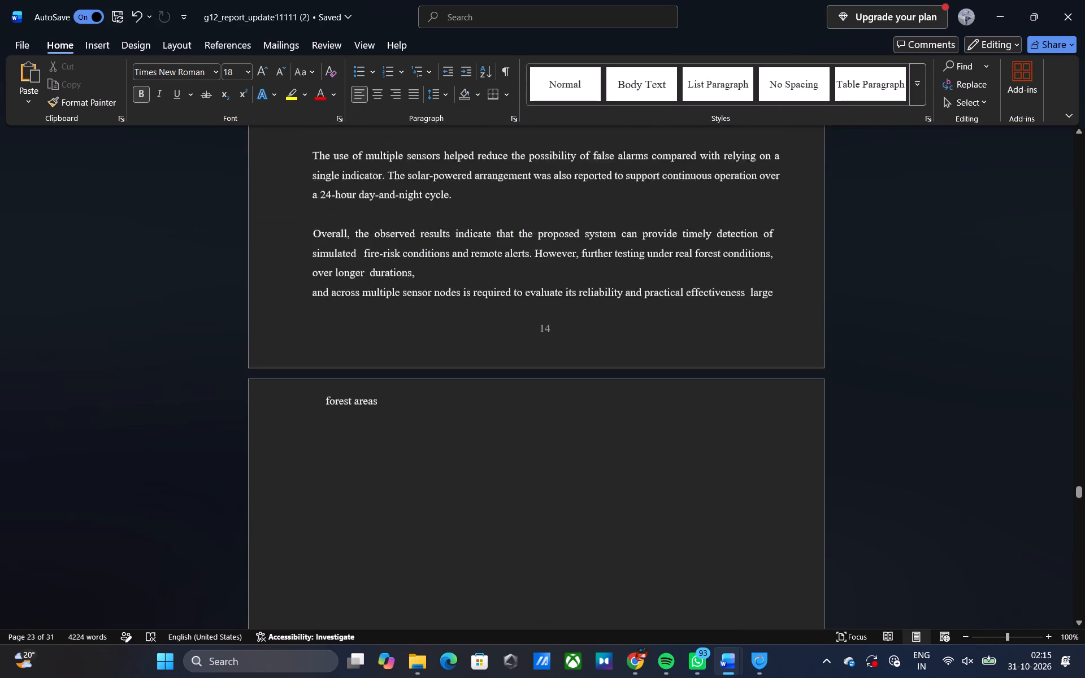
scroll(314, 184, "up", 2)
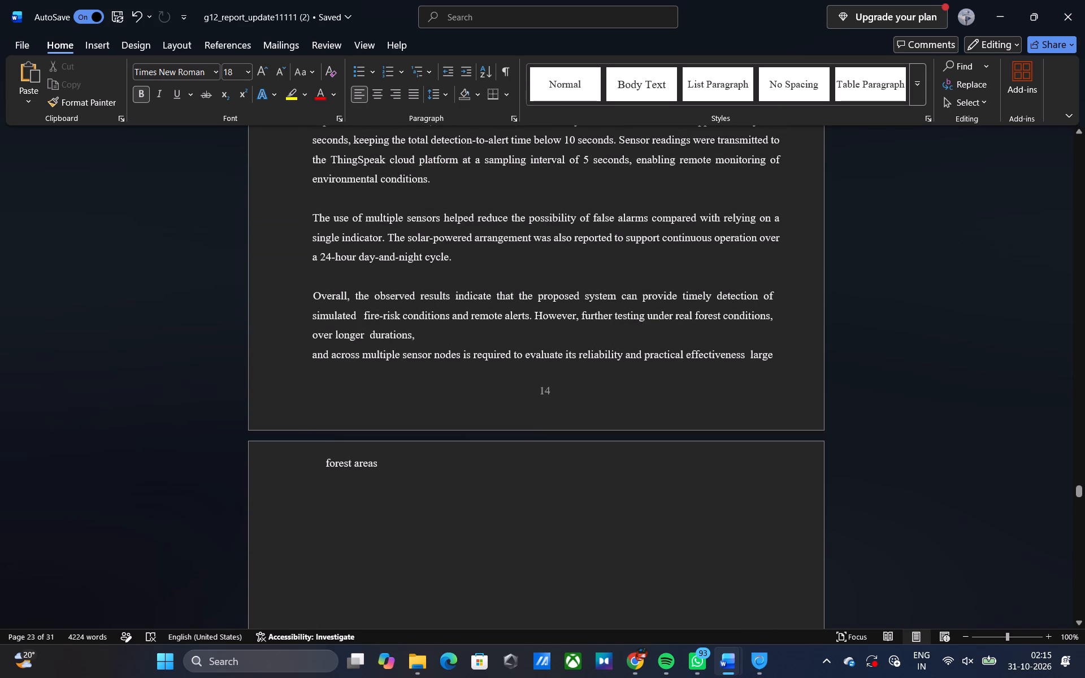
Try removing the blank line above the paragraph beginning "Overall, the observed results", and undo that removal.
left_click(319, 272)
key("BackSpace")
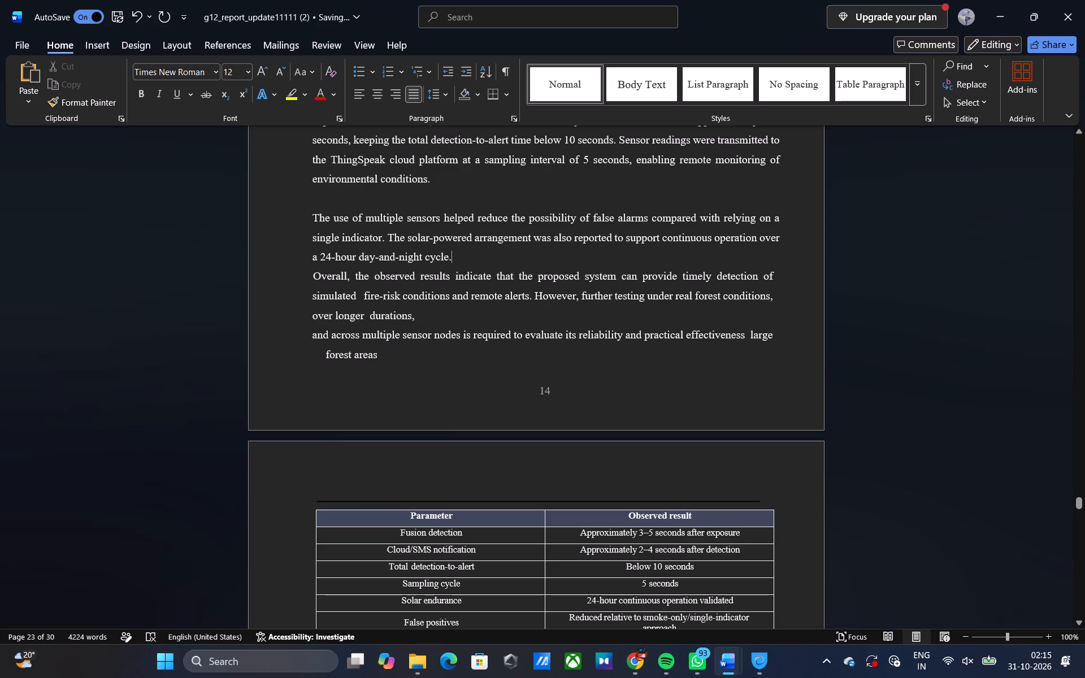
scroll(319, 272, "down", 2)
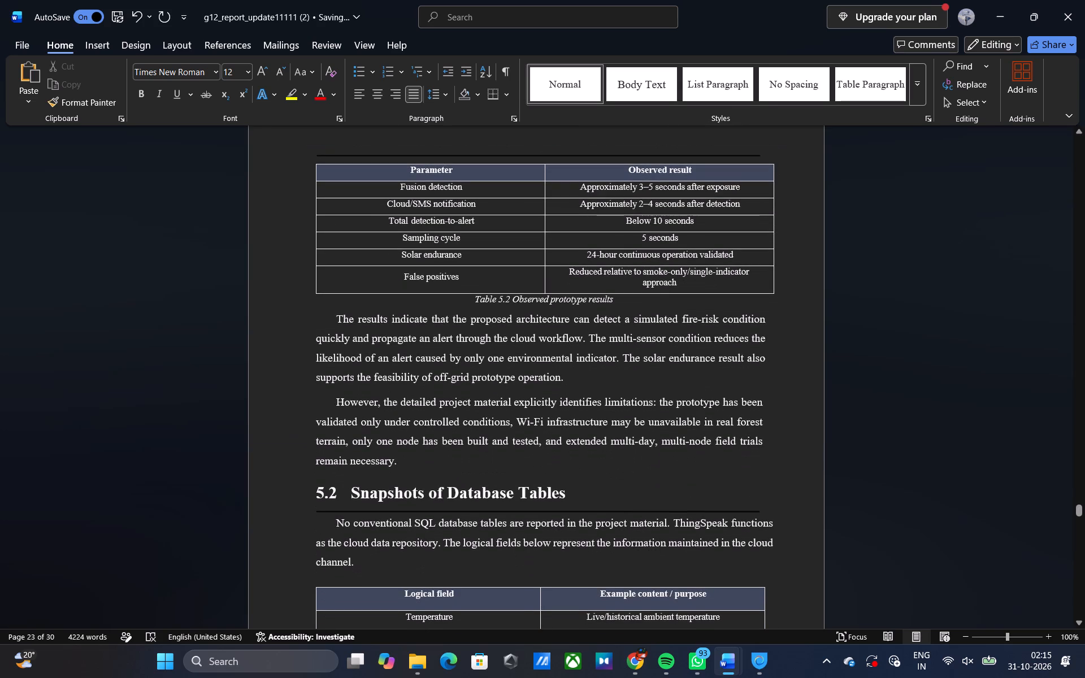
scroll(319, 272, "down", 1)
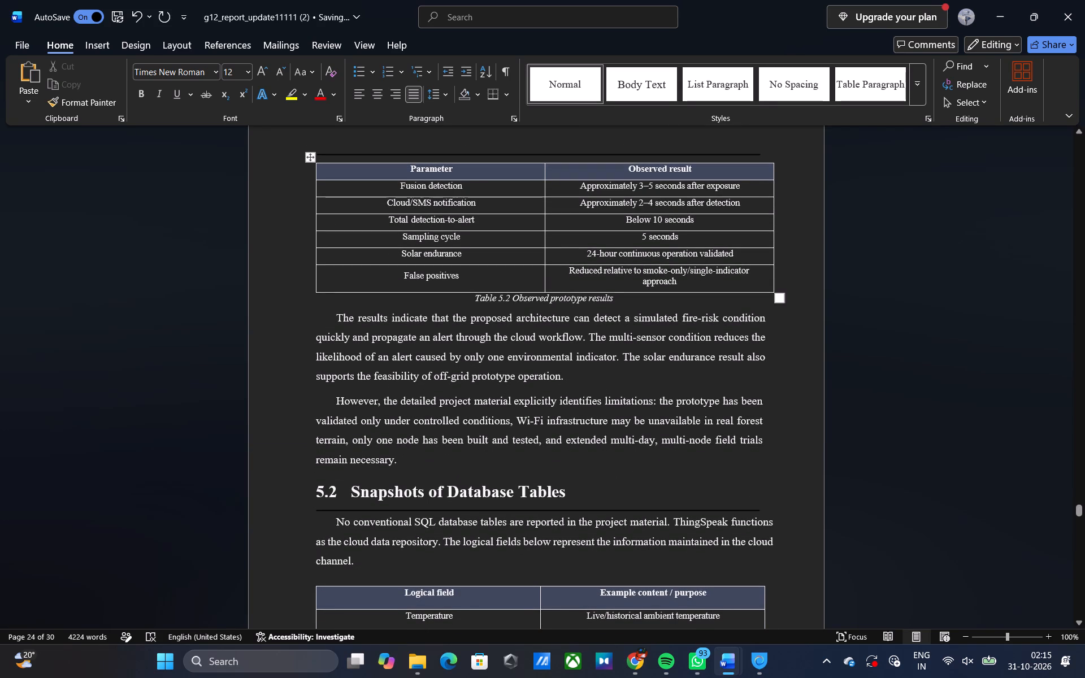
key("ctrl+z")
Examine the page break after the Observed Result text and the page holding Table 5.2.
scroll(319, 272, "down", 1)
scroll(319, 272, "up", 1)
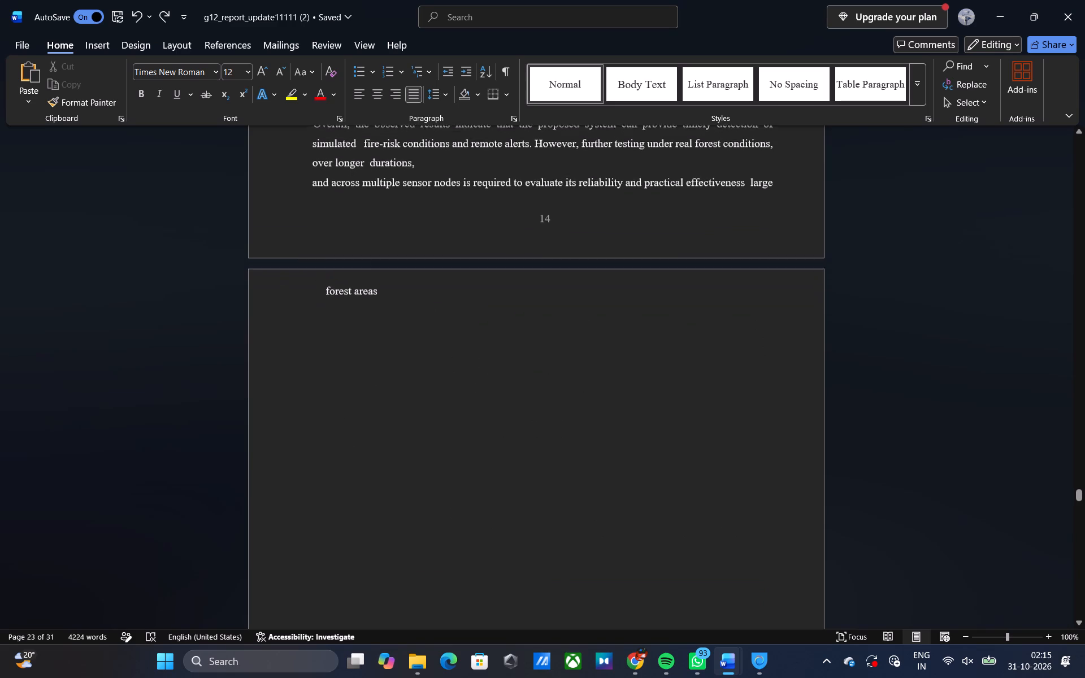
scroll(319, 272, "up", 1)
scroll(319, 272, "down", 2)
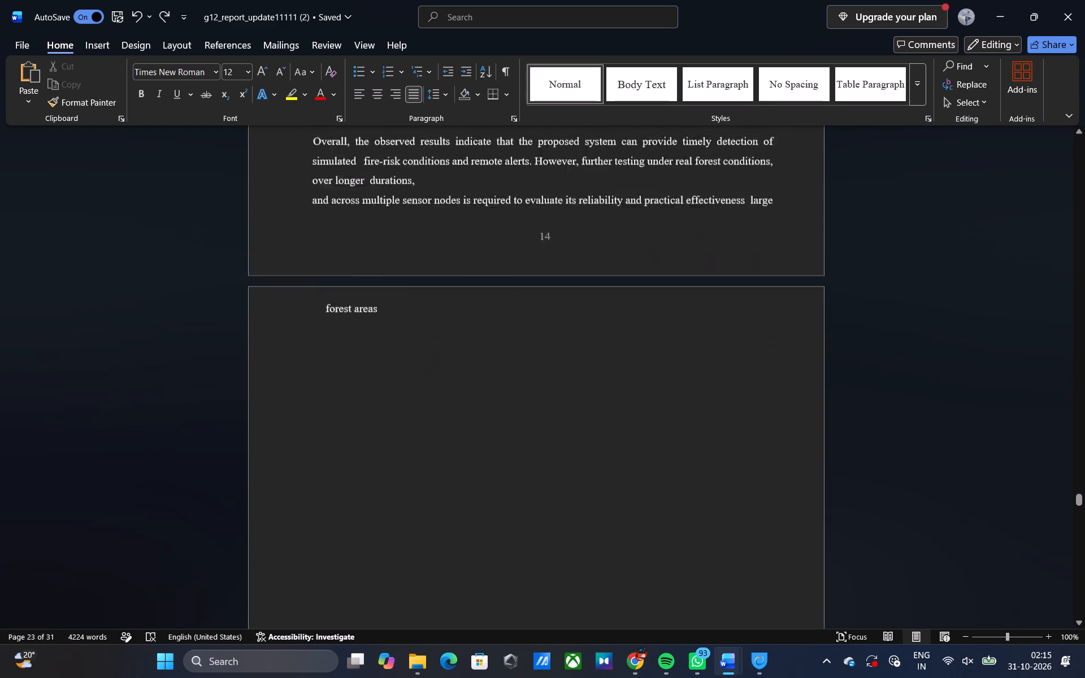
scroll(319, 272, "down", 2)
scroll(319, 272, "right", 1)
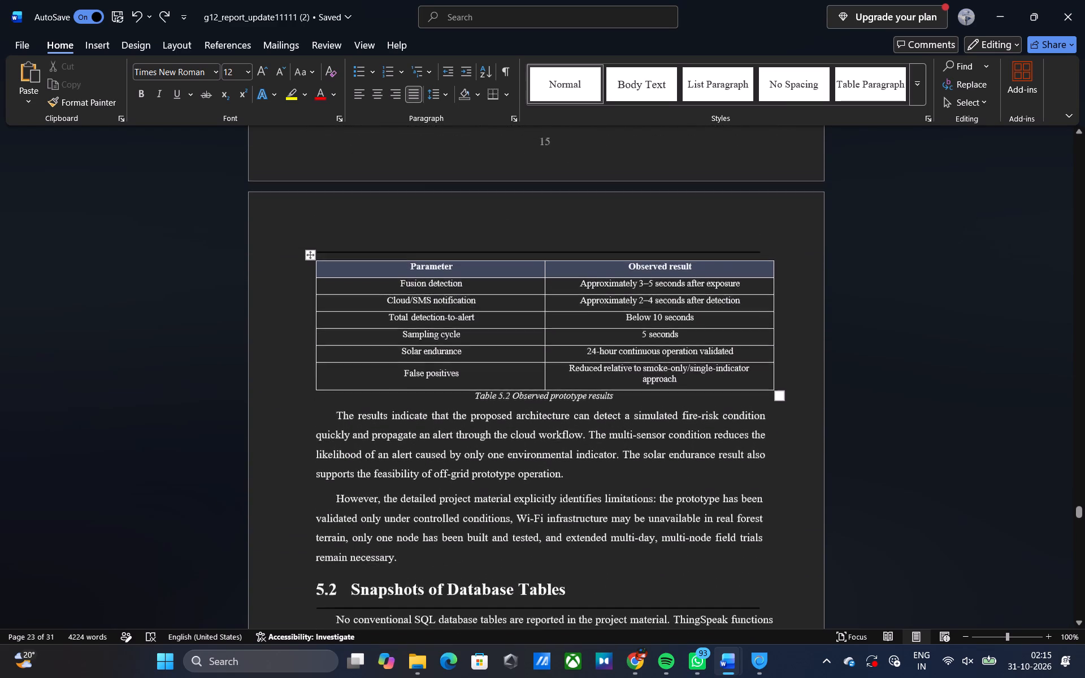
scroll(319, 272, "right", 1)
scroll(319, 272, "up", 6)
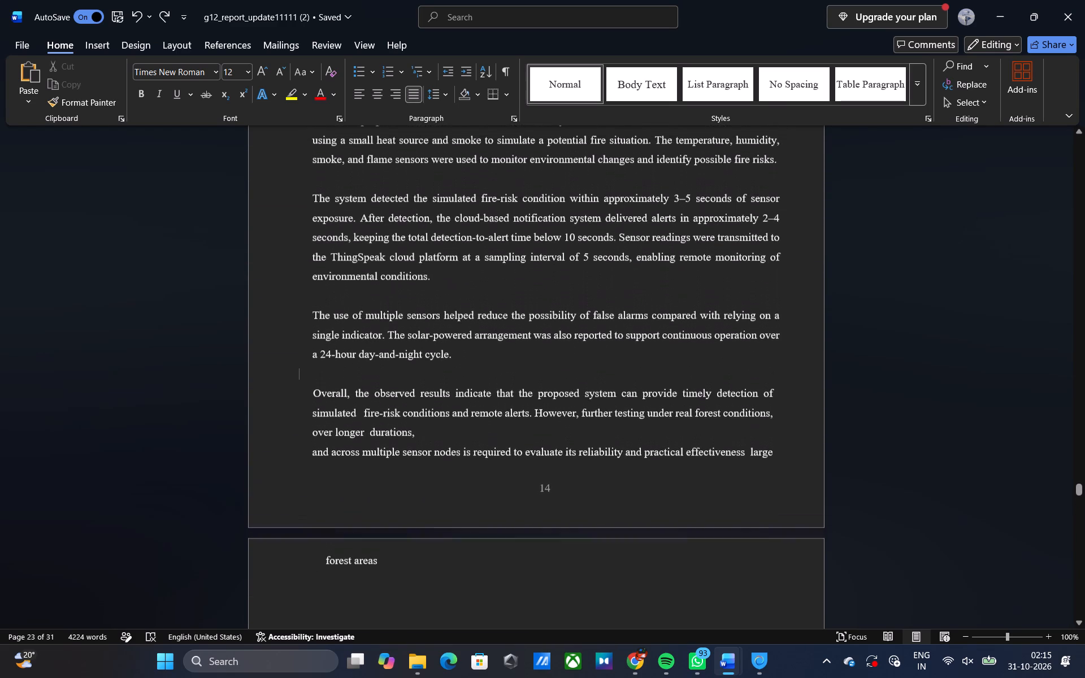
Delete a blank line between the Controlled fire simulation and Fusion validation rows of Table 5.1.
scroll(319, 272, "up", 2)
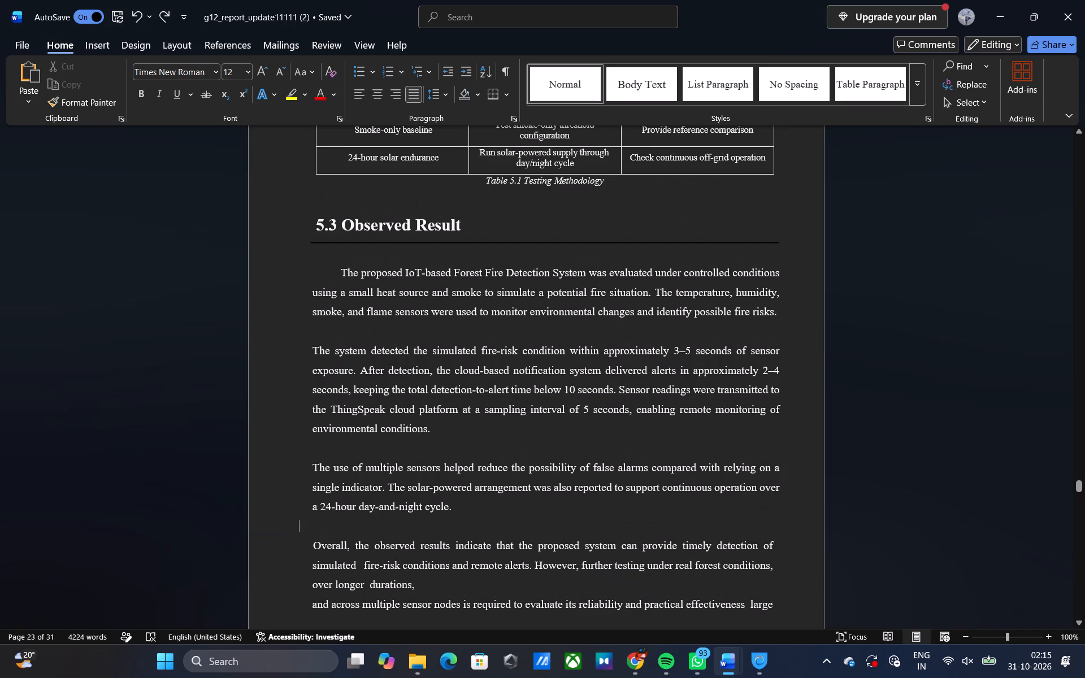
scroll(364, 440, "up", 1)
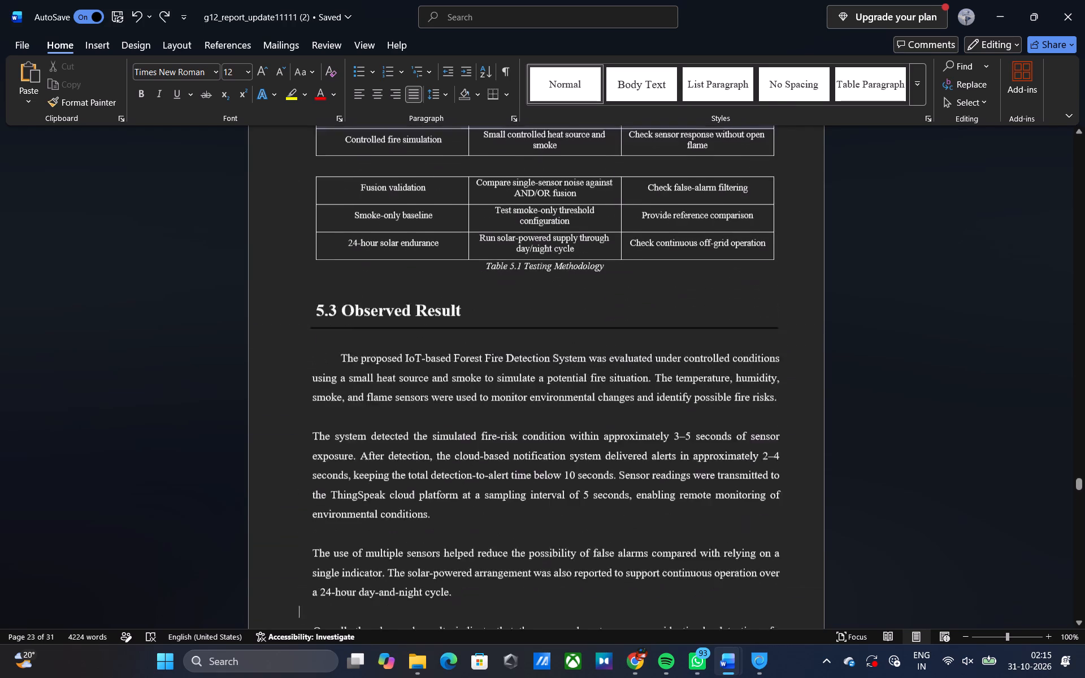
scroll(364, 440, "up", 1)
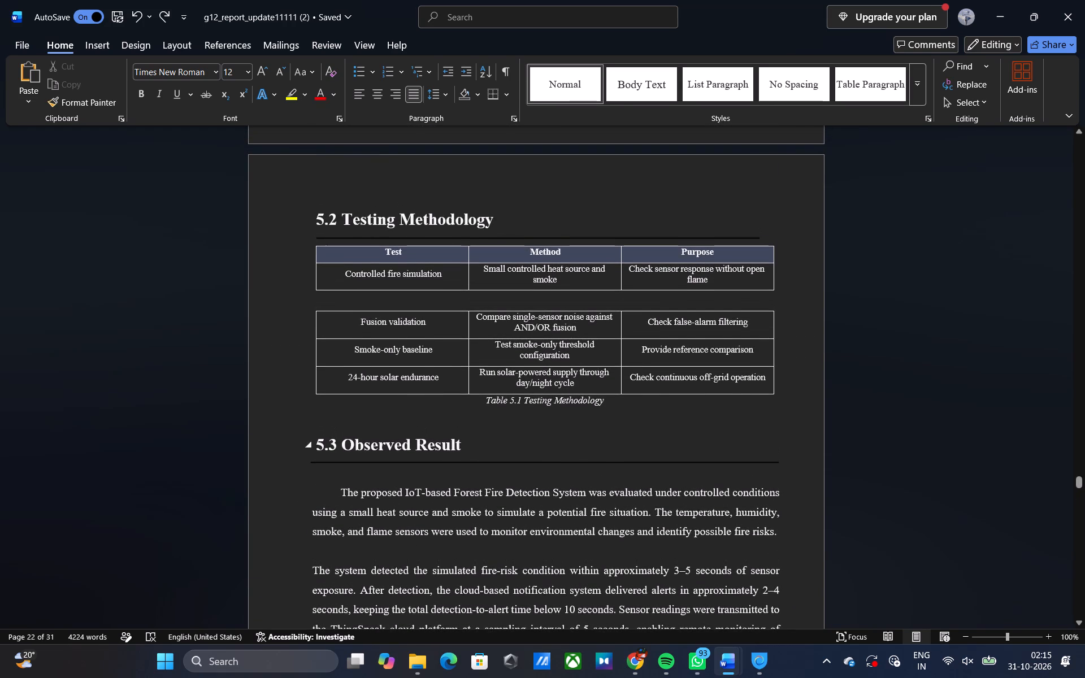
scroll(364, 440, "up", 1)
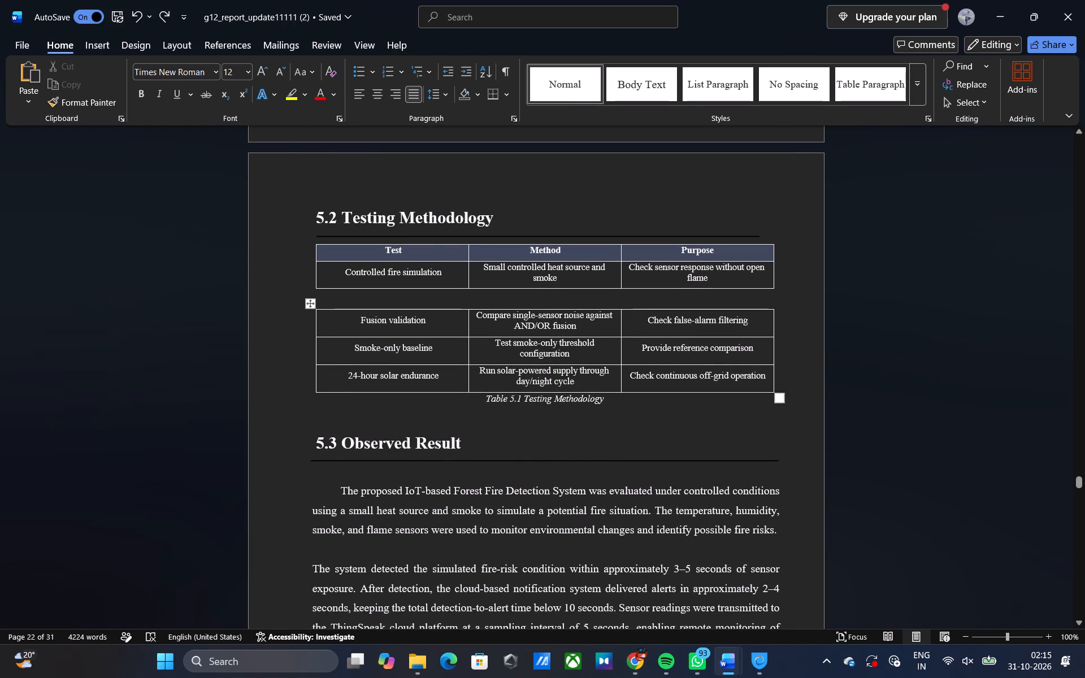
left_click(358, 302)
left_click(358, 302)
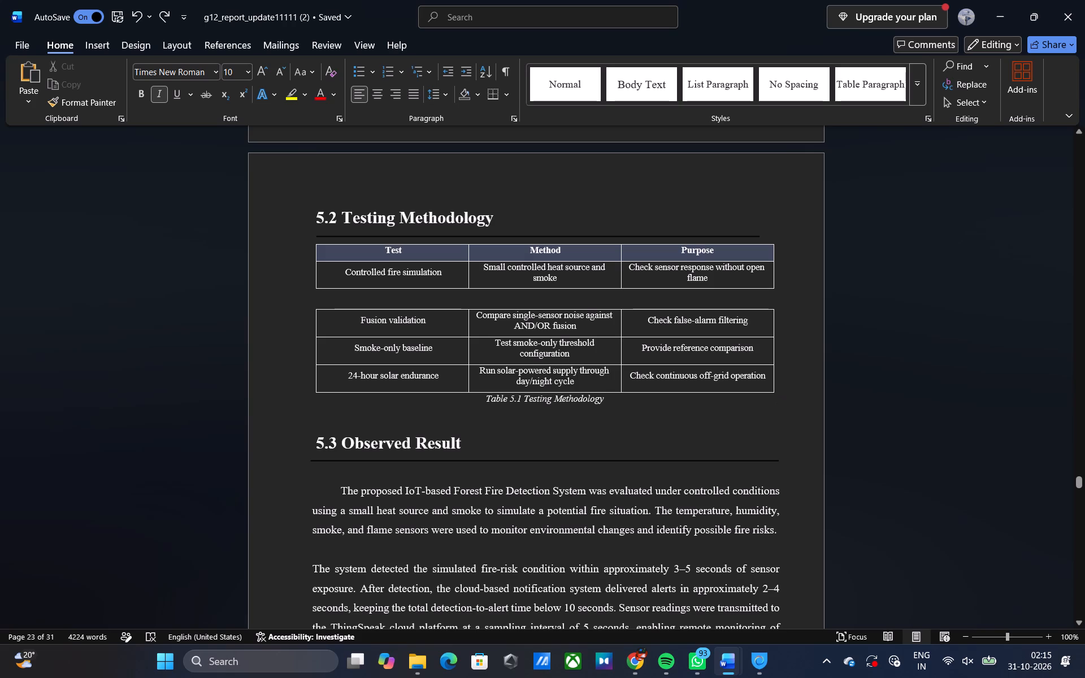
double_click(311, 301)
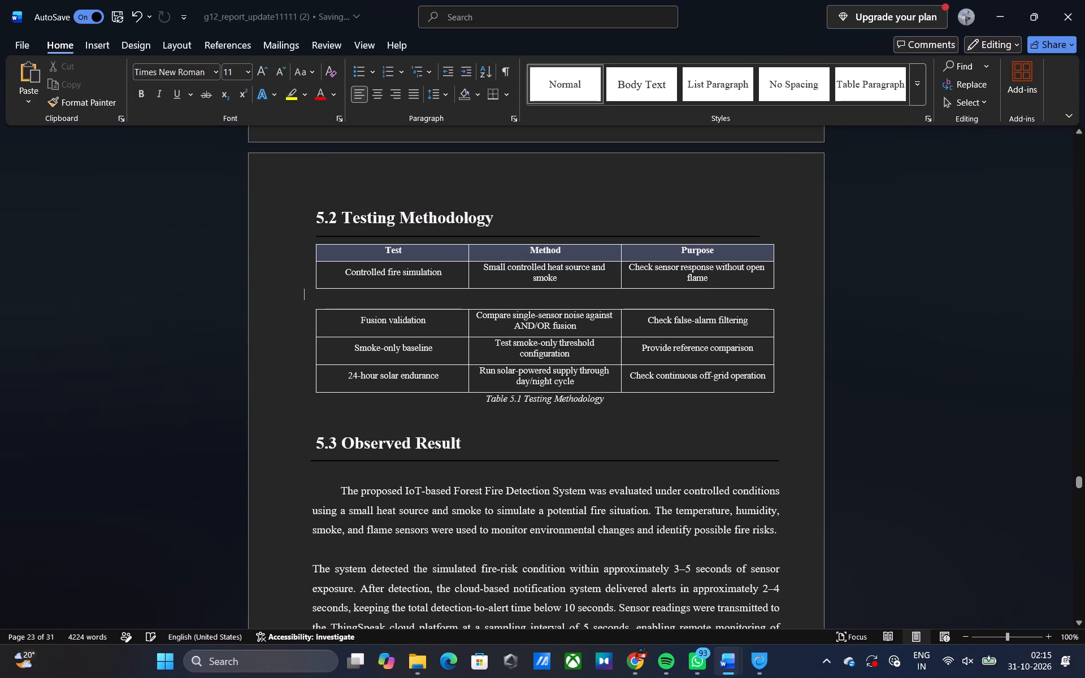
key("BackSpace")
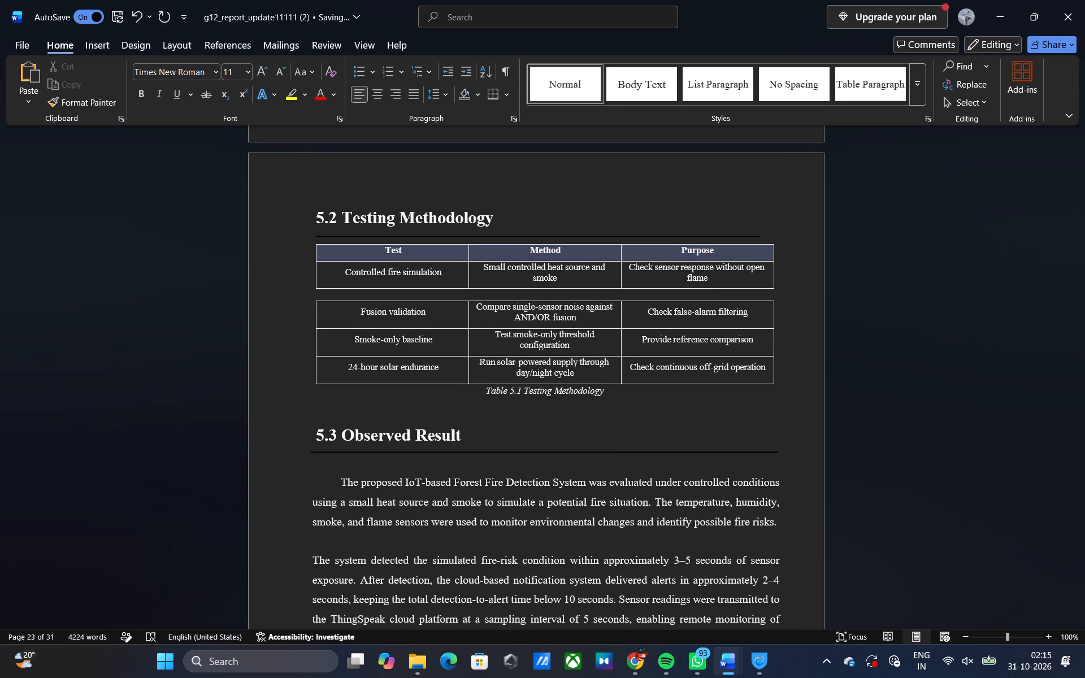
key("BackSpace")
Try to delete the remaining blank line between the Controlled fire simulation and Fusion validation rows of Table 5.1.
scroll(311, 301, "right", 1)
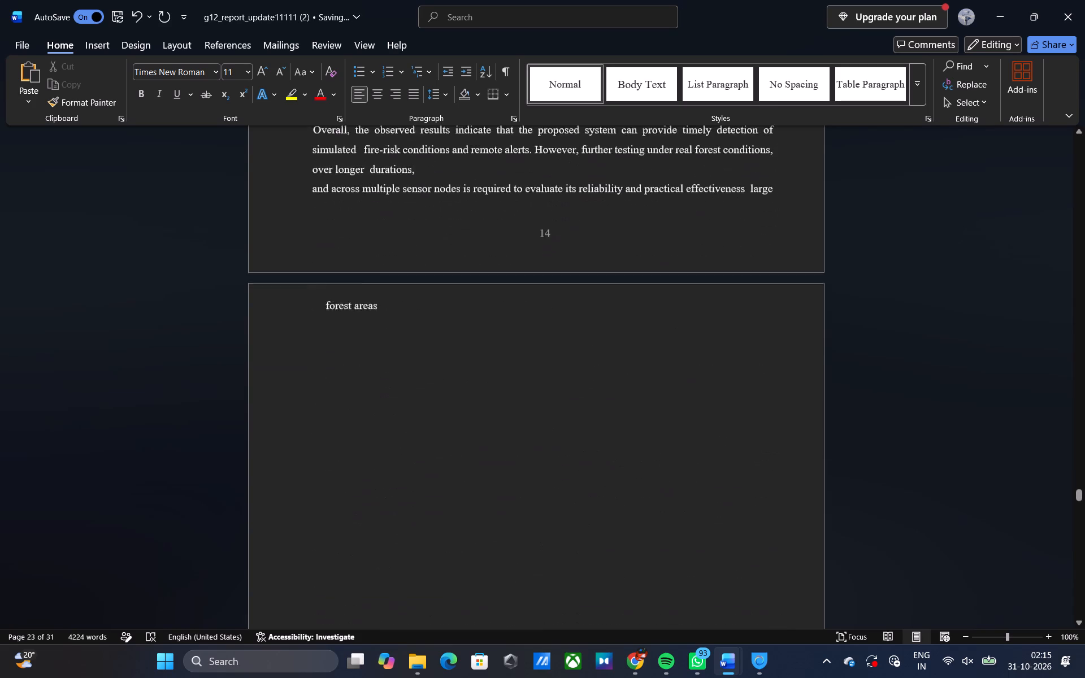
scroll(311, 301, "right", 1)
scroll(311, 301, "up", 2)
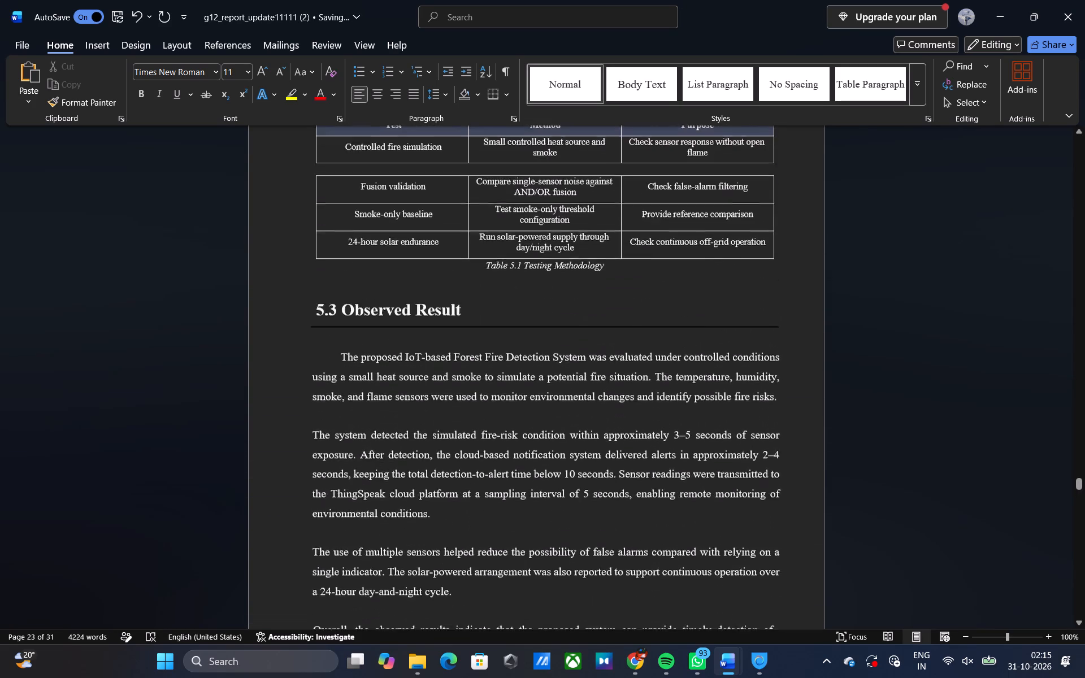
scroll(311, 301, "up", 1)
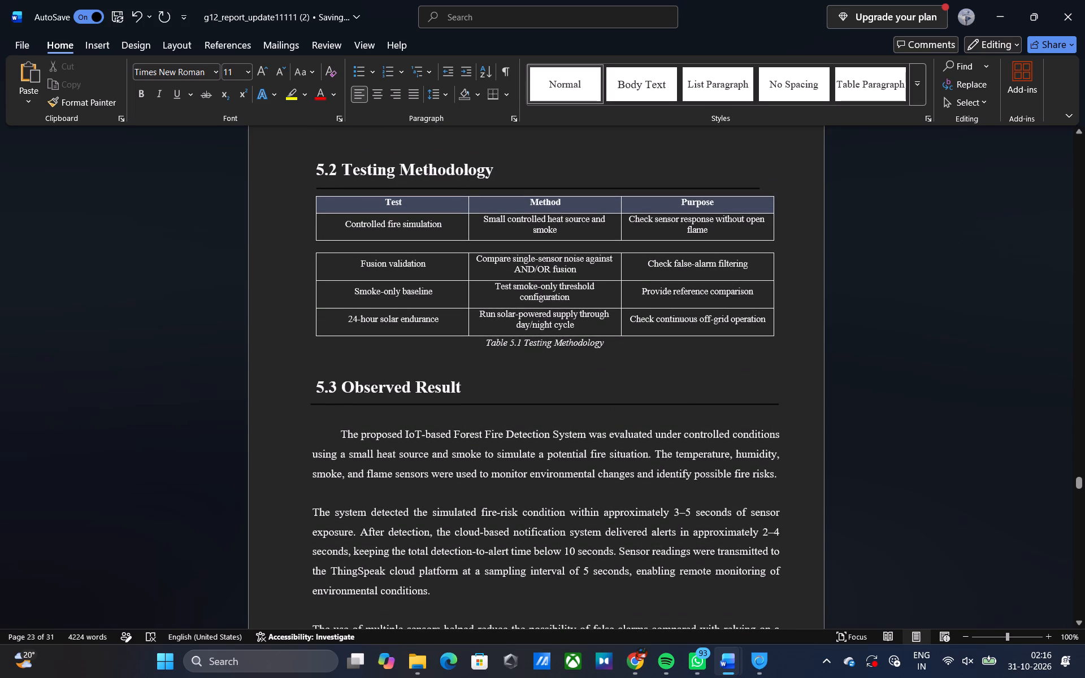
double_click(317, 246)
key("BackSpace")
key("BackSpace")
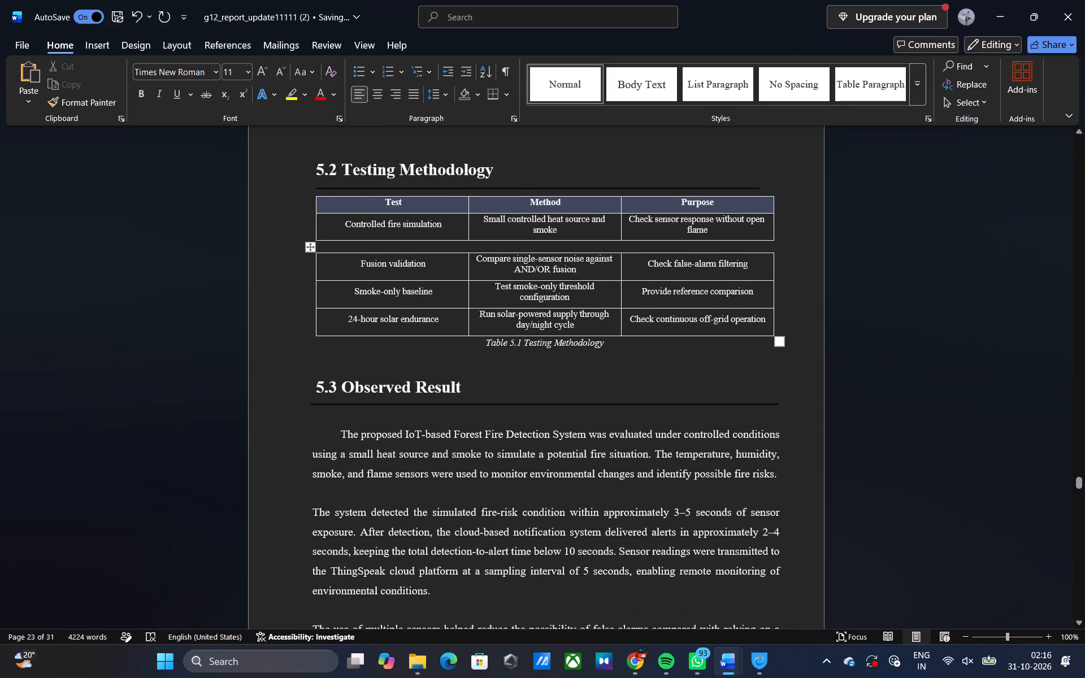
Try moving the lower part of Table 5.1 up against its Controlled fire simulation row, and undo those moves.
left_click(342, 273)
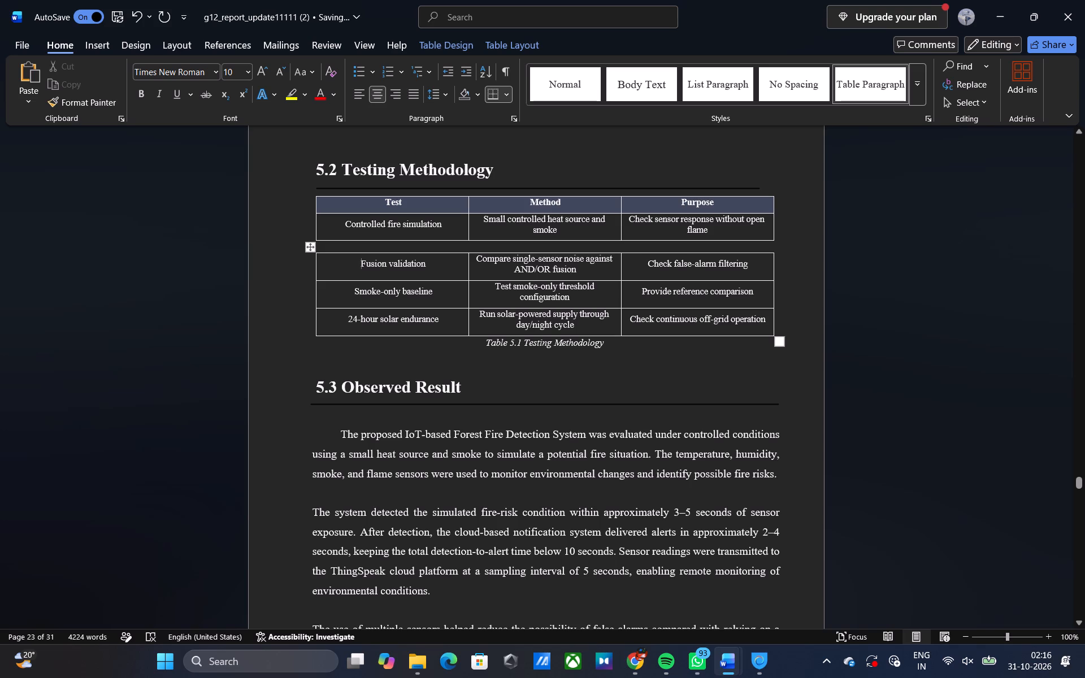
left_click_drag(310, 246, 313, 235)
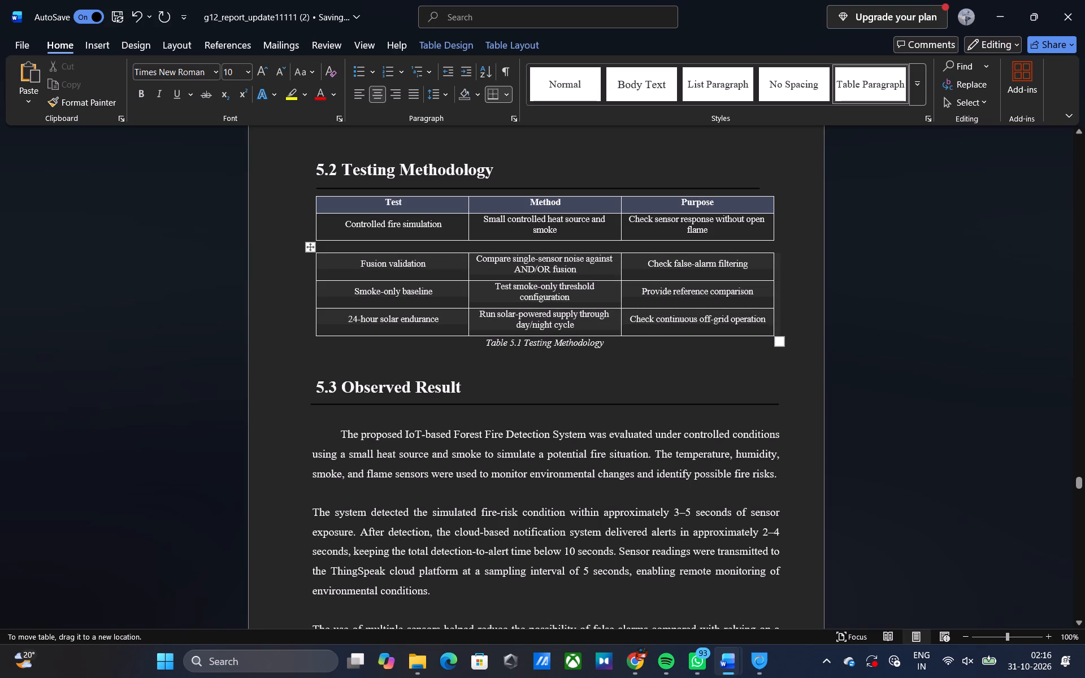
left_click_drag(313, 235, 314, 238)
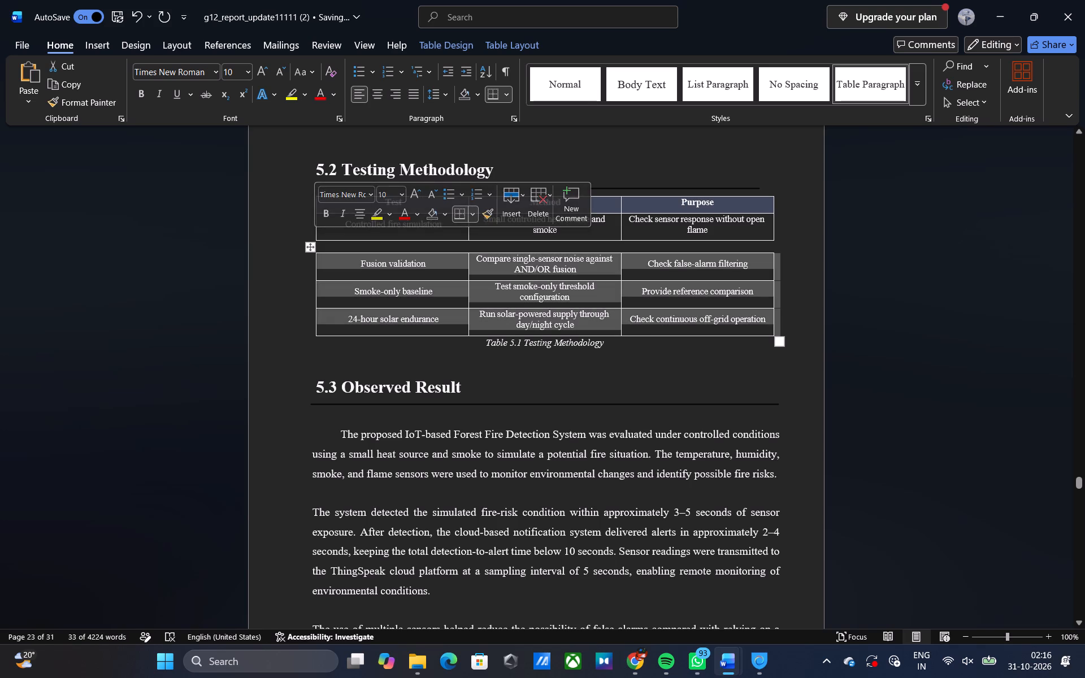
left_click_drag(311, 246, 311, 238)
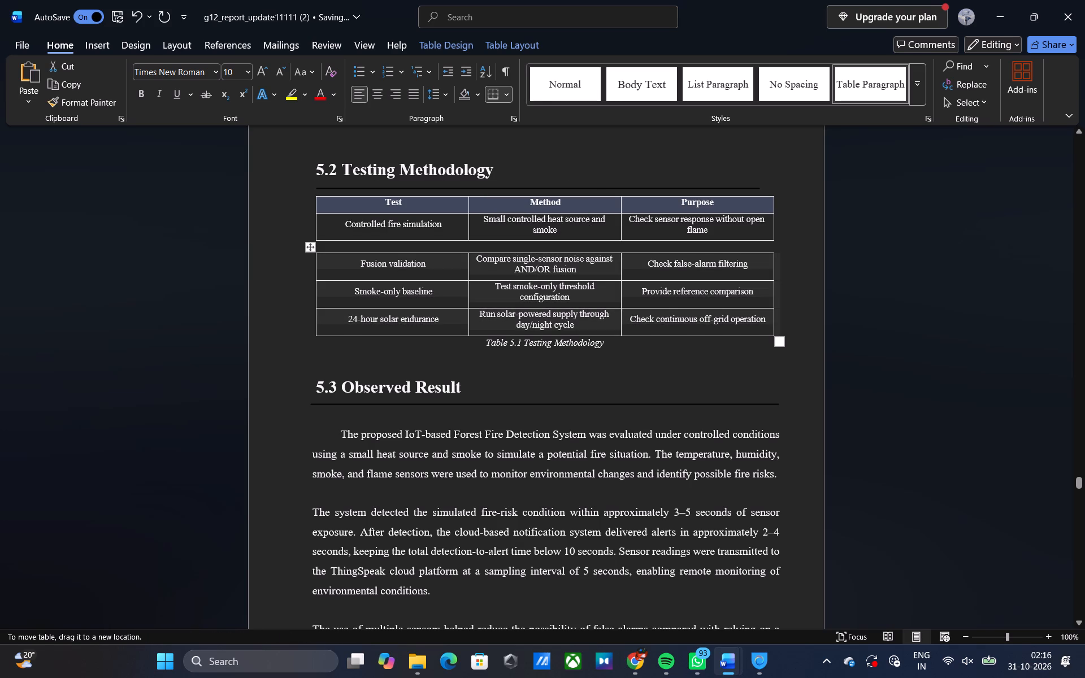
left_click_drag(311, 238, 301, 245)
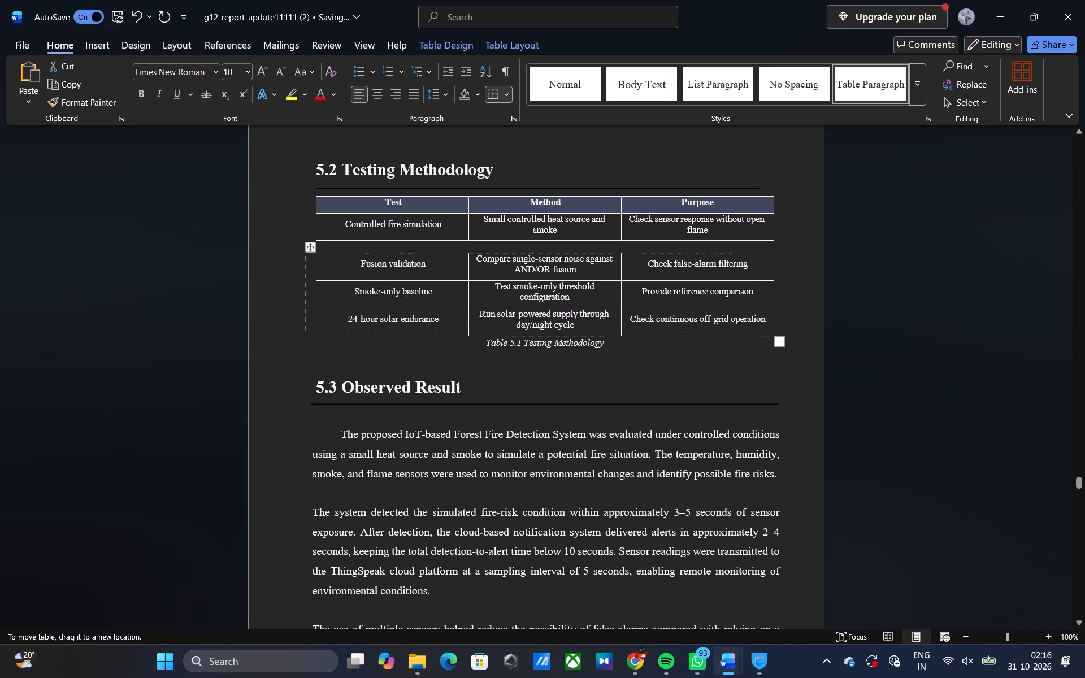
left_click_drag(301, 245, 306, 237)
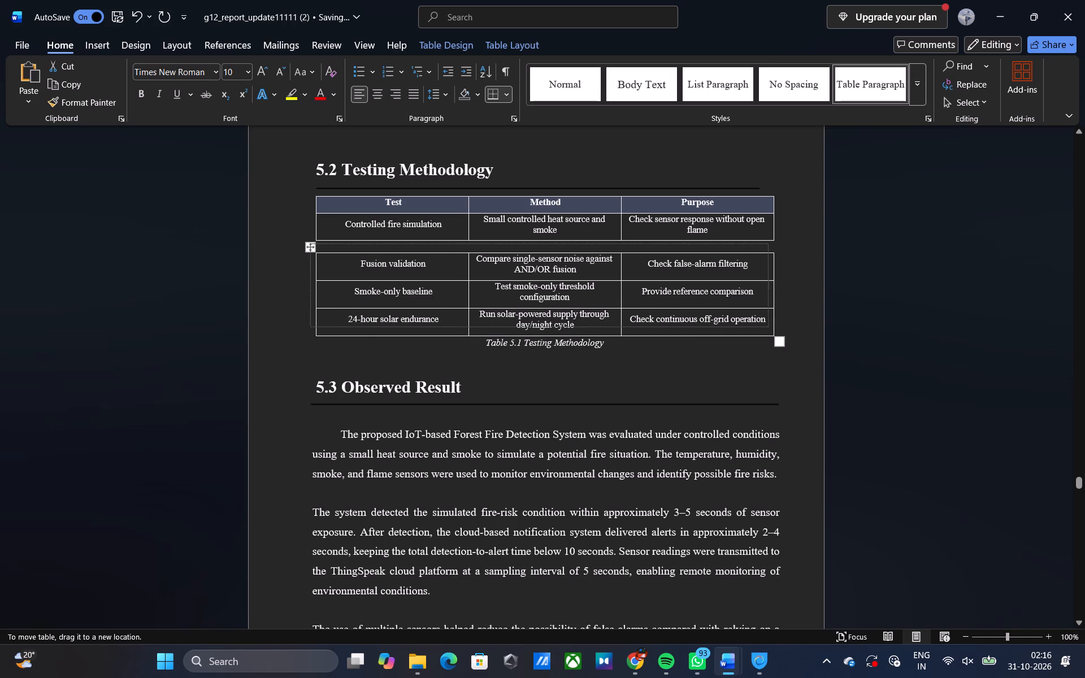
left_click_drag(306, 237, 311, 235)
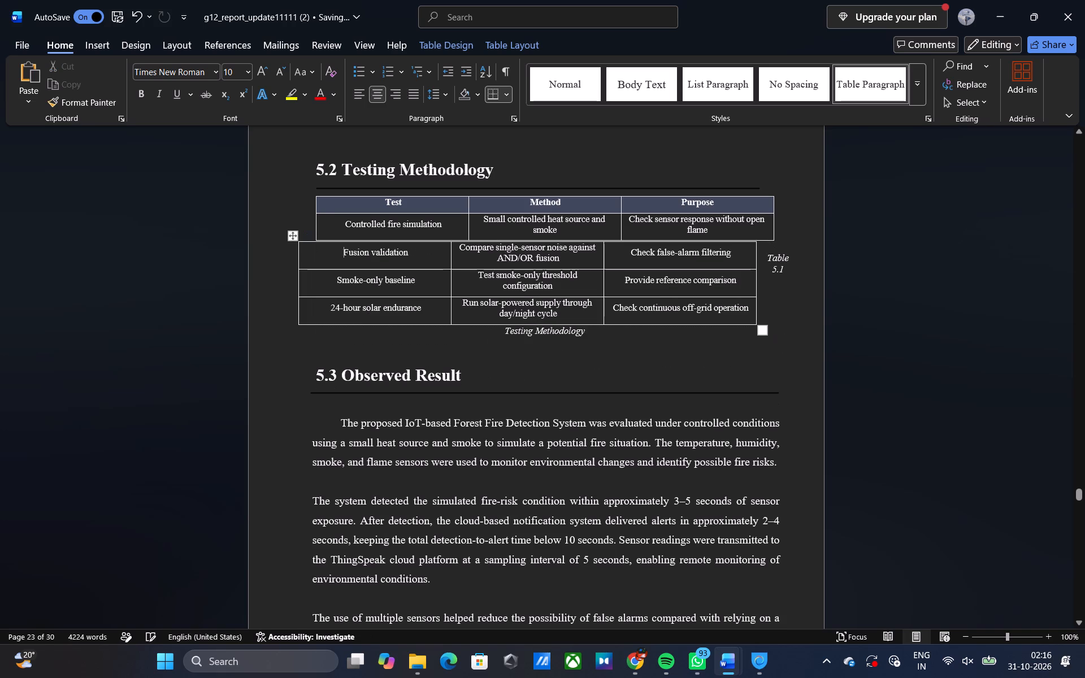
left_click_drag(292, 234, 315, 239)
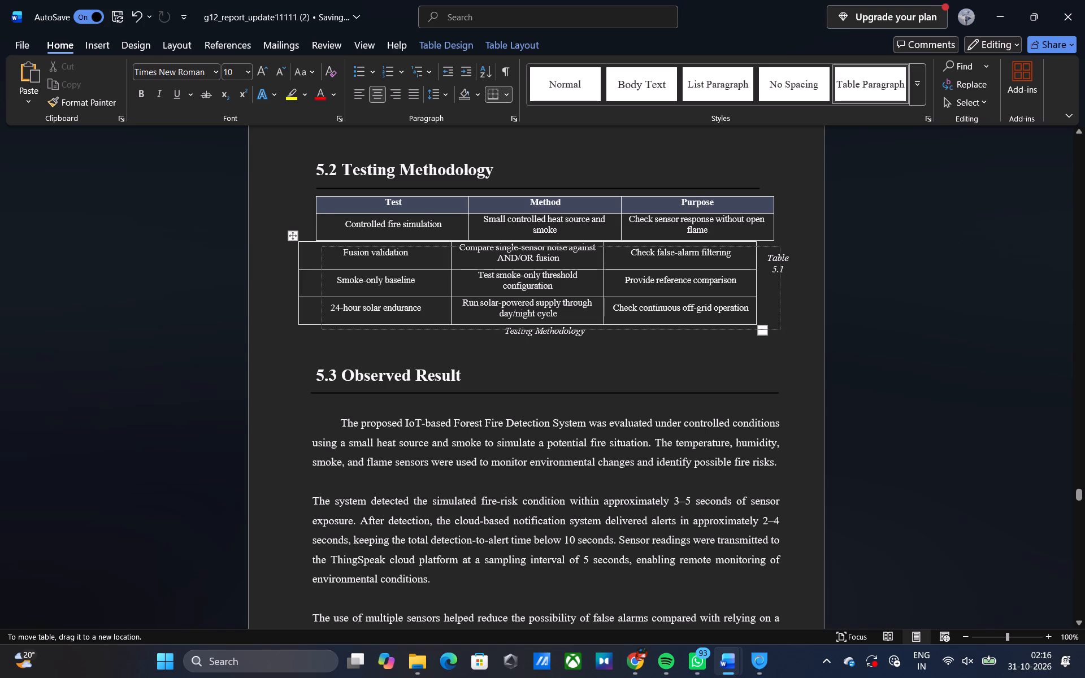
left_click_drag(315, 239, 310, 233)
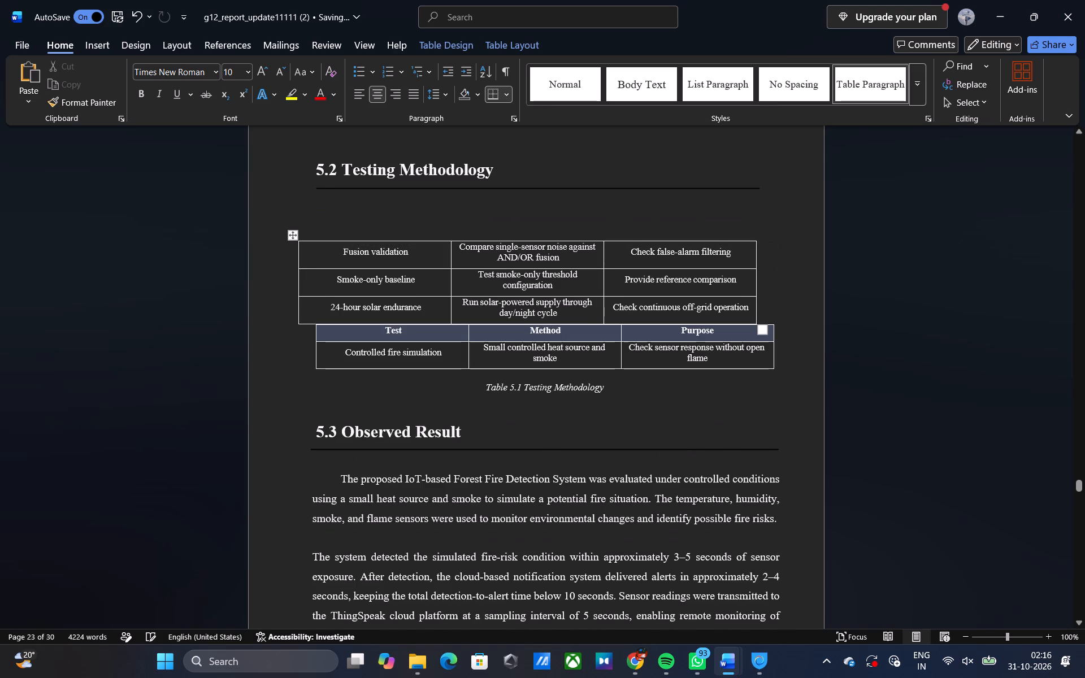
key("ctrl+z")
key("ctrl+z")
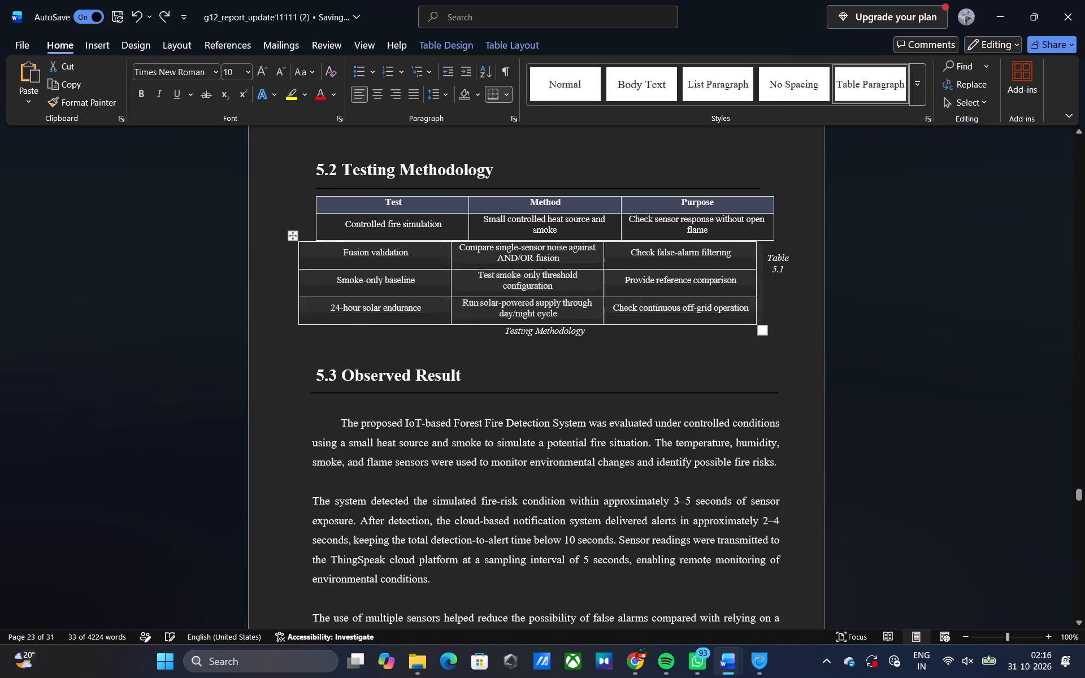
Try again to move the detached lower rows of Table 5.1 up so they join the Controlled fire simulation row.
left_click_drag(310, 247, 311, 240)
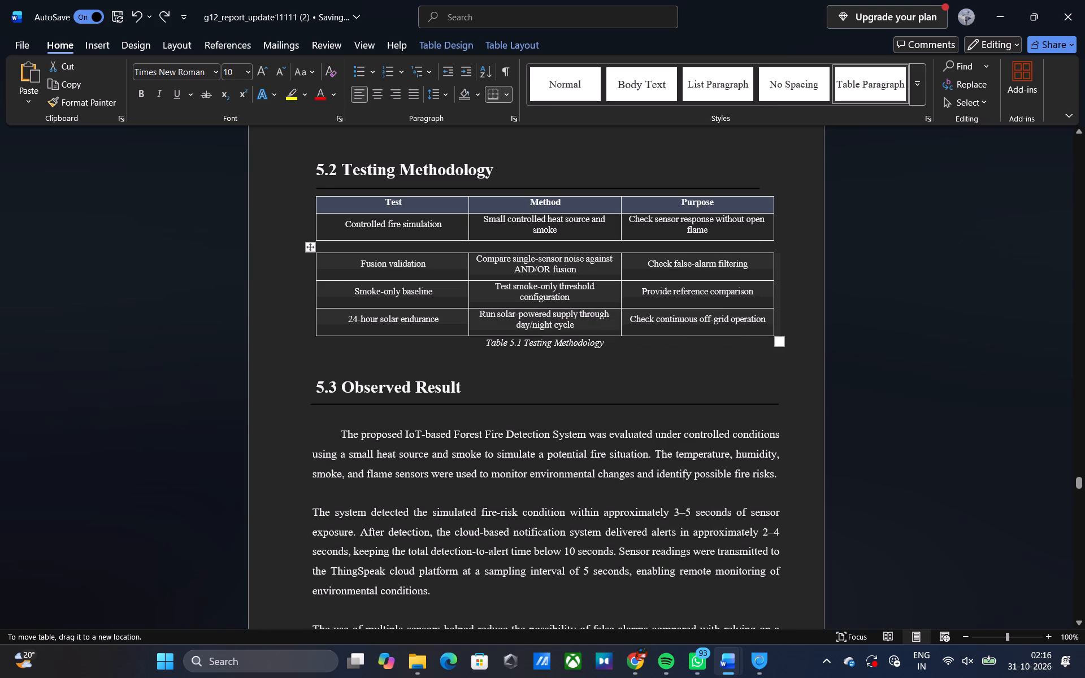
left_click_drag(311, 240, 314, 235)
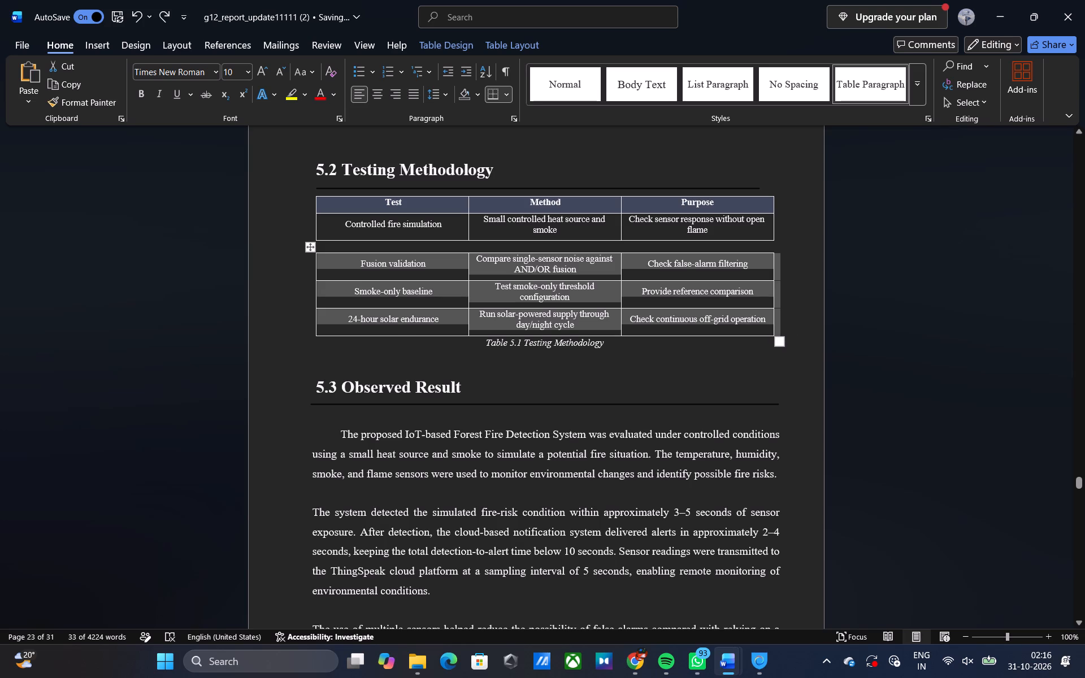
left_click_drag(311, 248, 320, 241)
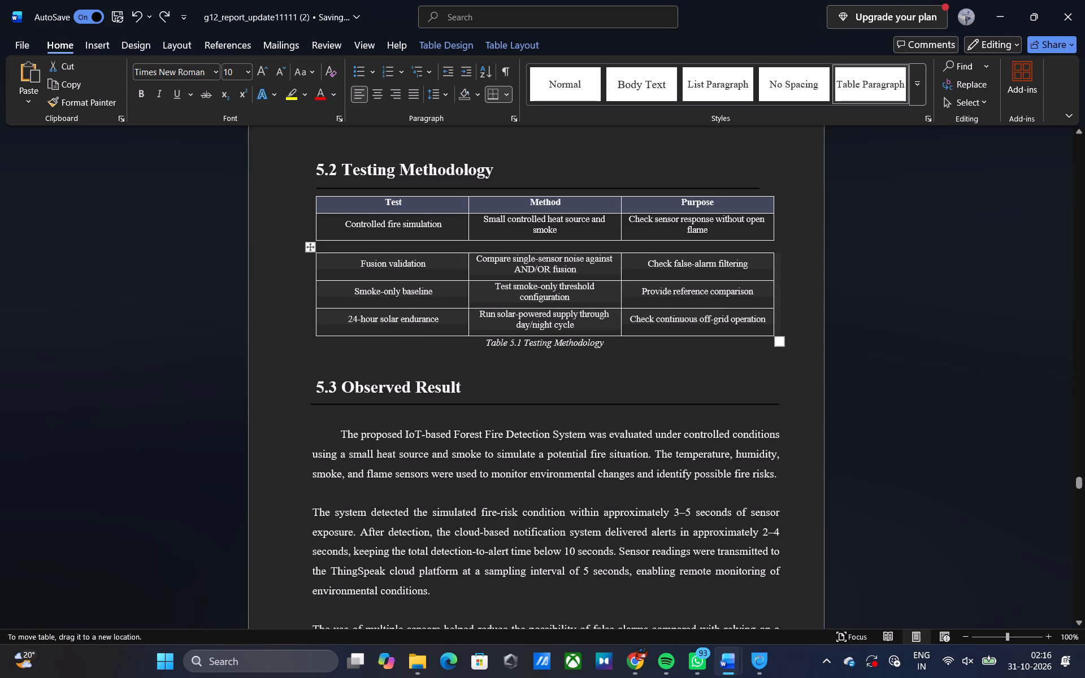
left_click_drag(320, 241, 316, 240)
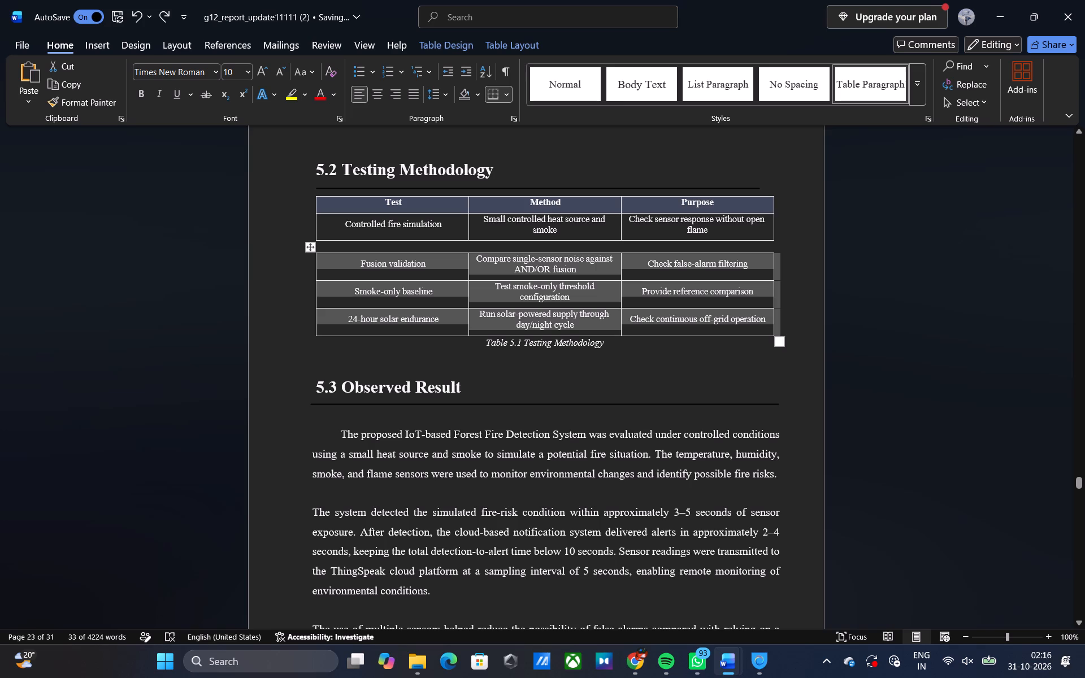
Undo the blank-line deletions in Table 5.1 and the shift of the 5.2 Testing Methodology heading onto a new page.
key("ctrl+z")
key("ctrl+z")
key("ctrl+z")
key("ctrl+z")
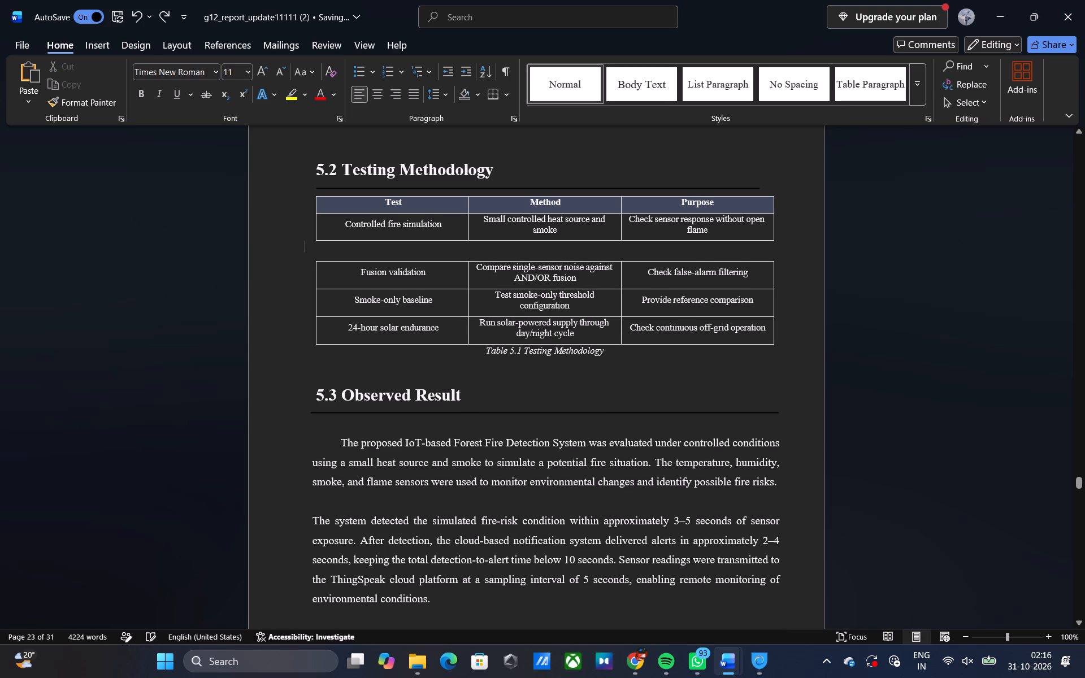
key("ctrl+z")
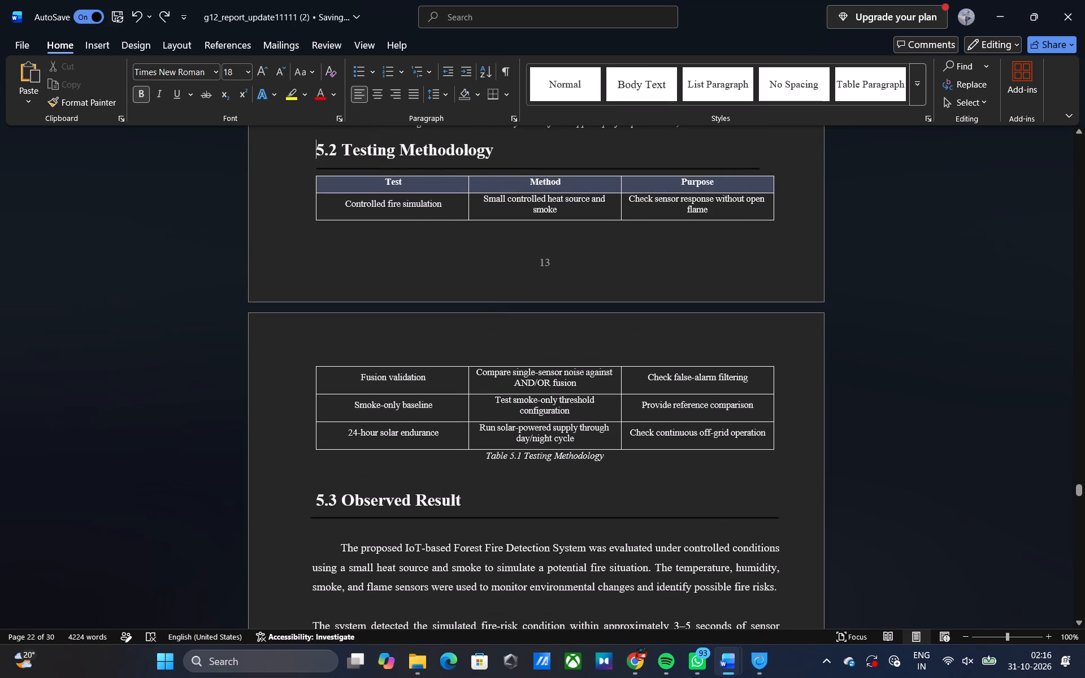
Set the page number of the Table 5.1 entry to 13 in the List of Tables.
scroll(312, 261, "up", 1)
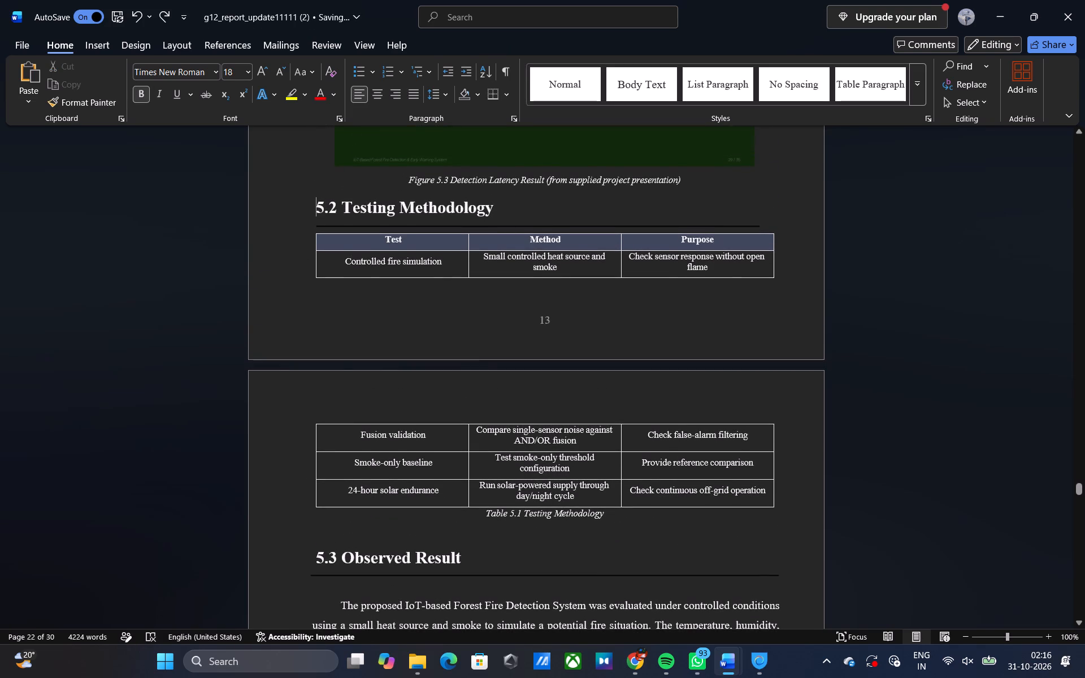
scroll(312, 261, "down", 1)
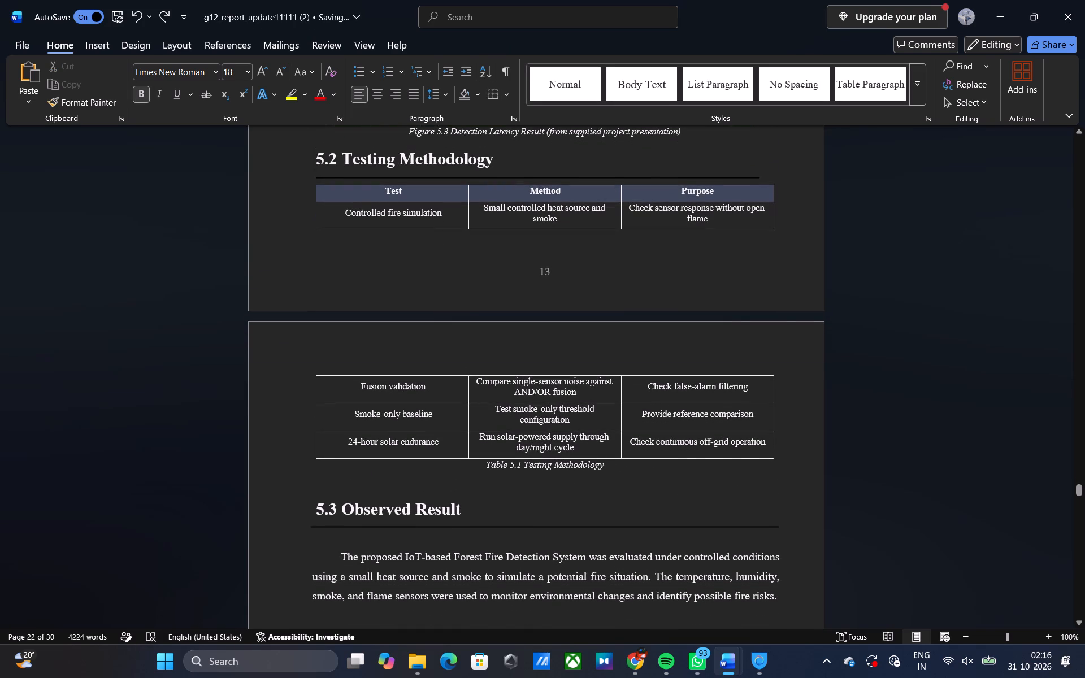
scroll(312, 261, "up", 20)
scroll(312, 261, "up", 11)
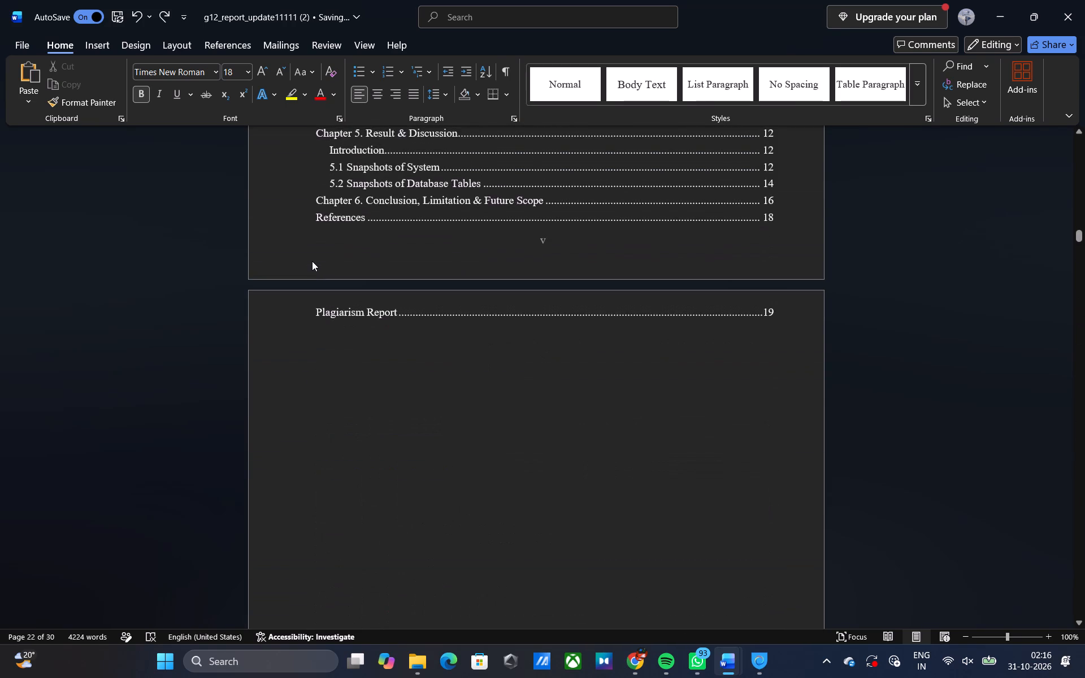
scroll(312, 261, "down", 7)
scroll(611, 396, "down", 3)
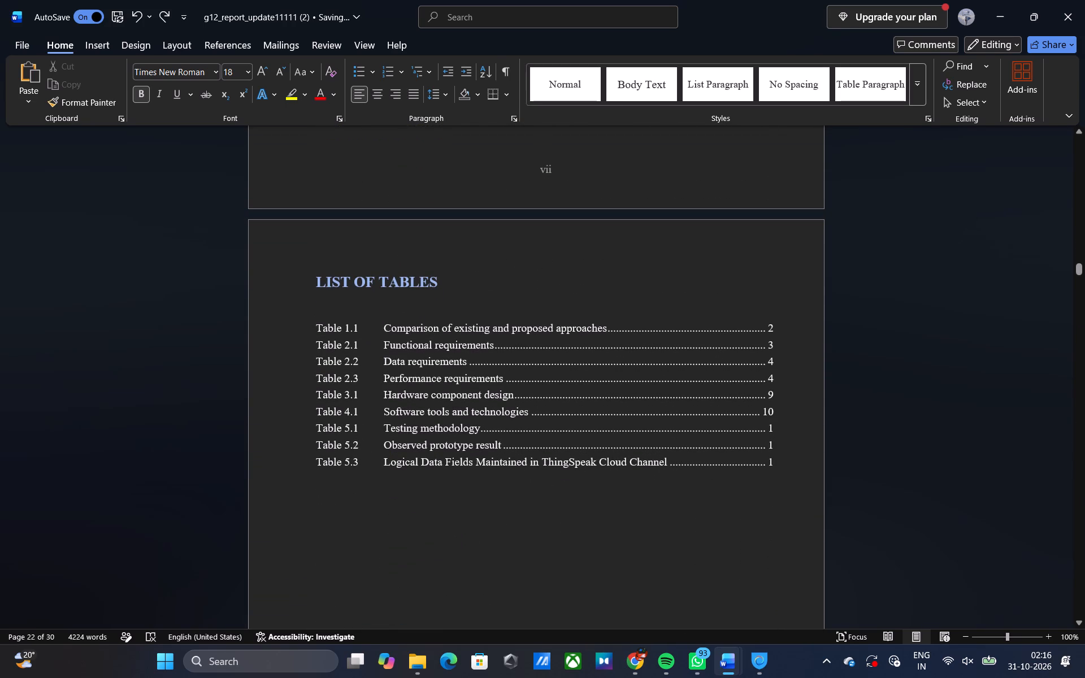
left_click(776, 429)
key("3")
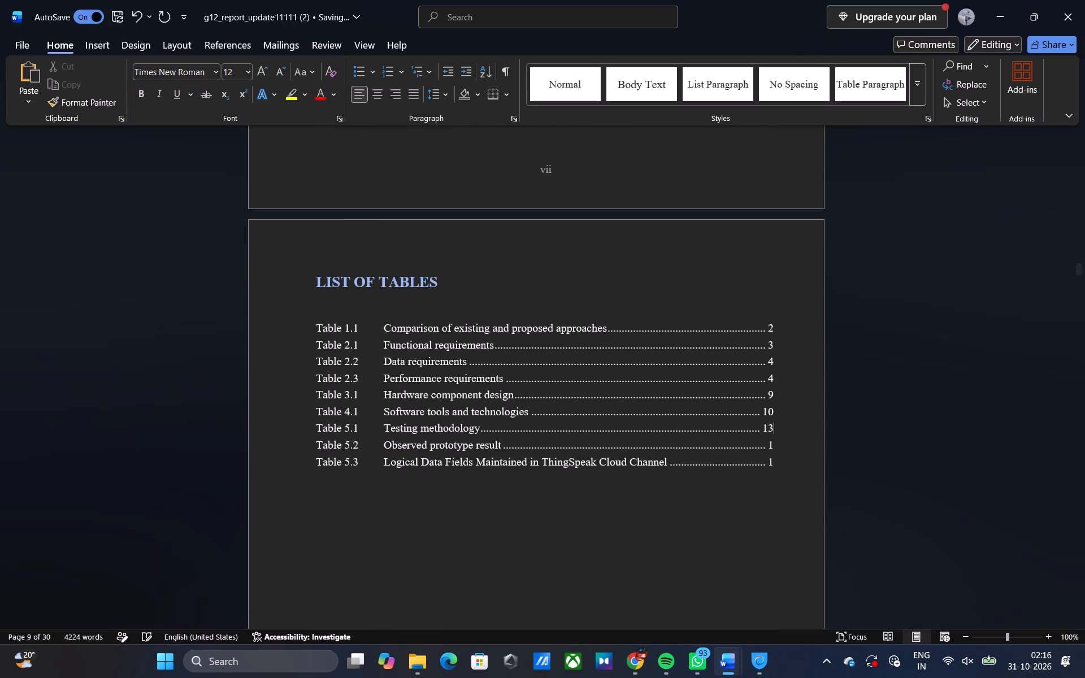
Check which pages hold Tables 5.2 and 5.3 and set both entries' page numbers to 15 in the List of Tables.
scroll(776, 429, "down", 15)
scroll(776, 429, "down", 9)
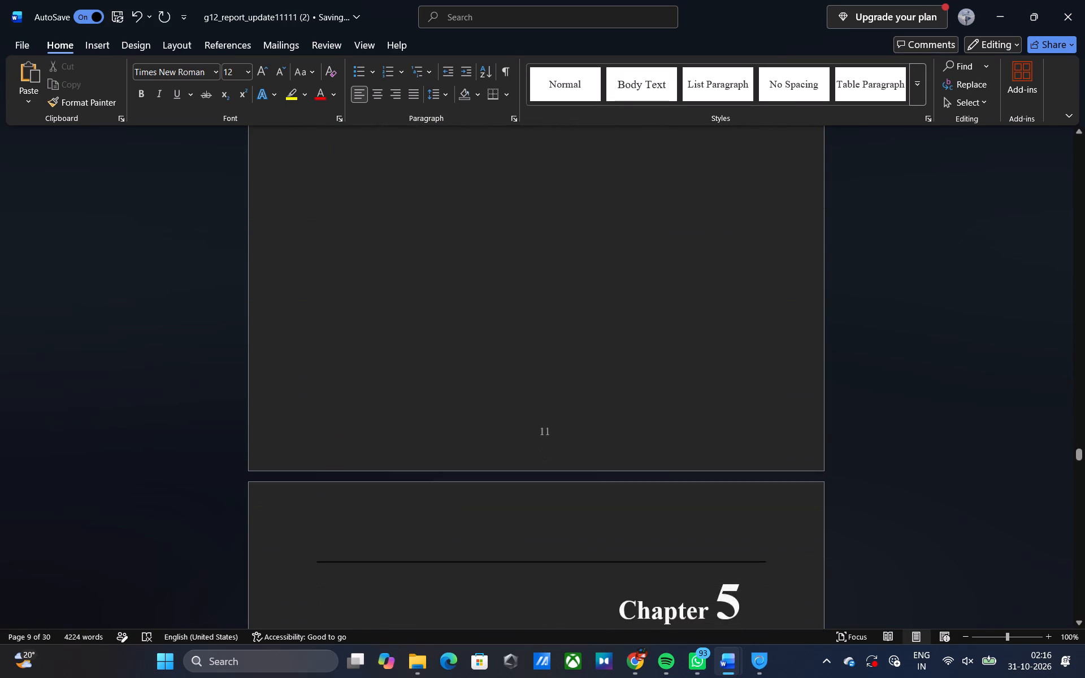
scroll(776, 429, "down", 12)
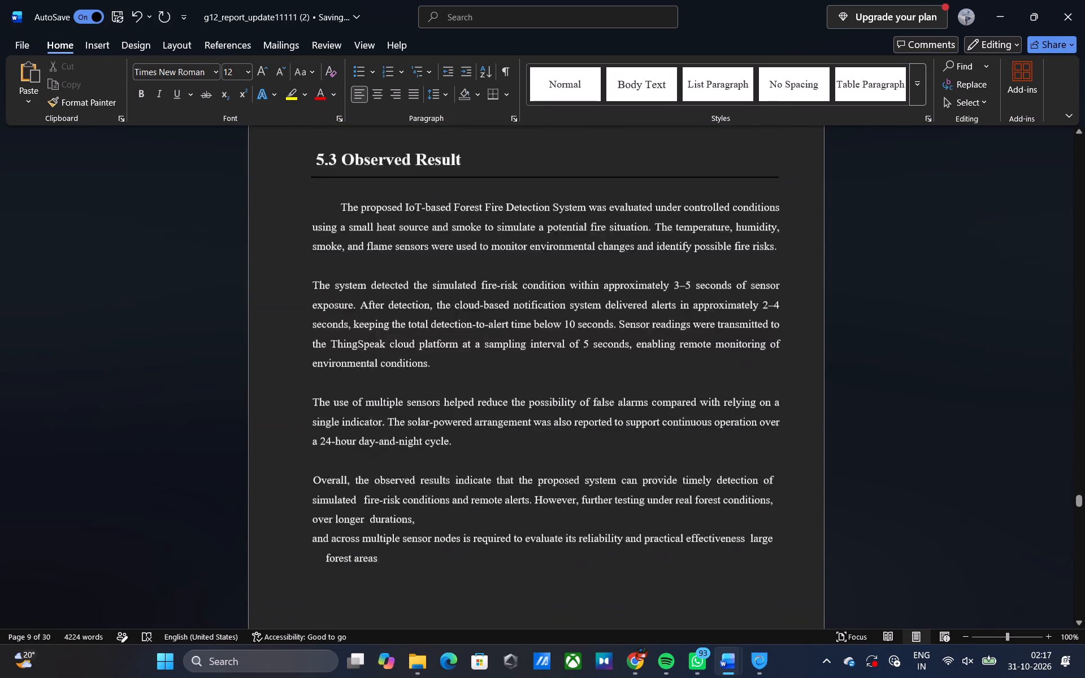
scroll(776, 429, "down", 4)
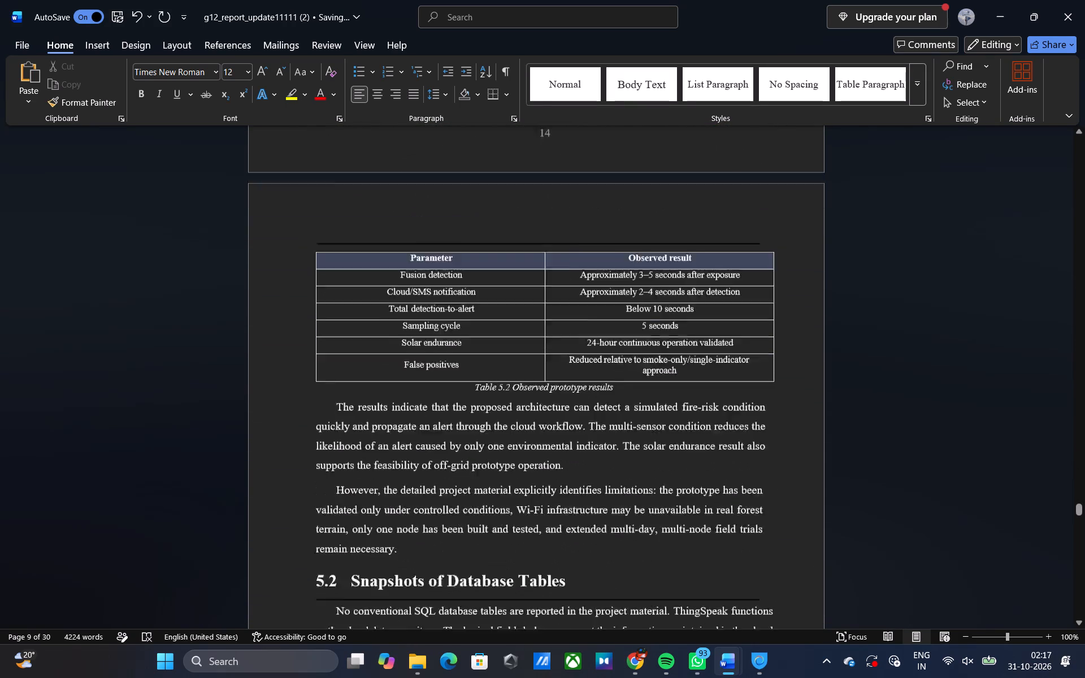
scroll(776, 429, "down", 5)
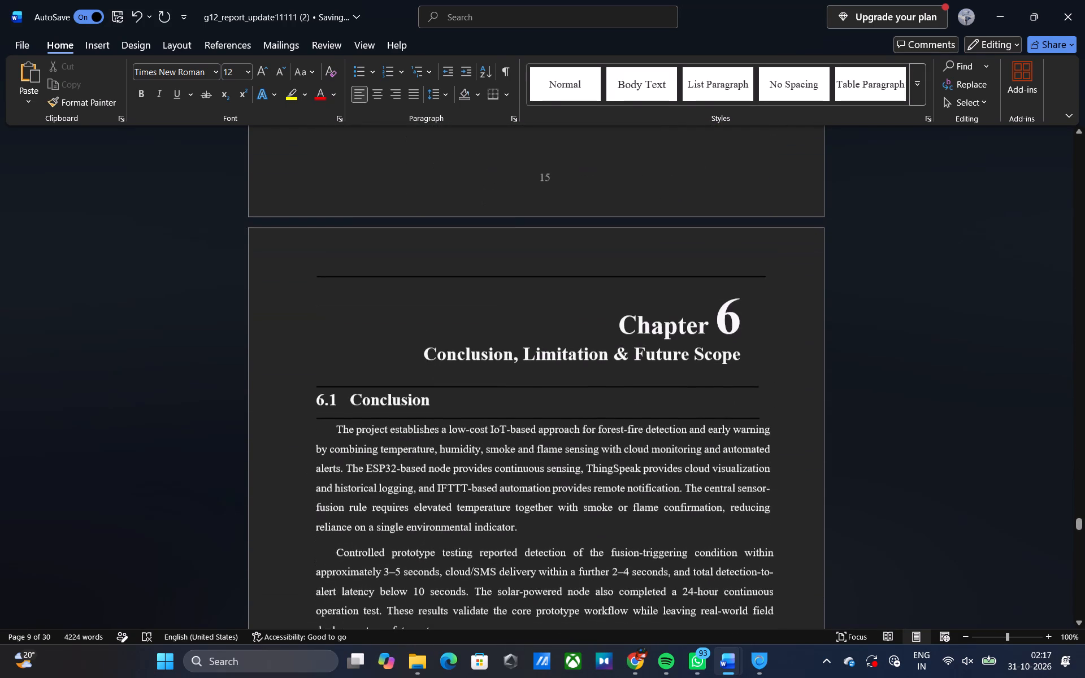
scroll(776, 429, "down", 5)
scroll(776, 429, "up", 14)
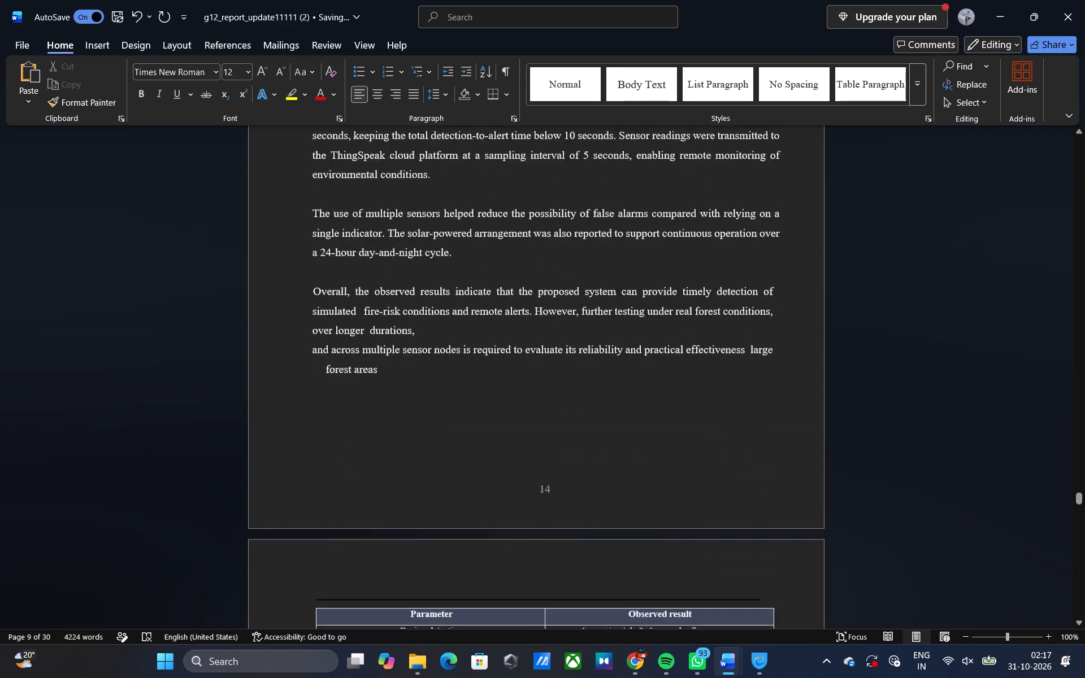
scroll(776, 429, "up", 20)
scroll(776, 429, "up", 9)
scroll(776, 429, "down", 7)
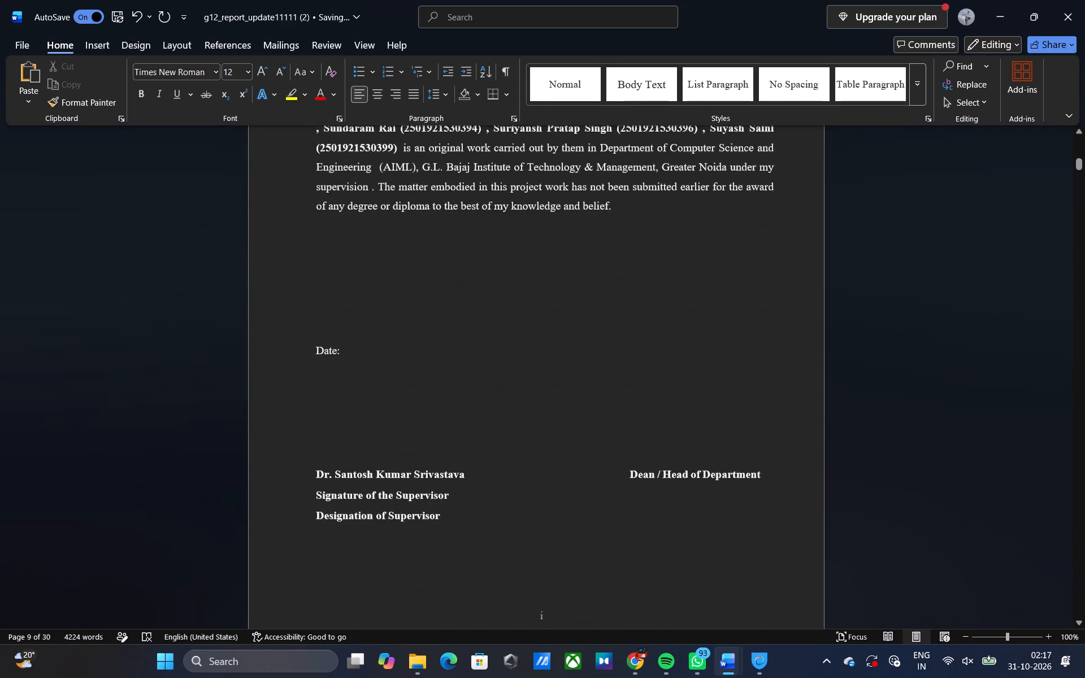
scroll(776, 429, "down", 14)
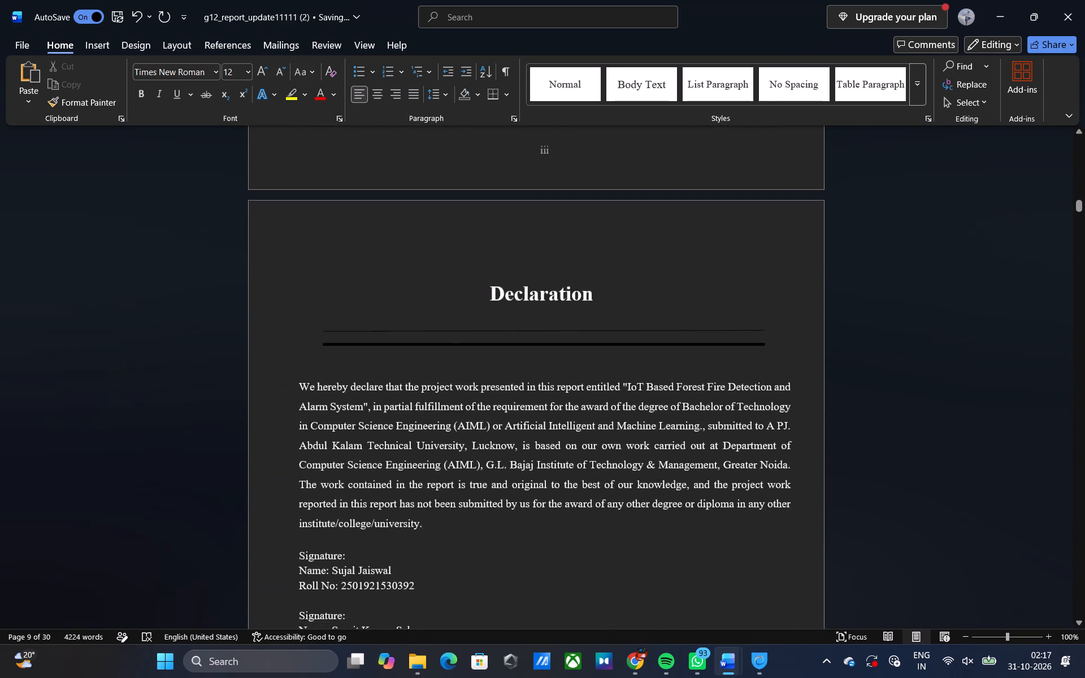
scroll(776, 429, "down", 8)
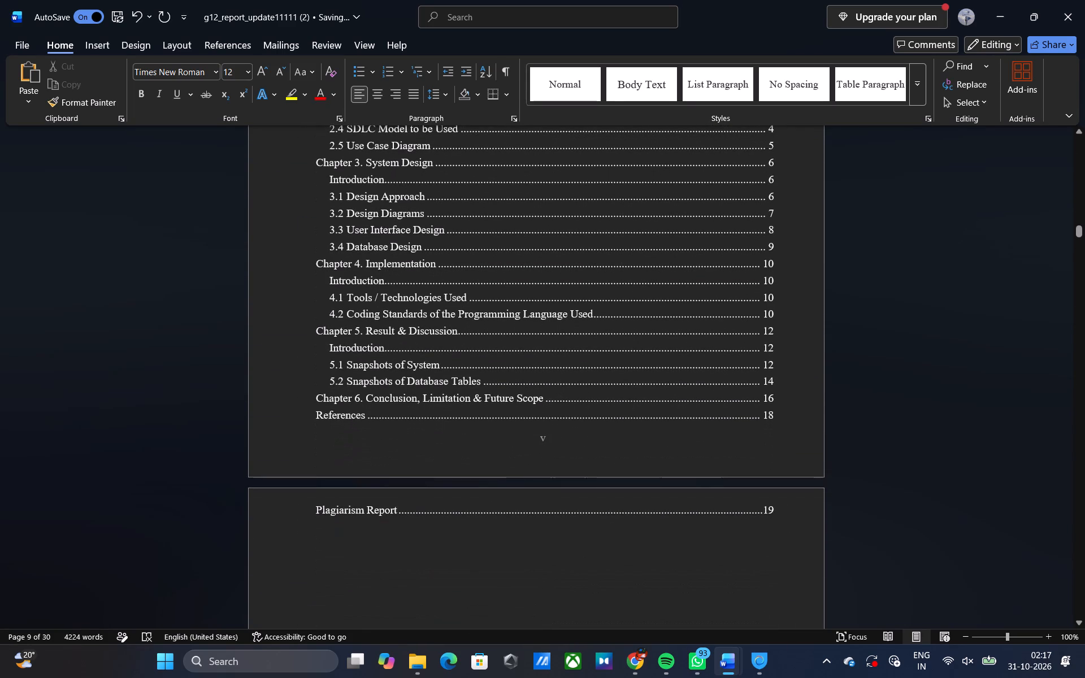
scroll(776, 429, "down", 7)
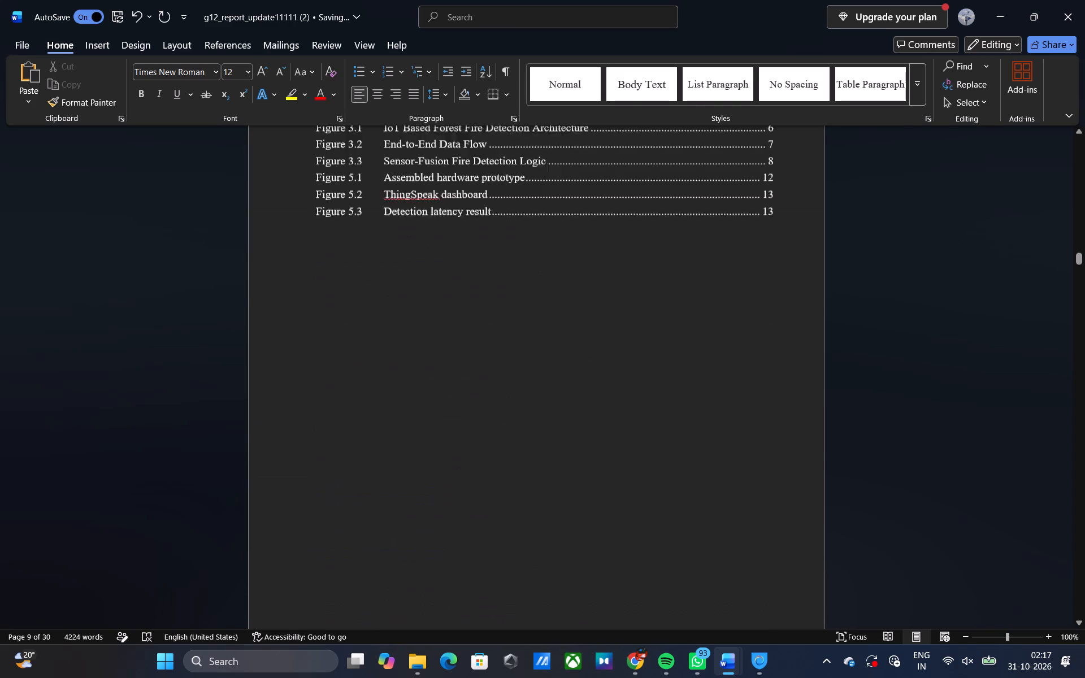
scroll(776, 429, "down", 5)
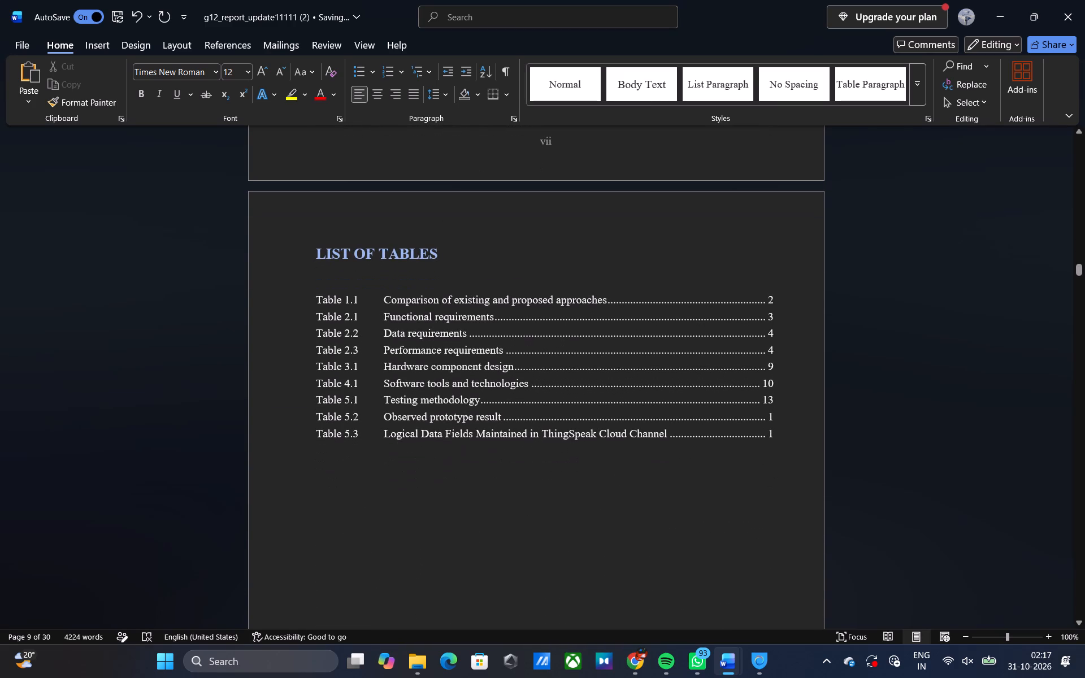
key("Down")
key("5")
key("Down")
key("5")
Review the report body from Chapter 1 through the Chapter 2 and 3 figures to the appendices at the end.
scroll(821, 516, "down", 8)
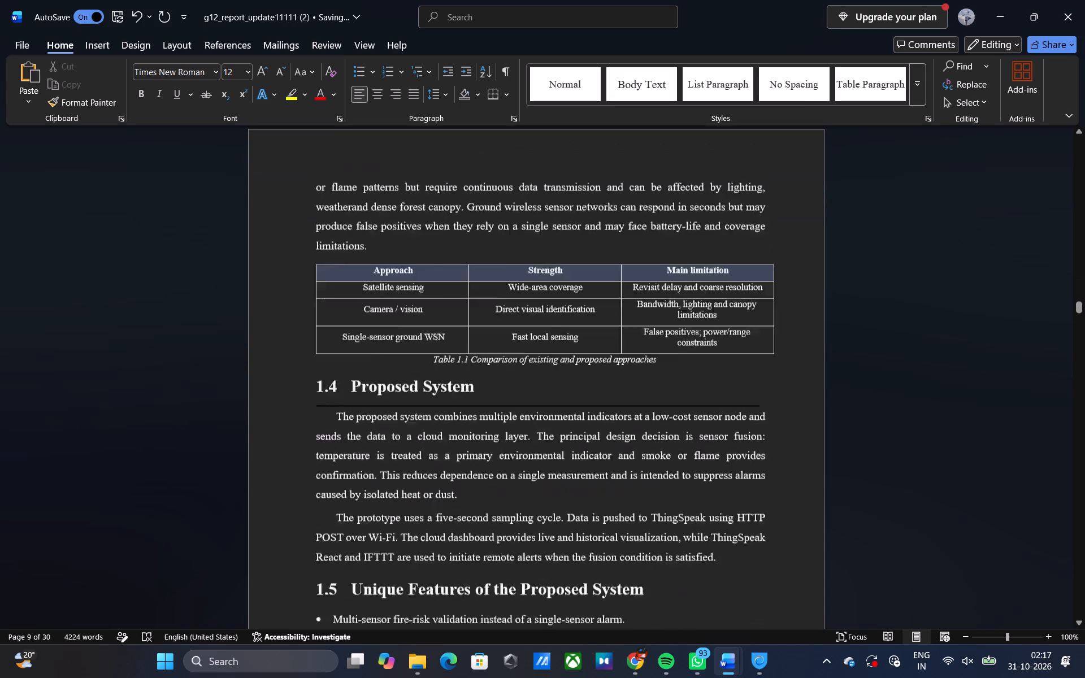
scroll(821, 516, "down", 14)
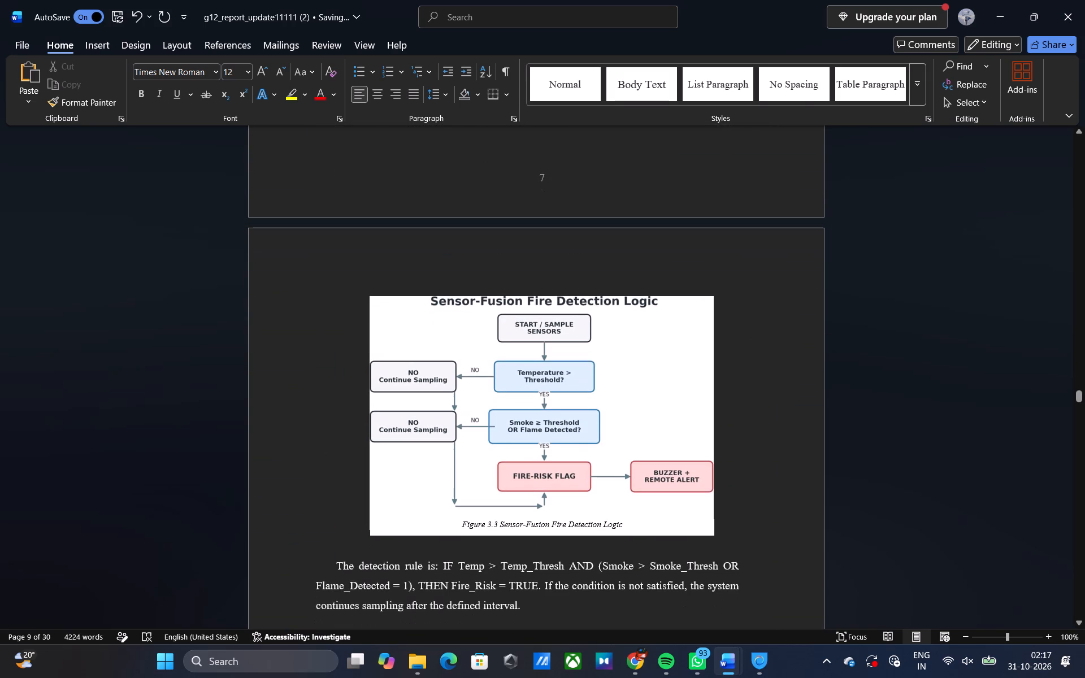
scroll(821, 516, "up", 5)
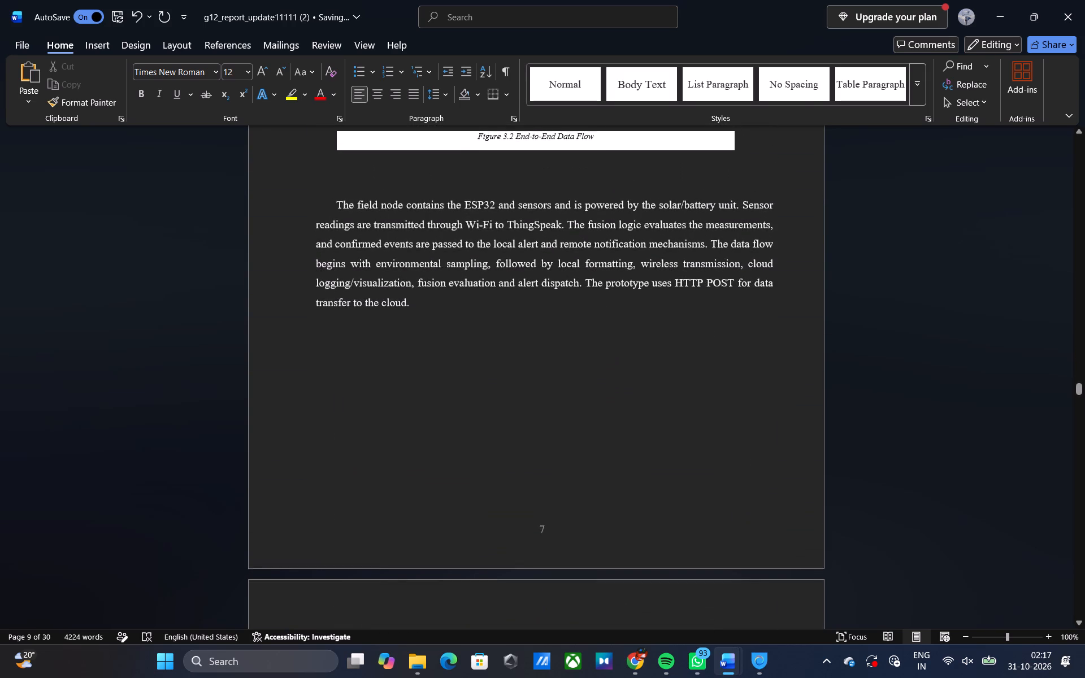
scroll(821, 516, "up", 11)
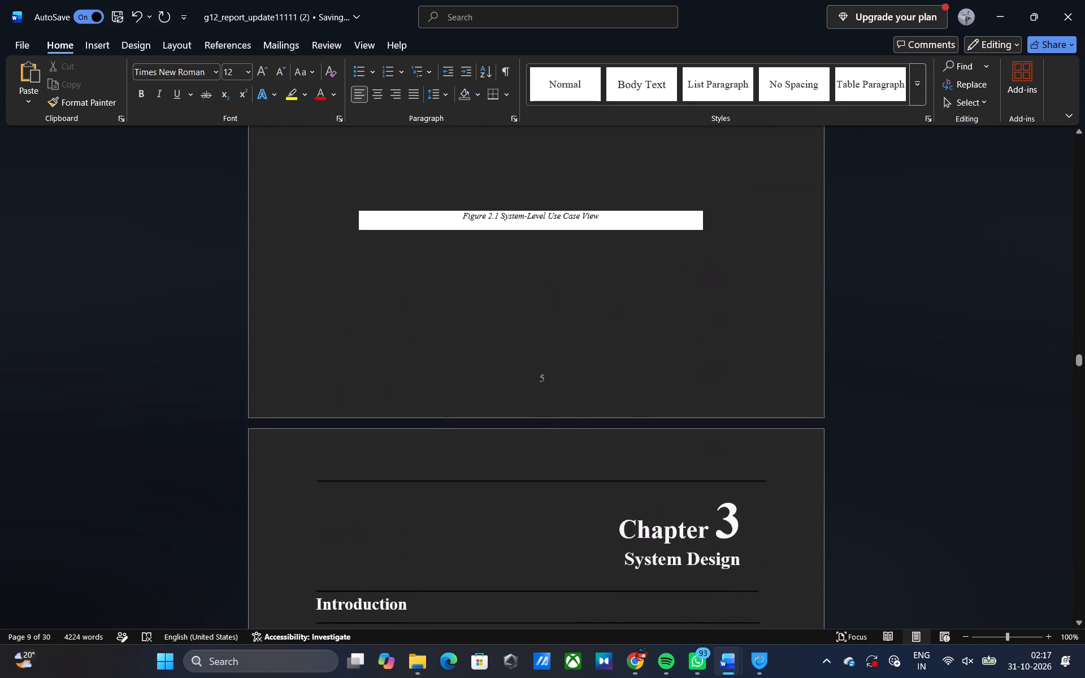
scroll(821, 516, "up", 4)
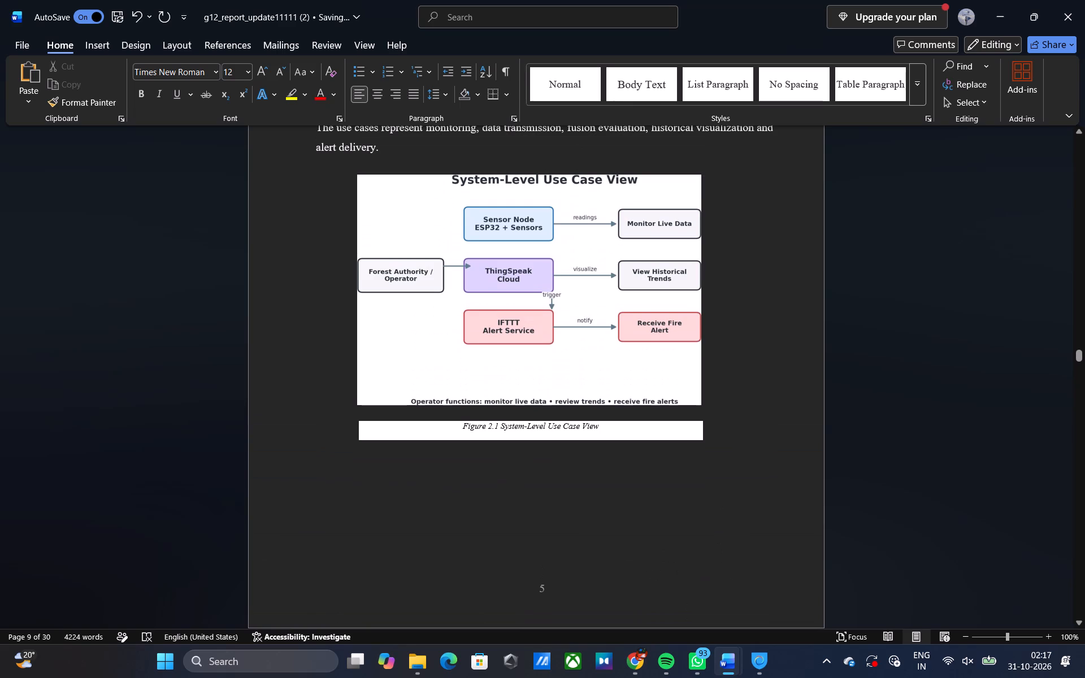
scroll(821, 516, "up", 4)
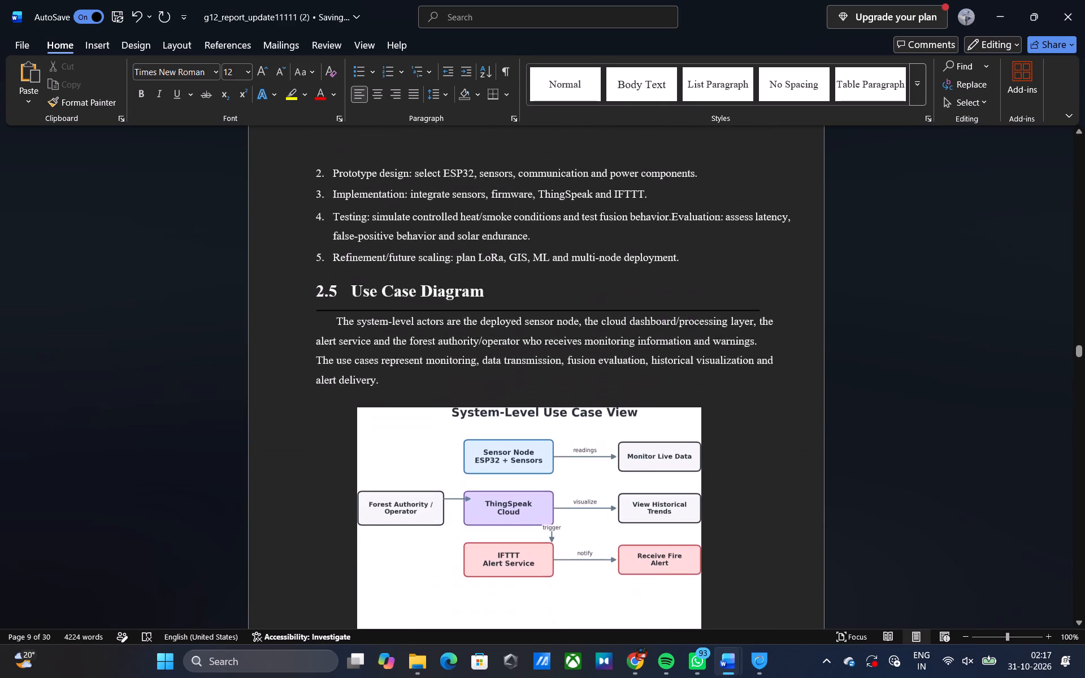
scroll(821, 516, "down", 7)
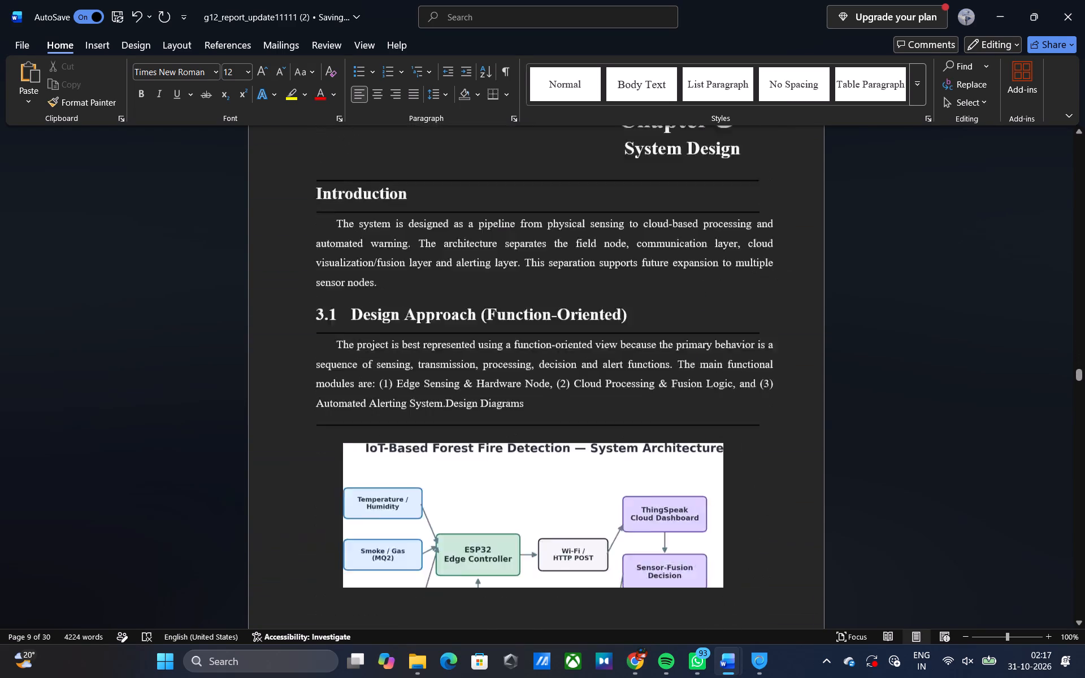
scroll(821, 516, "down", 17)
scroll(821, 516, "down", 7)
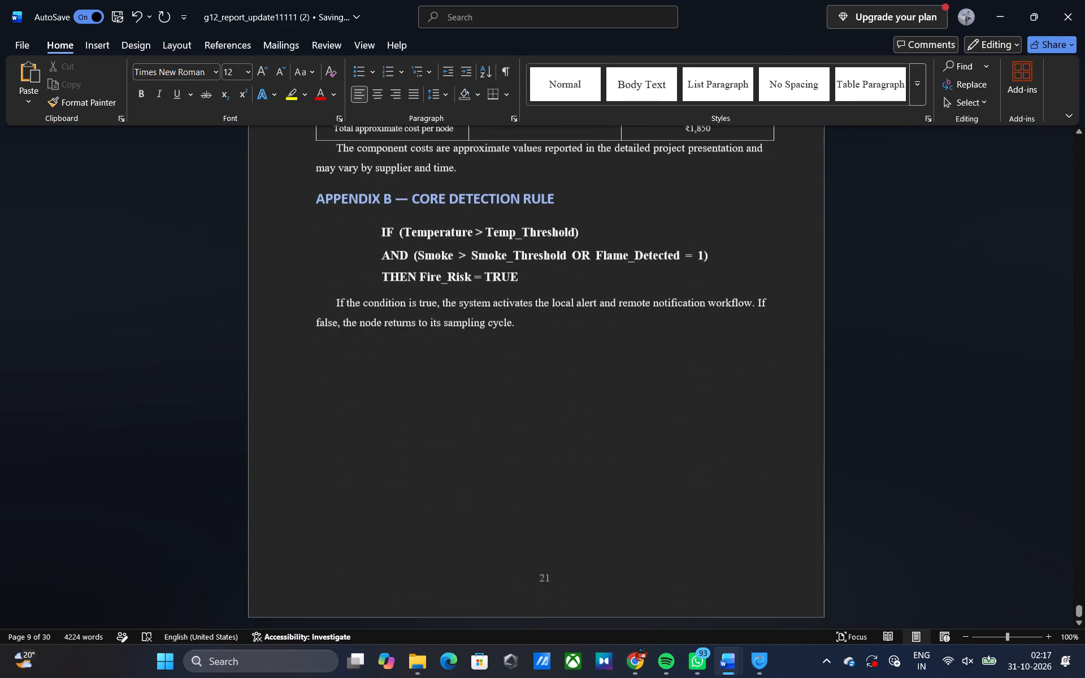
scroll(821, 516, "down", 4)
scroll(821, 516, "up", 2)
scroll(821, 516, "down", 1)
scroll(821, 516, "up", 3)
scroll(821, 516, "down", 1)
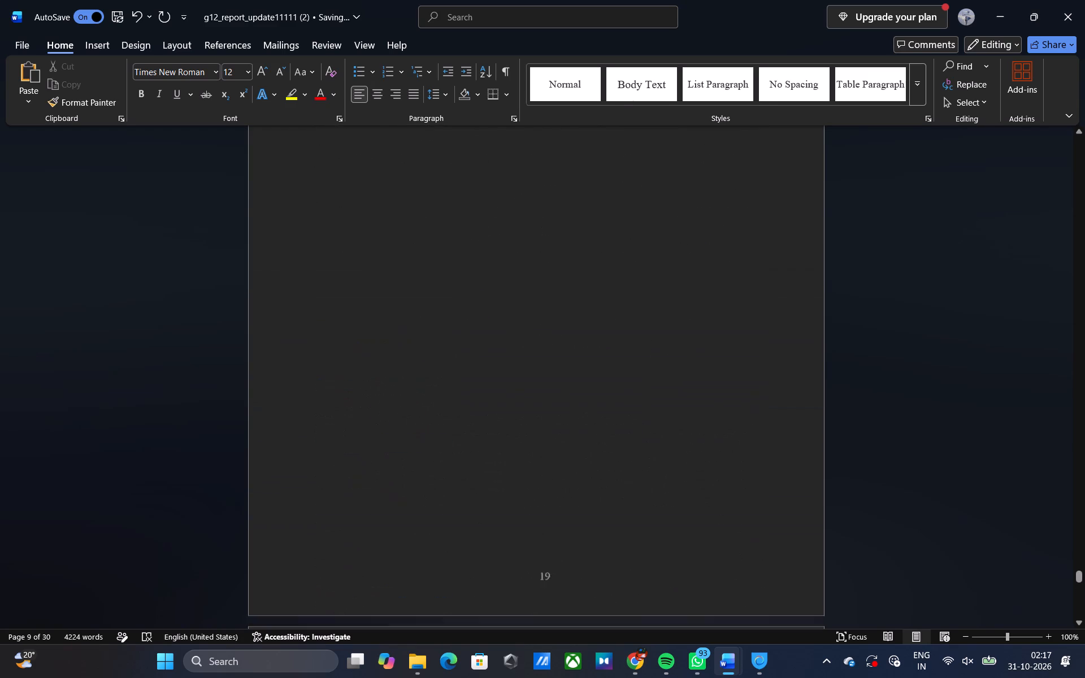
Delete the "Suggested insertion: Attach the generated similarity/plagiarism report after this page." line from the Plagiarism Report section.
scroll(821, 516, "down", 2)
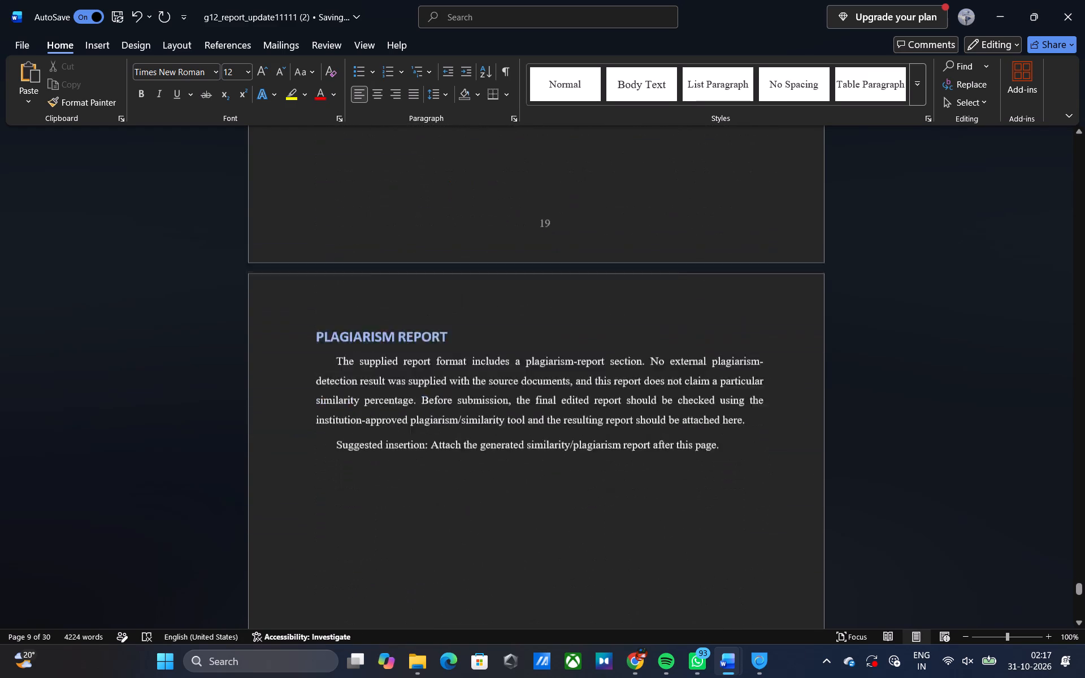
scroll(821, 516, "down", 2)
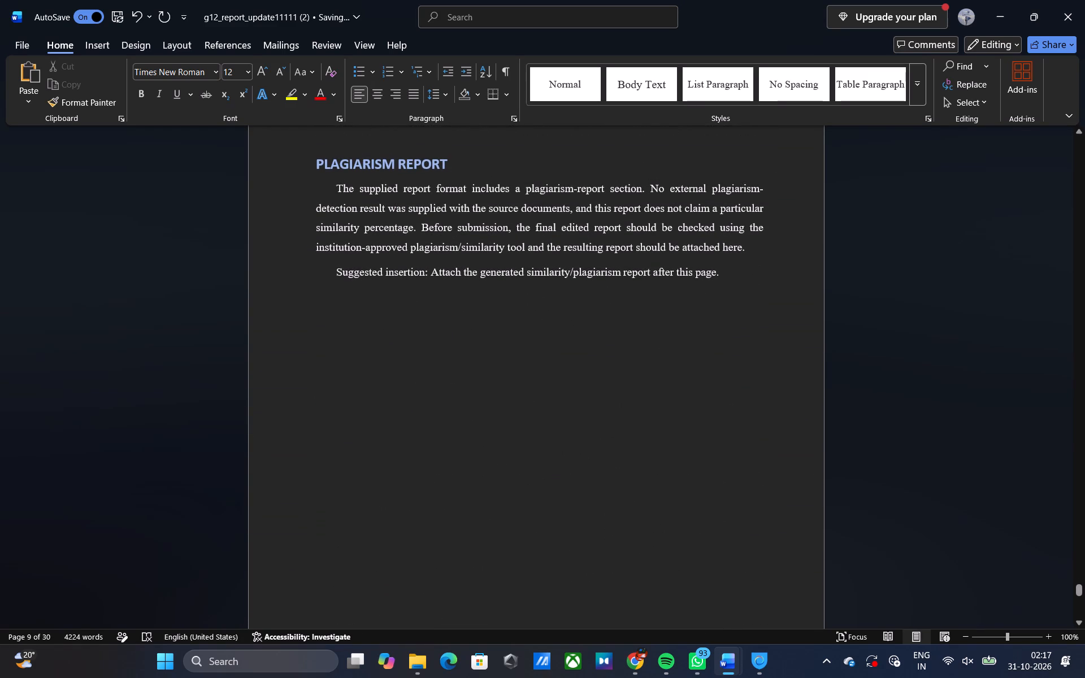
scroll(821, 516, "down", 1)
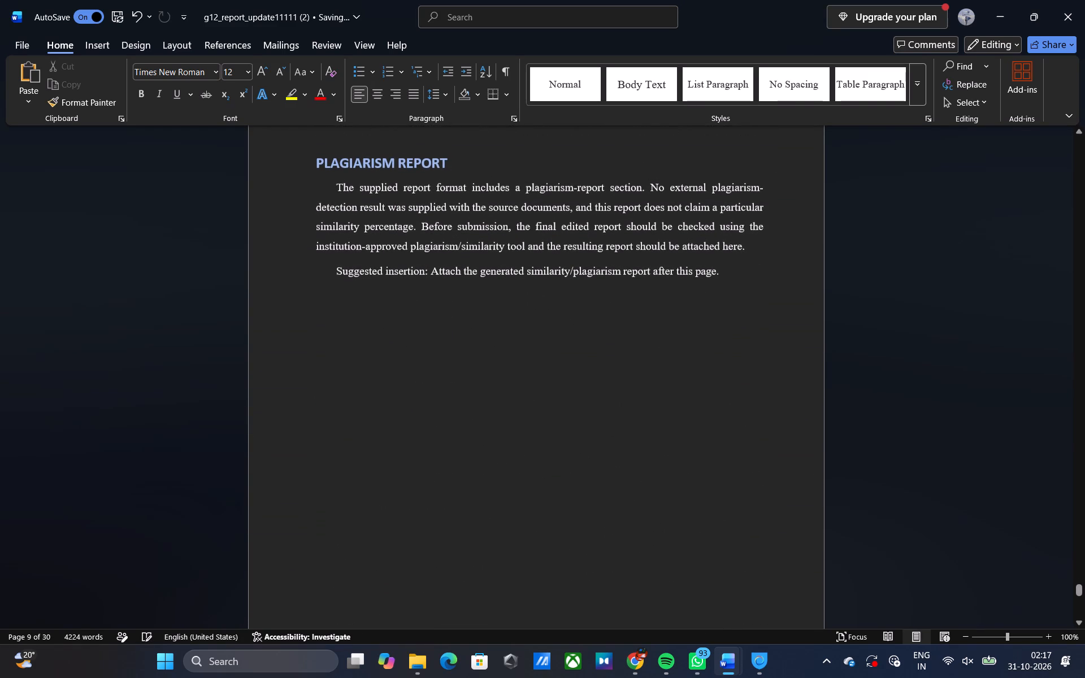
scroll(821, 516, "down", 1)
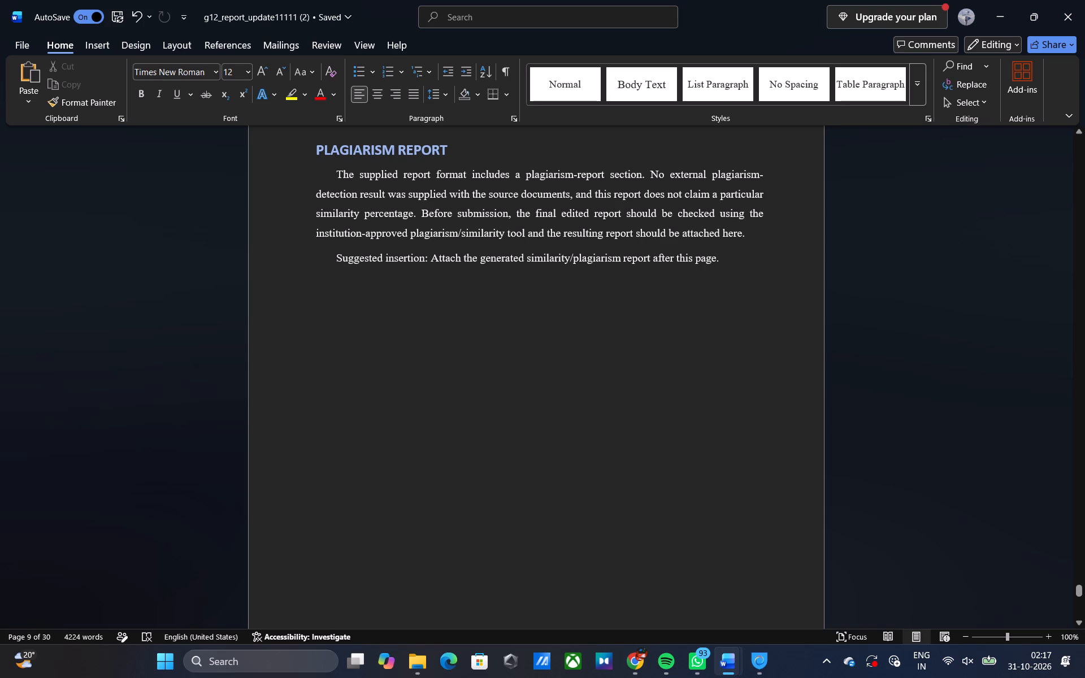
left_click_drag(336, 262, 720, 284)
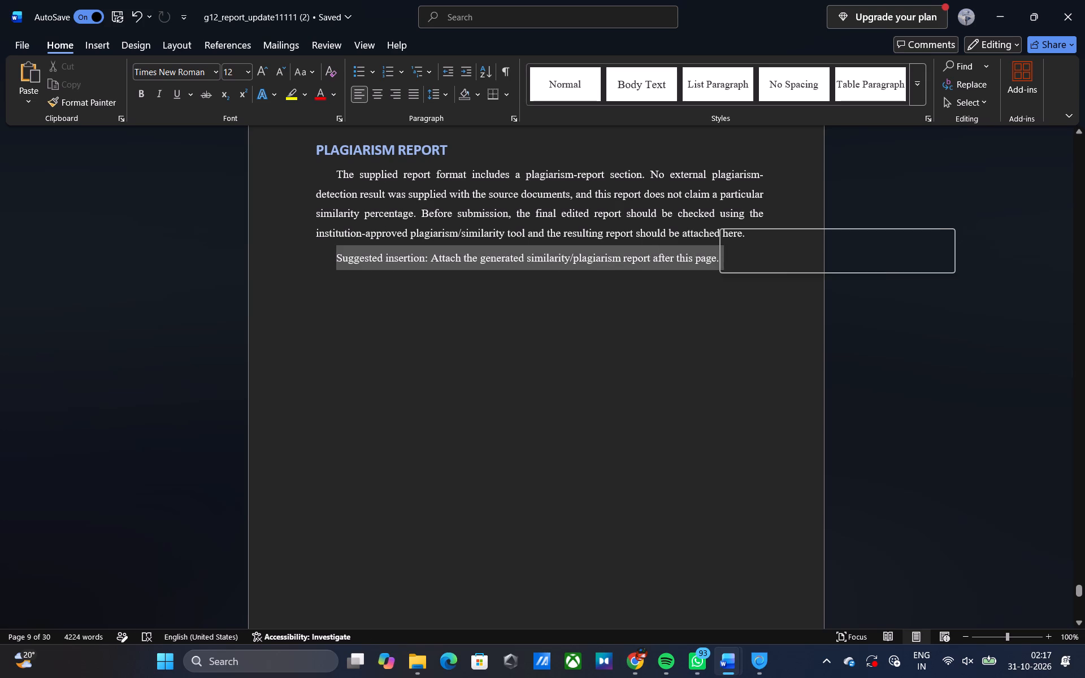
key("BackSpace")
Review the pages backwards from the Plagiarism Report through the Chapter 5 snapshots to section 4.2 Coding Standards.
scroll(720, 284, "up", 2)
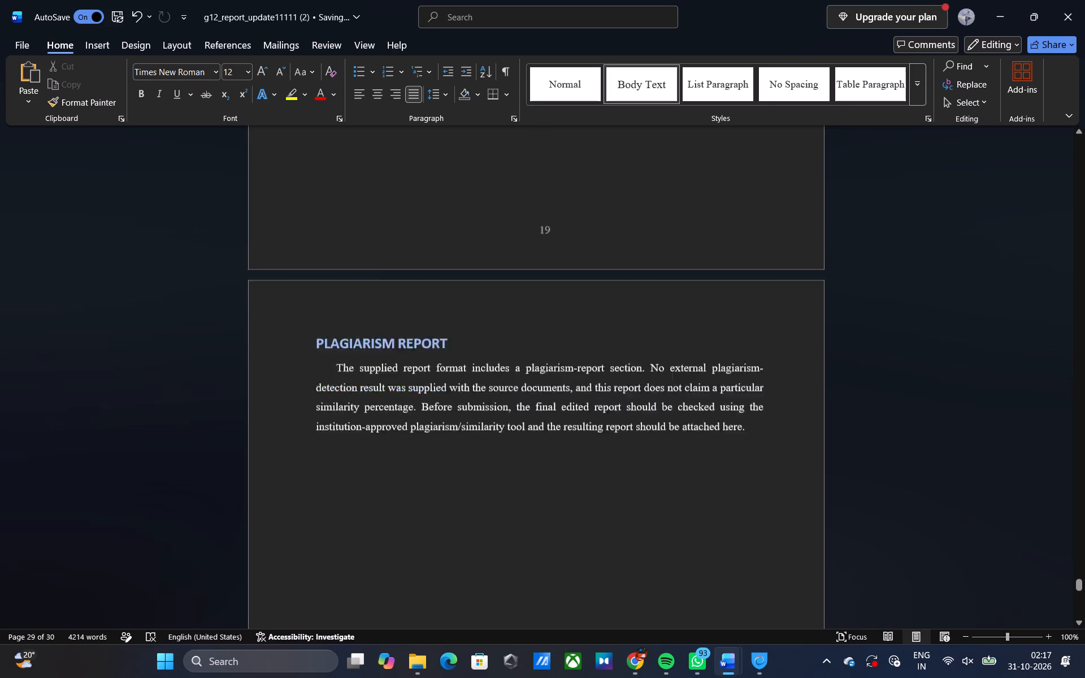
scroll(720, 284, "up", 13)
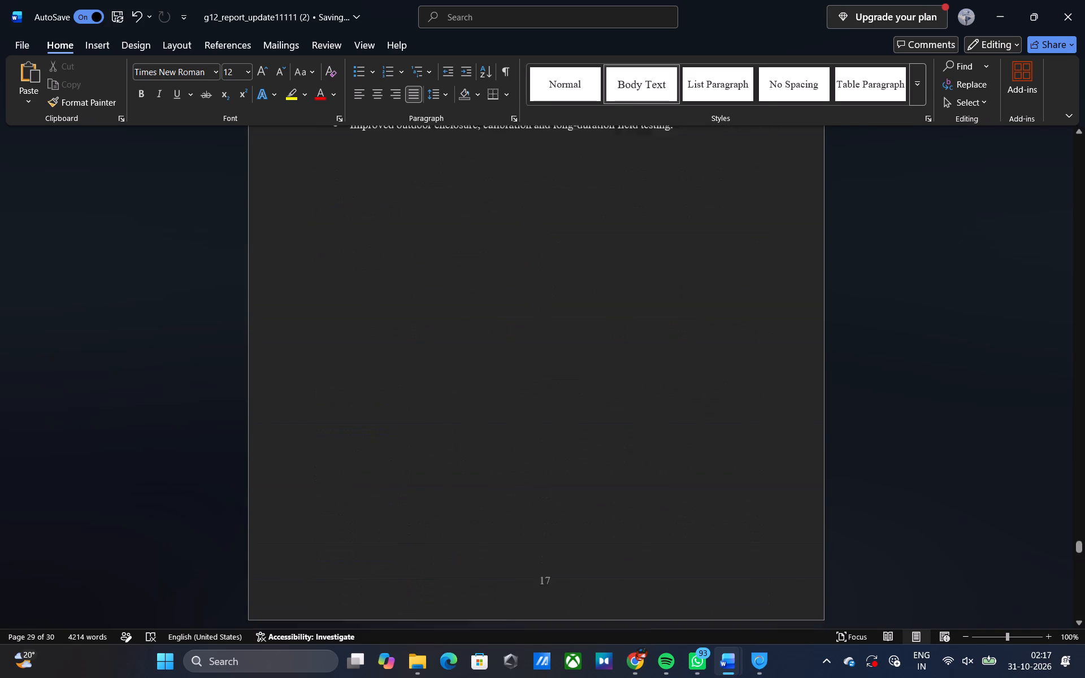
scroll(720, 284, "up", 20)
scroll(720, 284, "up", 1)
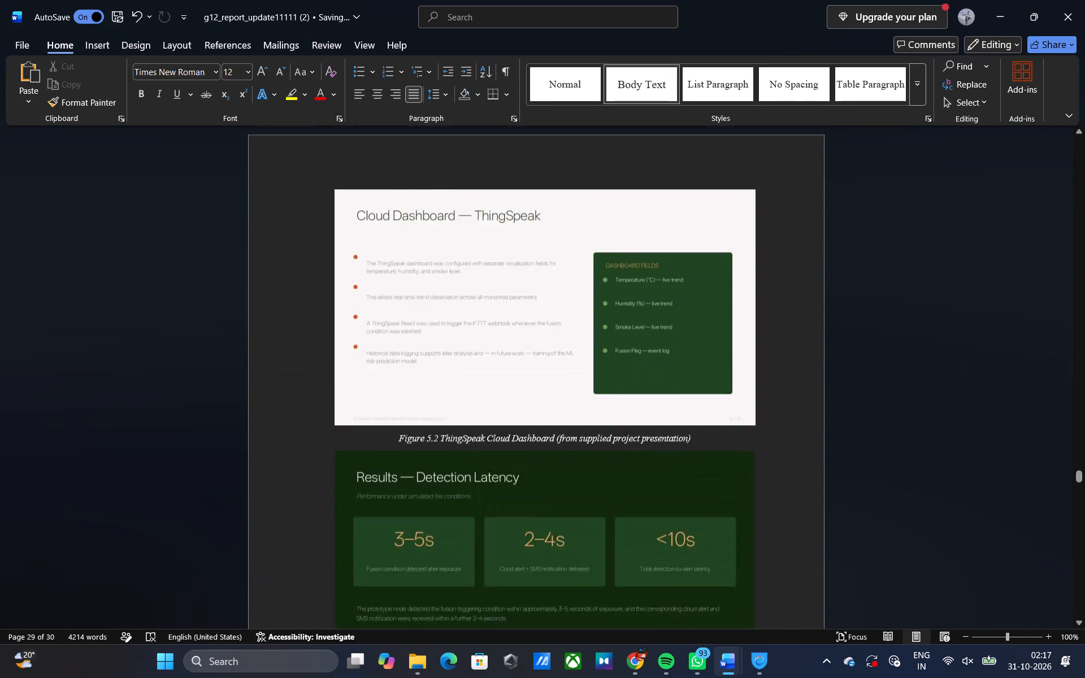
scroll(720, 284, "up", 4)
scroll(720, 284, "down", 2)
scroll(720, 284, "up", 1)
scroll(720, 284, "down", 1)
scroll(720, 284, "up", 1)
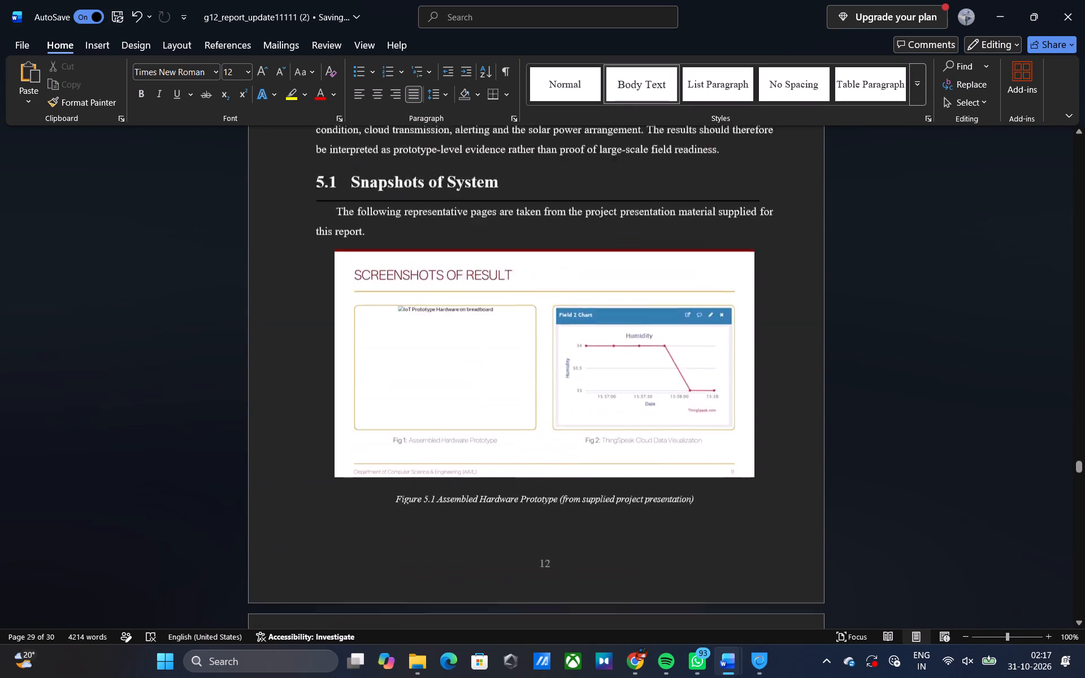
scroll(720, 284, "up", 1)
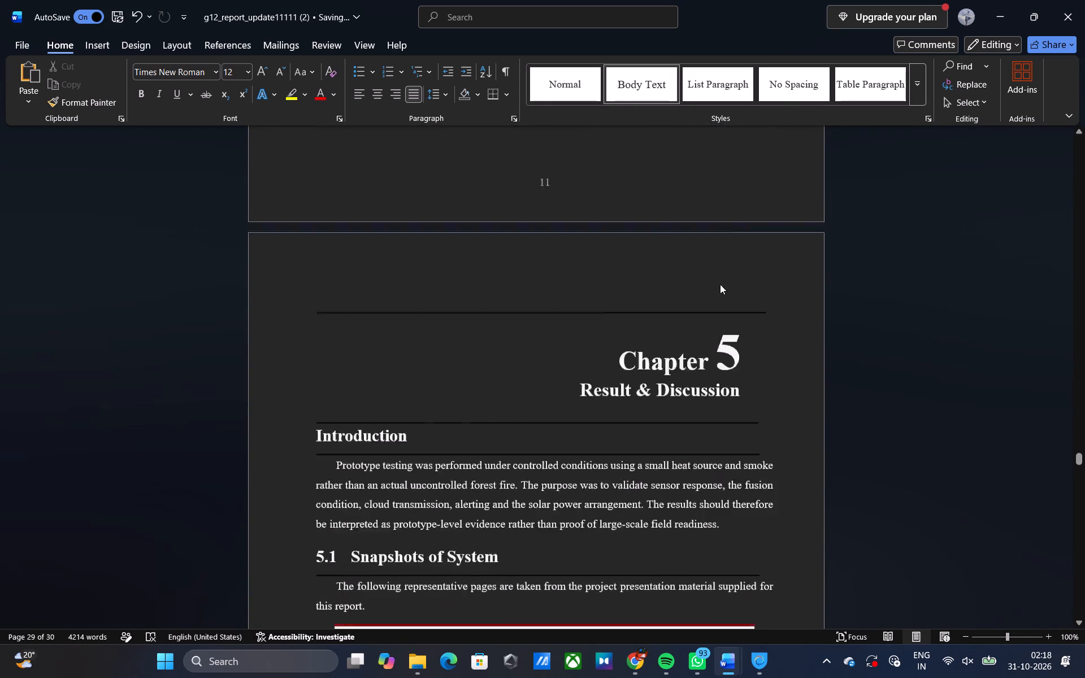
scroll(720, 284, "up", 1)
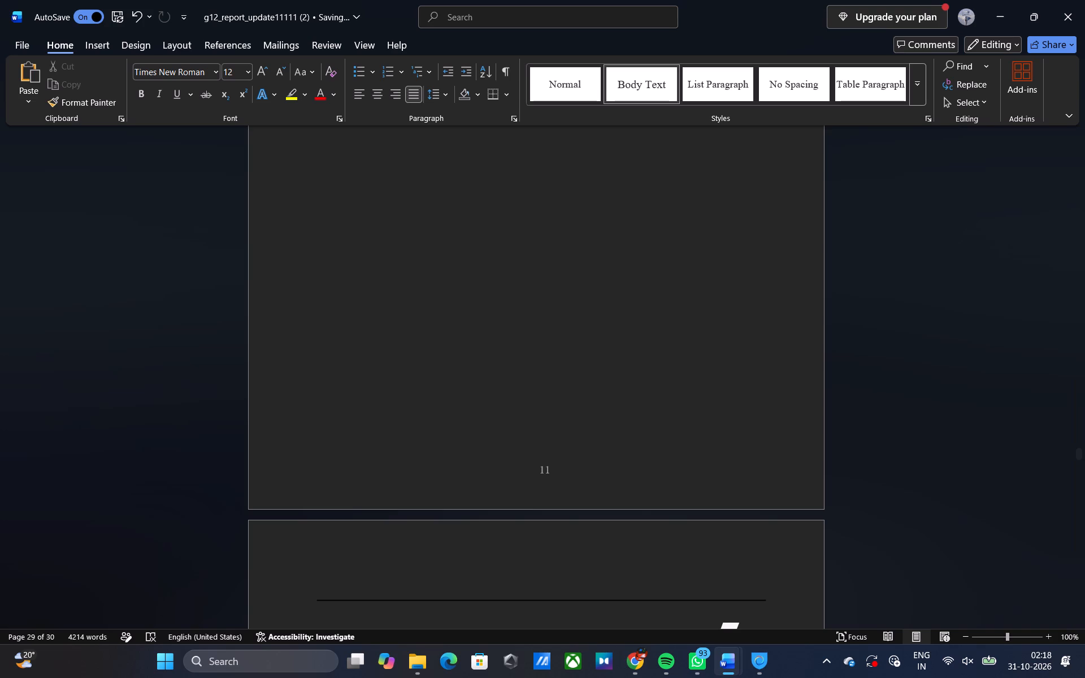
scroll(720, 284, "up", 2)
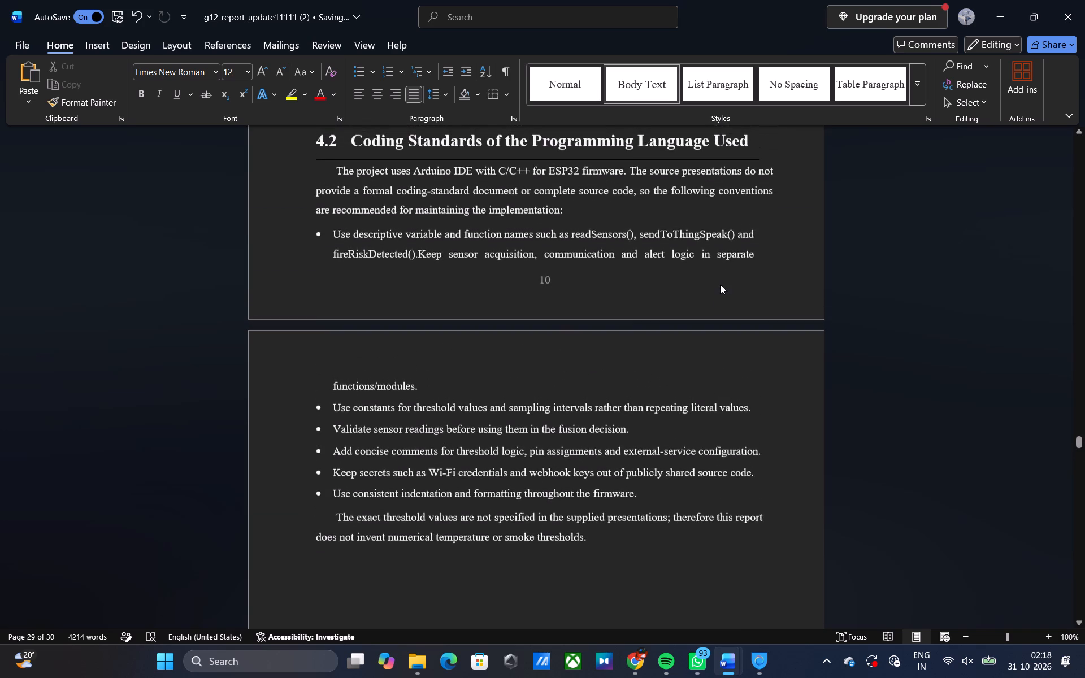
scroll(720, 284, "up", 3)
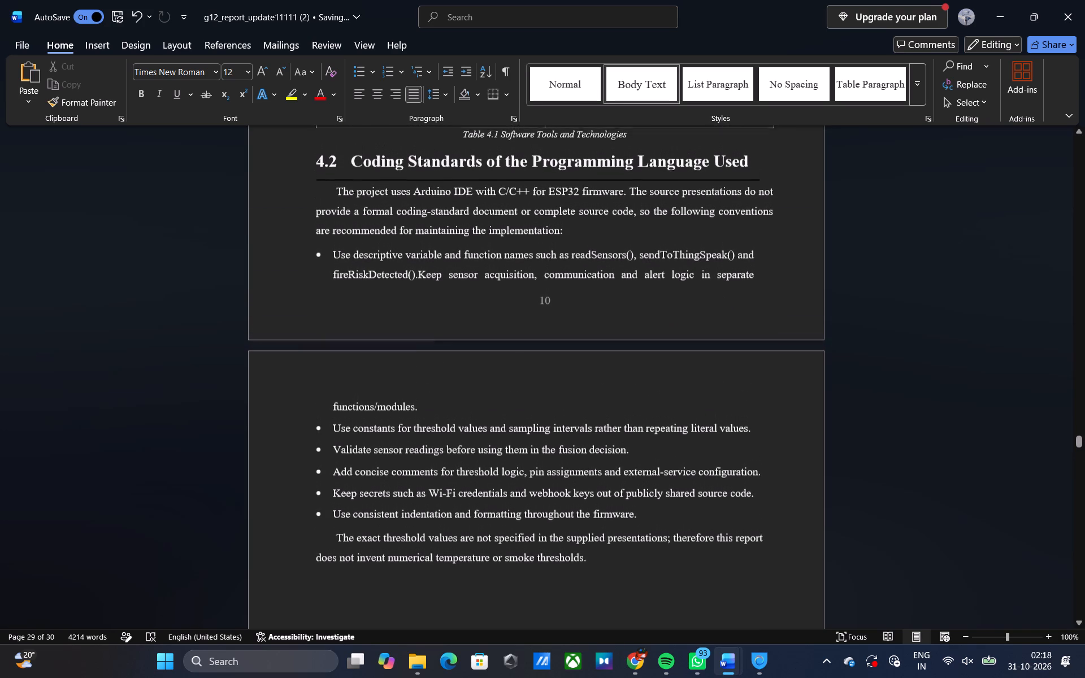
scroll(720, 284, "up", 1)
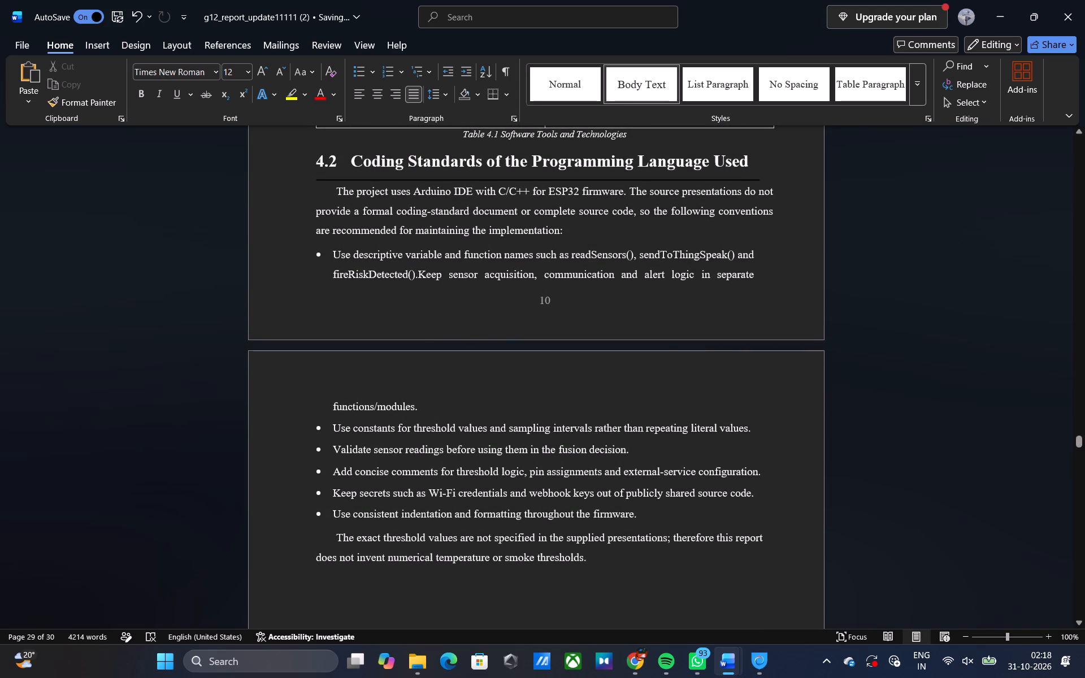
Review the Chapter 4 pages, including Table 4.1, the 4.2 Coding Standards text and its carry-over page.
scroll(720, 284, "up", 2)
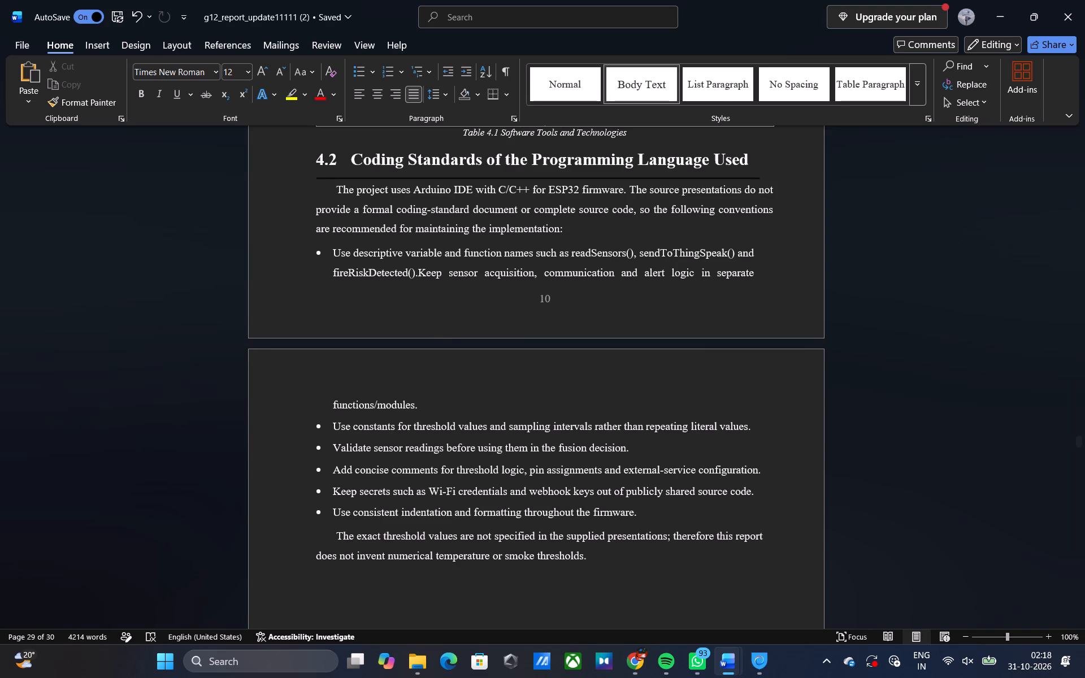
scroll(720, 284, "up", 5)
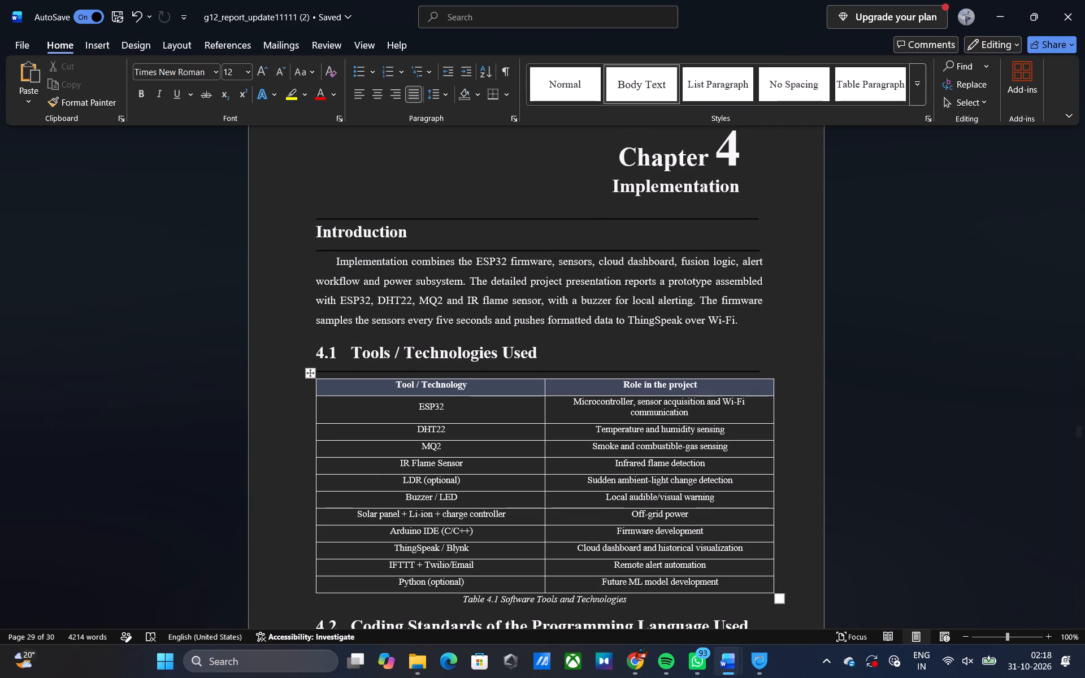
scroll(720, 284, "down", 3)
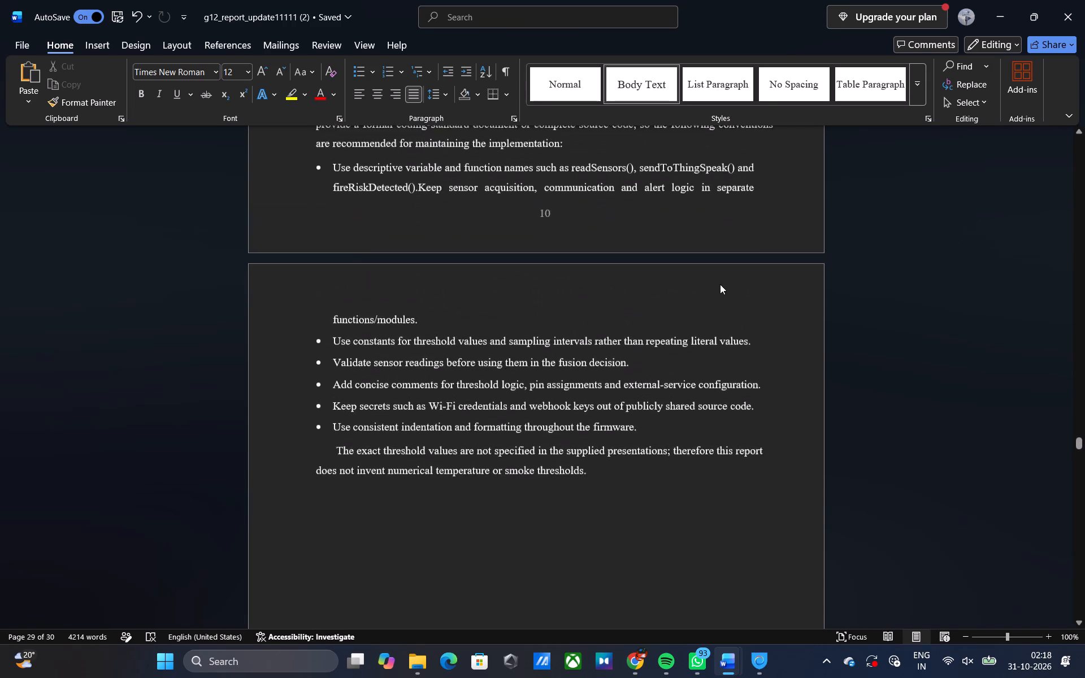
scroll(720, 284, "down", 10)
scroll(720, 284, "up", 3)
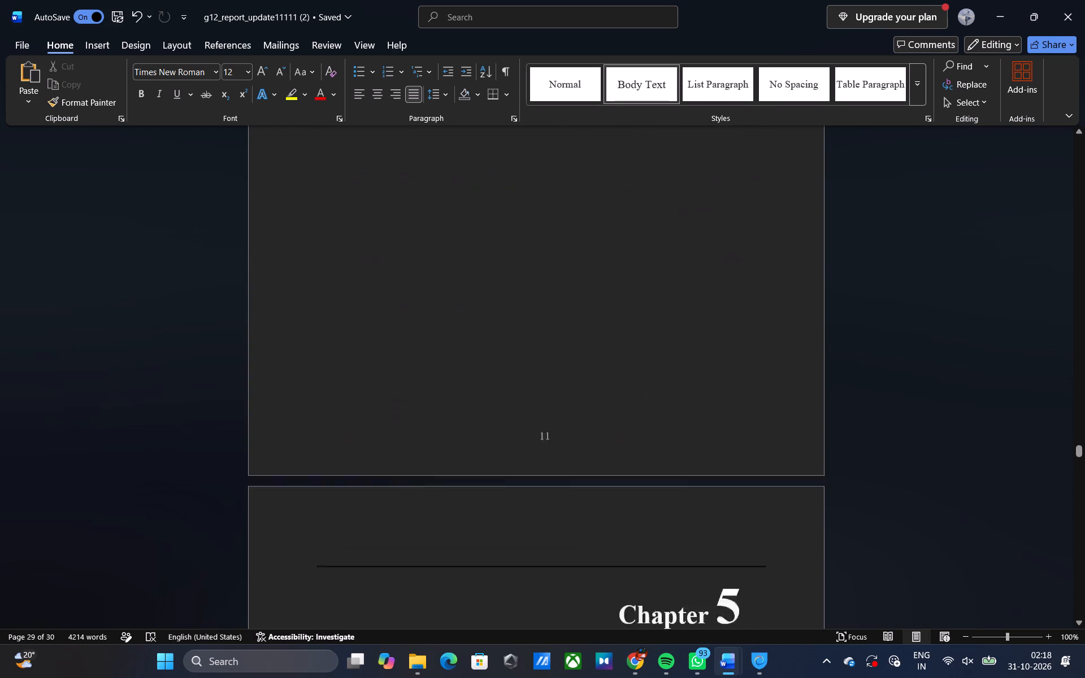
scroll(720, 284, "up", 8)
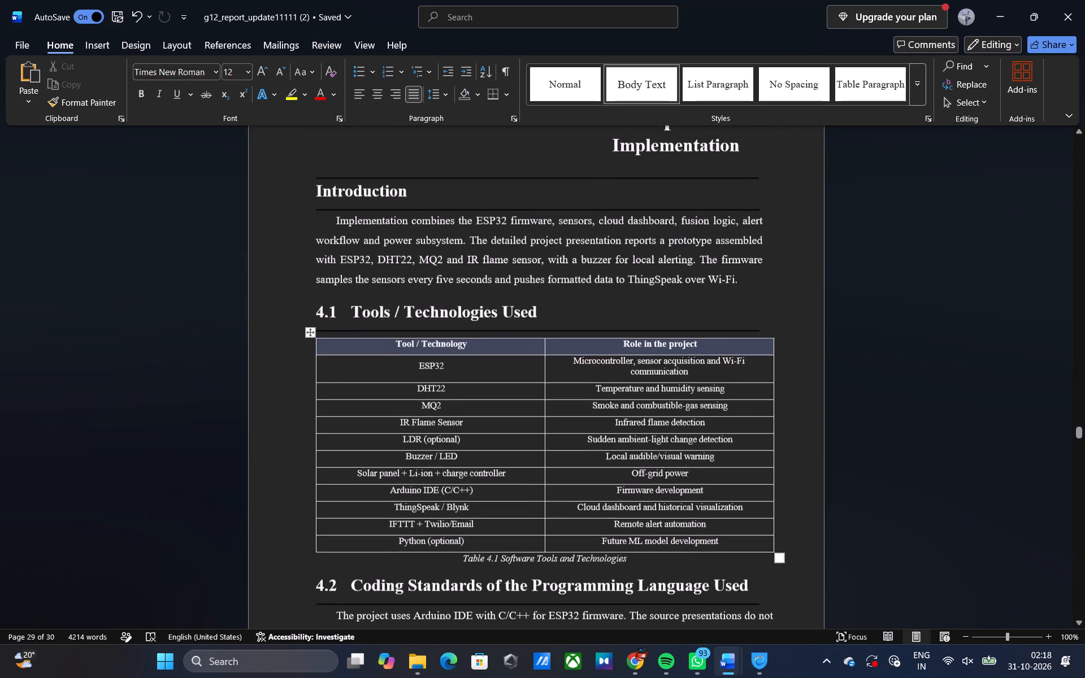
scroll(720, 284, "up", 2)
scroll(720, 284, "down", 1)
scroll(720, 284, "up", 1)
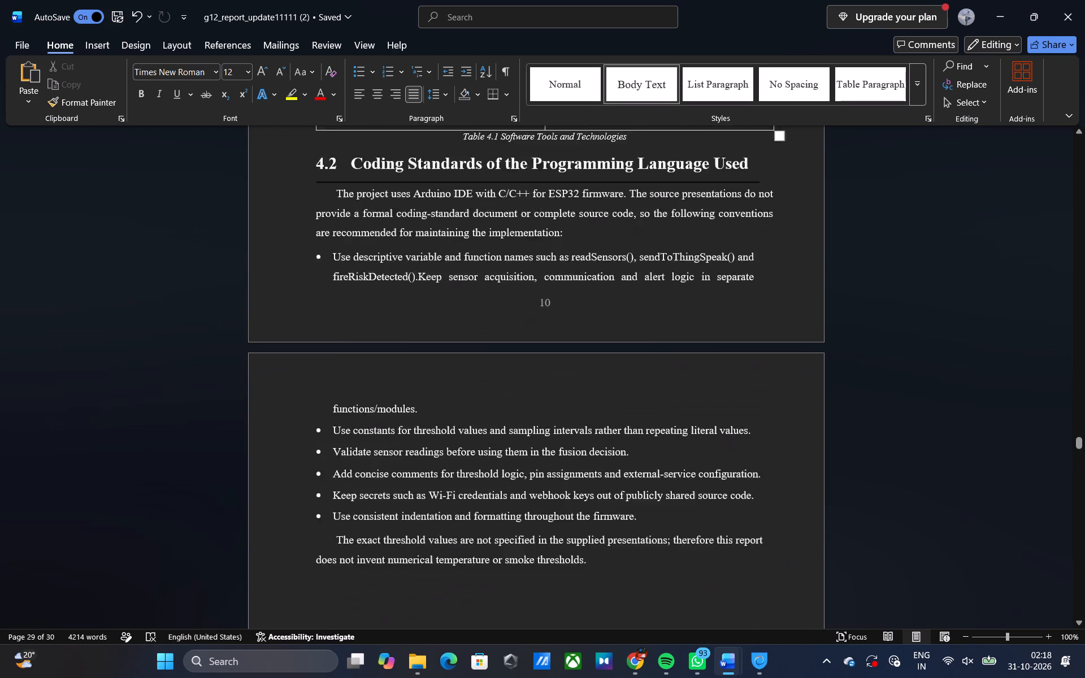
scroll(720, 284, "up", 1)
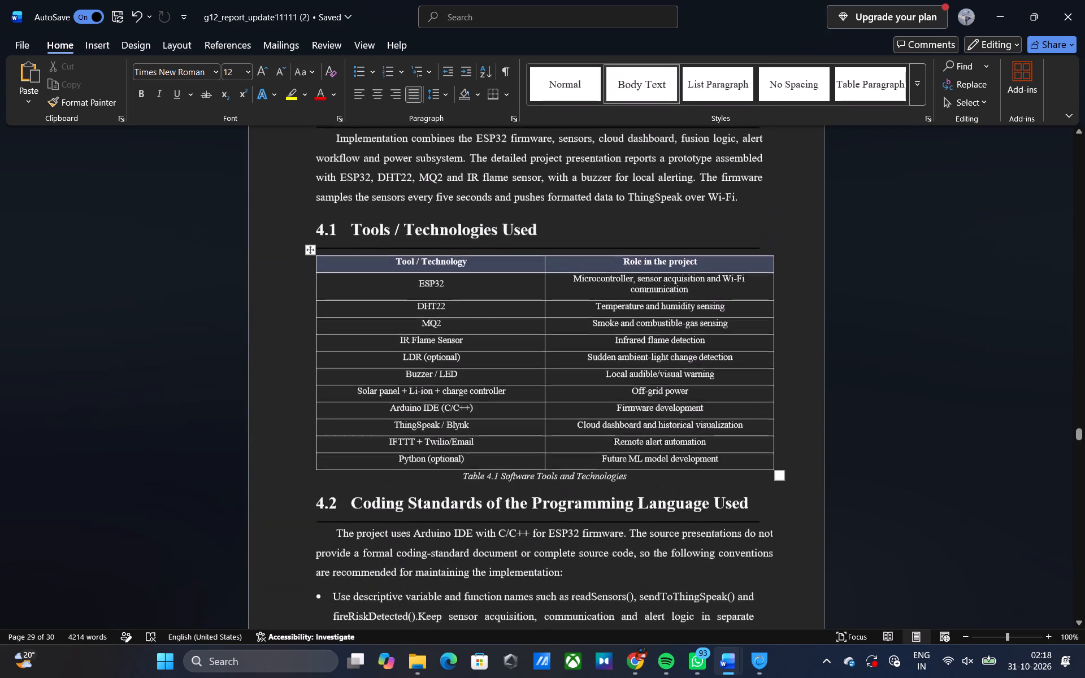
scroll(720, 284, "up", 2)
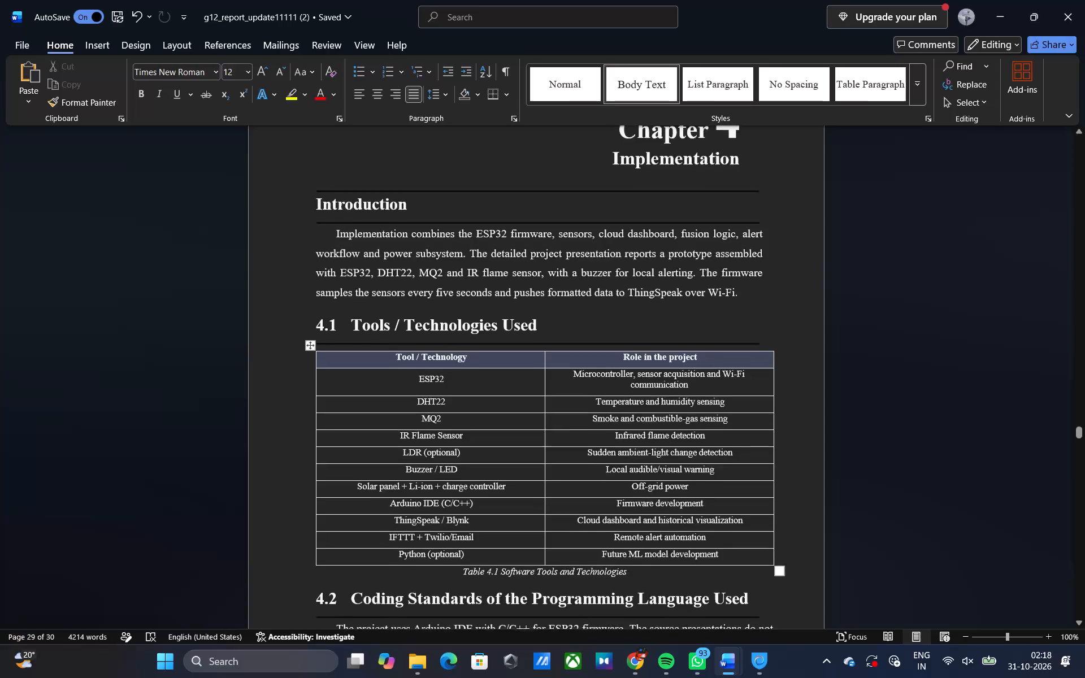
Review Chapter 3's database, user interface and design diagram pages, checking Table 3.1 and the figure captions.
scroll(720, 284, "up", 2)
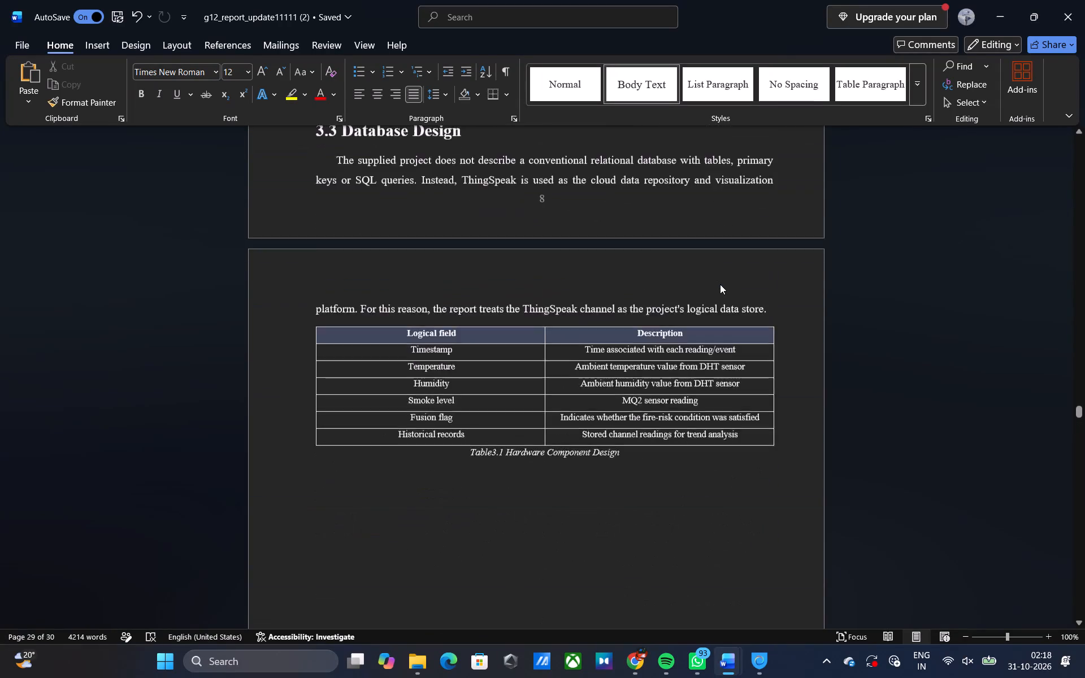
scroll(720, 284, "up", 1)
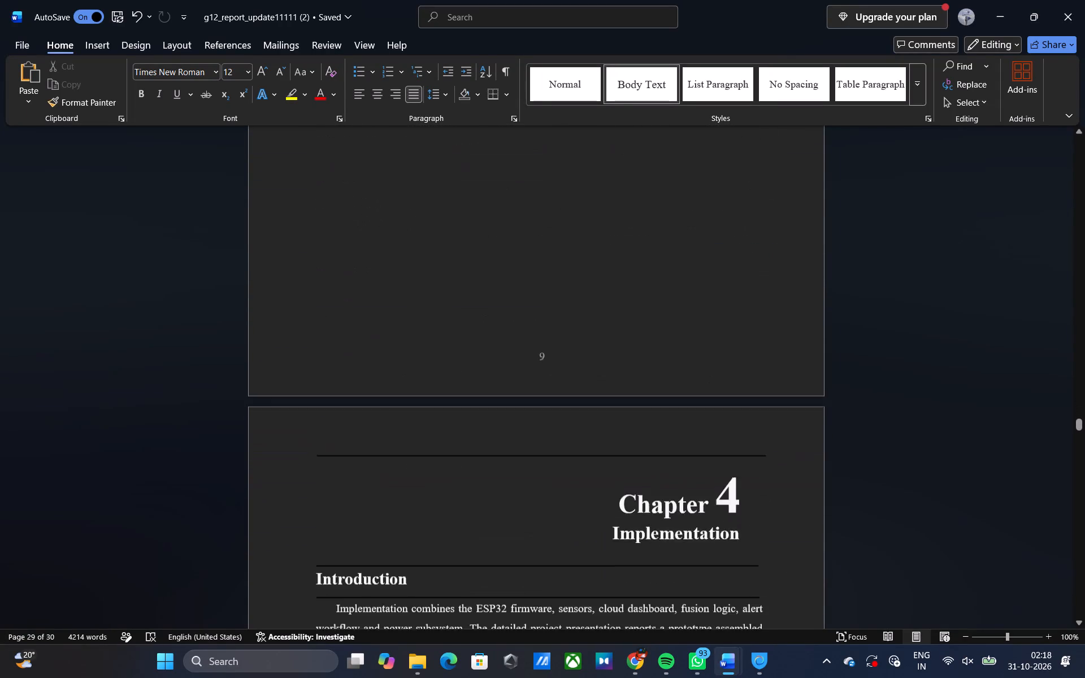
scroll(720, 284, "up", 2)
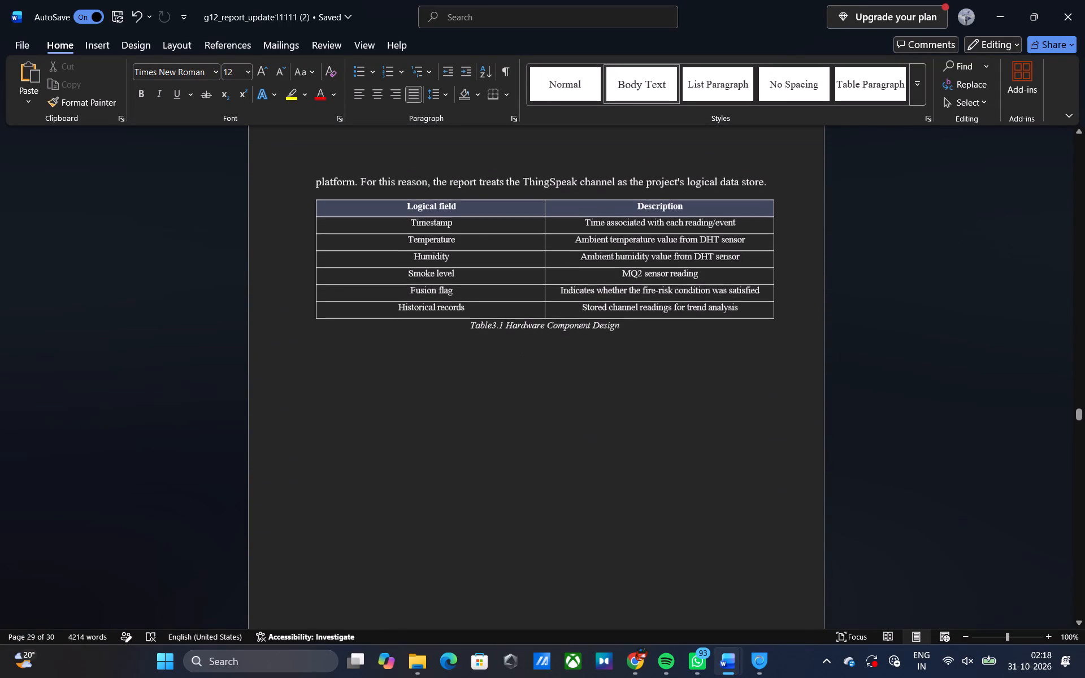
scroll(720, 284, "up", 1)
scroll(720, 284, "down", 1)
scroll(720, 284, "up", 6)
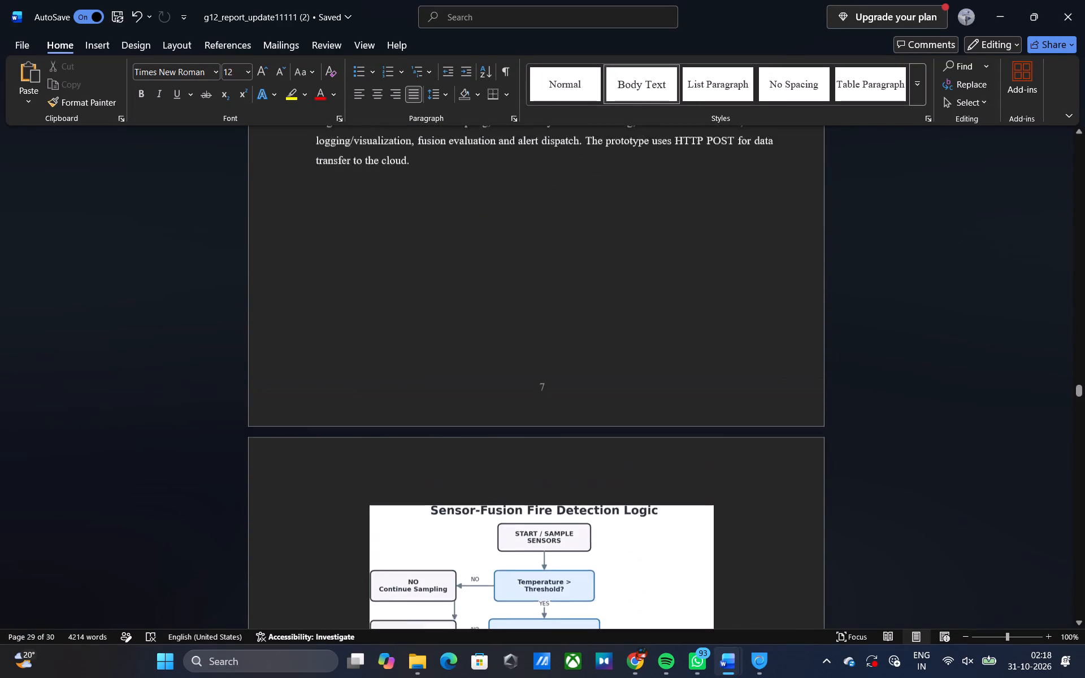
scroll(720, 284, "up", 7)
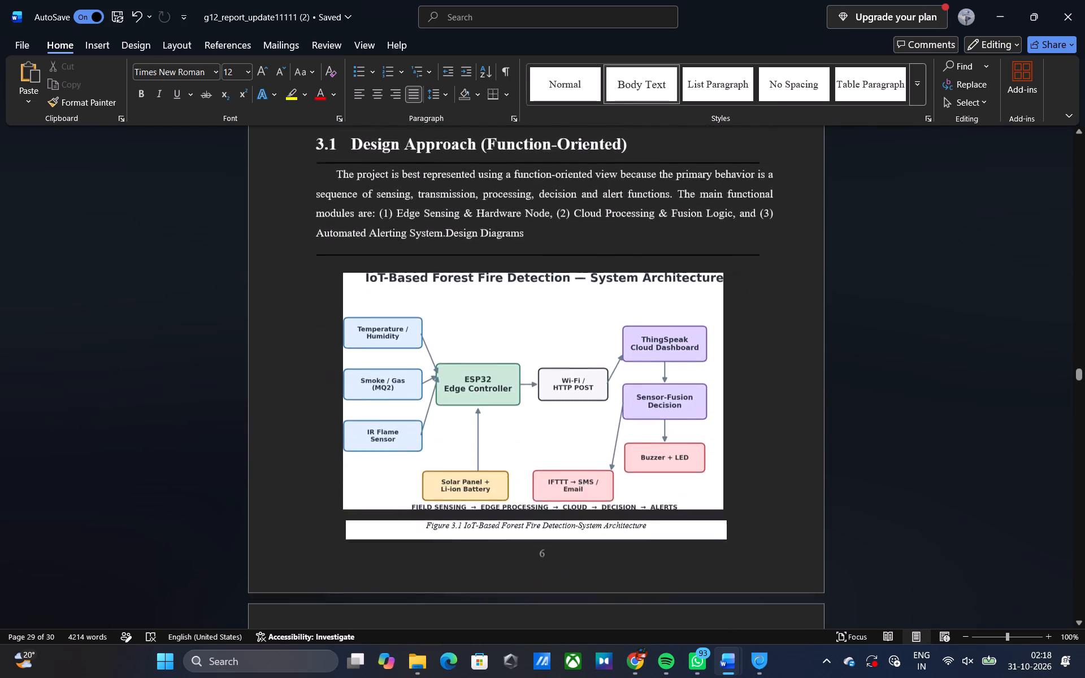
scroll(720, 284, "down", 11)
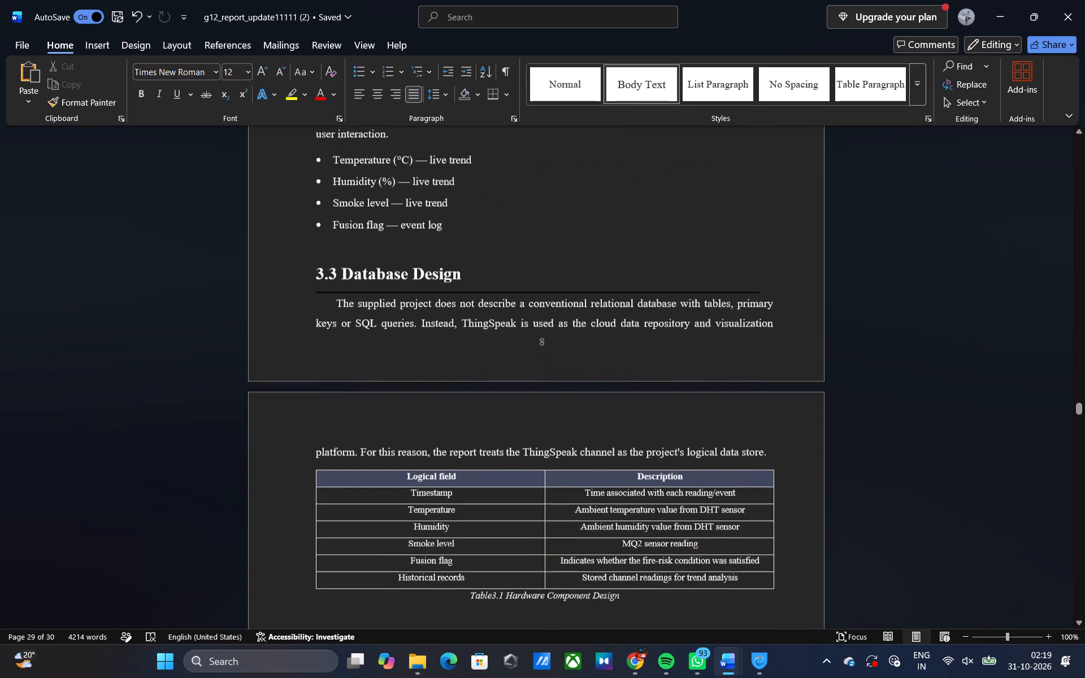
scroll(720, 284, "up", 5)
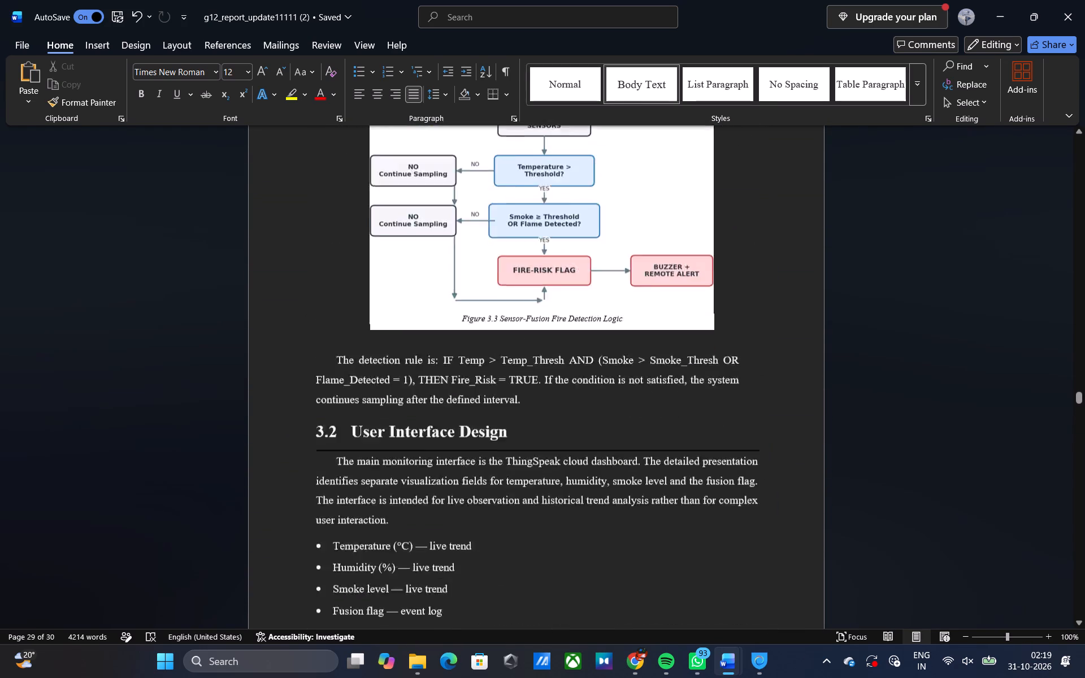
scroll(720, 284, "up", 8)
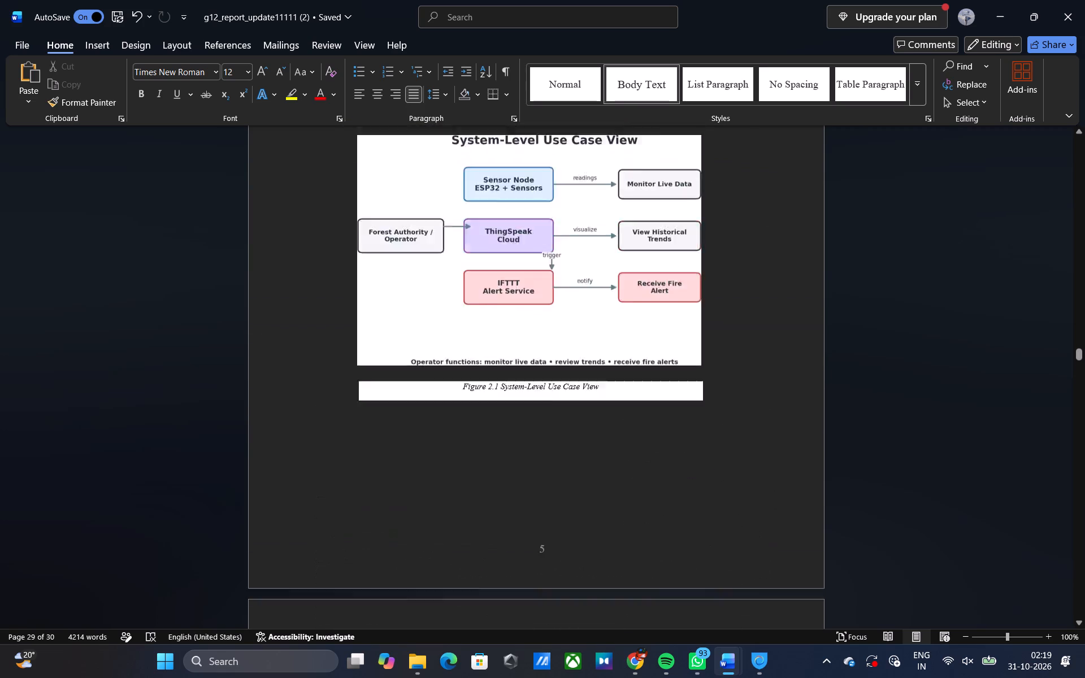
Review the Chapter 2 requirement tables and the Chapter 1 sections, ending at Table 2.1 Functional Requirements.
scroll(720, 284, "up", 6)
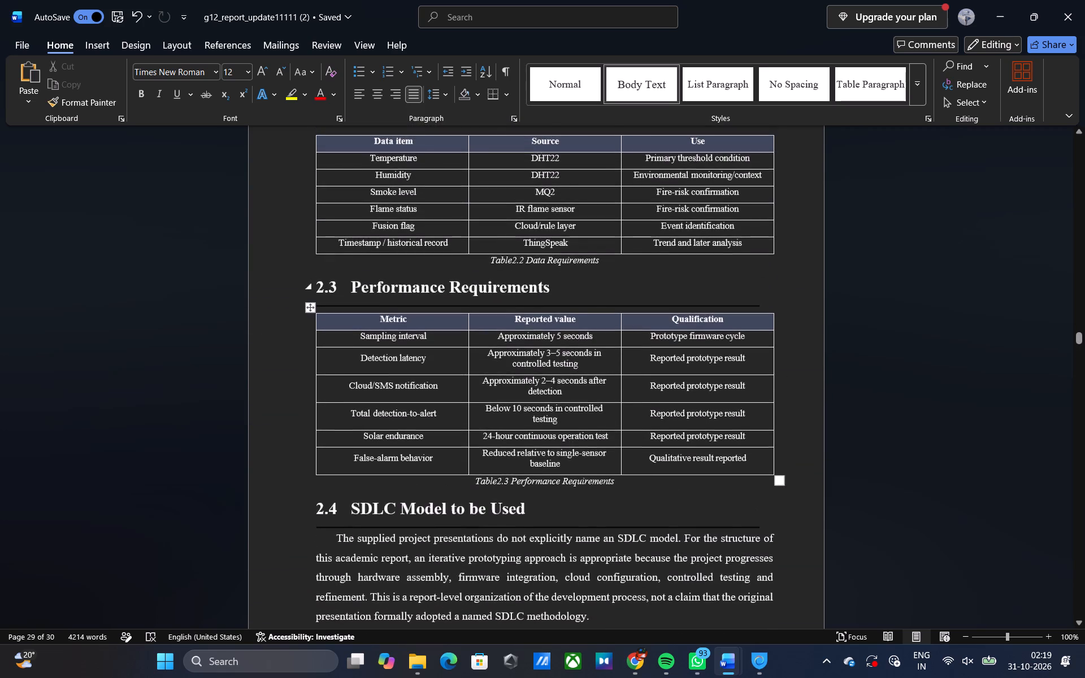
scroll(720, 284, "up", 8)
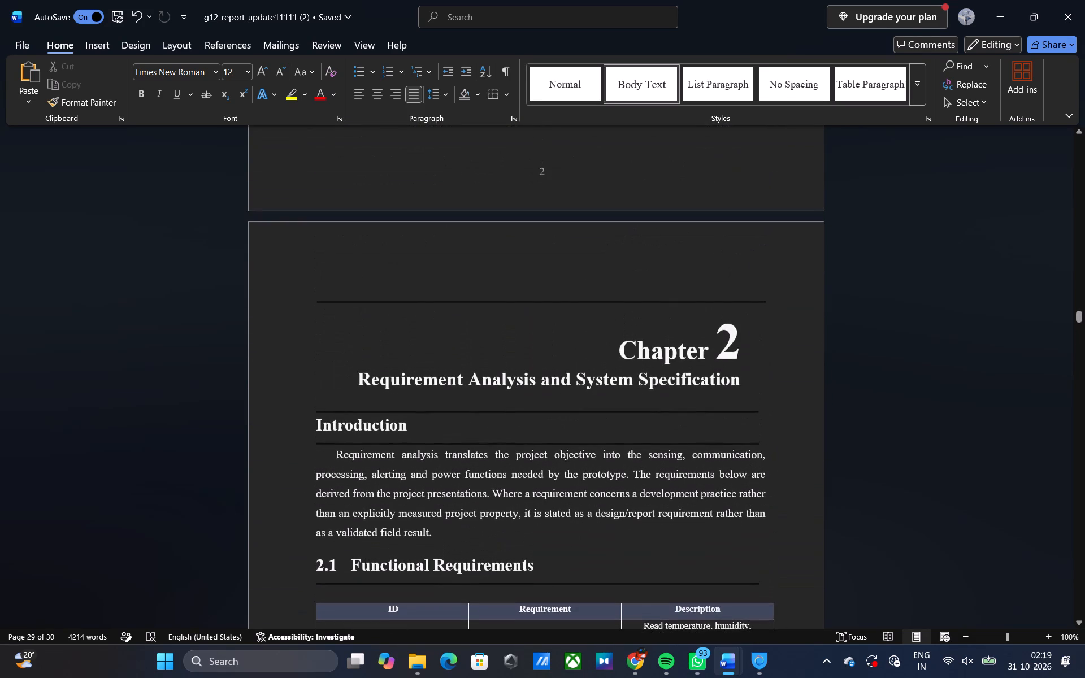
scroll(720, 284, "up", 3)
scroll(720, 284, "down", 2)
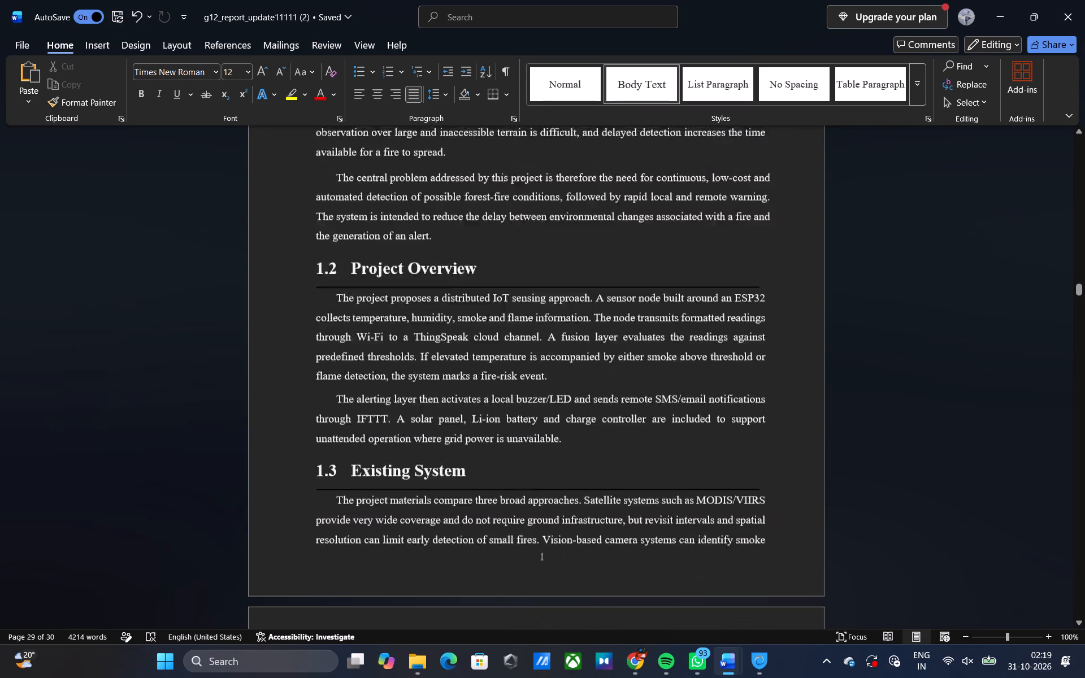
scroll(720, 284, "down", 6)
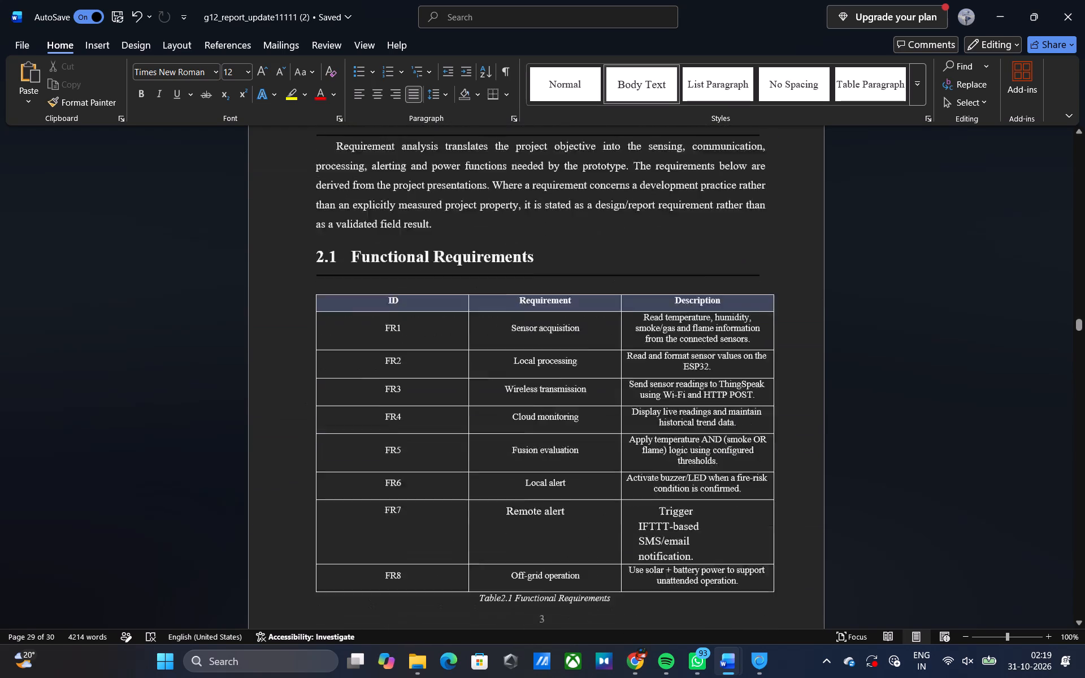
scroll(720, 284, "down", 3)
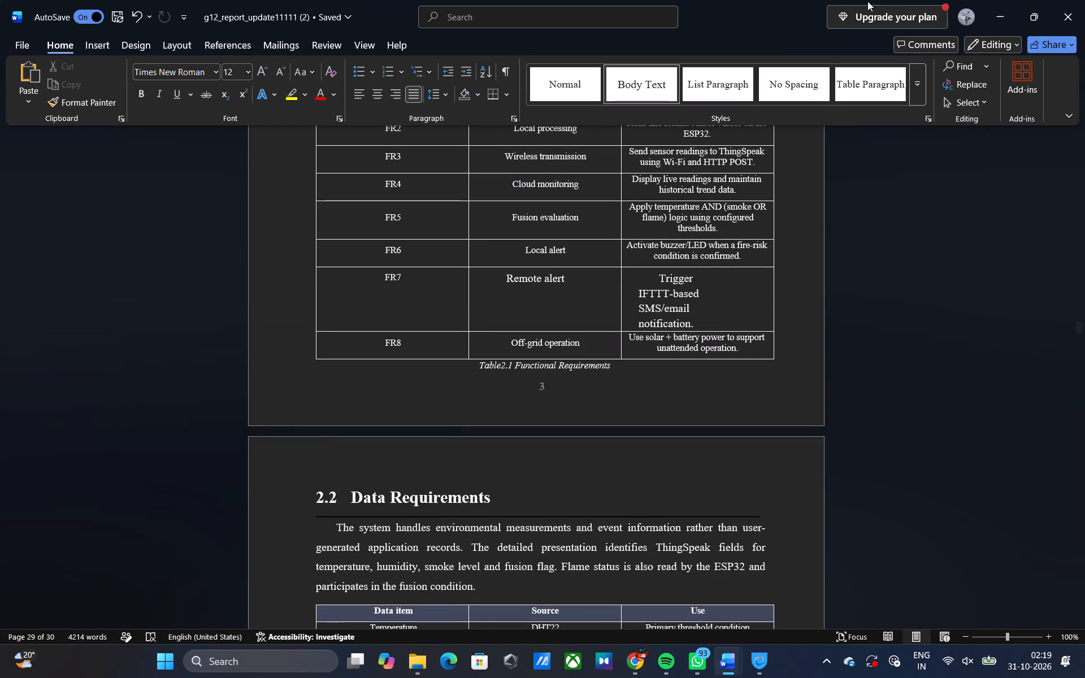
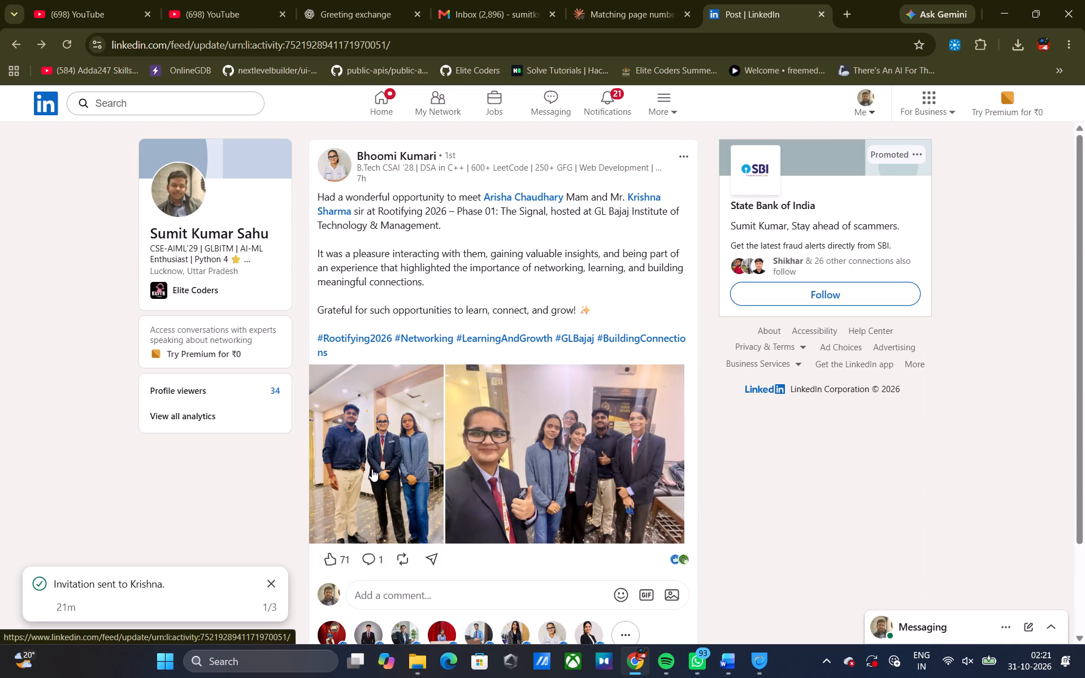
Open the profile of the Rootifying 2026 post's author and look through the activity, education and skills sections.
scroll(372, 469, "down", 4)
scroll(372, 469, "up", 2)
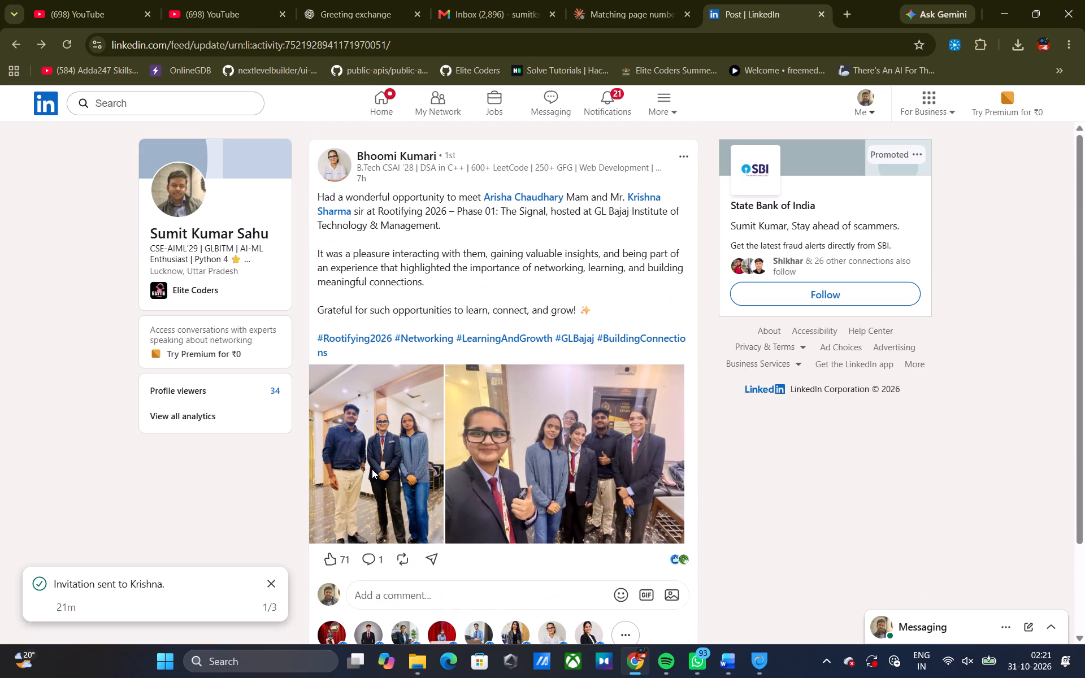
scroll(372, 469, "up", 1)
left_click(383, 151)
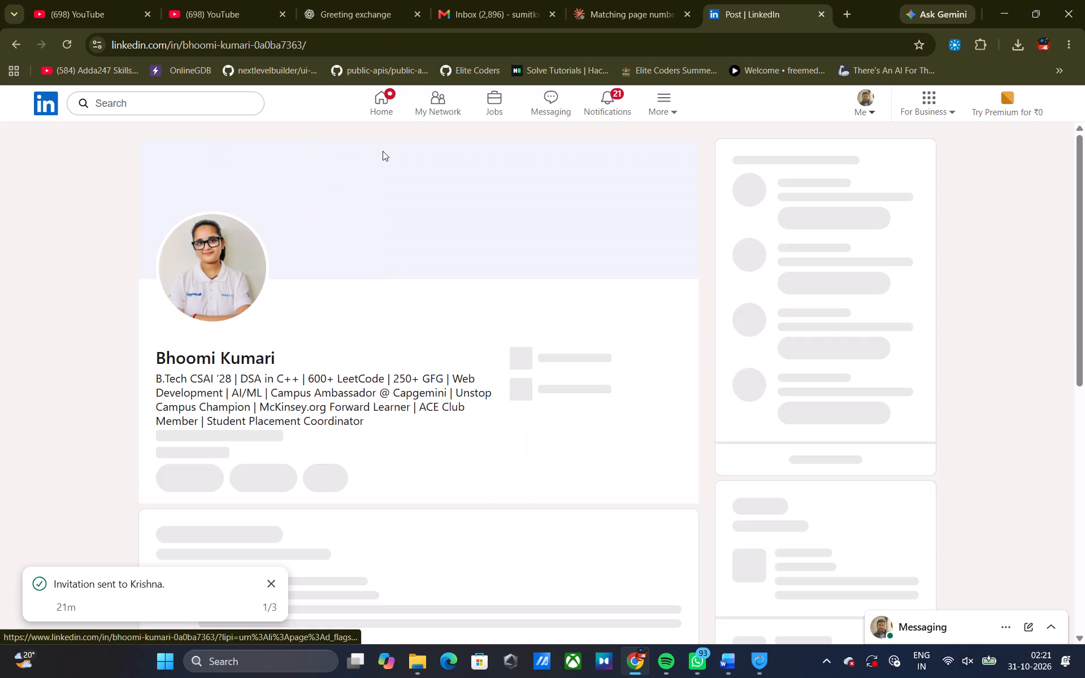
scroll(383, 151, "down", 3)
scroll(372, 234, "up", 2)
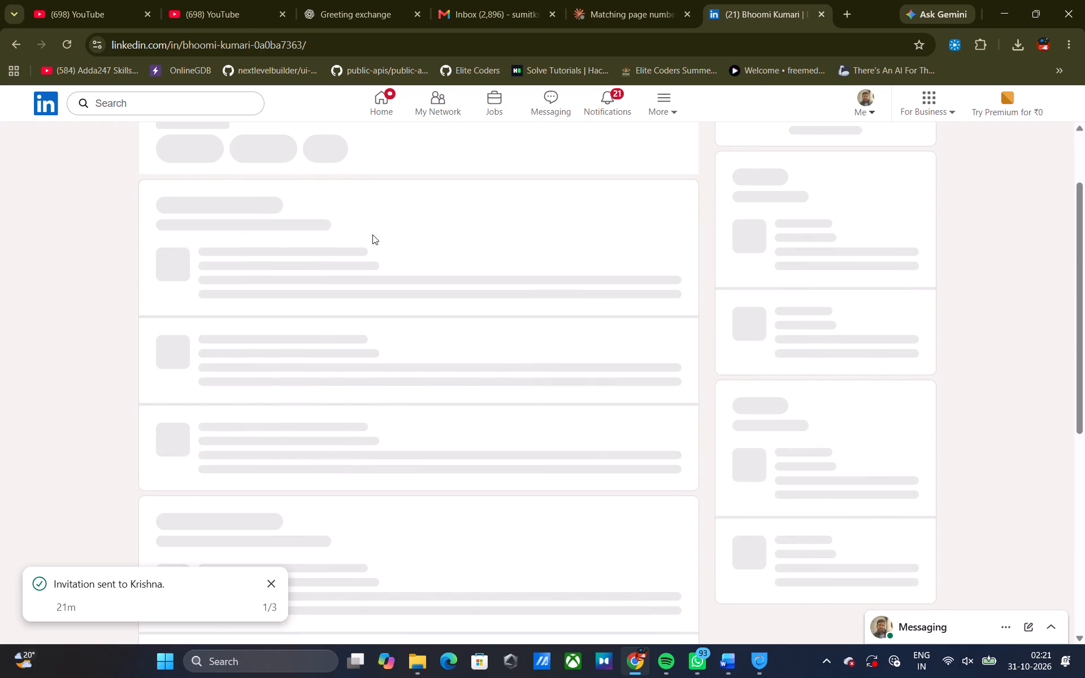
scroll(372, 234, "up", 1)
scroll(372, 234, "down", 1)
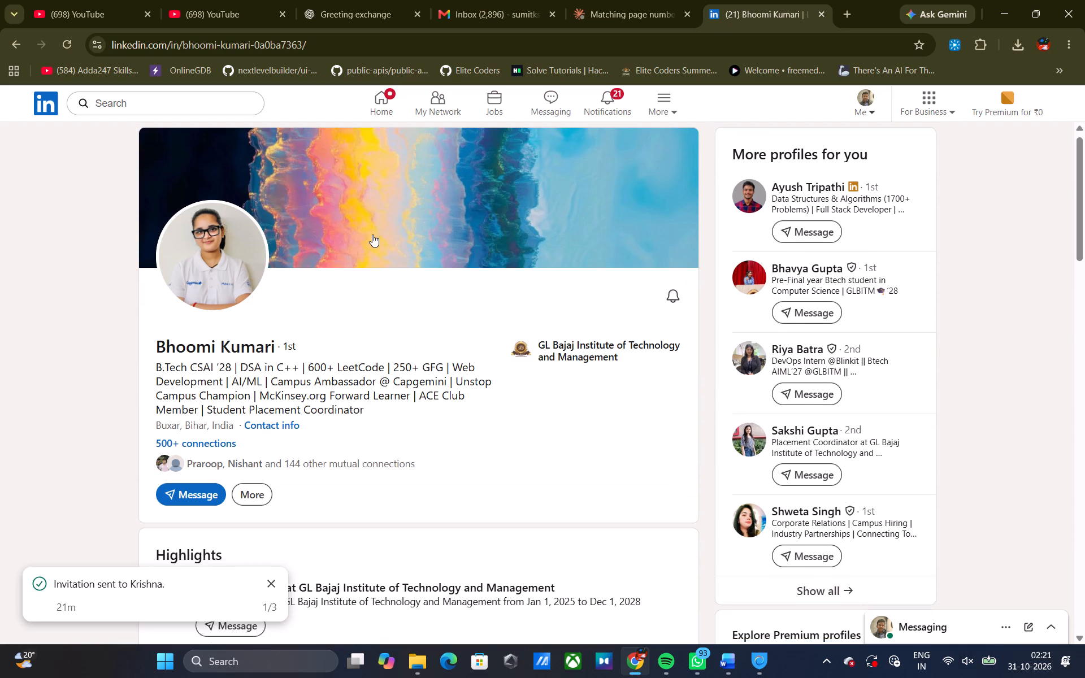
scroll(372, 234, "down", 10)
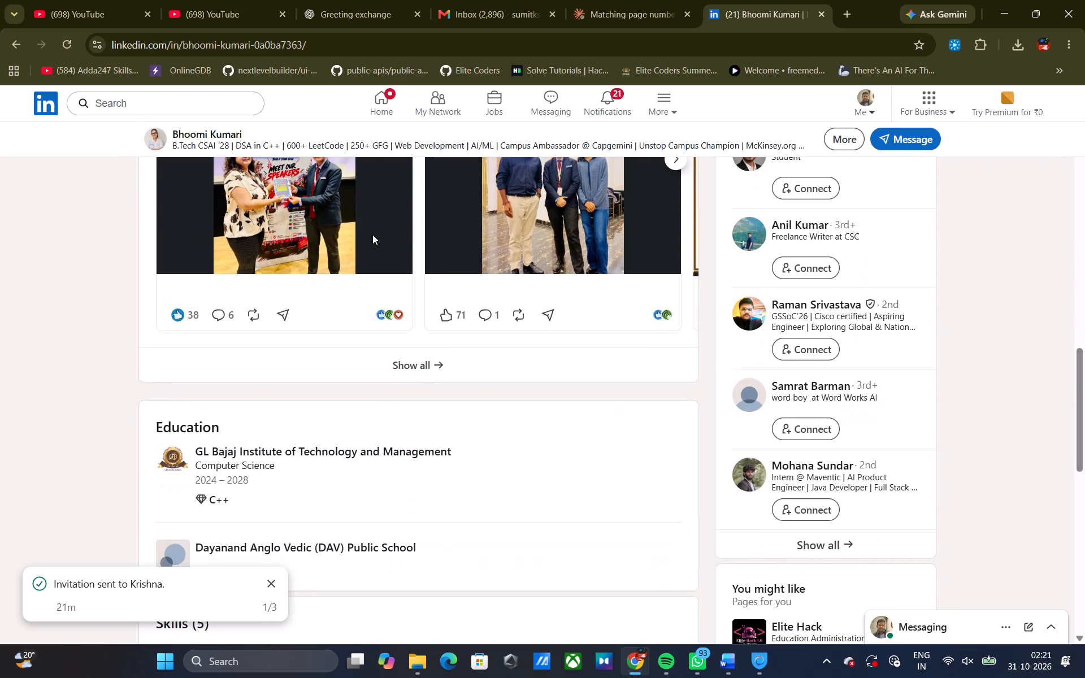
scroll(372, 234, "down", 4)
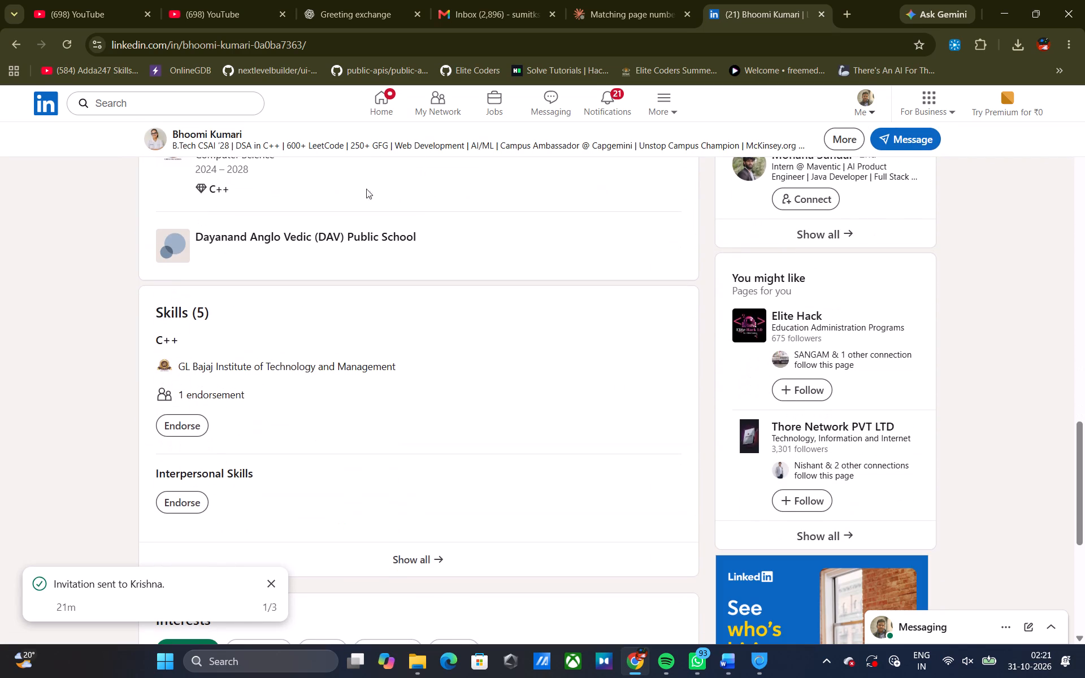
Return to the home feed, find the AI VENTURE 2026 post about serving as a student judge, and read its full text.
left_click(384, 109)
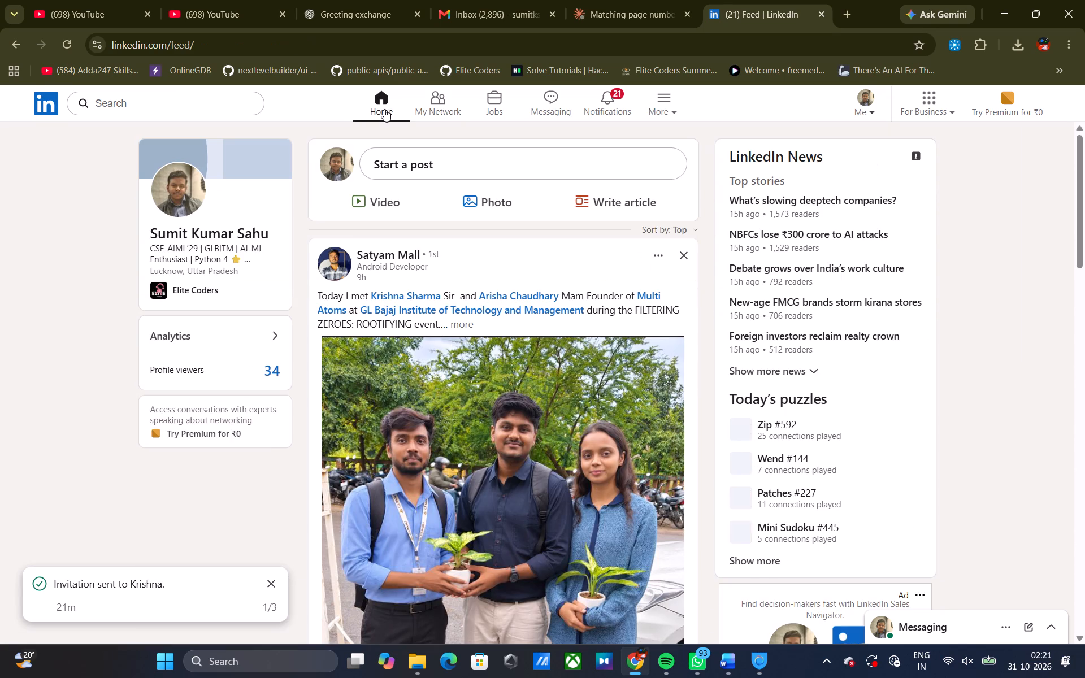
scroll(488, 352, "down", 2)
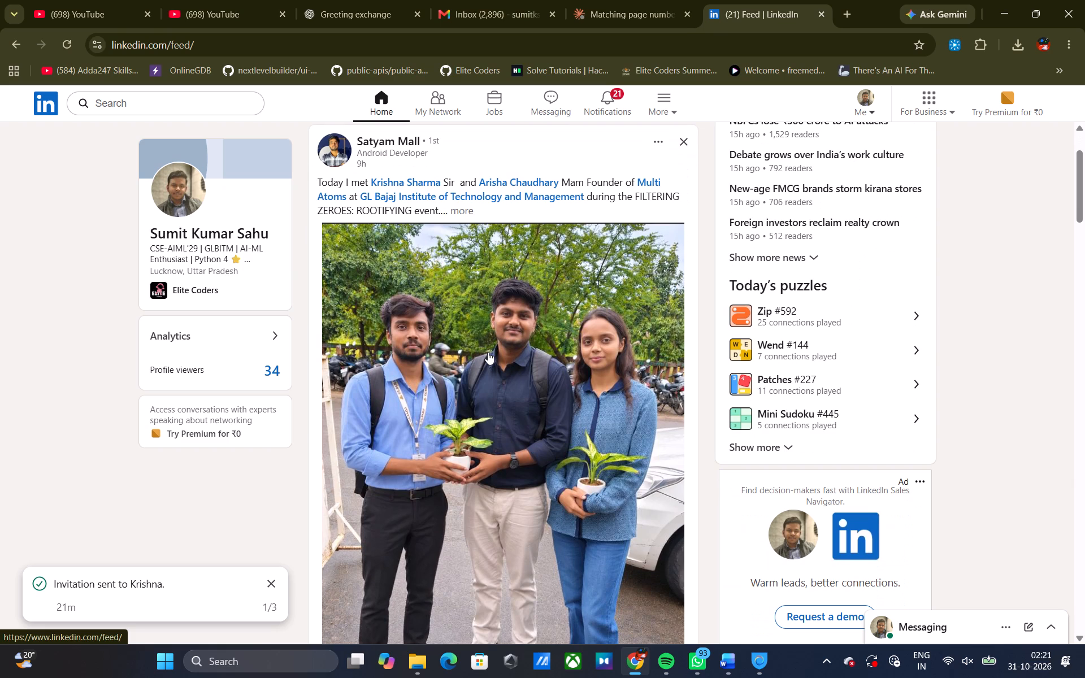
scroll(488, 352, "down", 3)
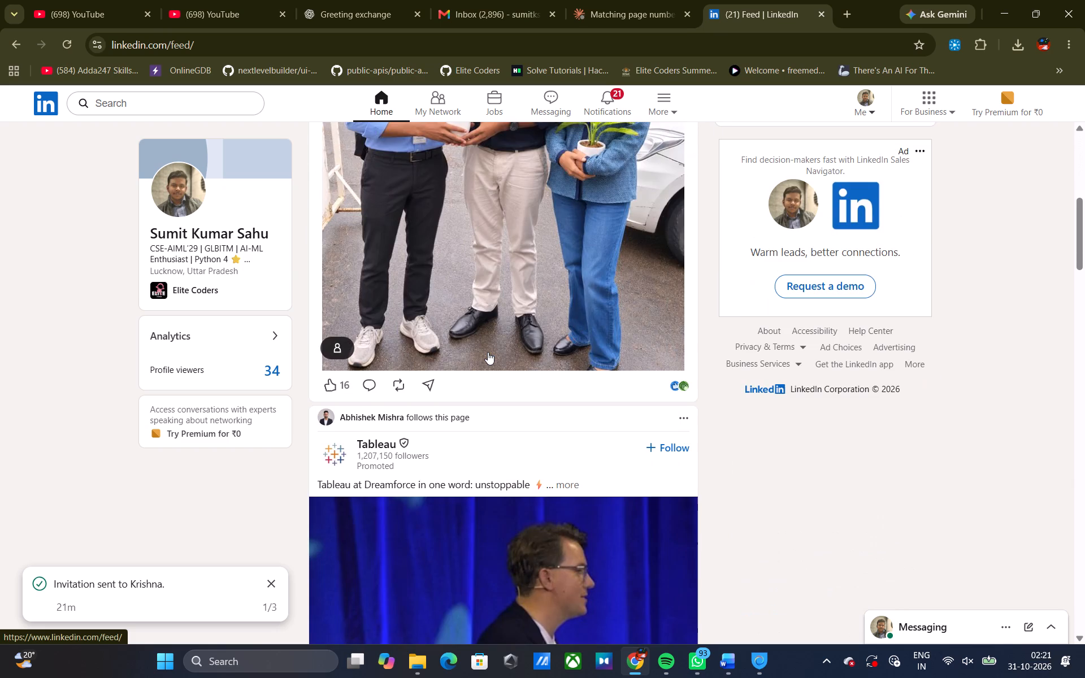
scroll(488, 352, "down", 8)
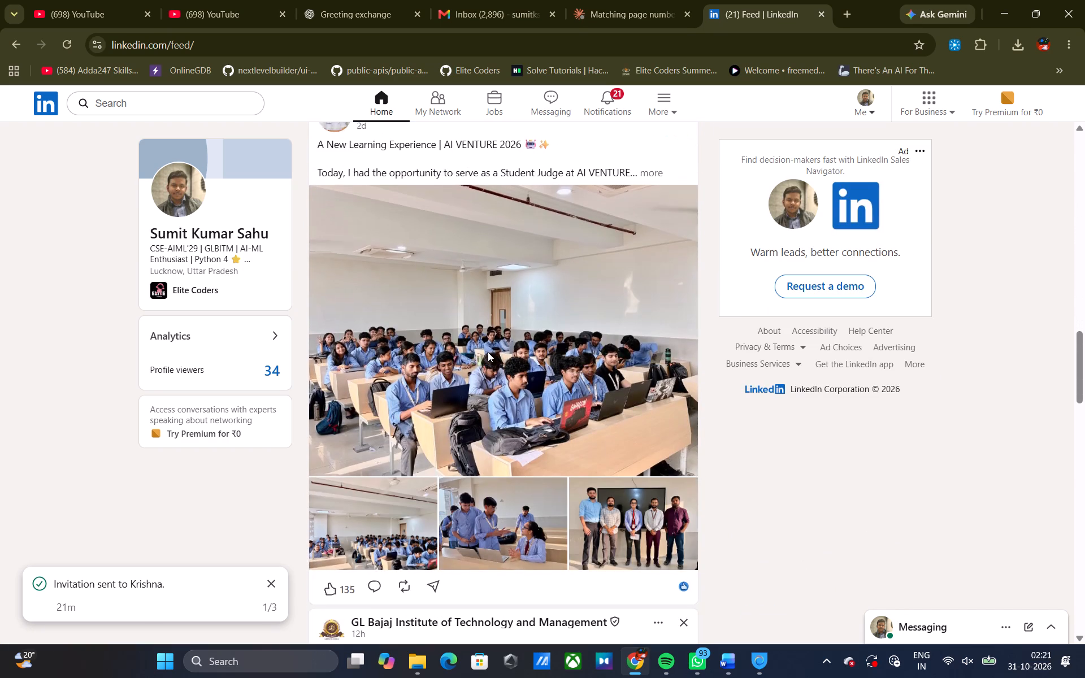
scroll(488, 352, "down", 2)
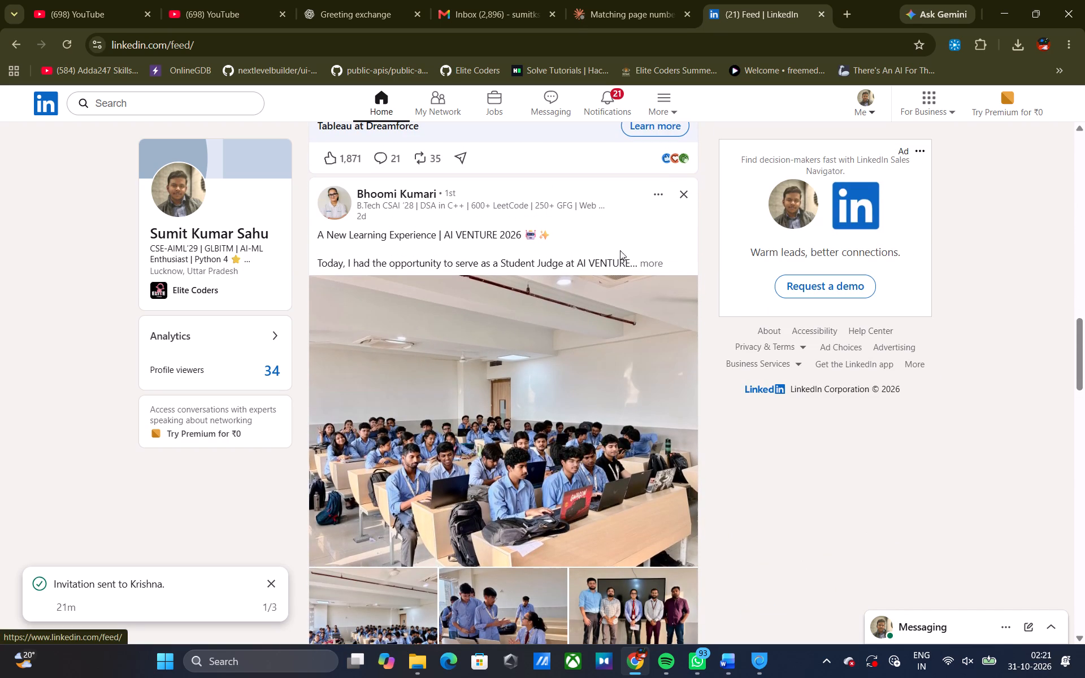
left_click(636, 258)
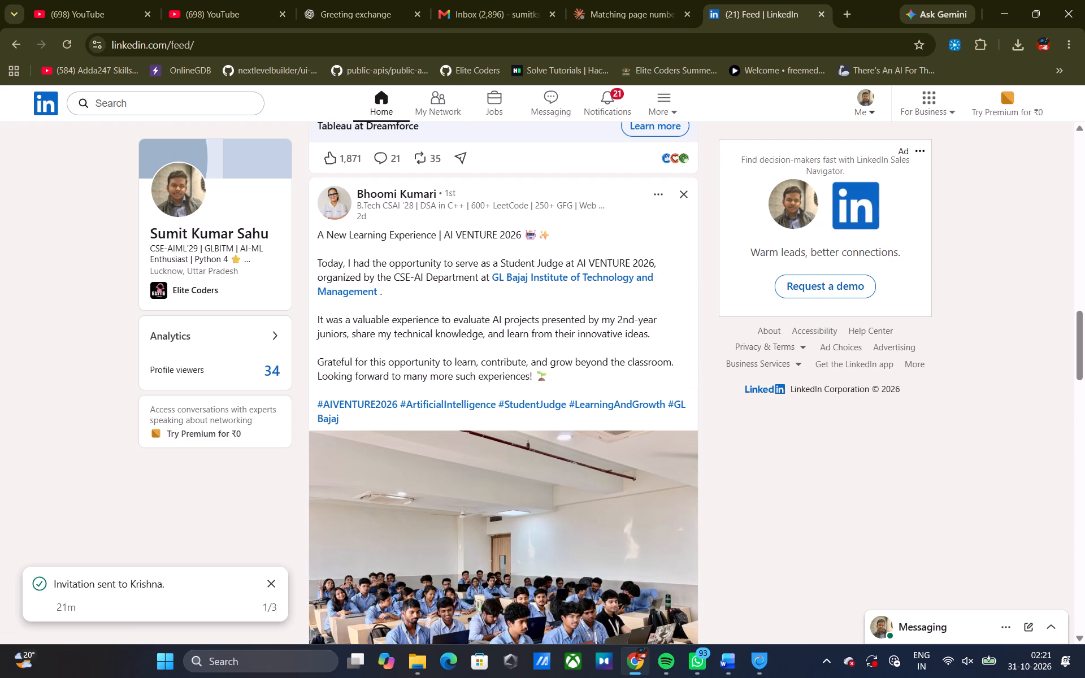
scroll(636, 258, "down", 3)
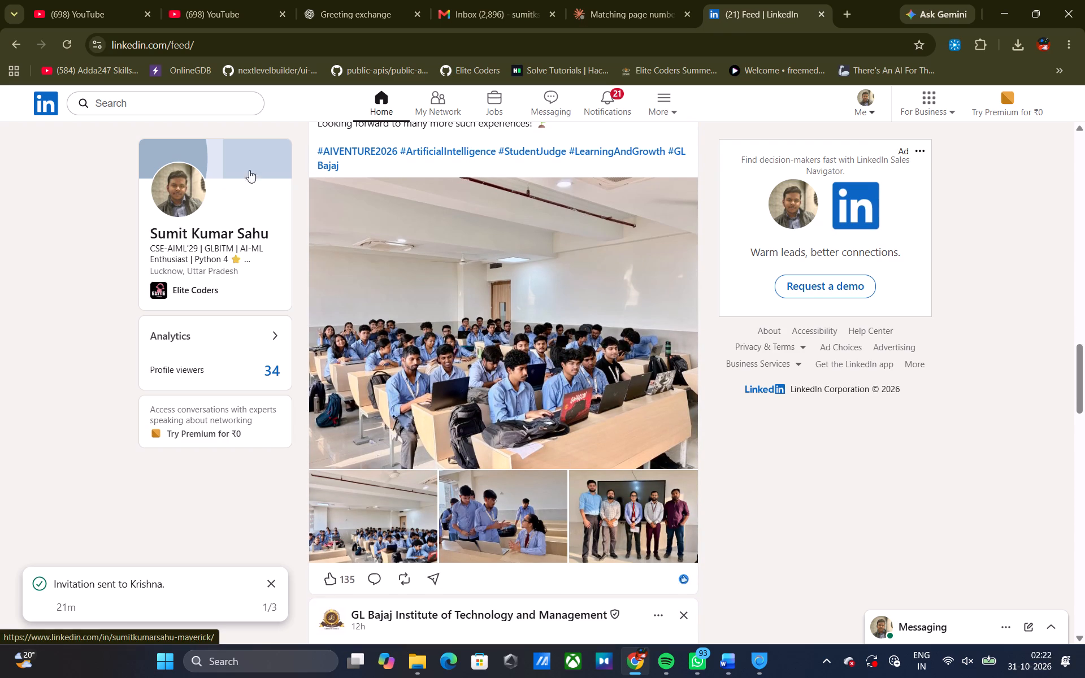
Look up a person by name among the search suggestions, and clear and close the search.
left_click(238, 99)
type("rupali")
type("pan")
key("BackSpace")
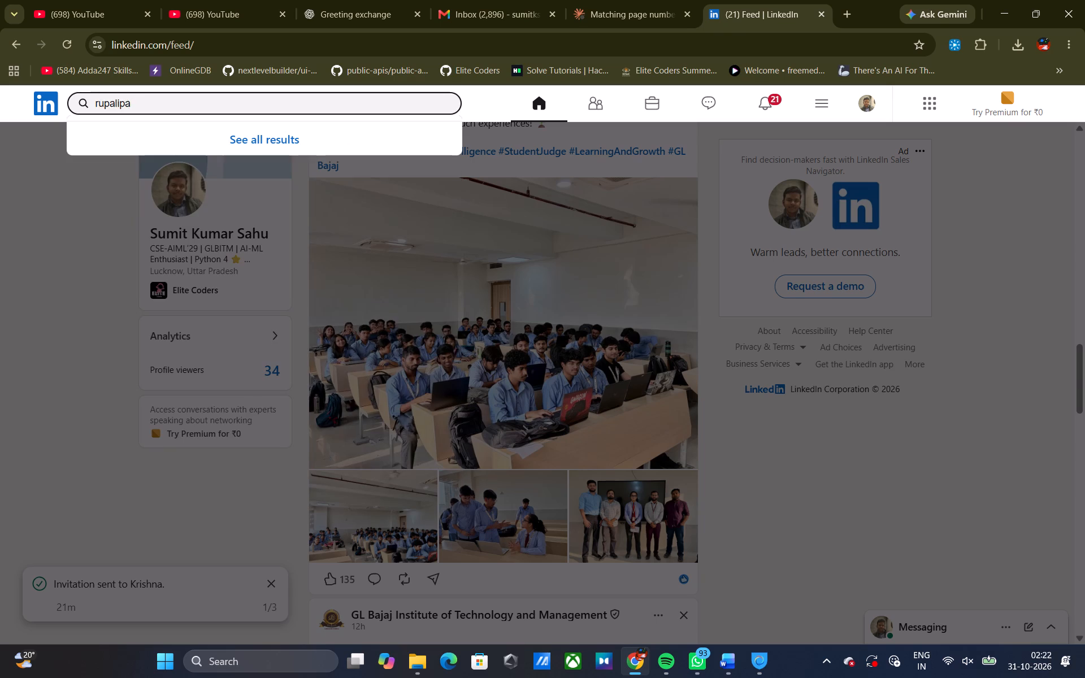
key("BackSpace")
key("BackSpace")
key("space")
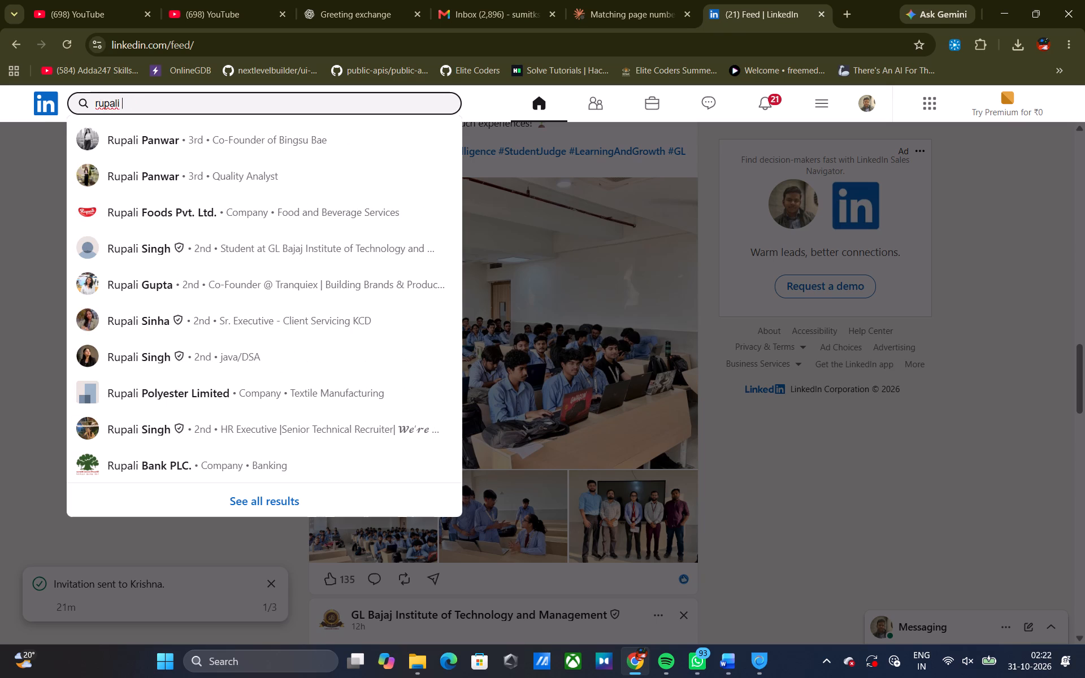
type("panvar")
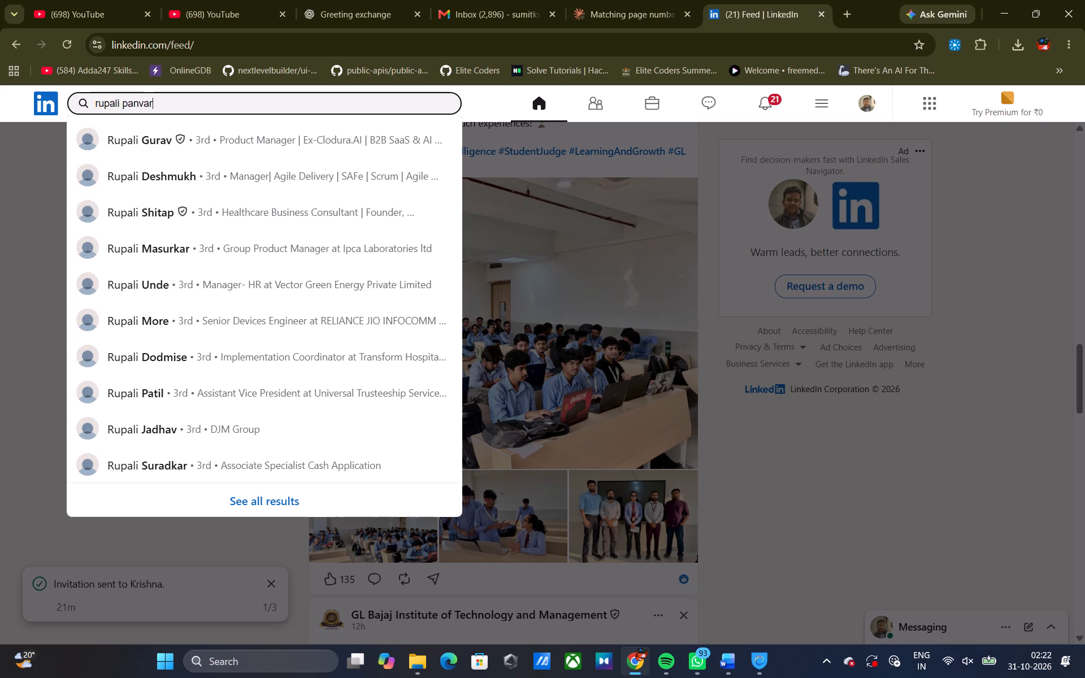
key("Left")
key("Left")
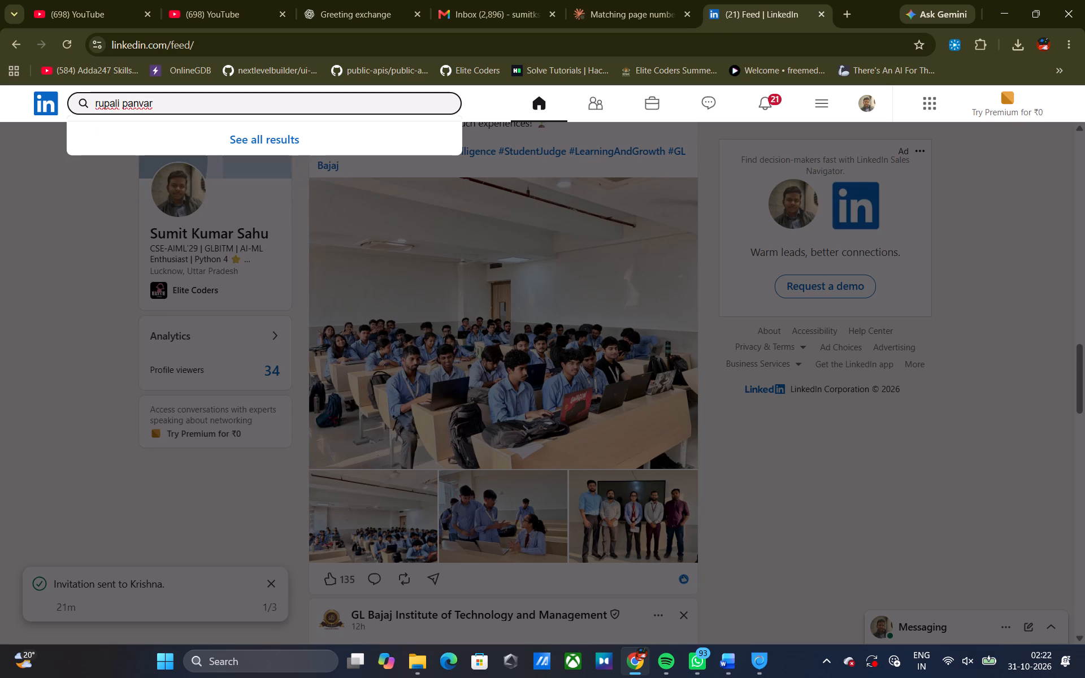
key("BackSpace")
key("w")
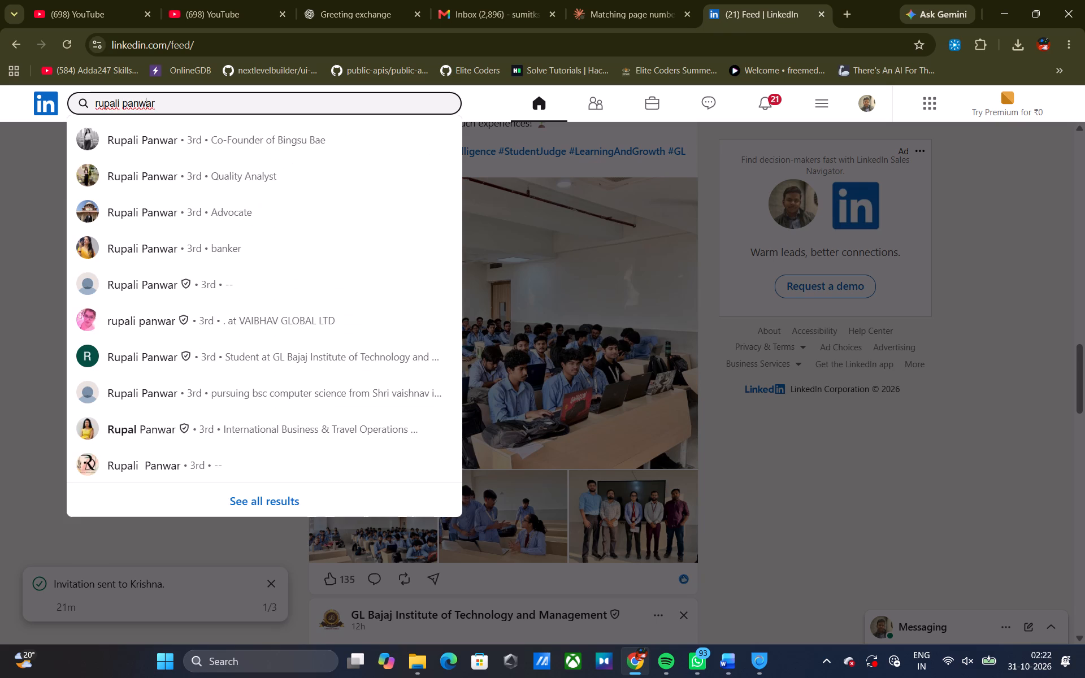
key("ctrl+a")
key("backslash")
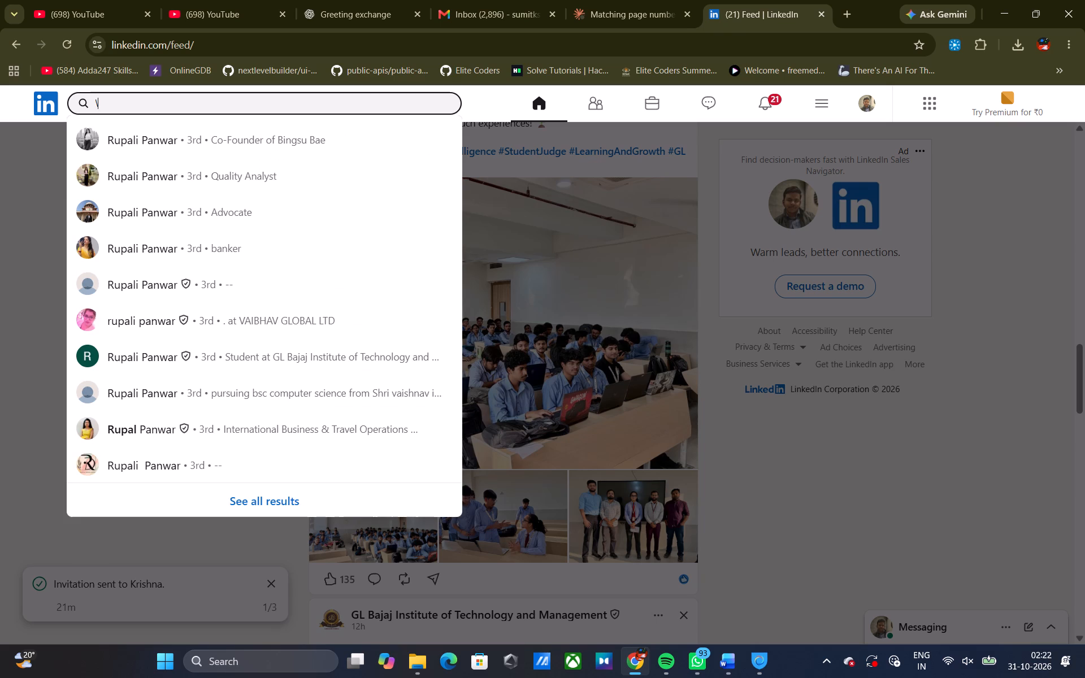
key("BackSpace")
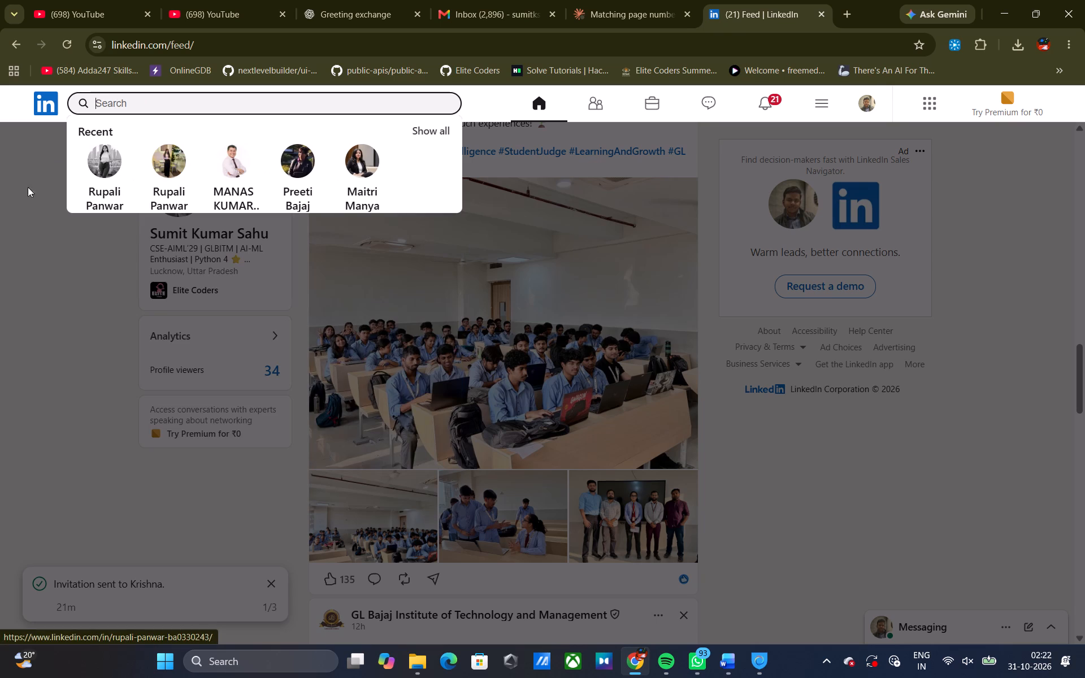
left_click(21, 225)
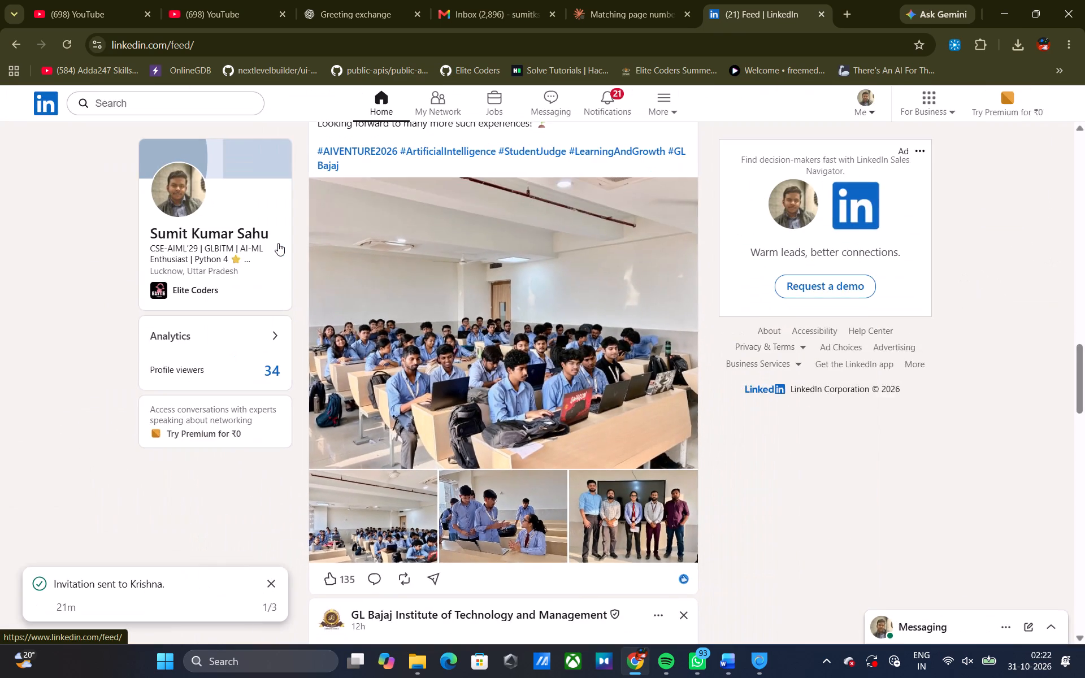
Browse further down the feed to the AGENTX 2026 post and examine its enlarged exhibition results table.
scroll(278, 243, "down", 4)
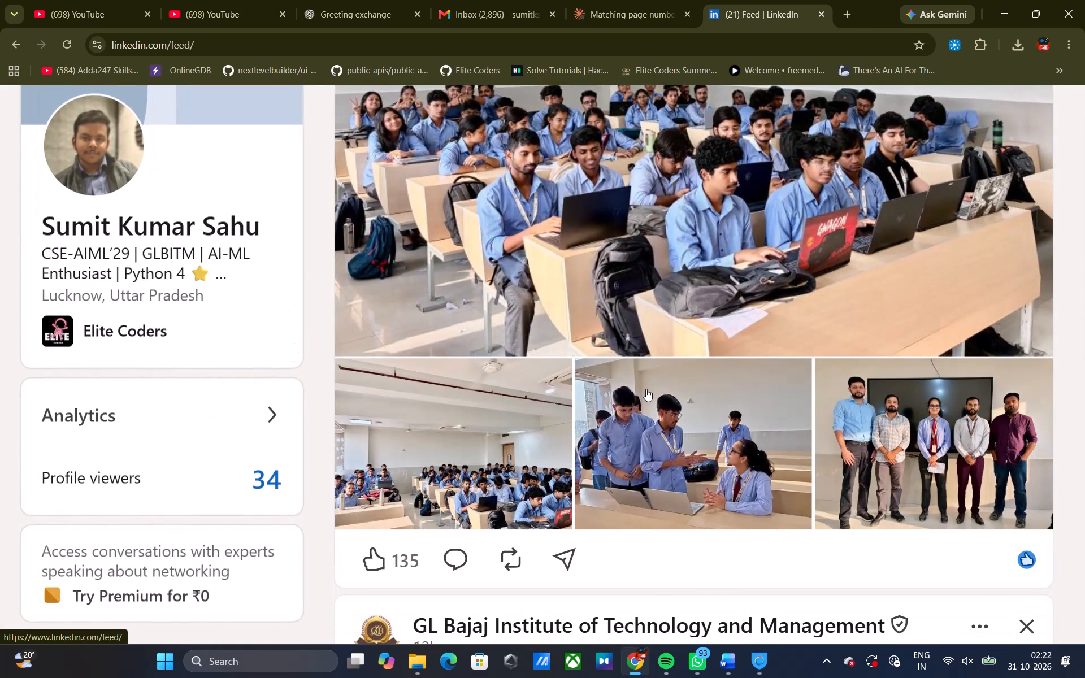
scroll(646, 389, "left", 2)
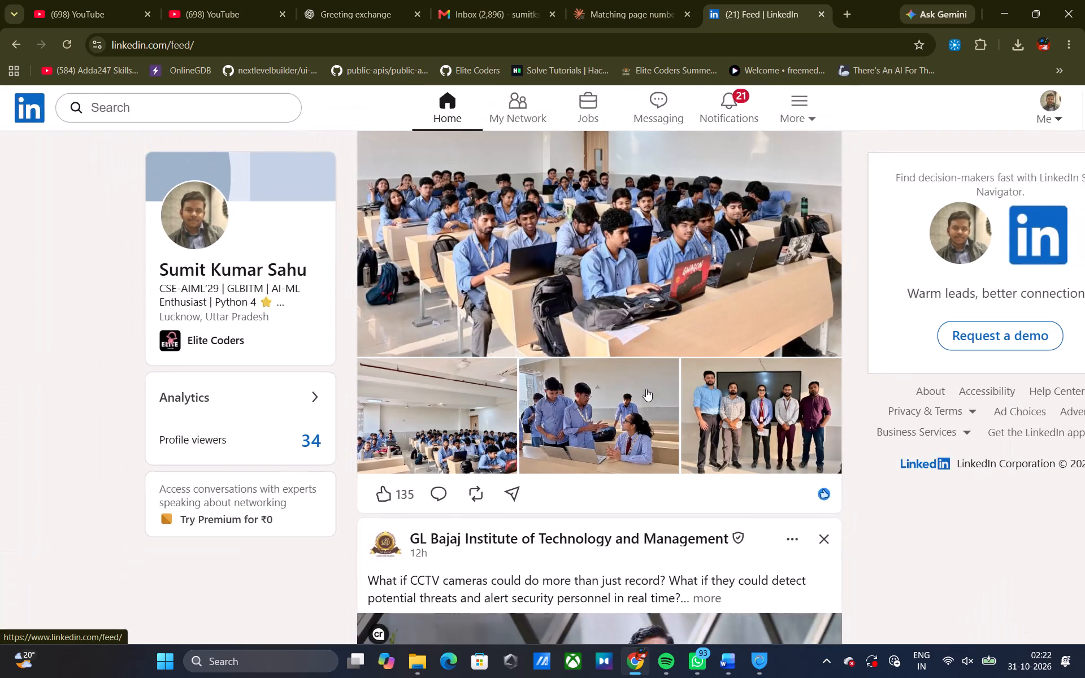
scroll(646, 389, "down", 4)
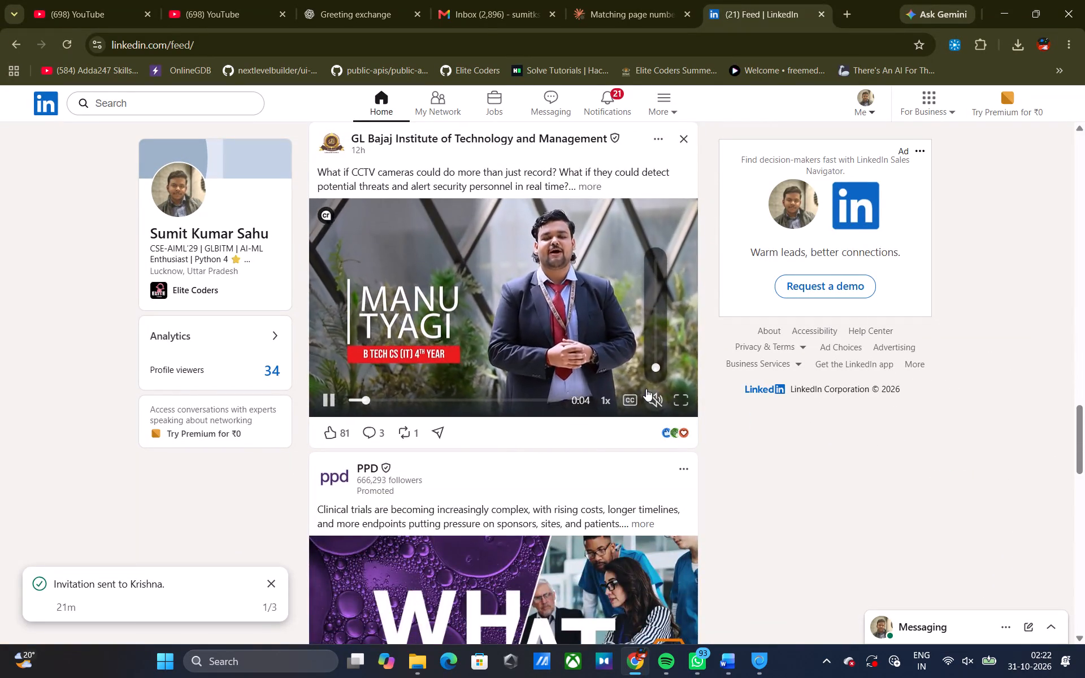
scroll(646, 389, "down", 6)
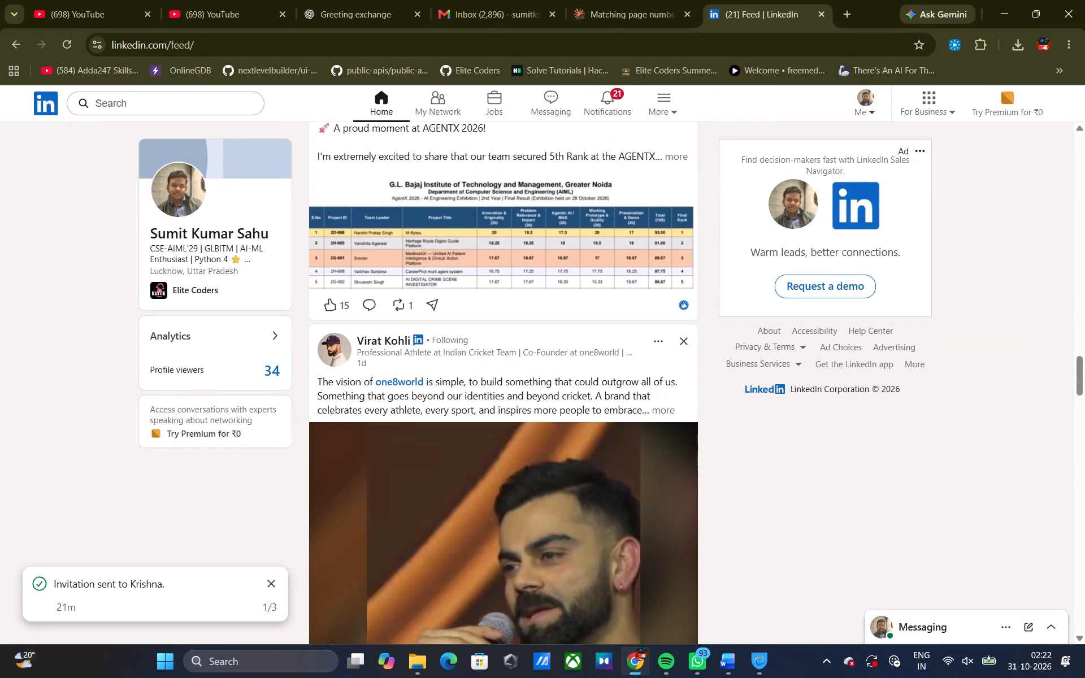
scroll(646, 389, "up", 1)
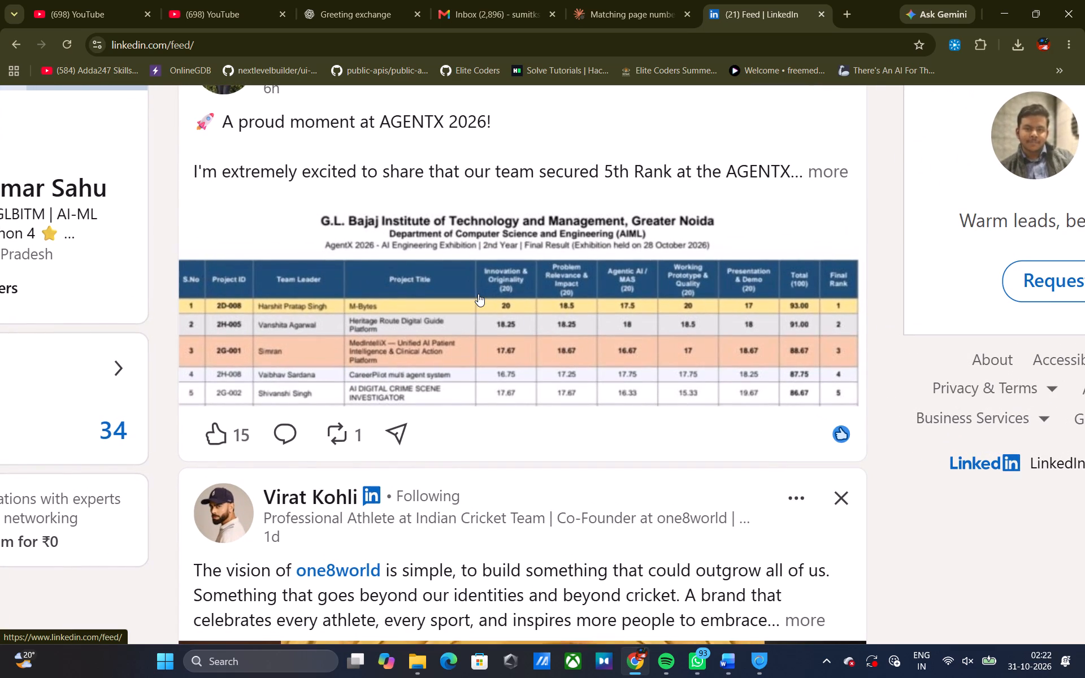
scroll(478, 294, "up", 1)
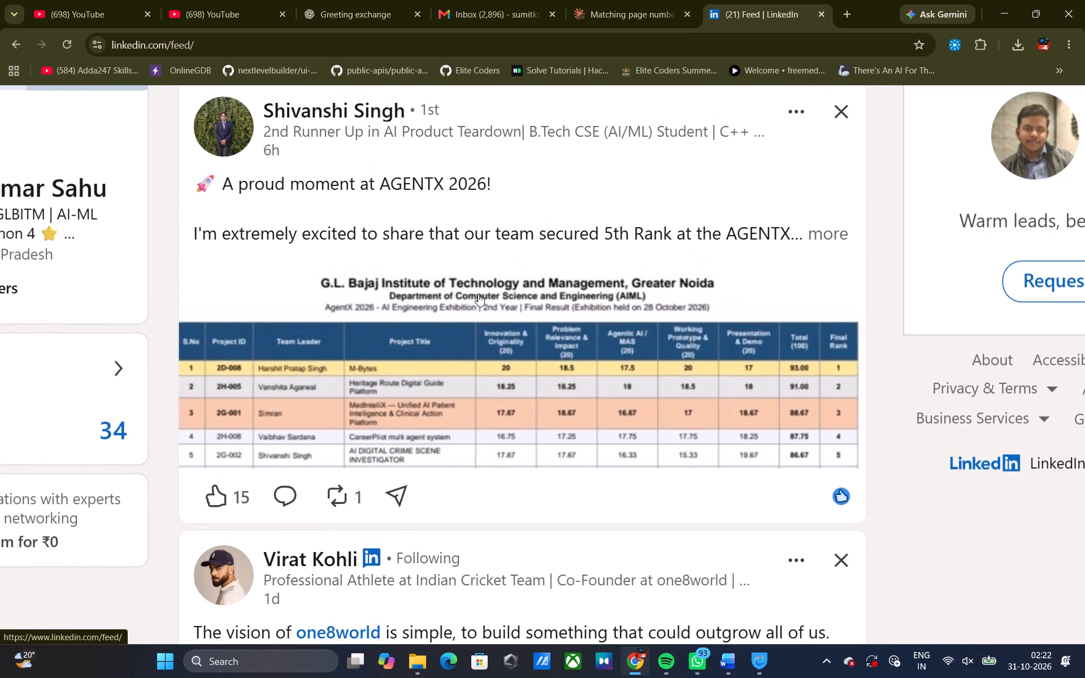
scroll(478, 294, "up", 2)
Open the profile of the AGENTX 2026 post's author and view the profile photo at full size.
left_click(361, 105)
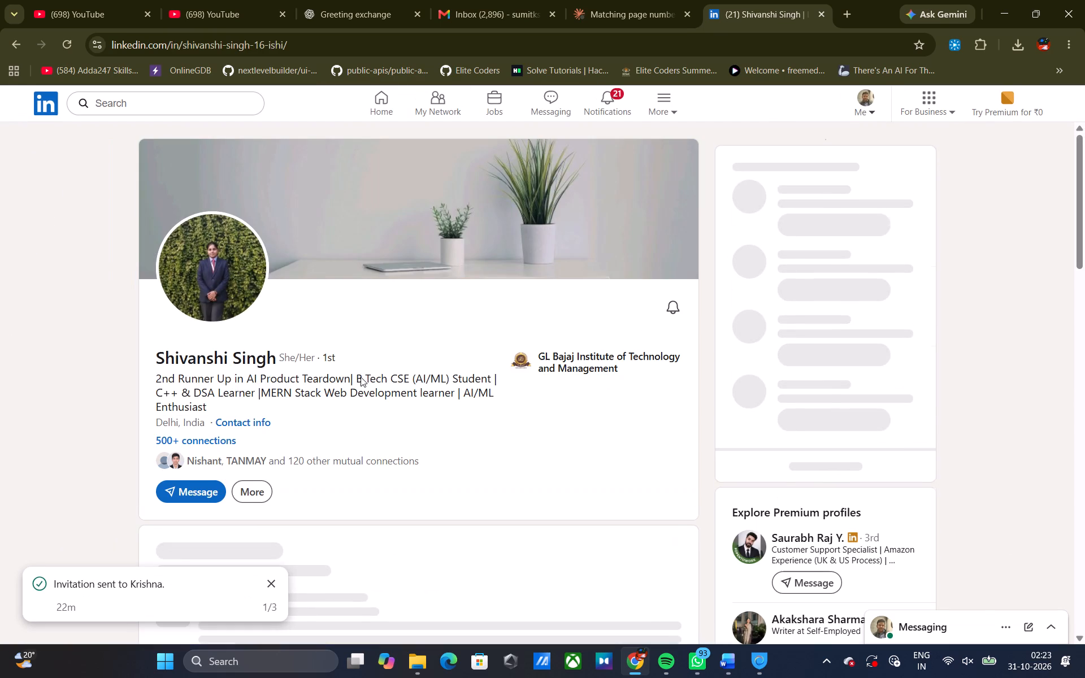
left_click(202, 273)
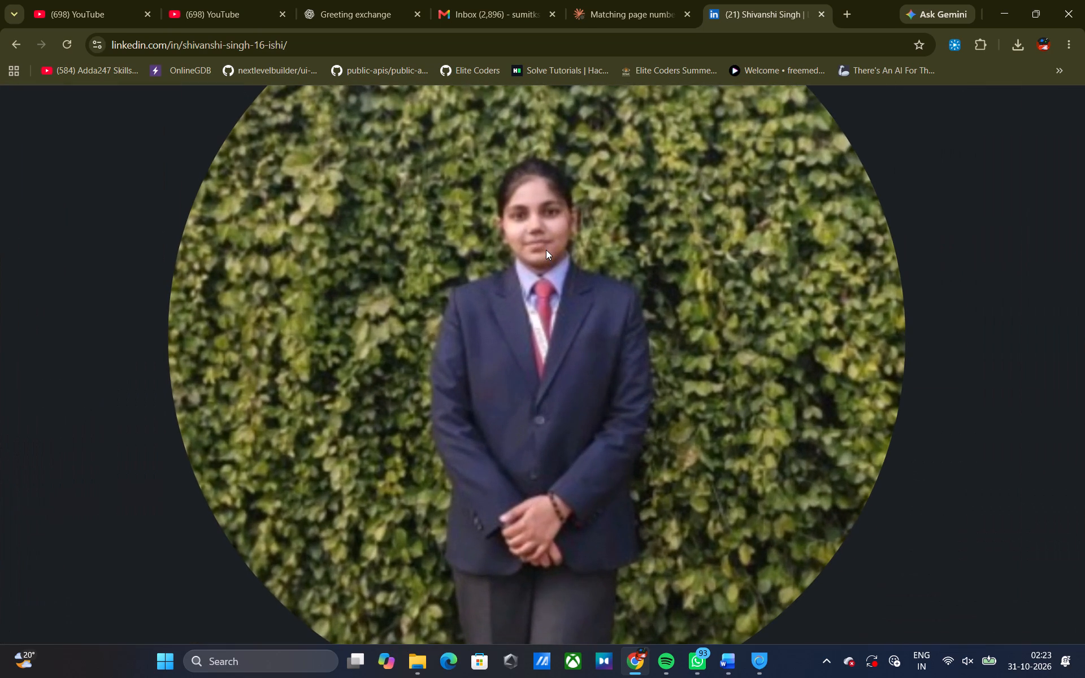
key("Escape")
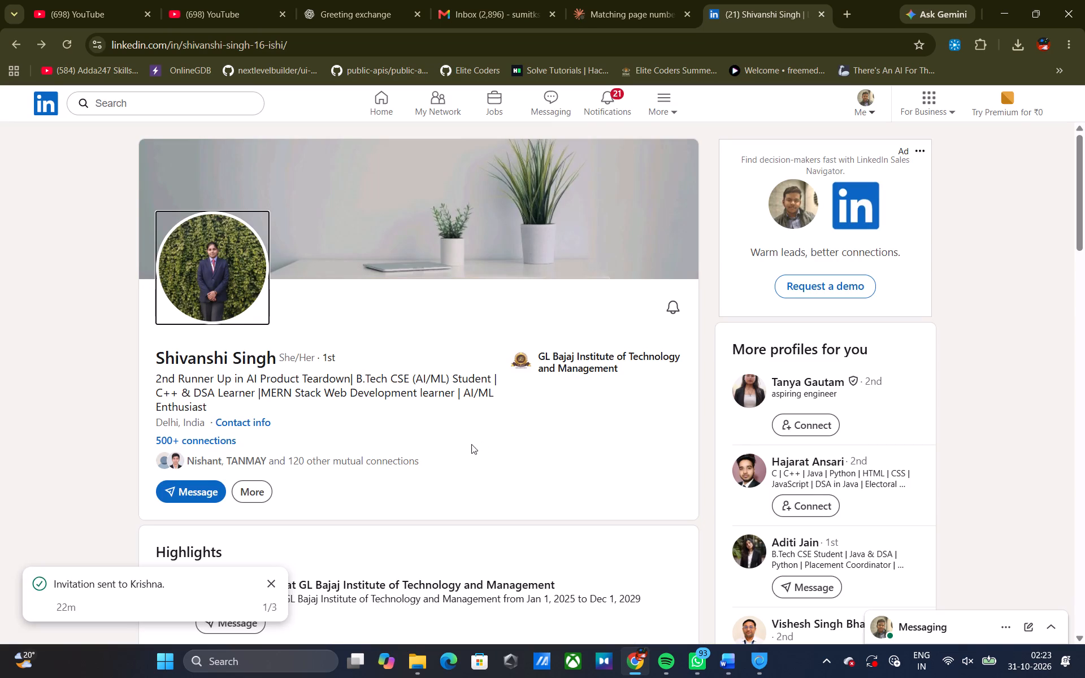
scroll(460, 434, "down", 1)
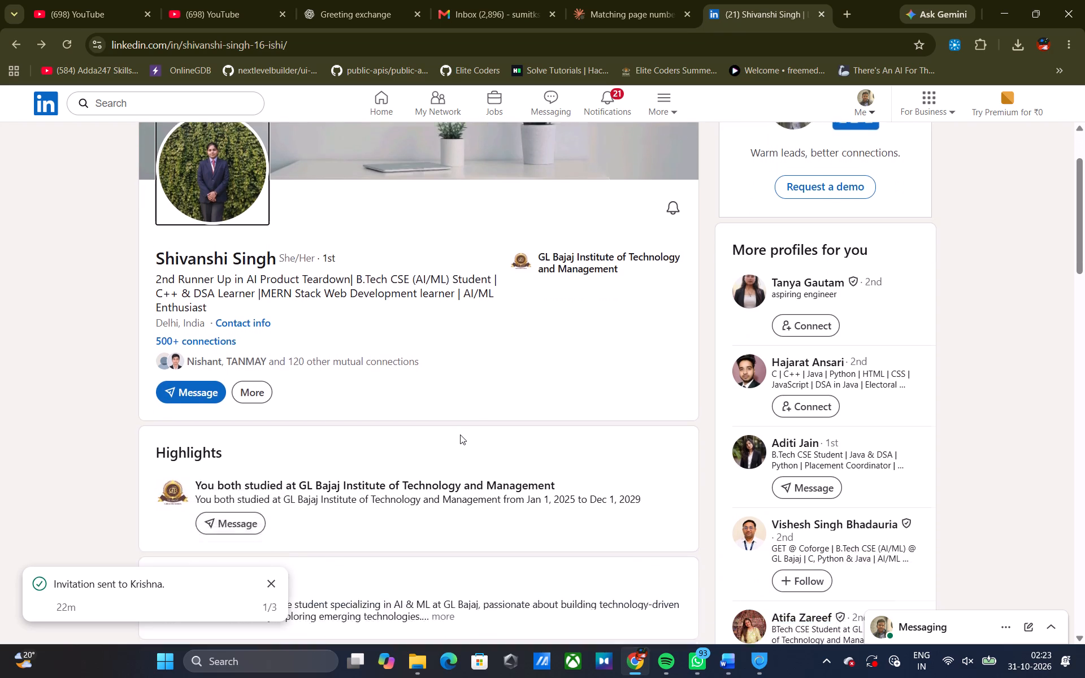
scroll(460, 434, "down", 5)
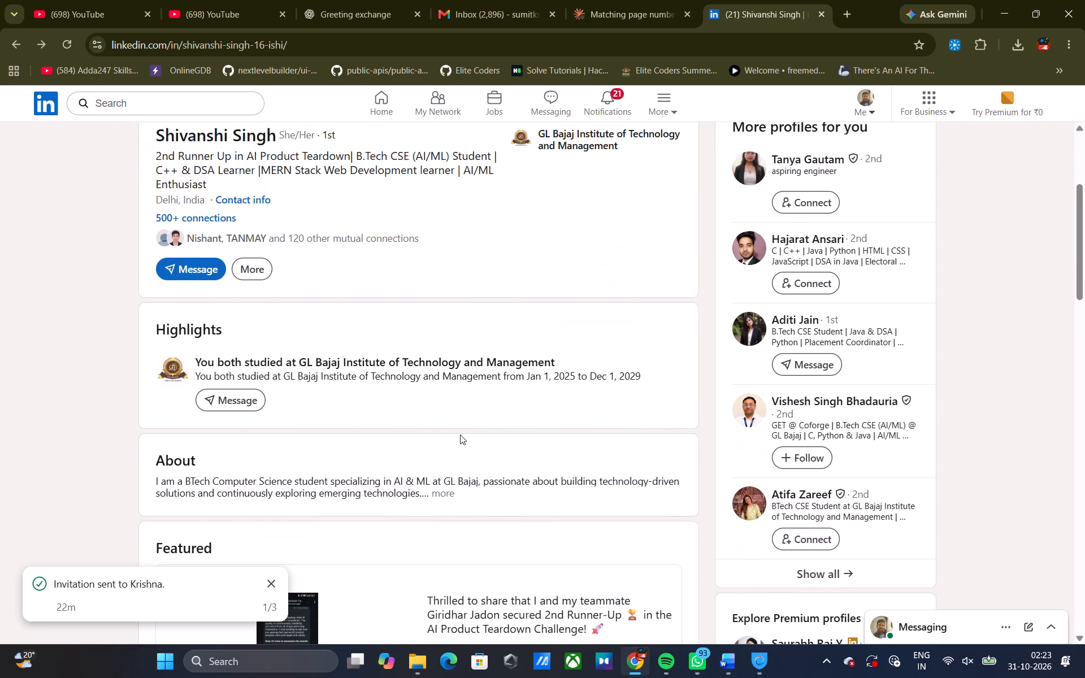
scroll(460, 434, "down", 2)
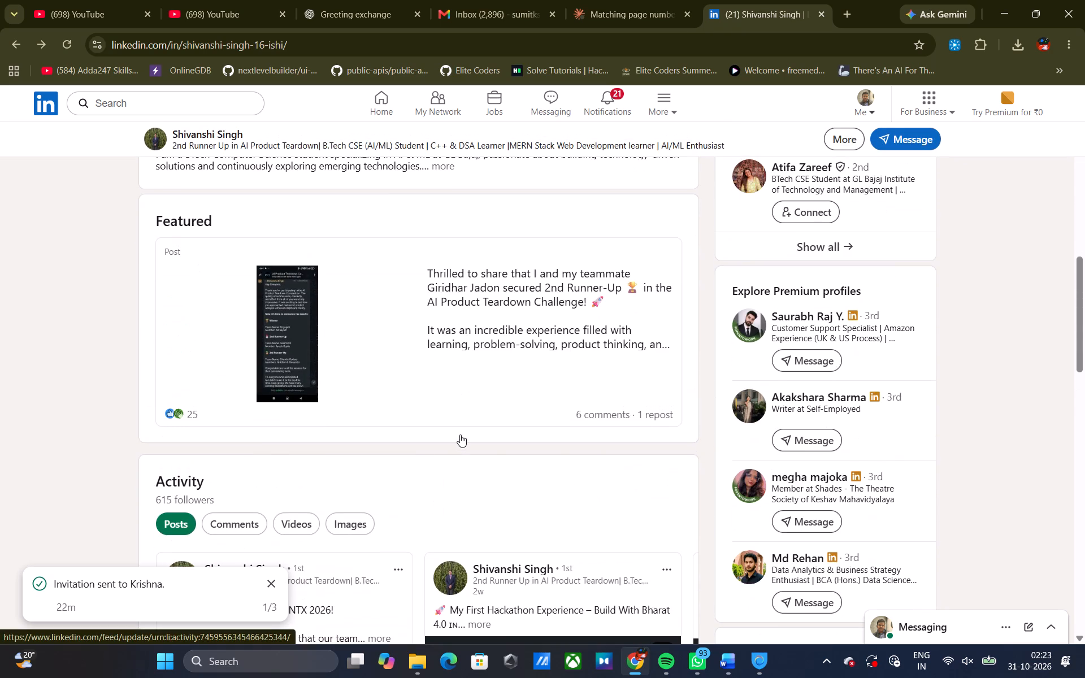
scroll(460, 434, "down", 2)
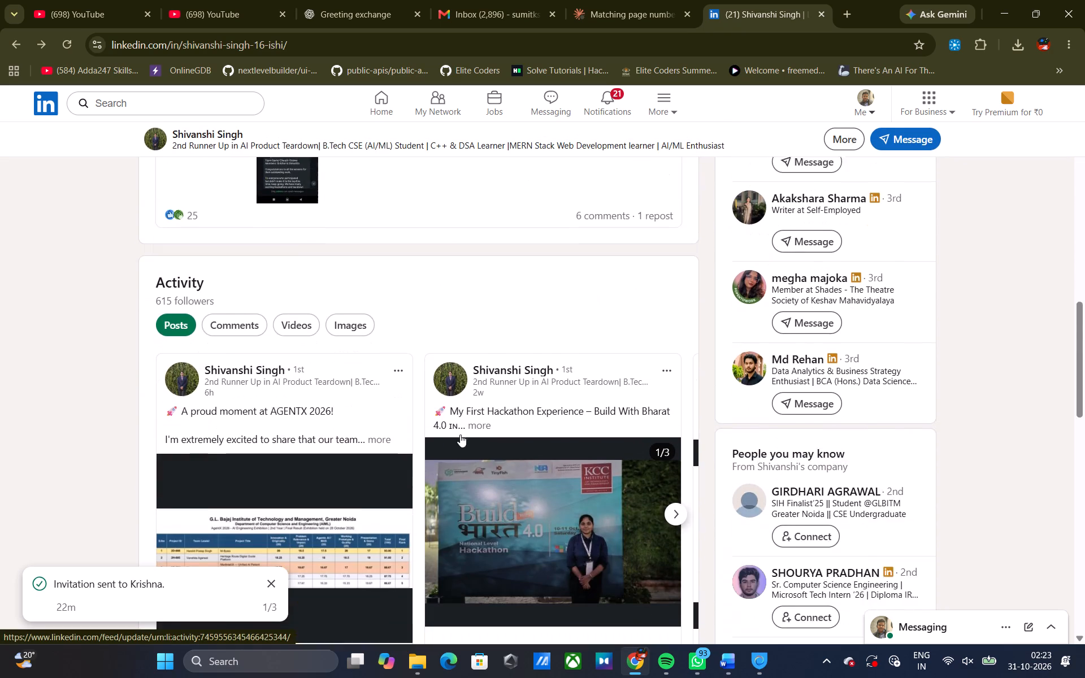
scroll(460, 434, "down", 6)
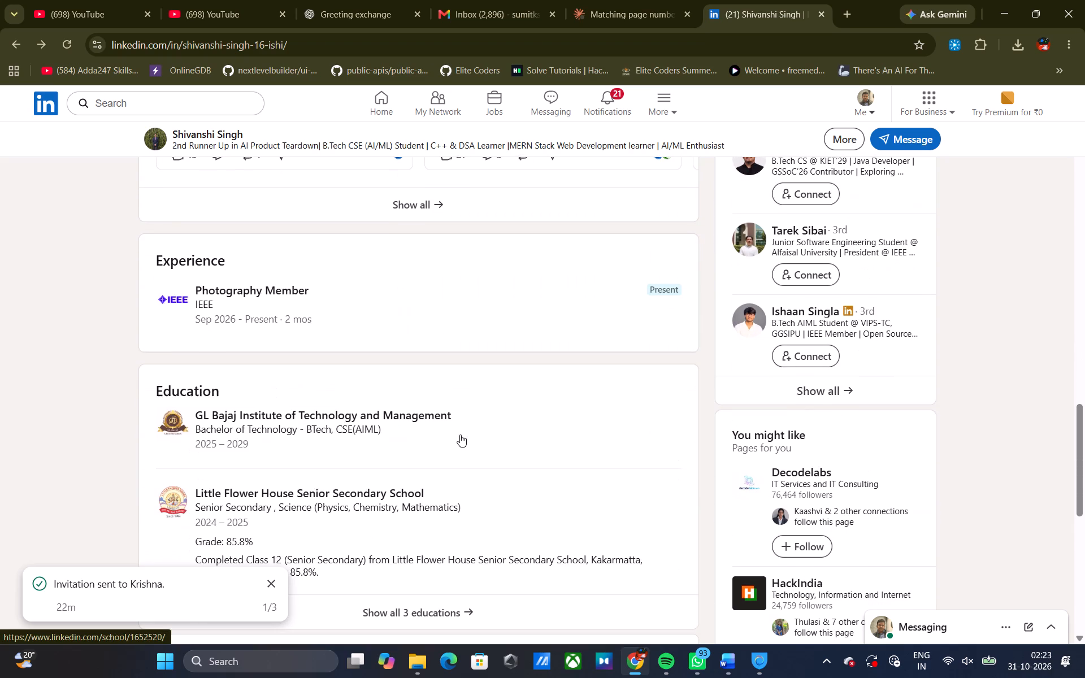
scroll(460, 434, "down", 1)
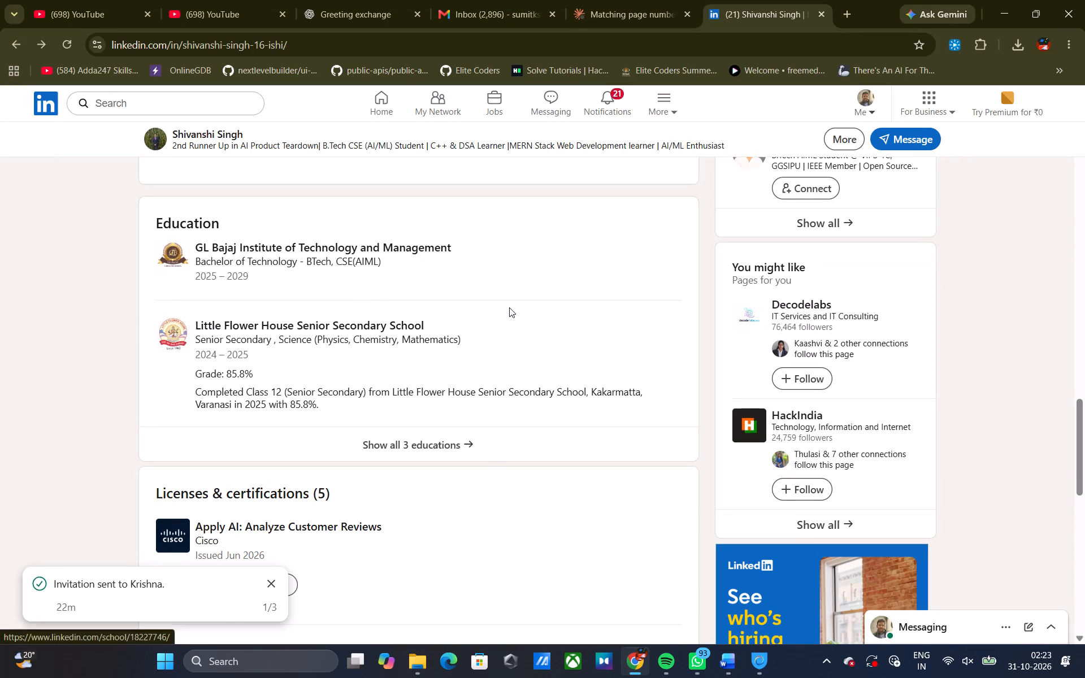
left_click_drag(509, 312, 196, 312)
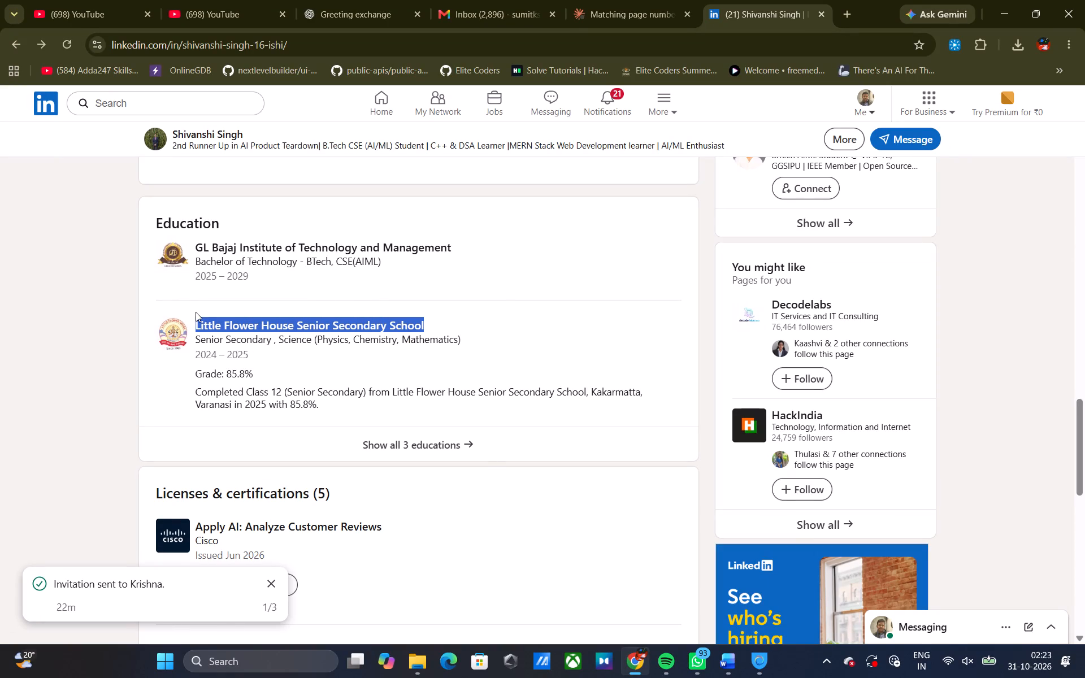
left_click_drag(196, 312, 193, 313)
key("ctrl+c")
key("ctrl+shift+n")
key("ctrl+v")
key("Return")
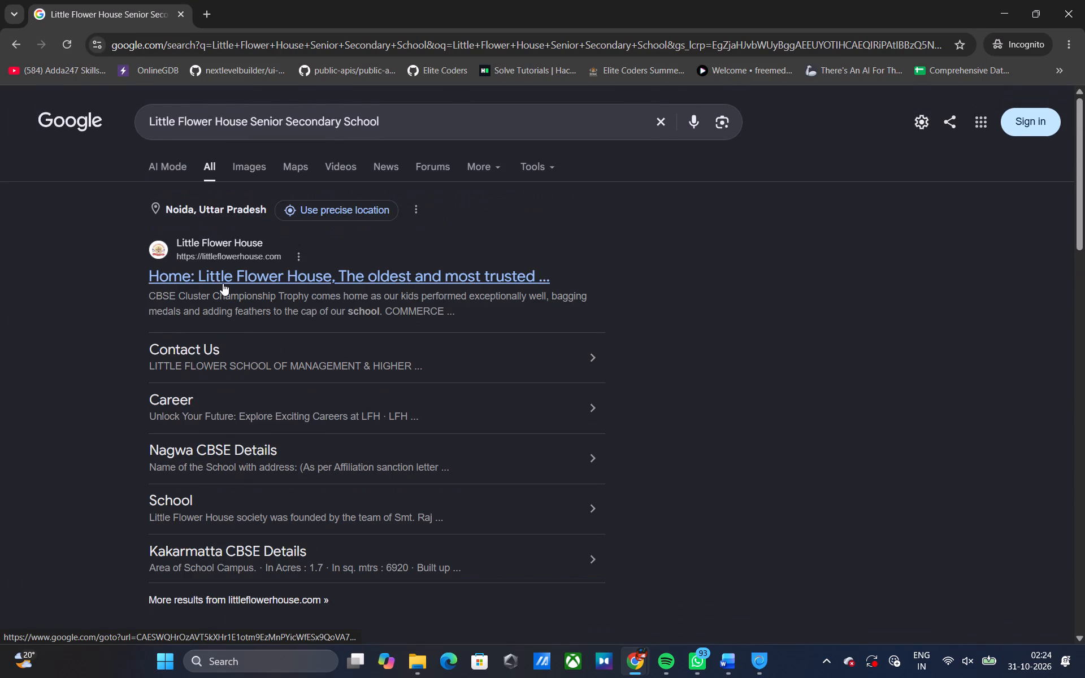
key("ctrl+w")
Open the profile's full post activity and look through the author's hackathon, competition, portfolio and certificate posts.
scroll(223, 283, "right", 1)
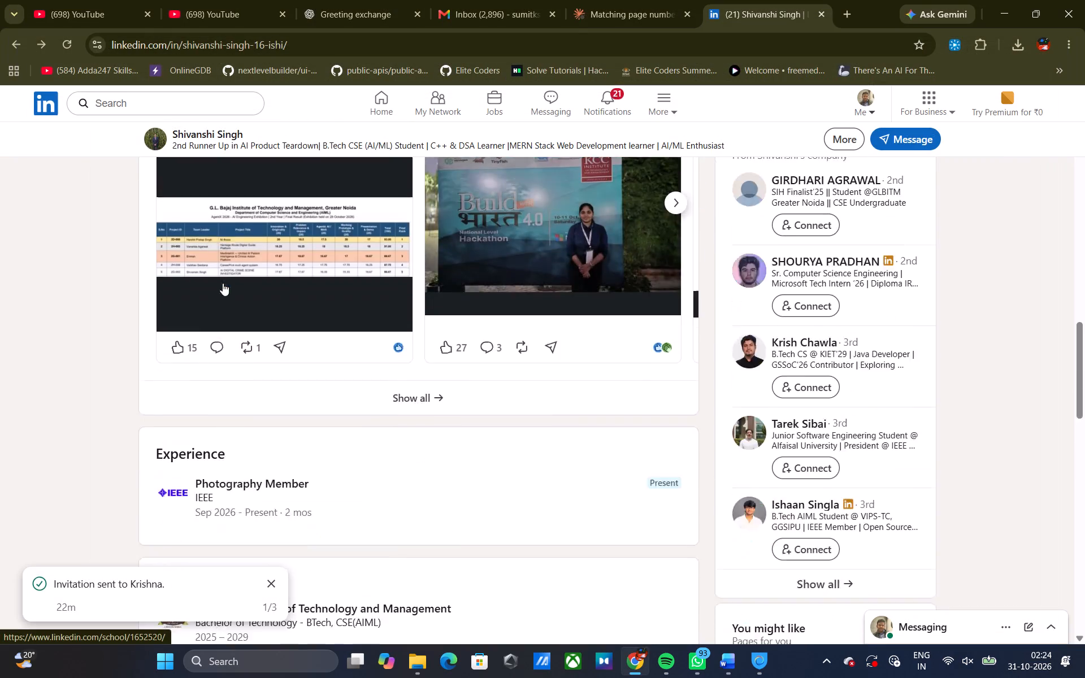
scroll(223, 283, "right", 1)
scroll(223, 283, "up", 4)
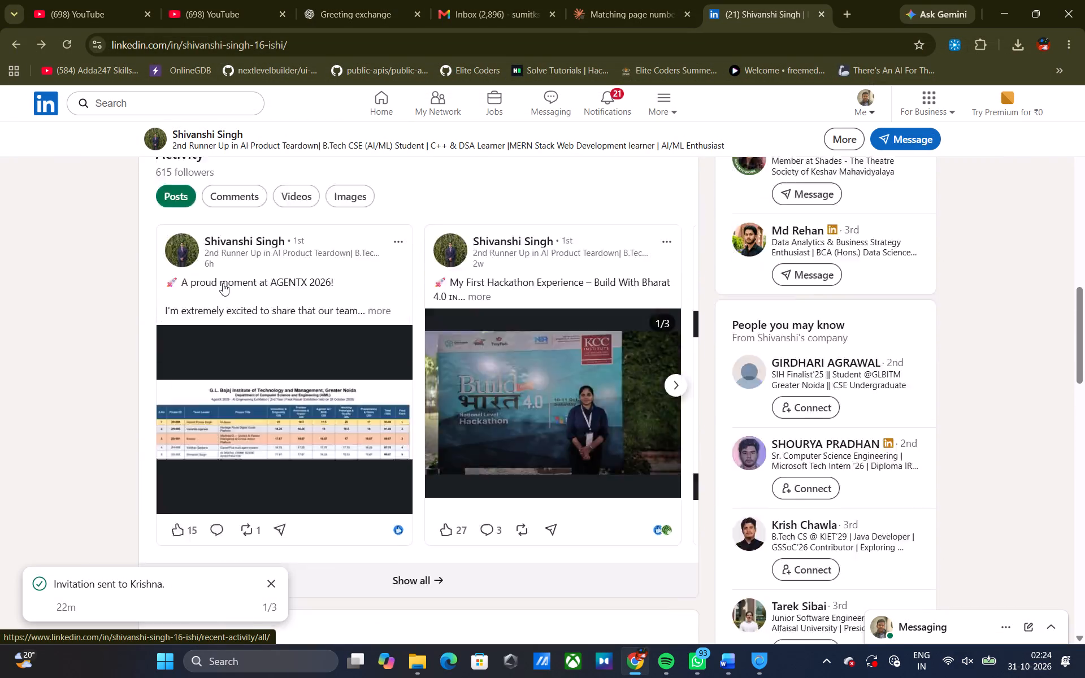
scroll(223, 283, "up", 2)
scroll(223, 283, "down", 3)
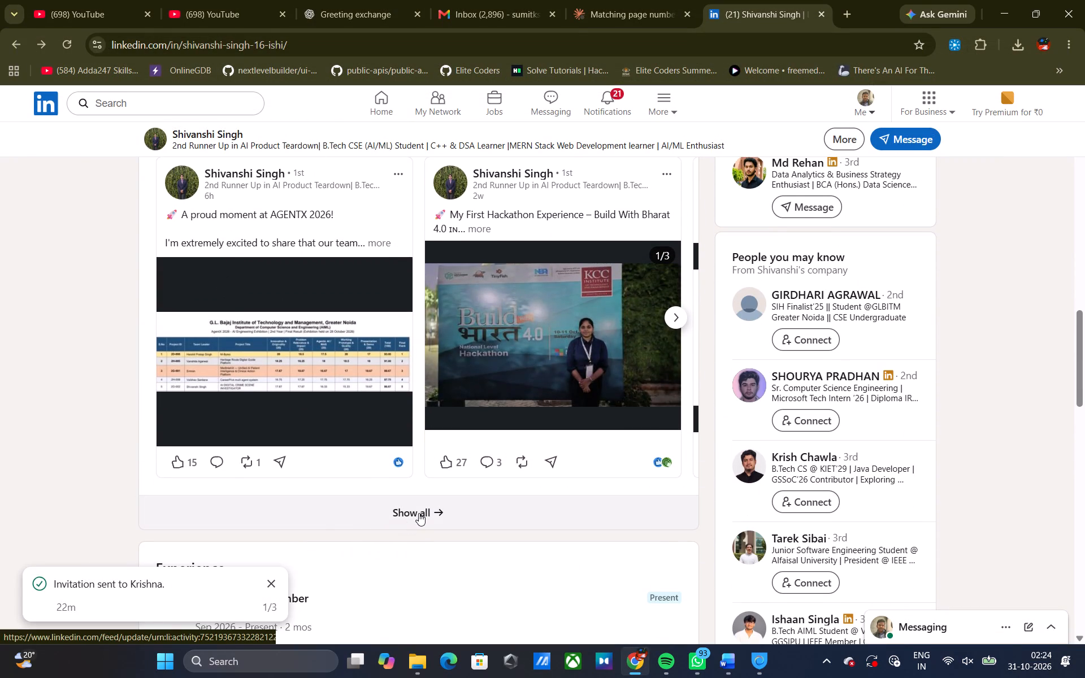
left_click(419, 513)
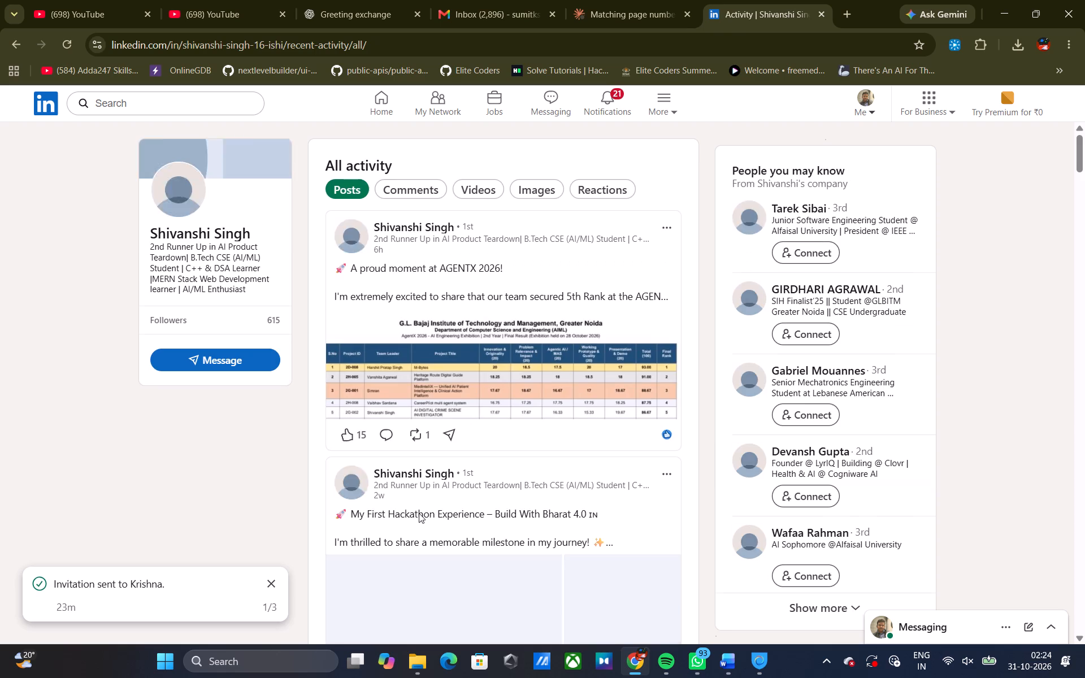
scroll(419, 513, "down", 8)
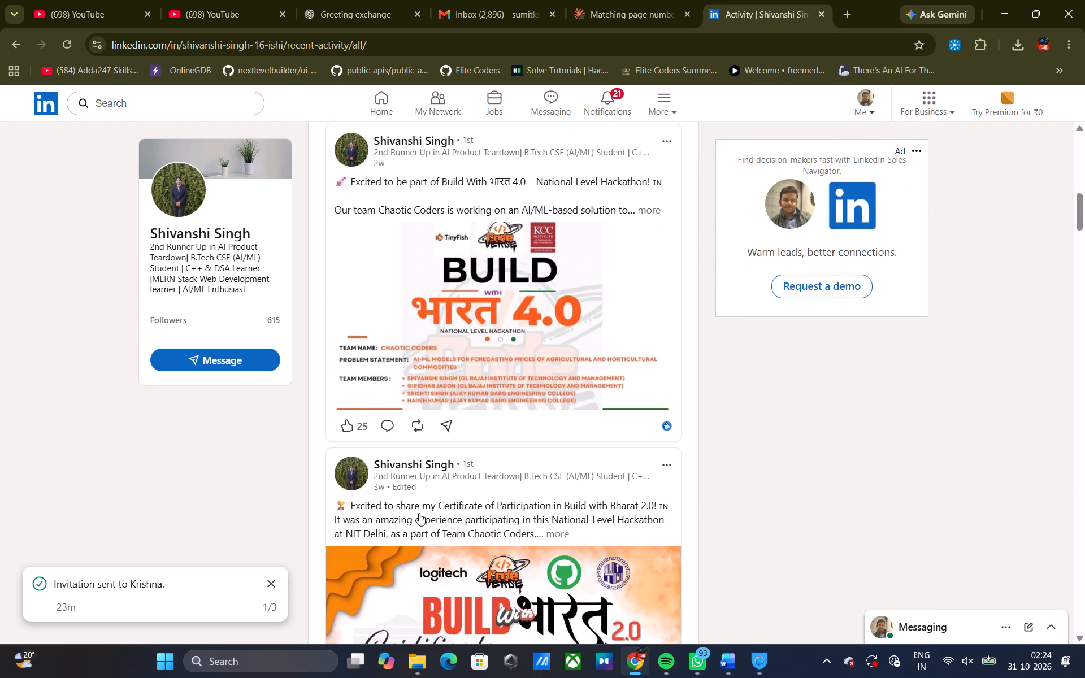
scroll(419, 513, "down", 8)
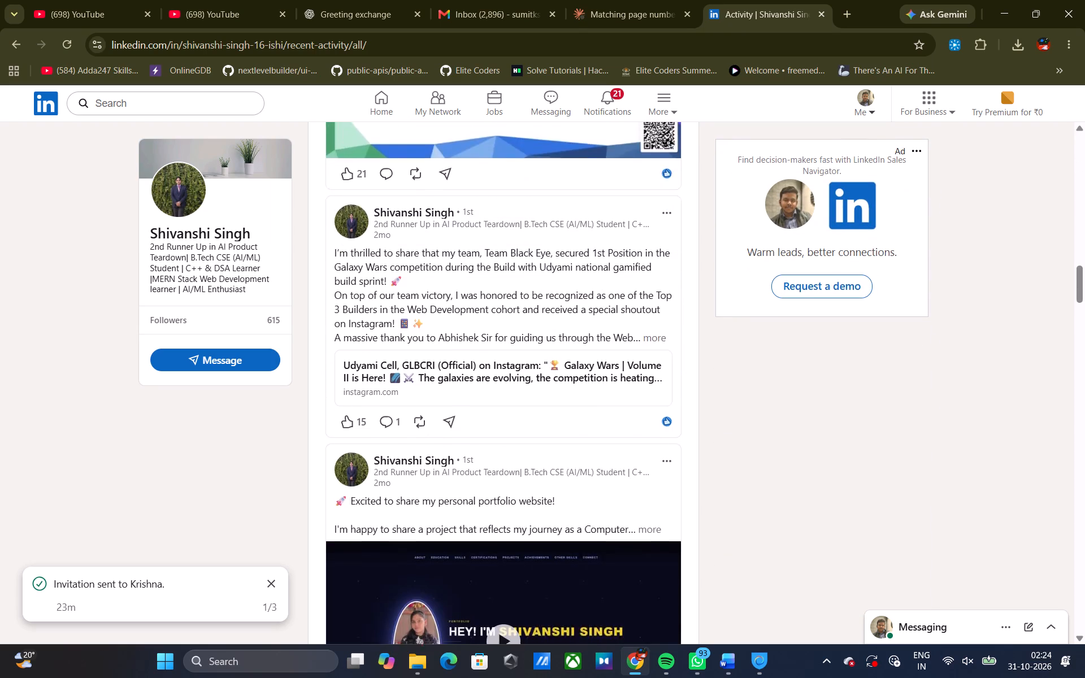
scroll(419, 513, "down", 6)
Go back to the home feed and browse onward to the IEEE Student Branch Badge Distribution Ceremony post.
scroll(419, 513, "right", 9)
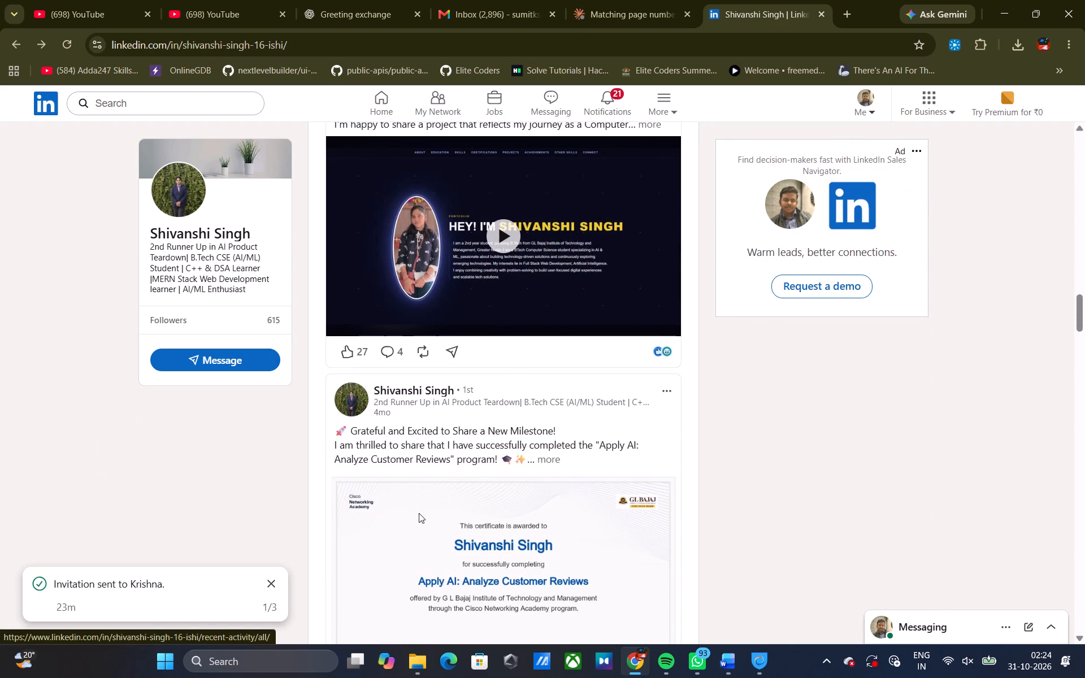
scroll(419, 513, "right", 11)
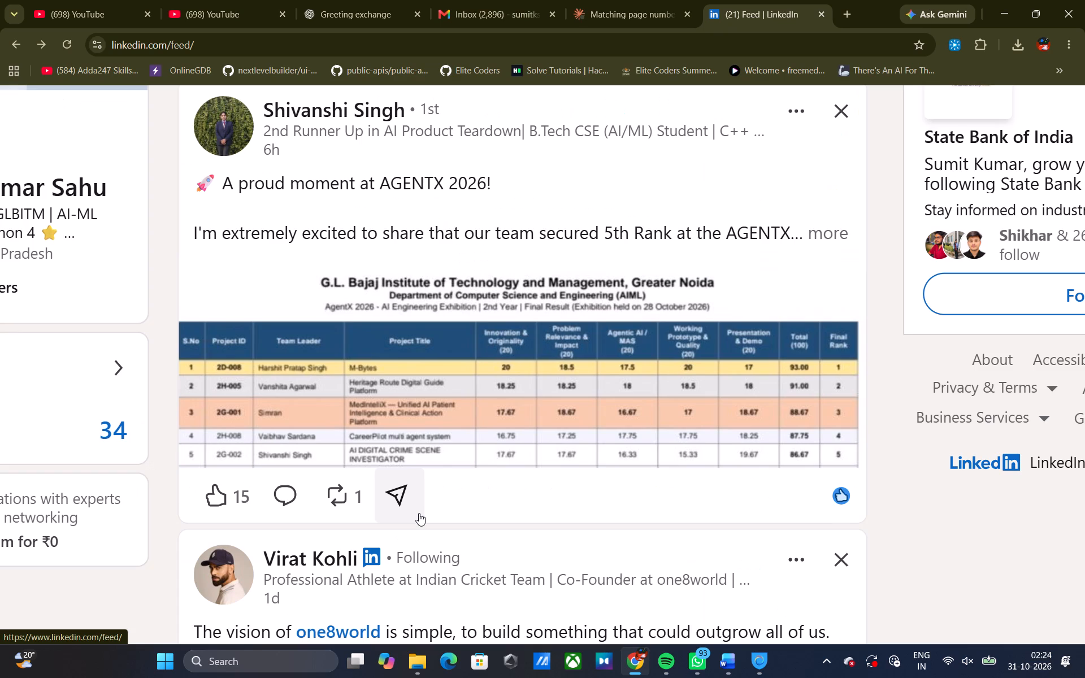
scroll(419, 513, "down", 3)
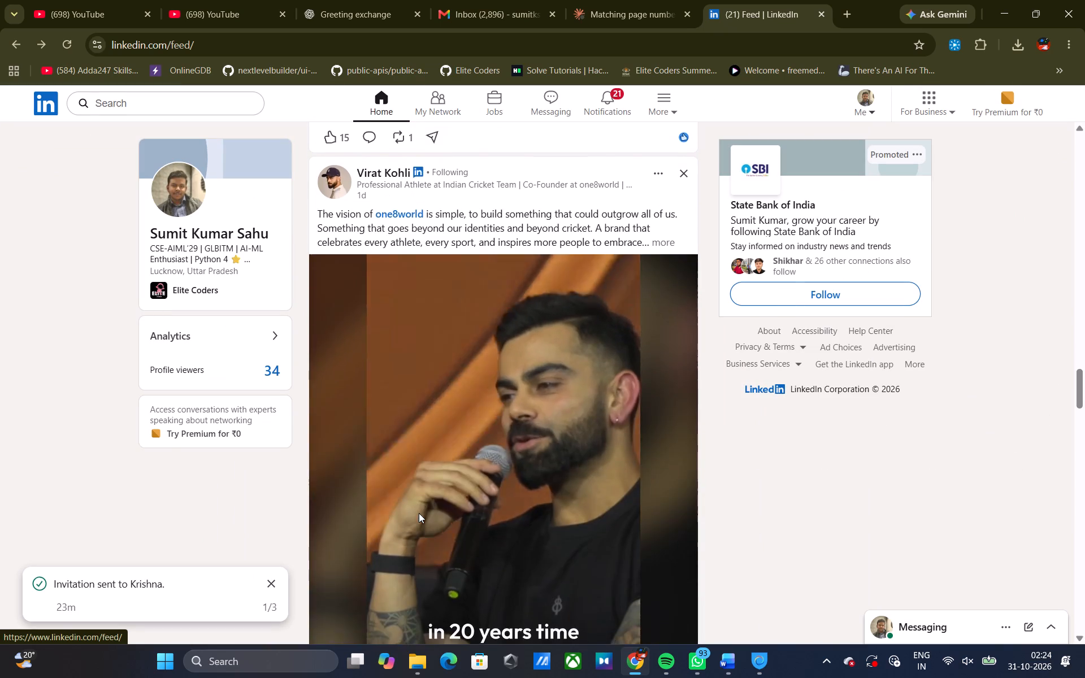
scroll(419, 513, "down", 9)
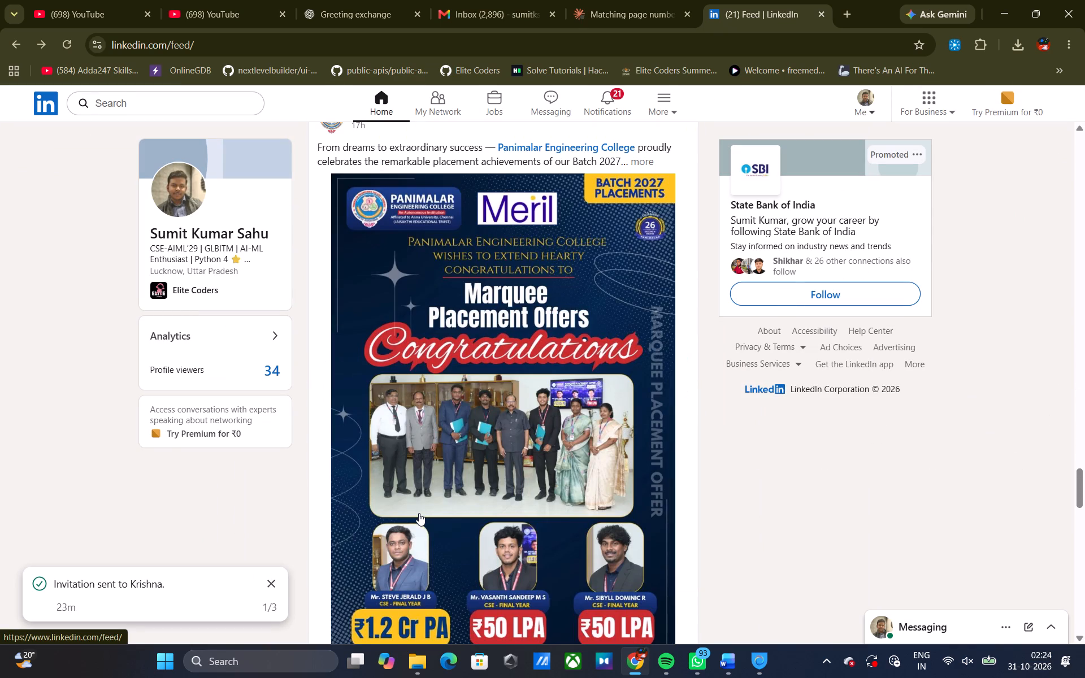
scroll(419, 513, "down", 8)
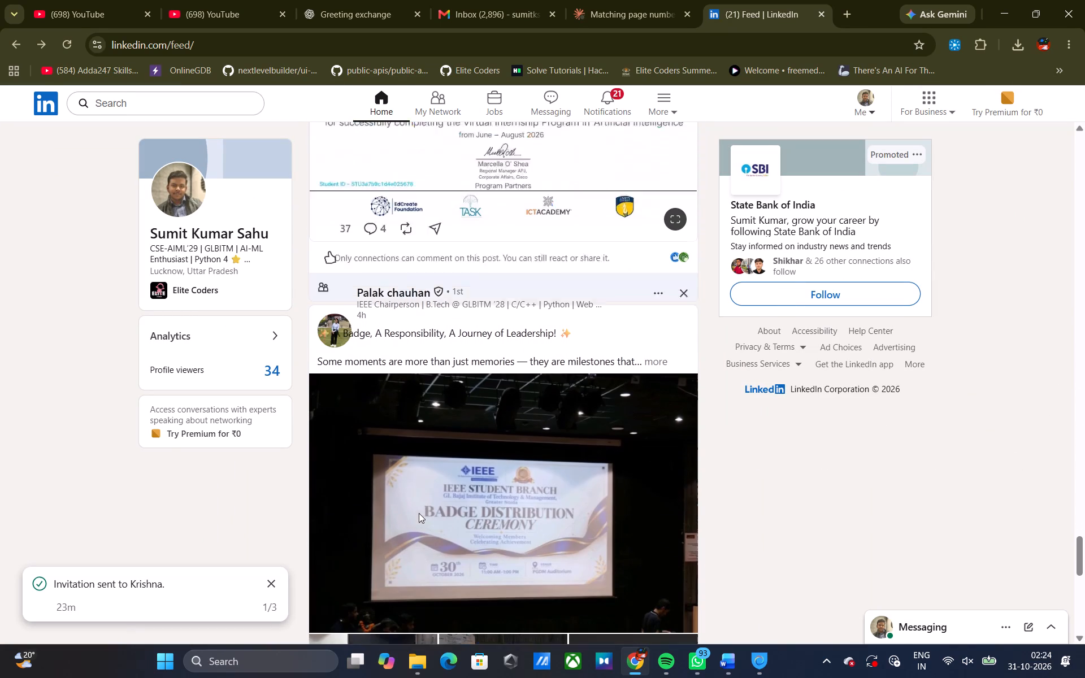
scroll(419, 513, "down", 2)
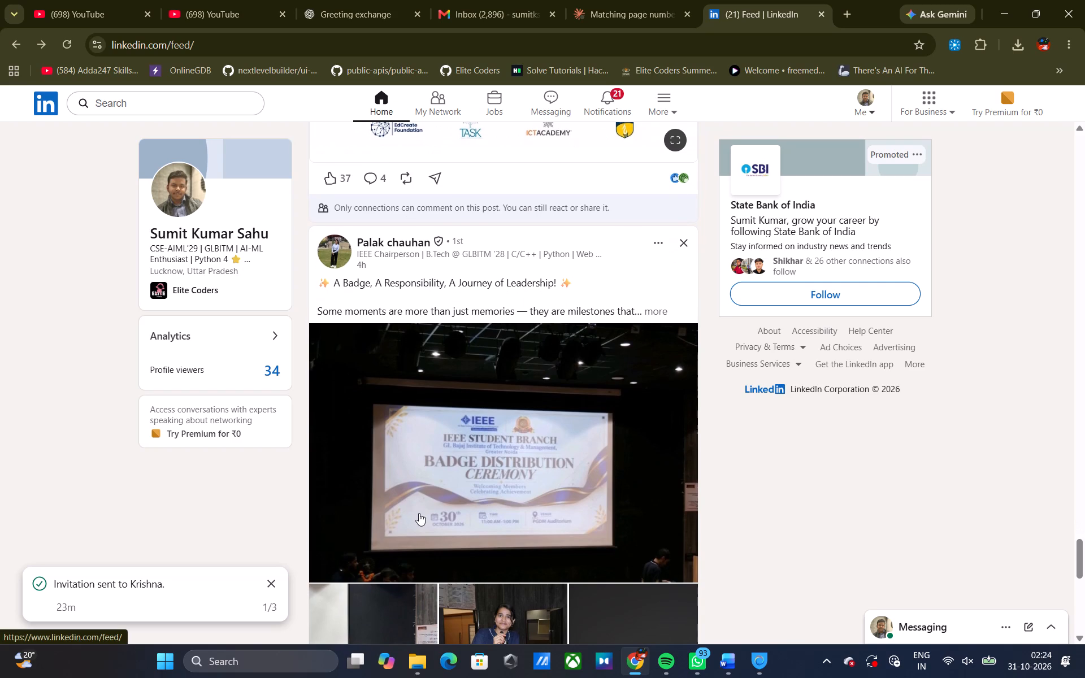
scroll(419, 513, "down", 1)
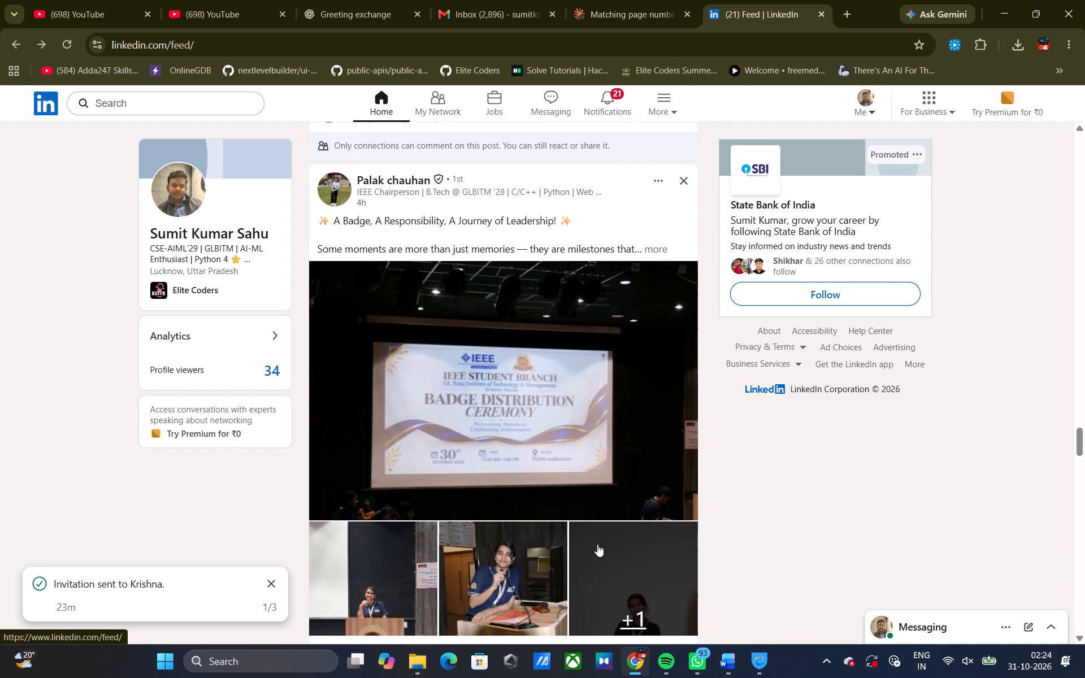
Enlarge the Badge Distribution Ceremony post's photos and page through them, dismissing the front invitation notification.
left_click(600, 549)
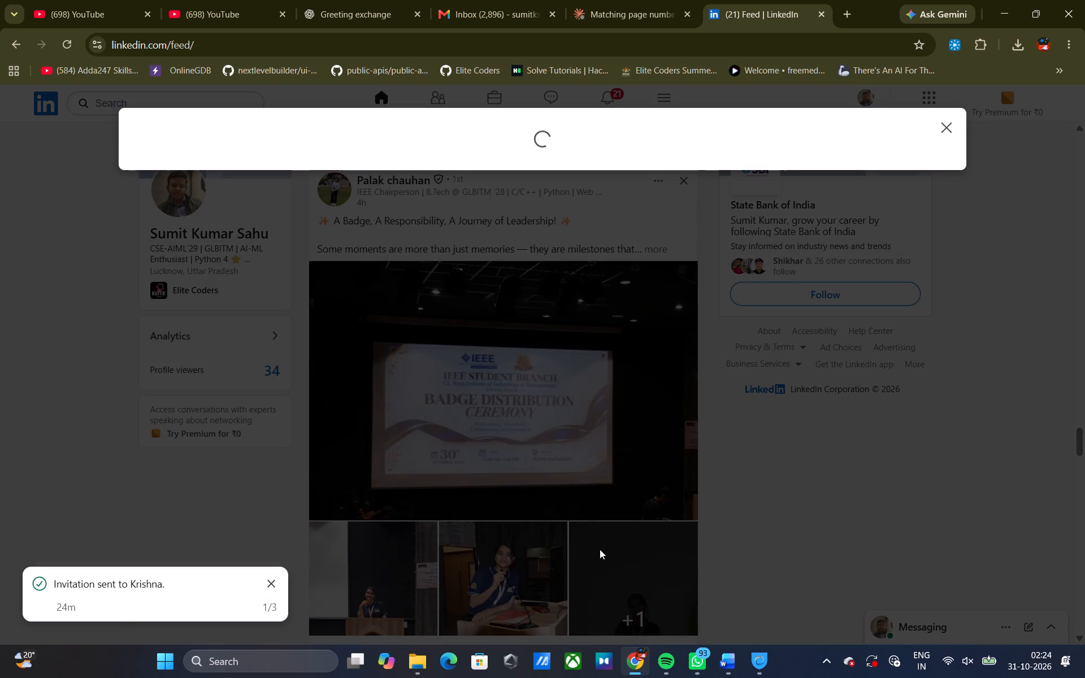
left_click(275, 581)
left_click(944, 127)
left_click(619, 550)
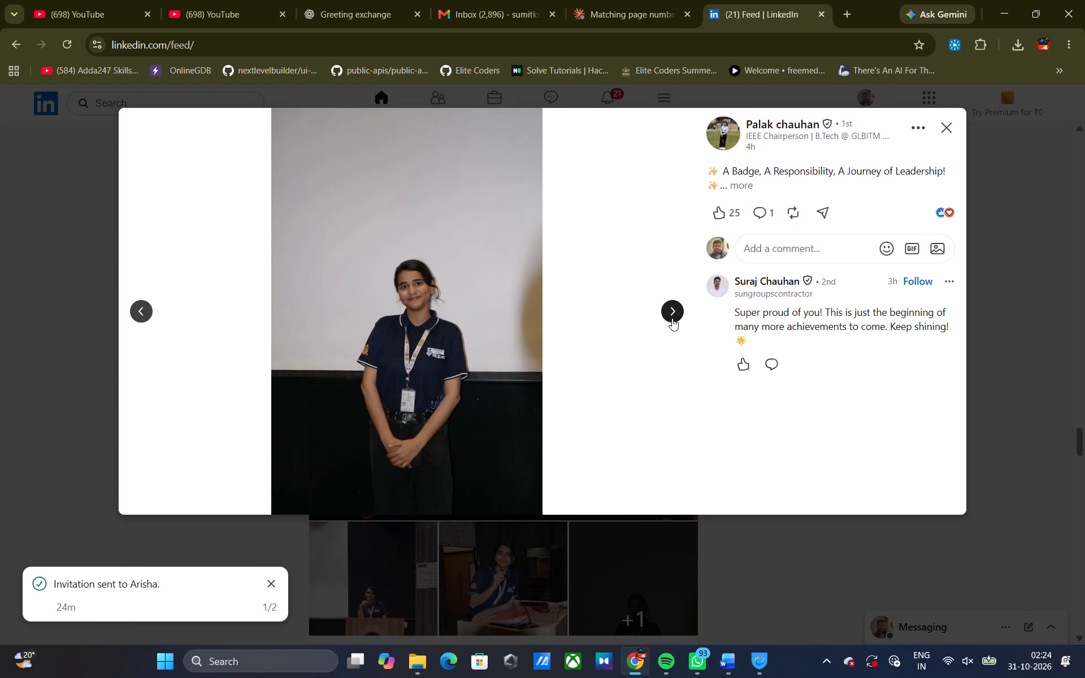
left_click(672, 316)
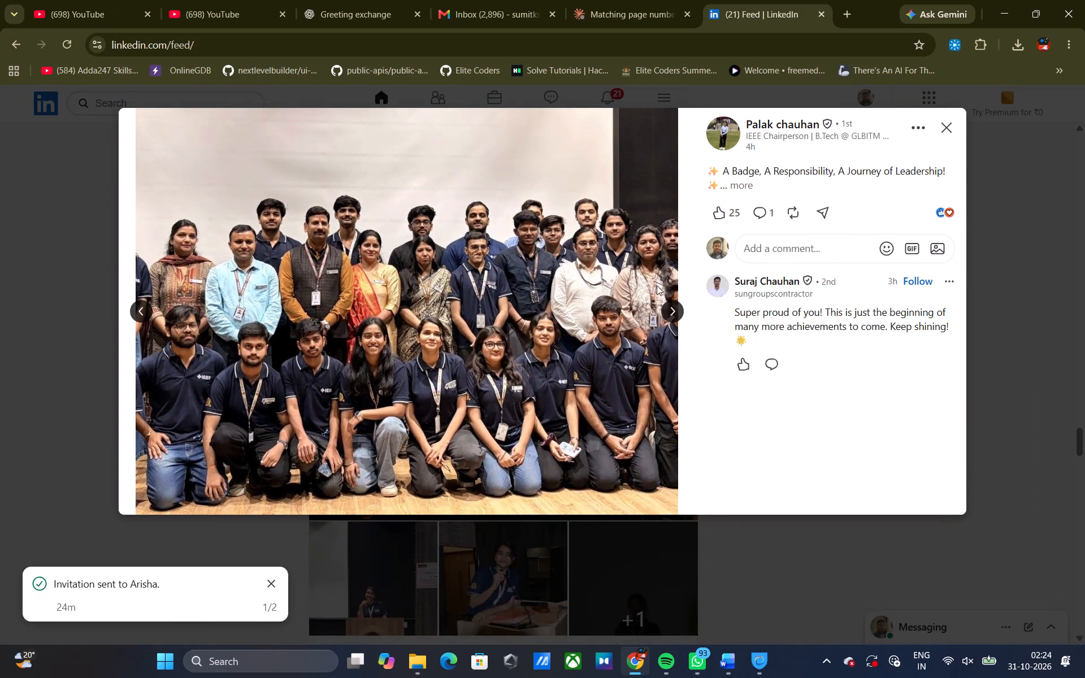
left_click(675, 306)
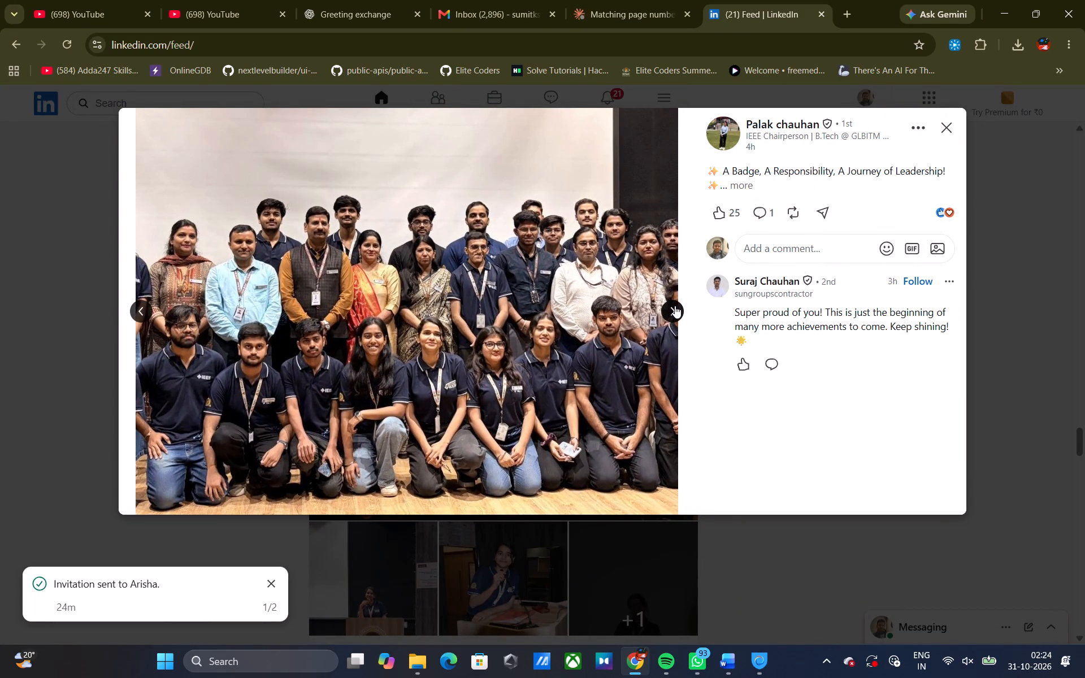
Page through the enlarged Badge Distribution Ceremony post photos again, zooming in on the group photo.
left_click(675, 306)
left_click(675, 306)
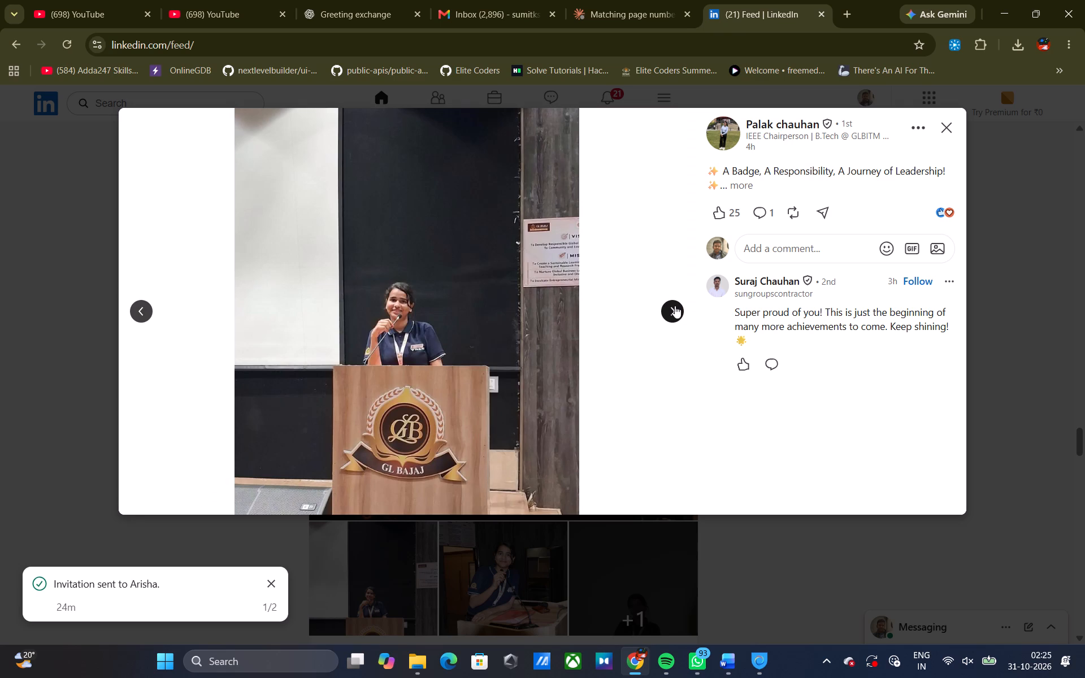
left_click(675, 306)
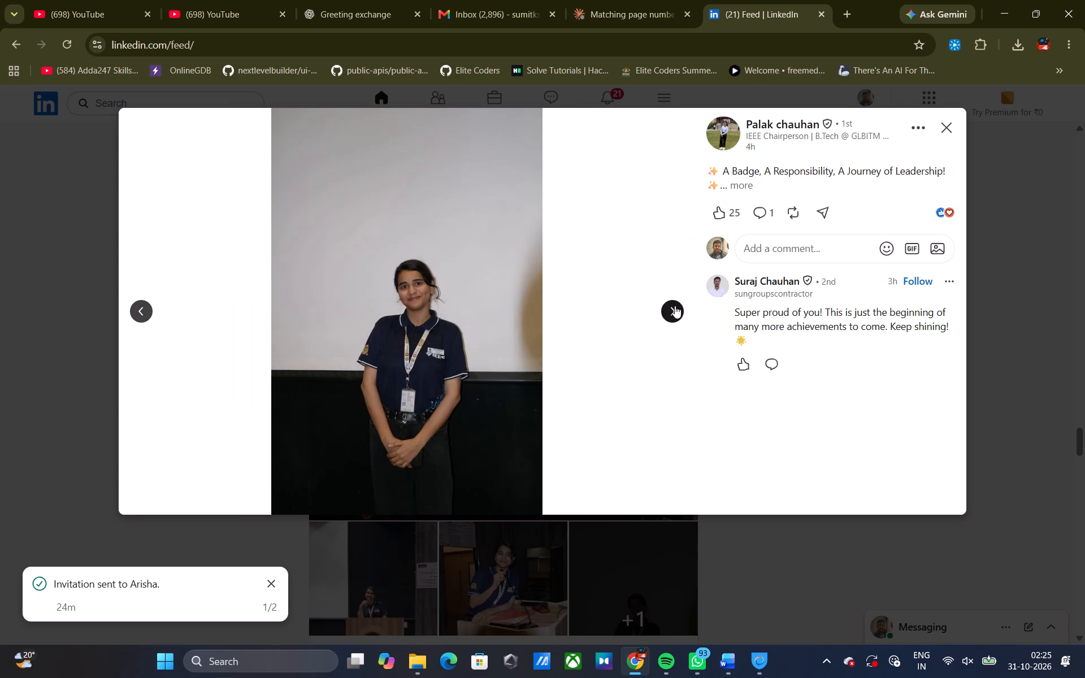
left_click(675, 306)
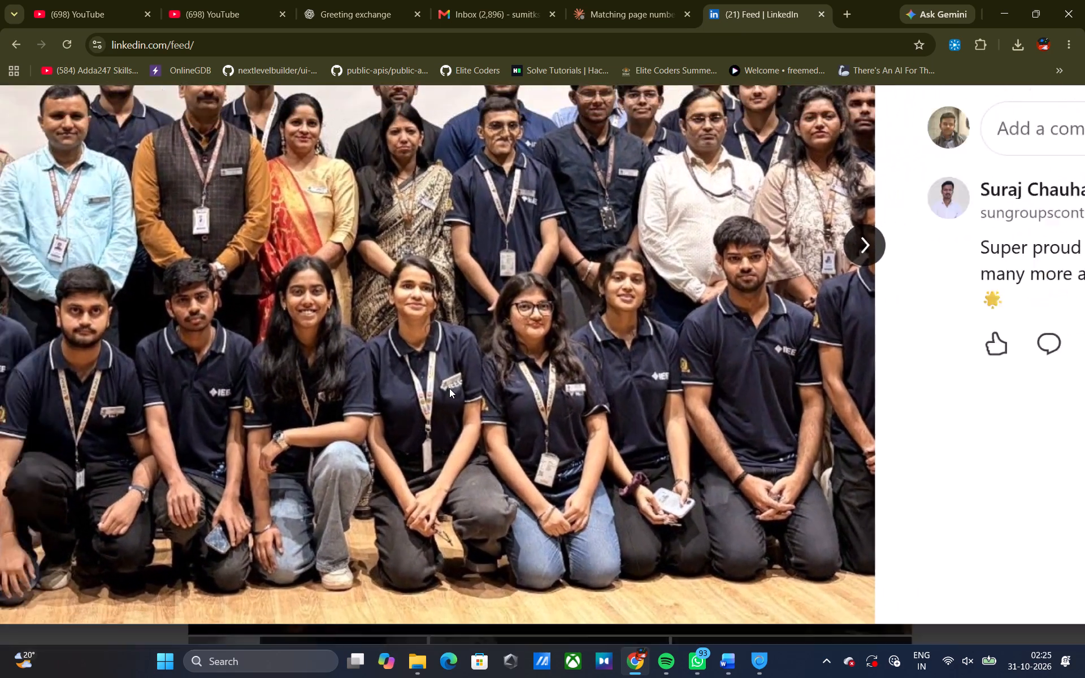
left_click(670, 307)
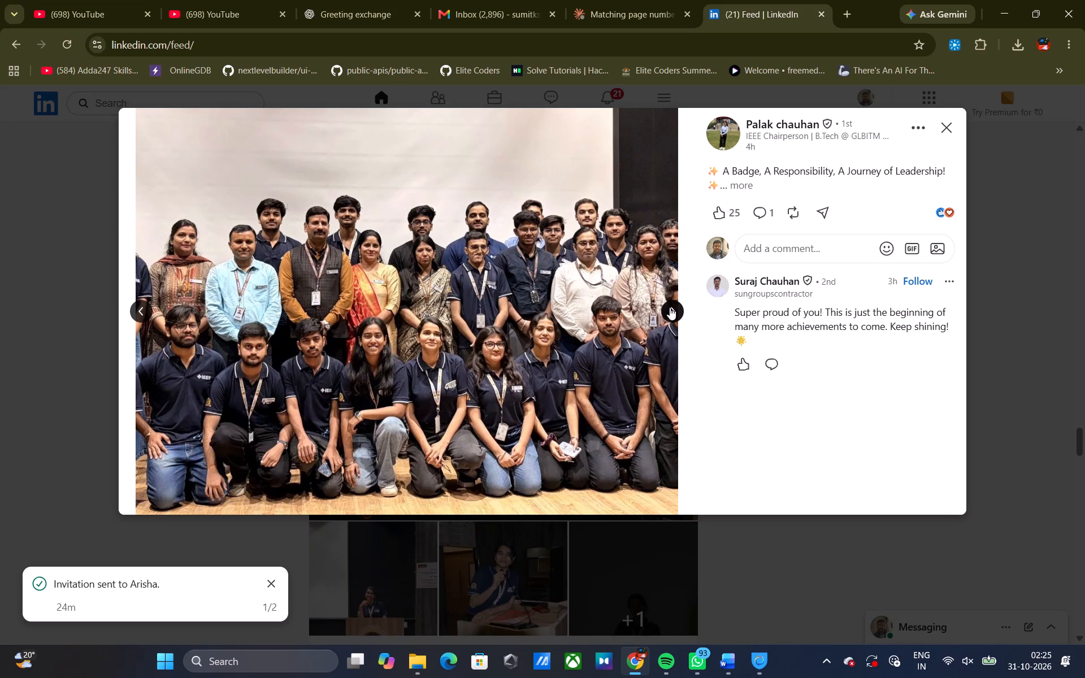
left_click(670, 307)
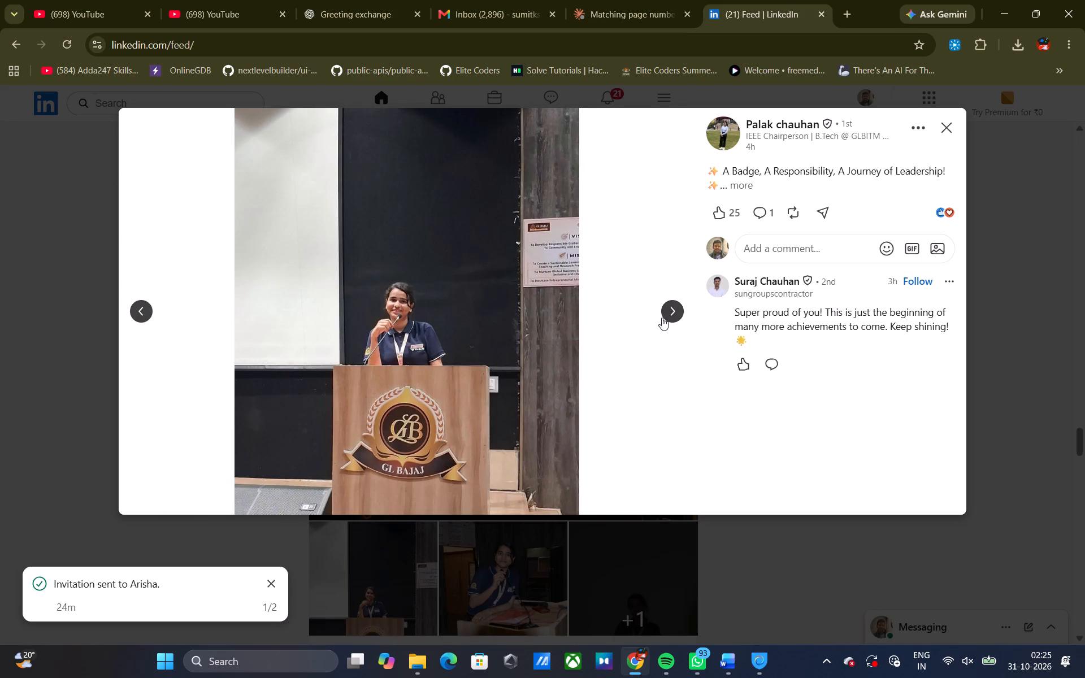
left_click(662, 317)
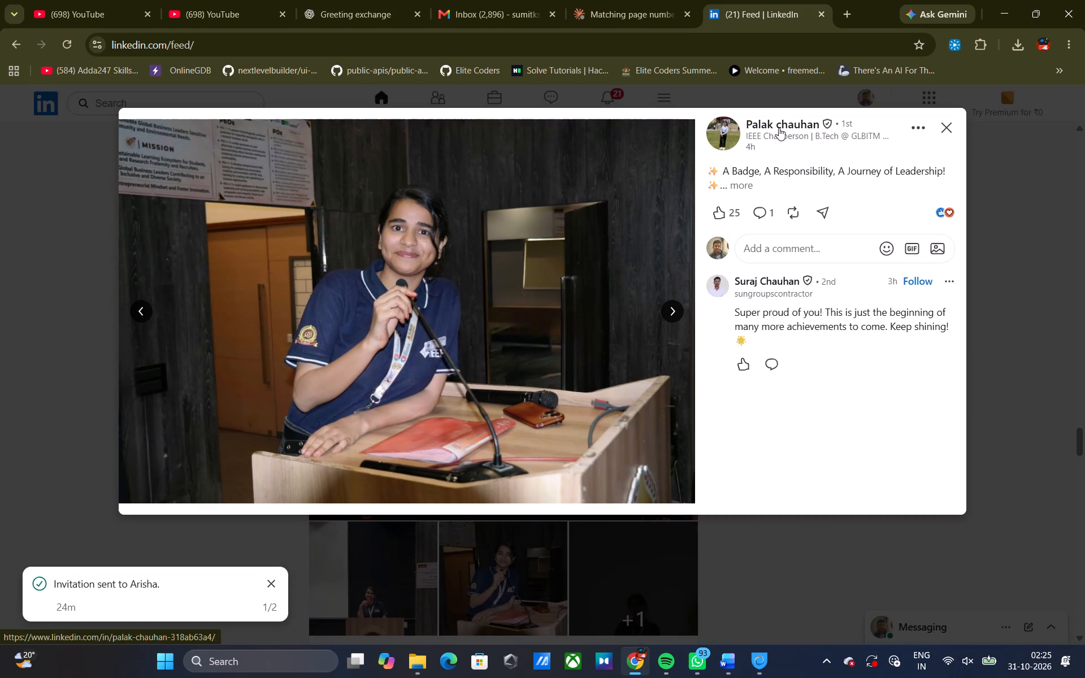
Open the Badge Distribution post author's profile, look through the About, Activity, Experience and Education sections, and return to the feed.
left_click(780, 127)
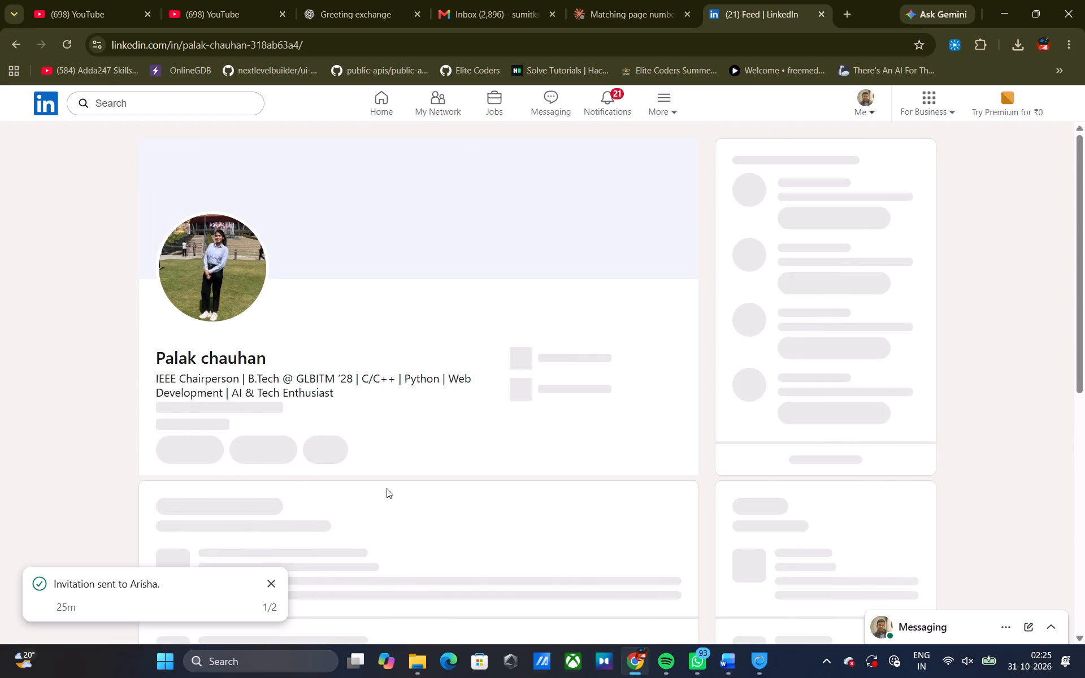
scroll(381, 476, "down", 4)
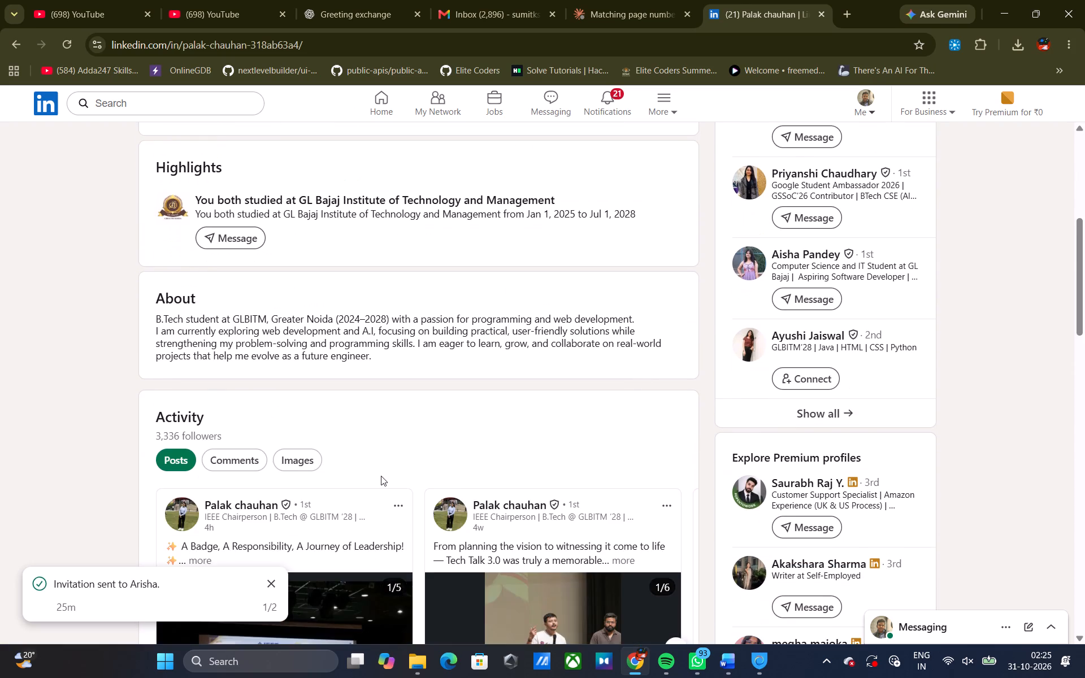
scroll(381, 476, "down", 7)
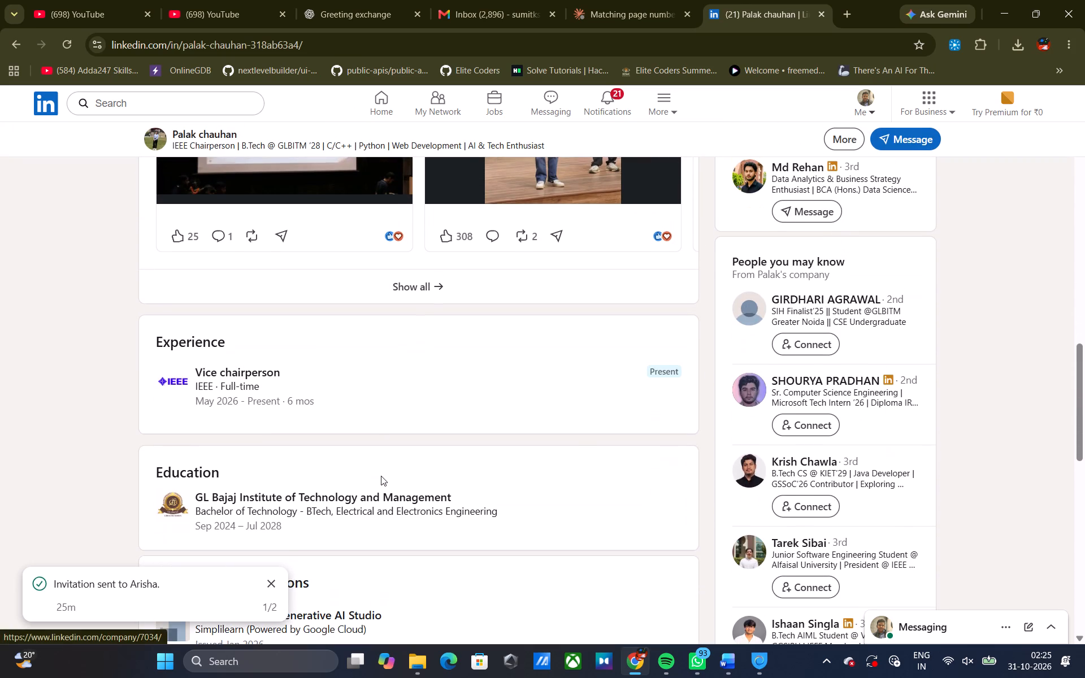
scroll(381, 476, "right", 8)
Find the reposted Cognizant industrial visit post, page through its enlarged photos, zoom in on the group photo, and close the viewer.
scroll(381, 476, "down", 2)
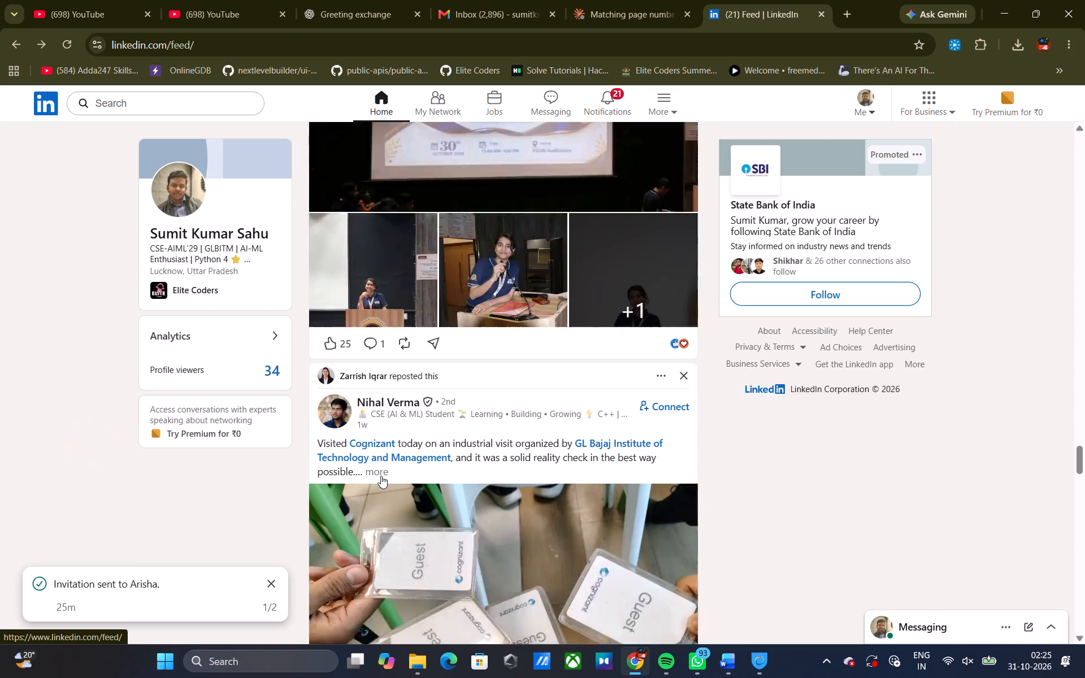
scroll(381, 476, "down", 3)
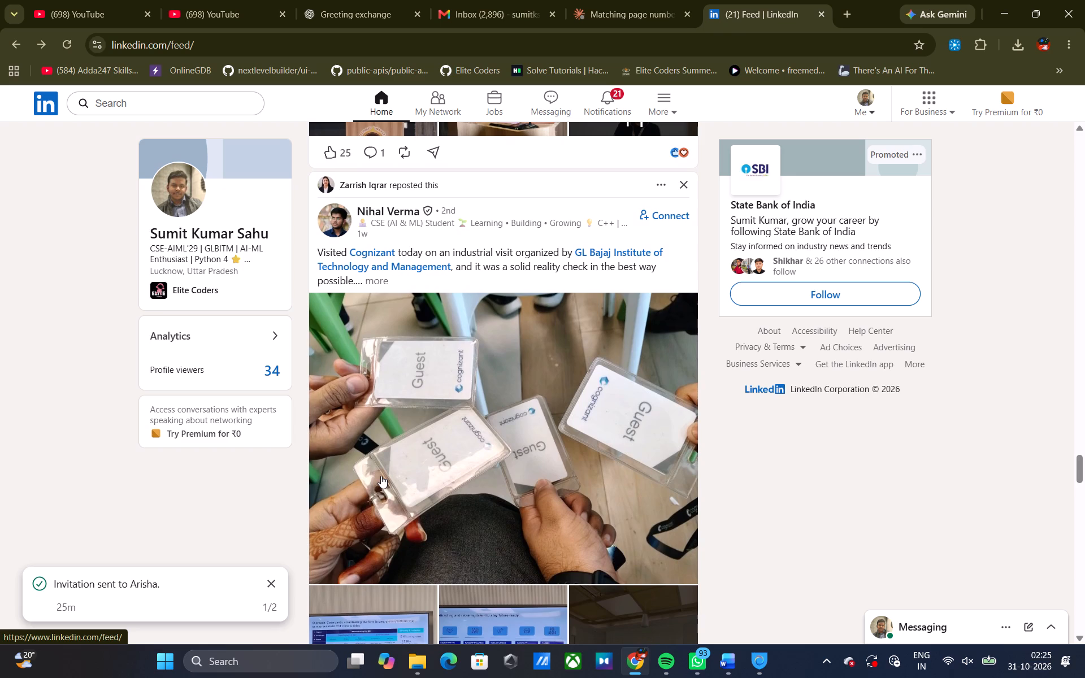
scroll(381, 476, "down", 2)
left_click(609, 483)
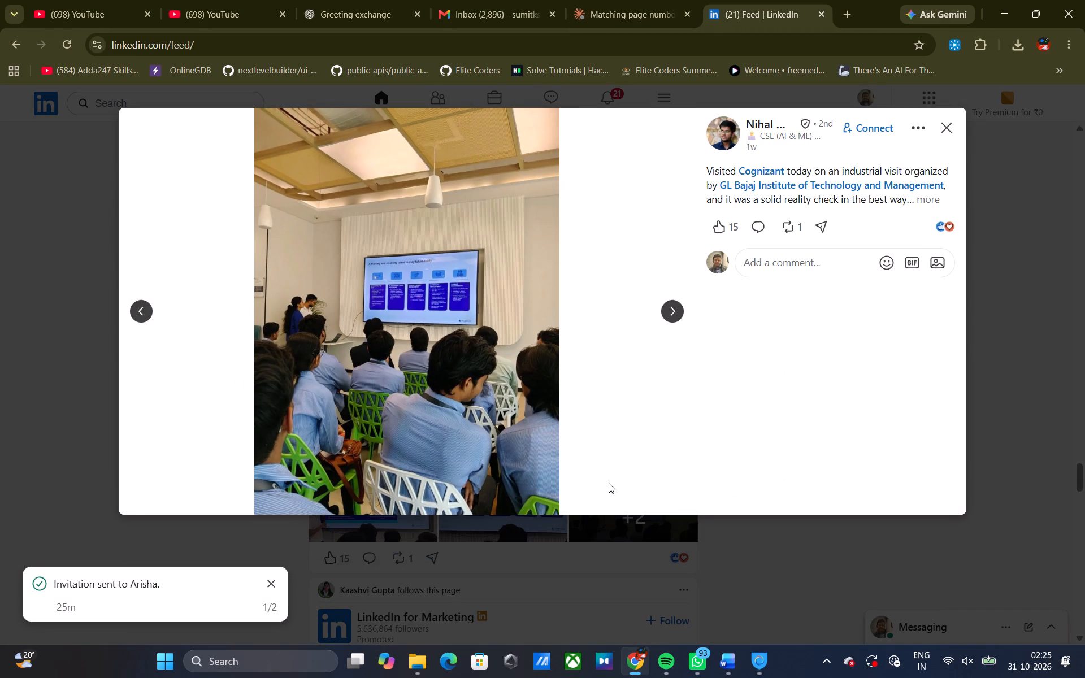
left_click(667, 312)
left_click(667, 312)
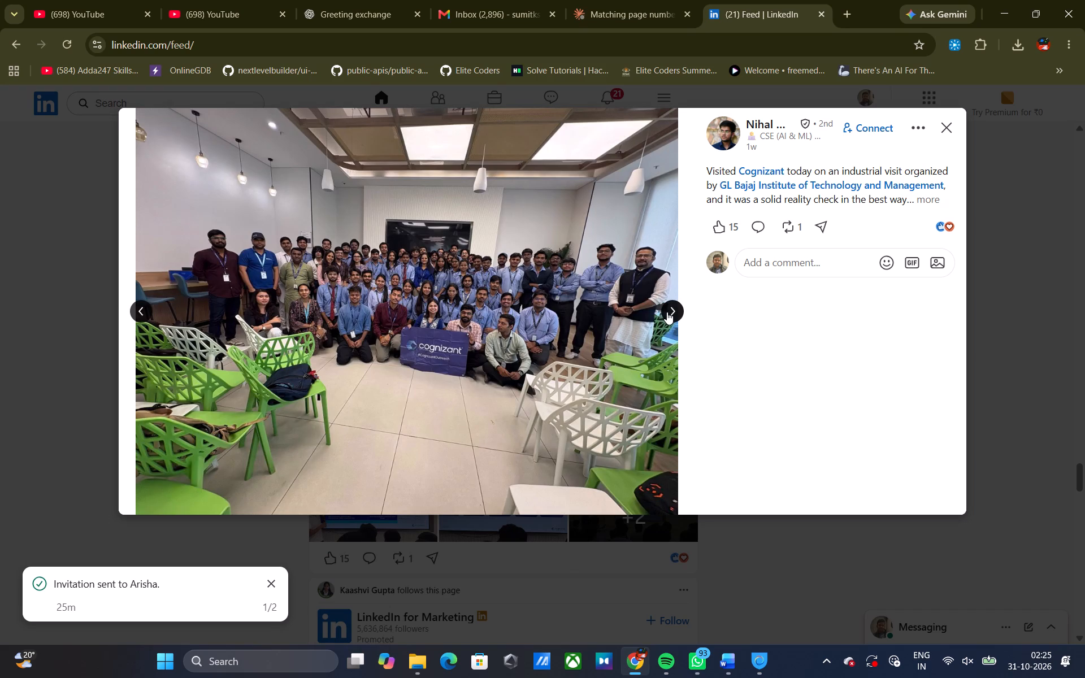
left_click(667, 312)
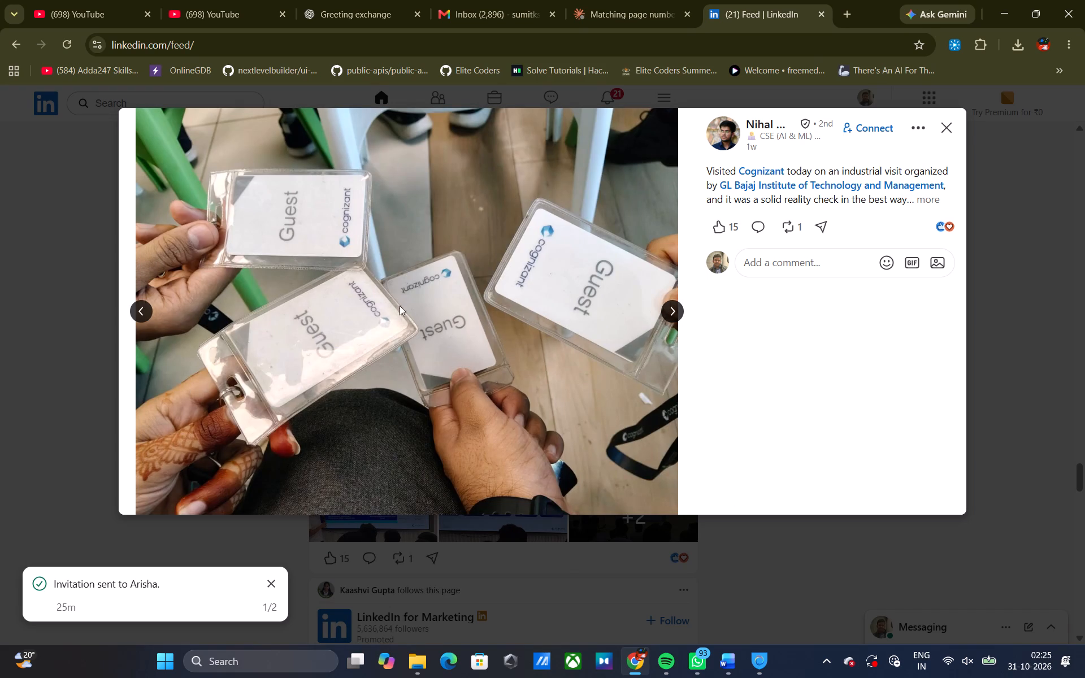
left_click(672, 305)
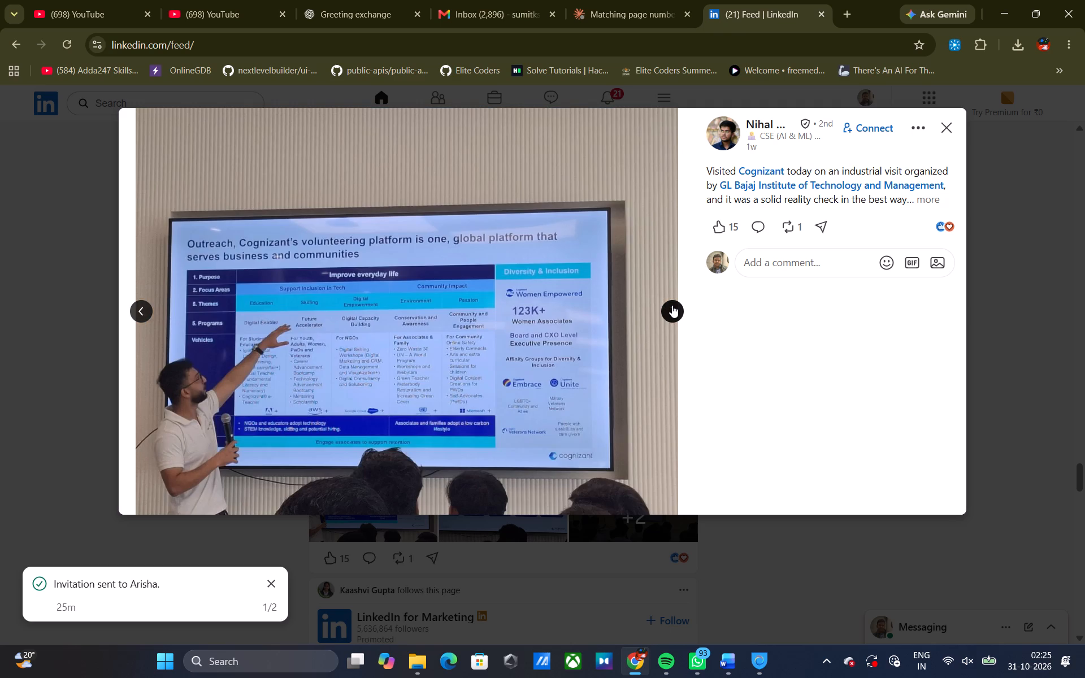
left_click(672, 305)
left_click(672, 305)
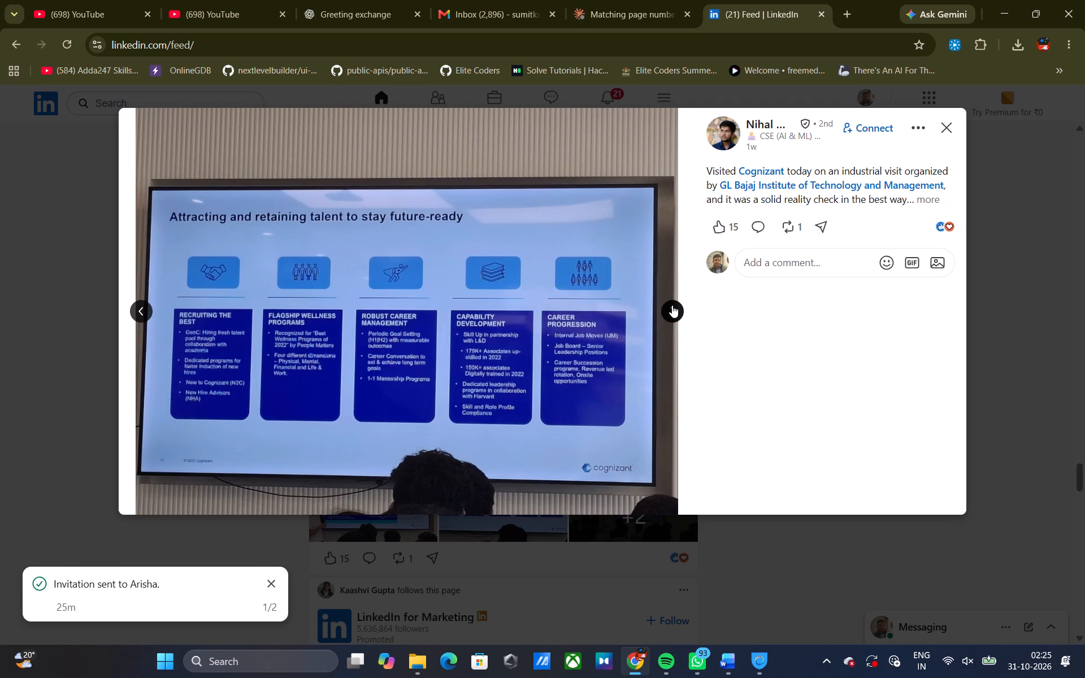
left_click(672, 305)
left_click(672, 305)
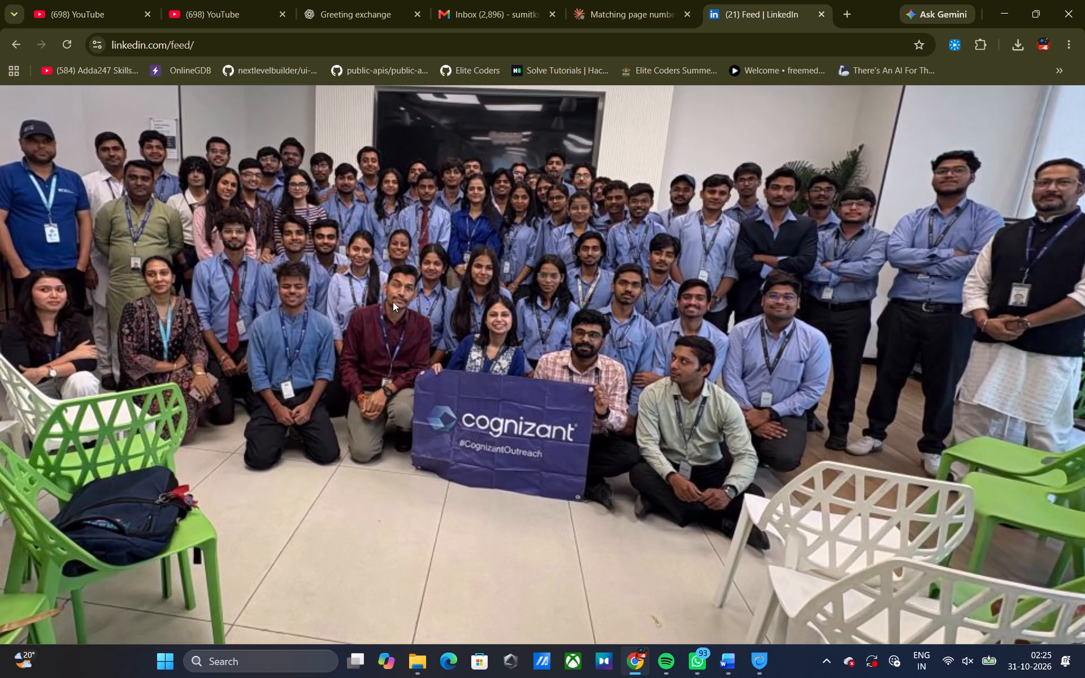
left_click(393, 302)
key("Escape")
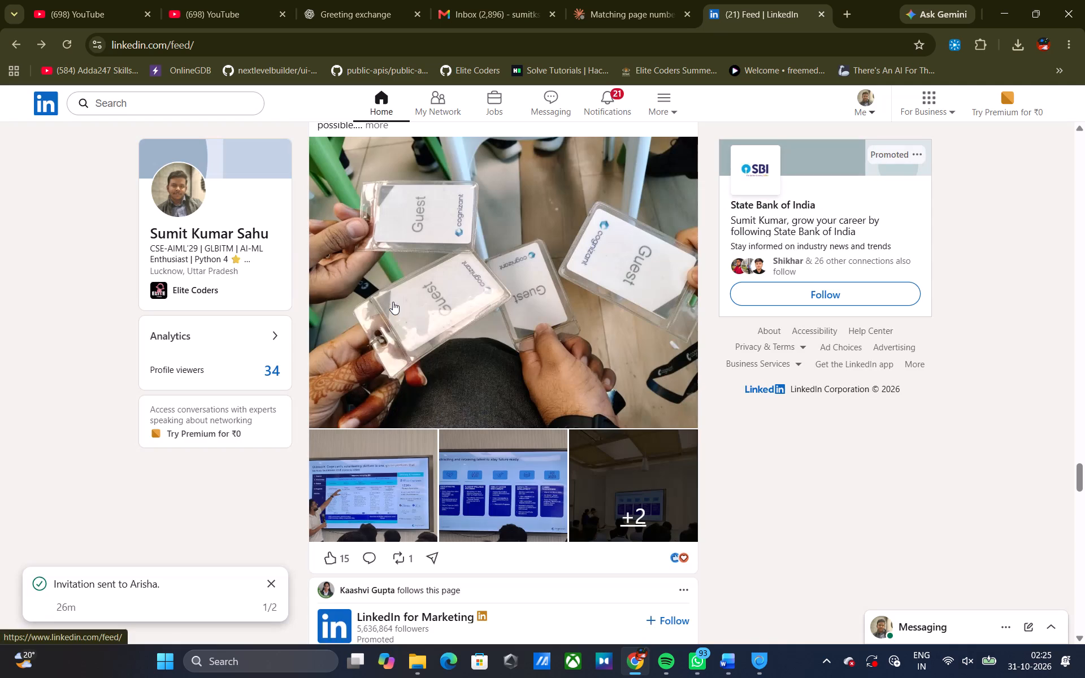
Browse onward to the Competitive Programming Contest first-position post, expand its full text and read it.
scroll(448, 208, "down", 11)
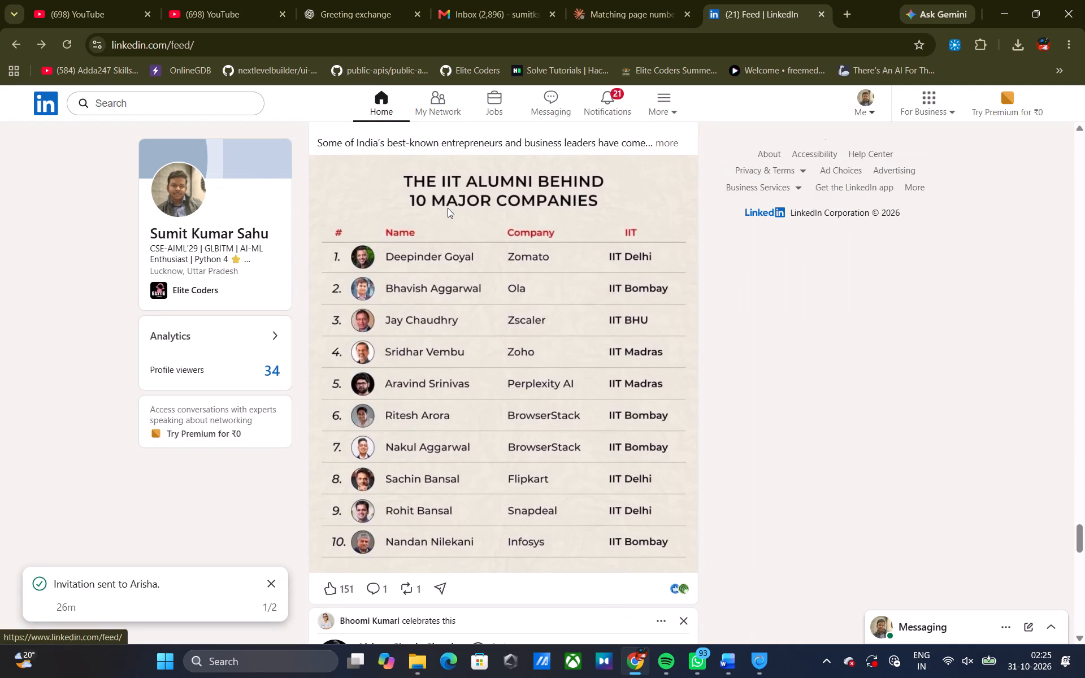
scroll(448, 208, "down", 5)
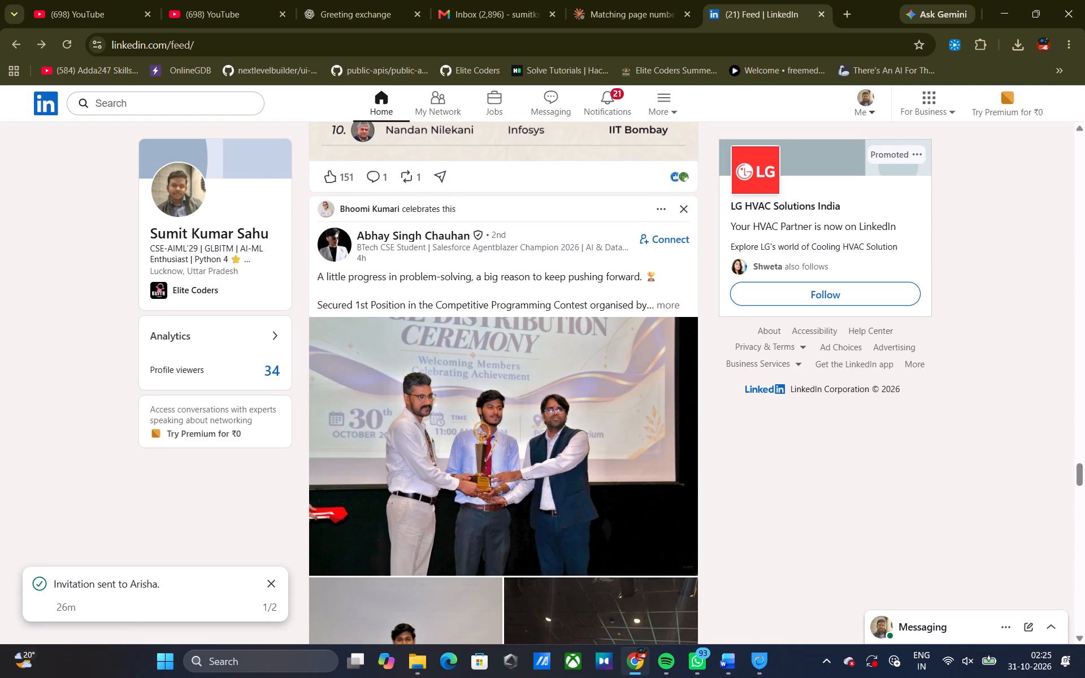
scroll(512, 423, "down", 1)
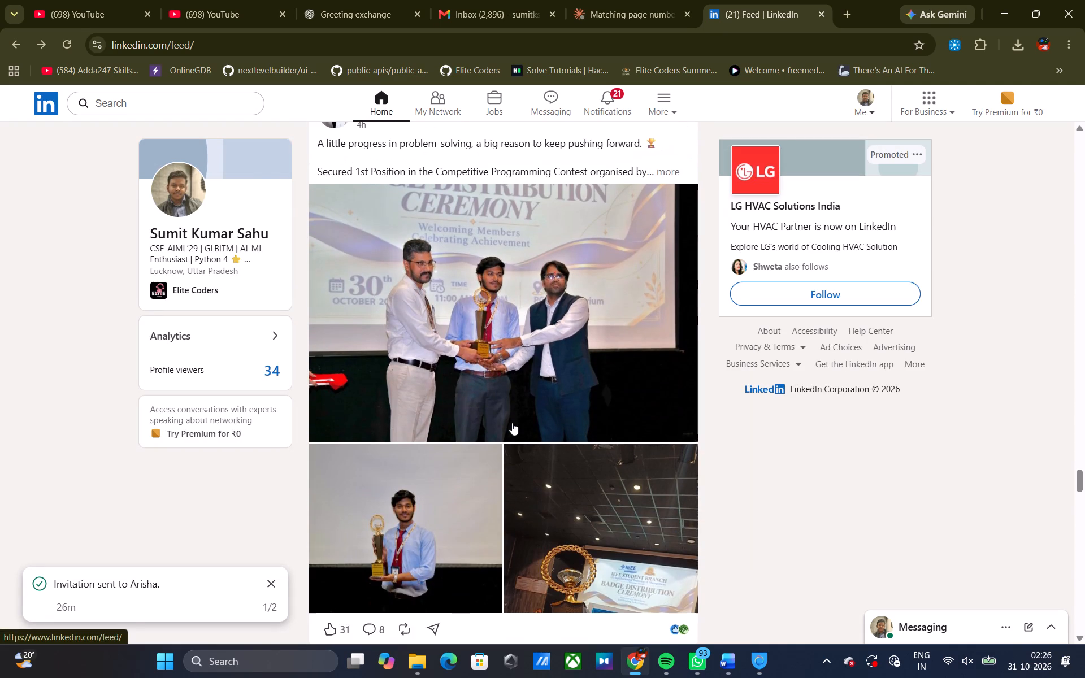
scroll(512, 423, "down", 1)
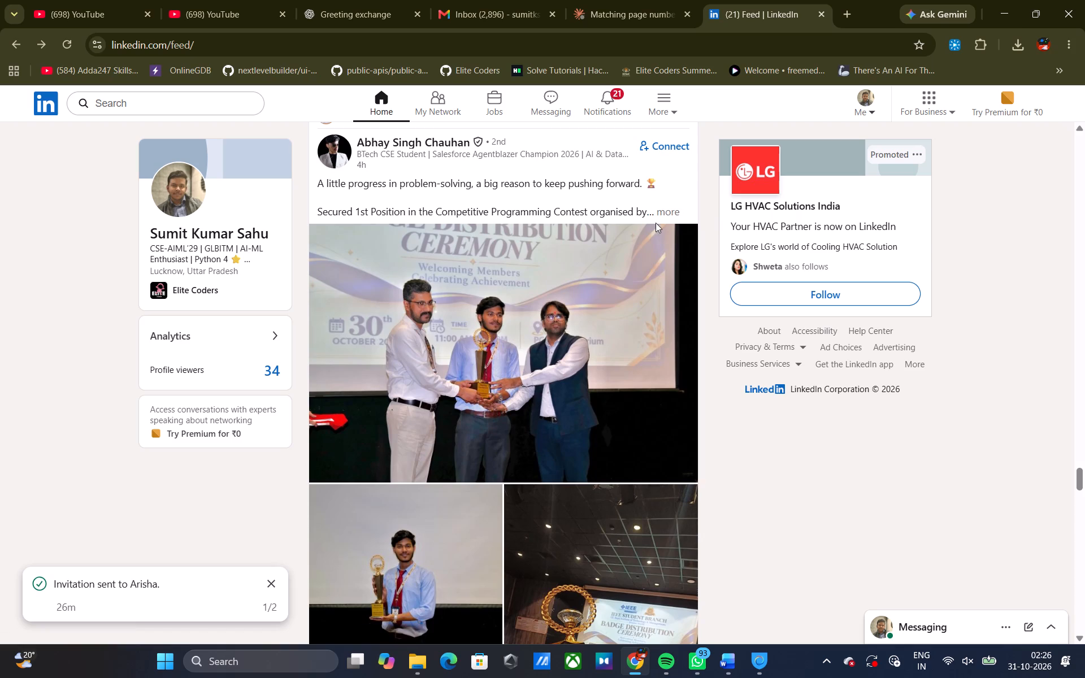
left_click(661, 217)
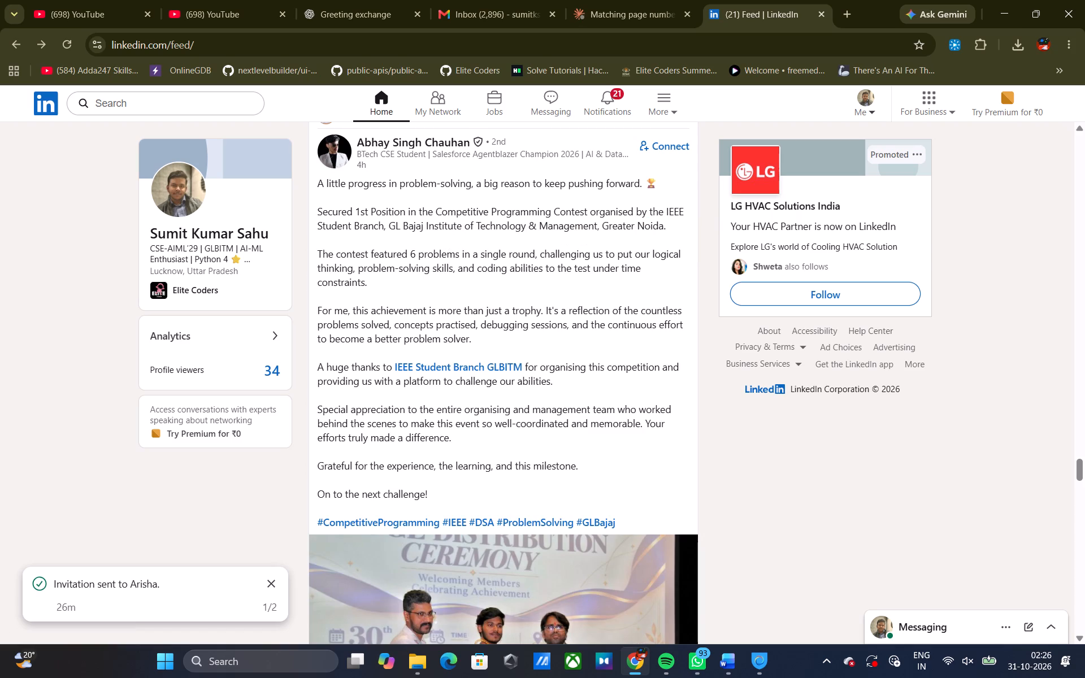
scroll(466, 226, "up", 1)
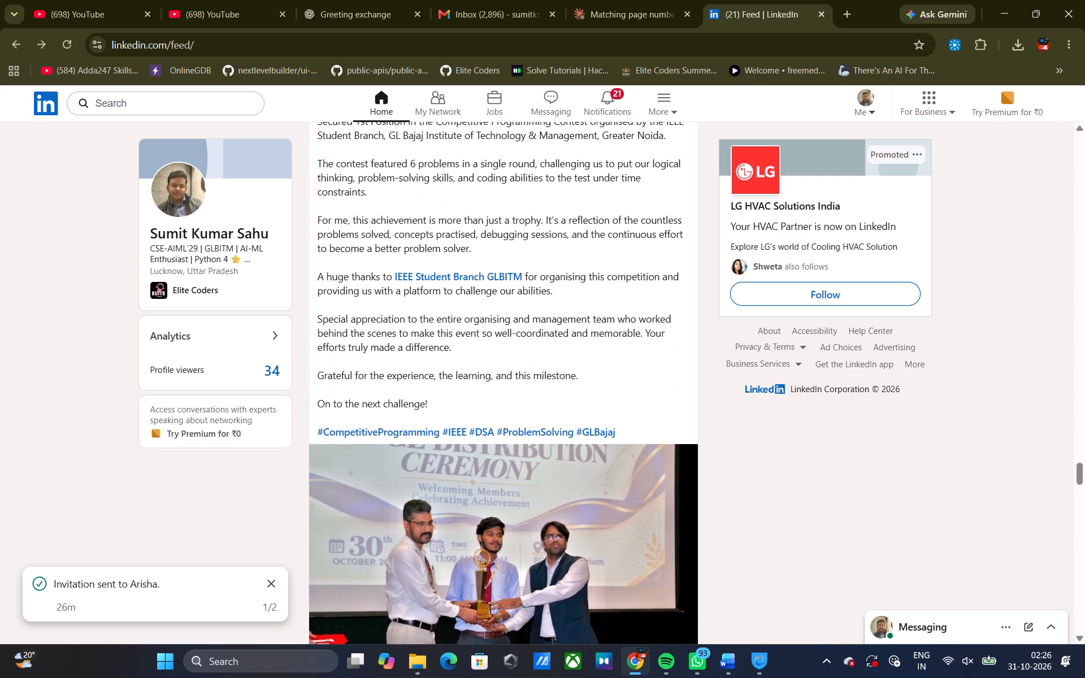
scroll(466, 226, "up", 1)
Open the contest winner's profile, look through the Highlights, Activity, Education and Skills sections, and return to the feed.
left_click(399, 144)
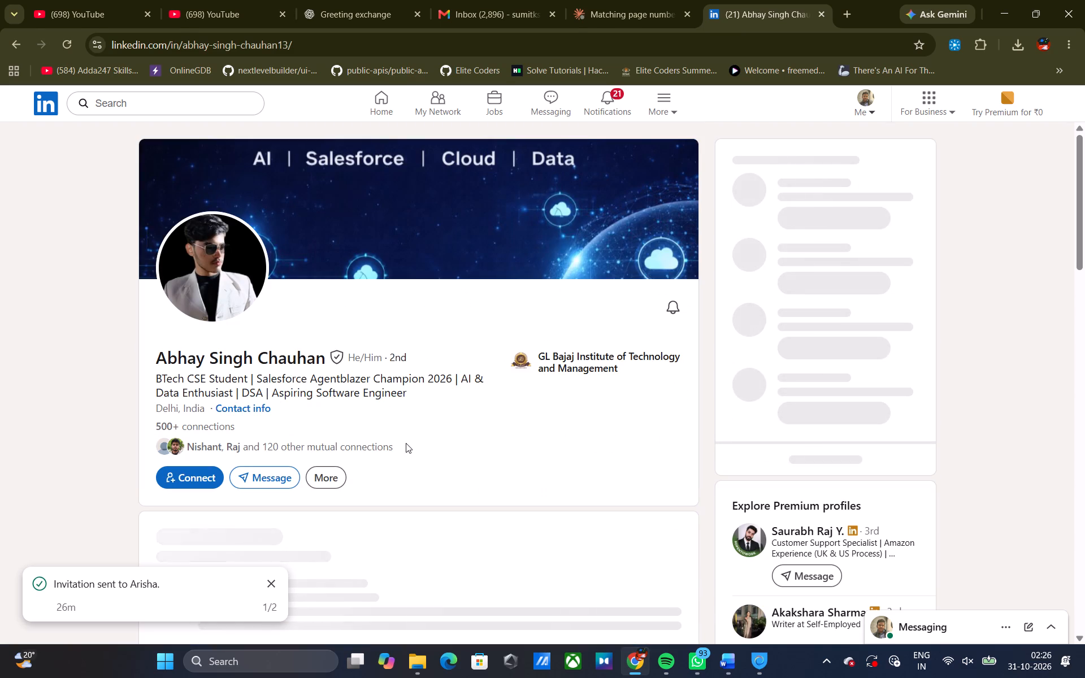
scroll(406, 443, "down", 5)
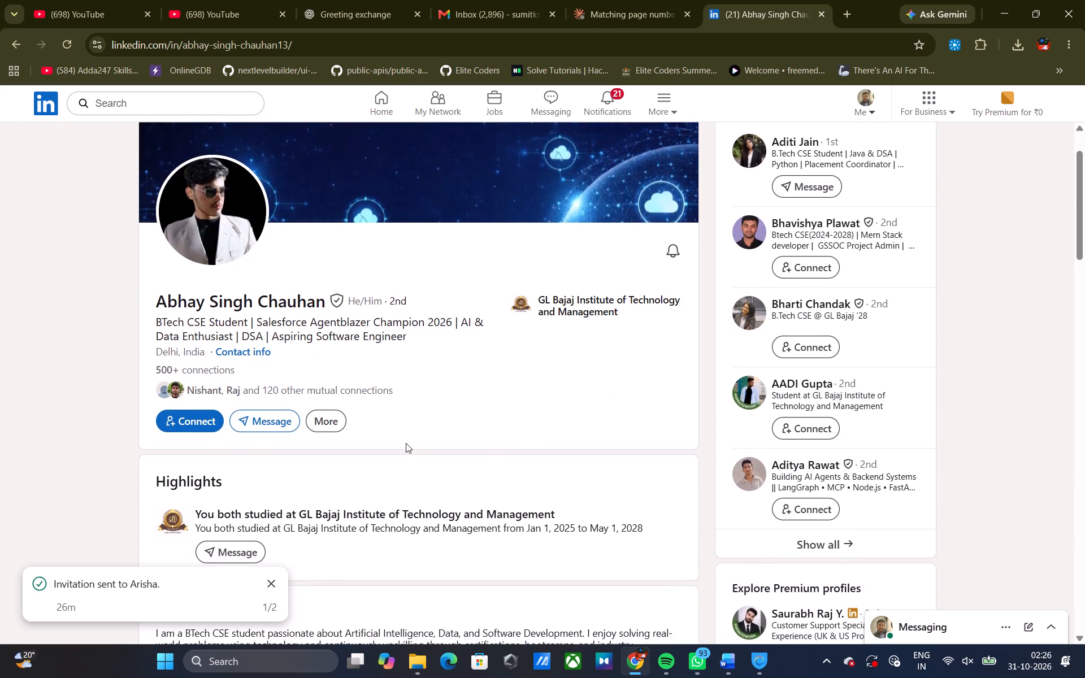
scroll(406, 443, "down", 7)
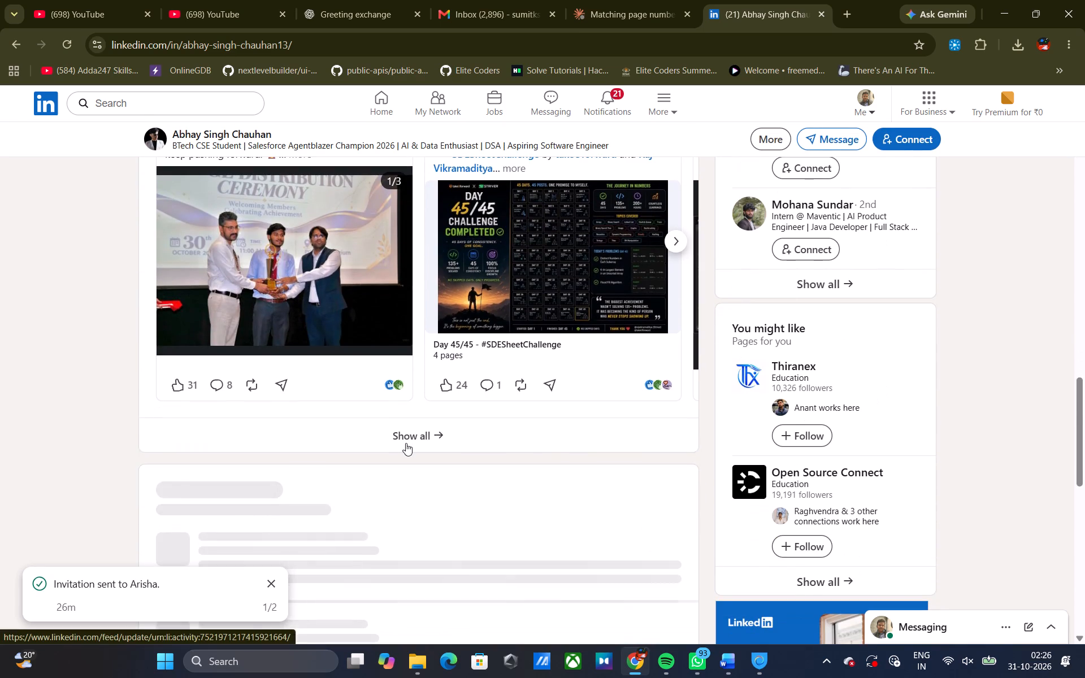
scroll(406, 443, "down", 1)
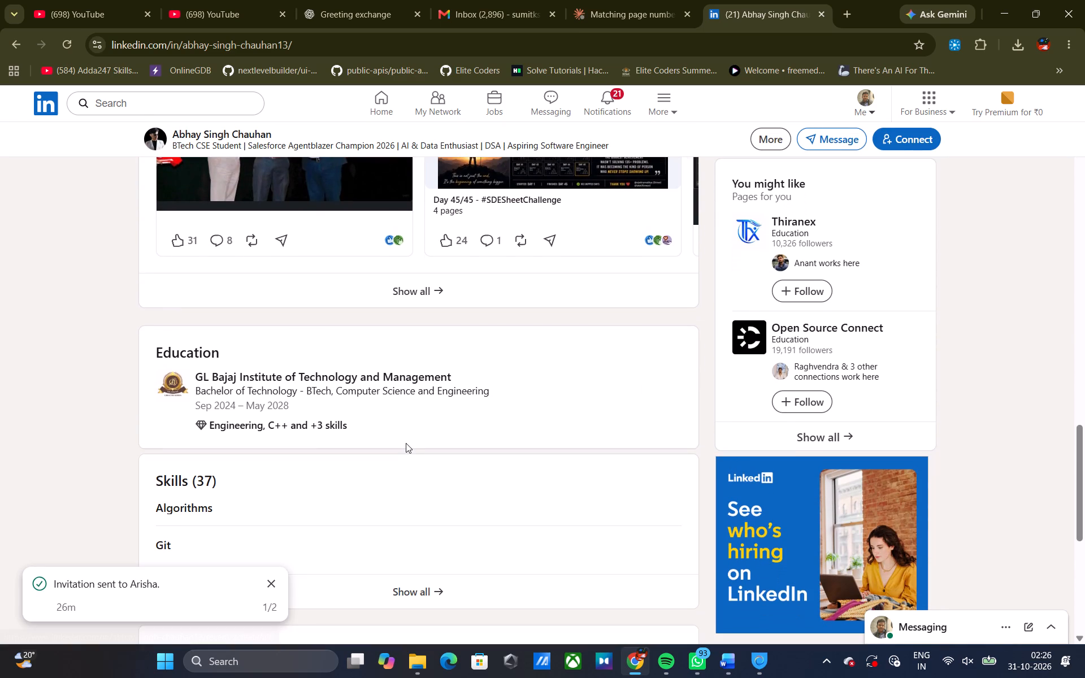
scroll(406, 443, "down", 1)
scroll(406, 443, "right", 5)
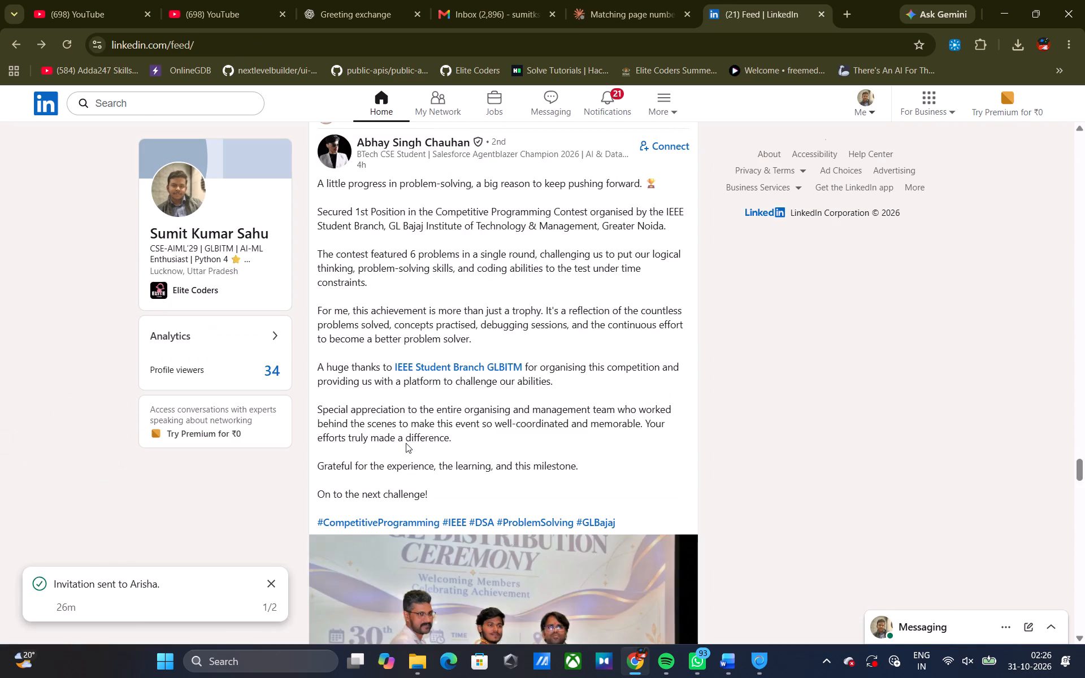
scroll(406, 443, "down", 7)
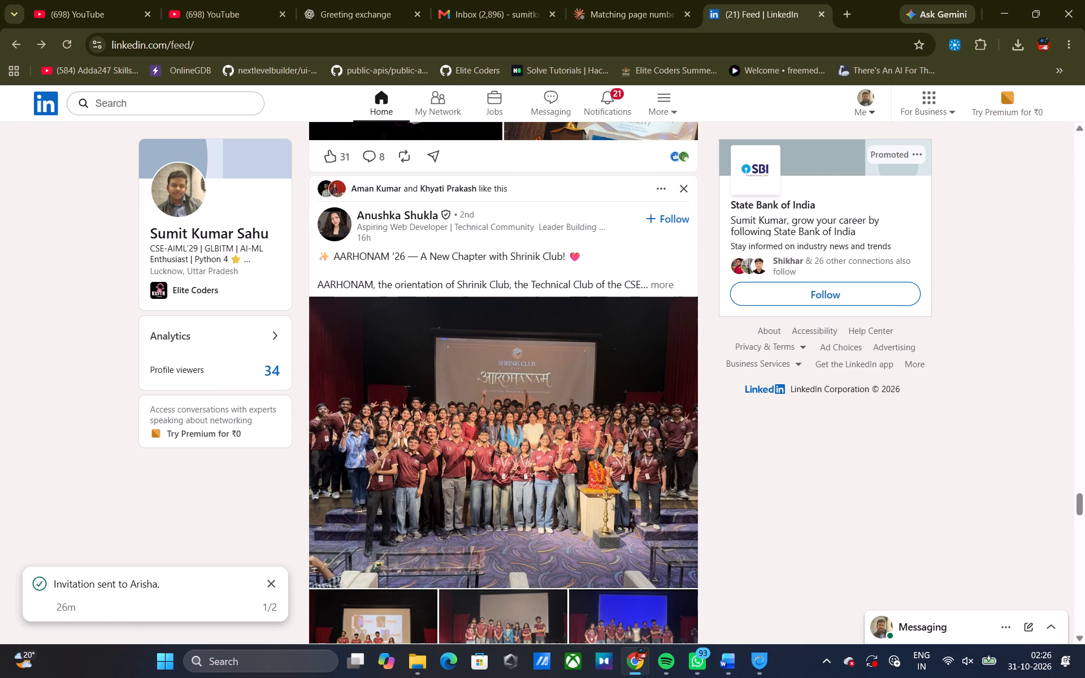
left_click(403, 217)
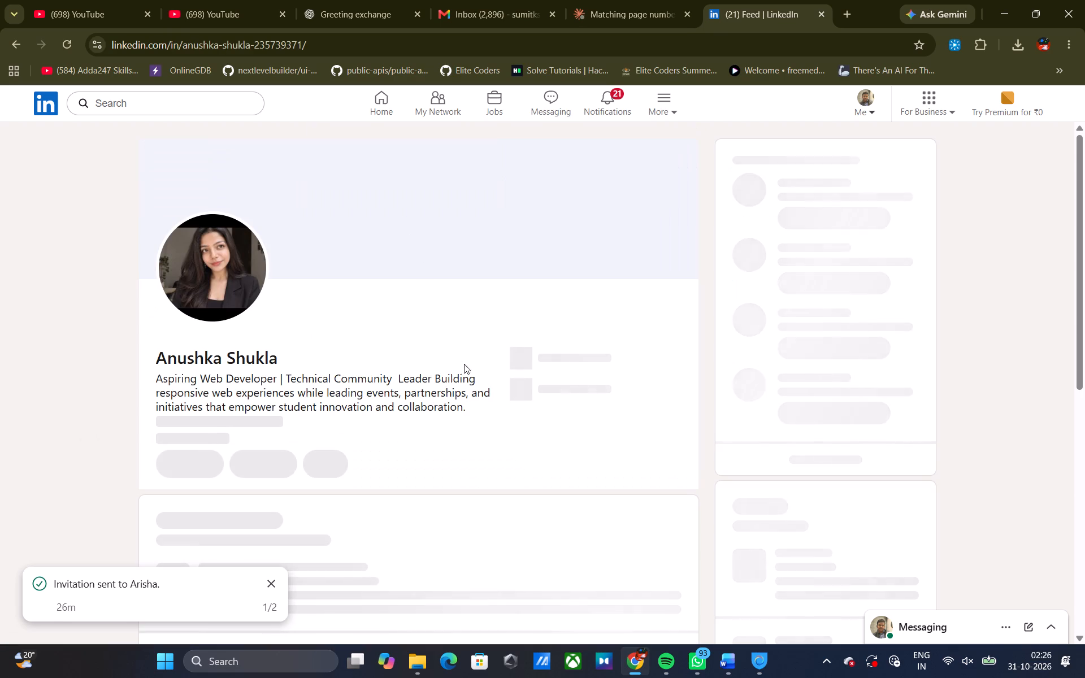
scroll(445, 393, "down", 2)
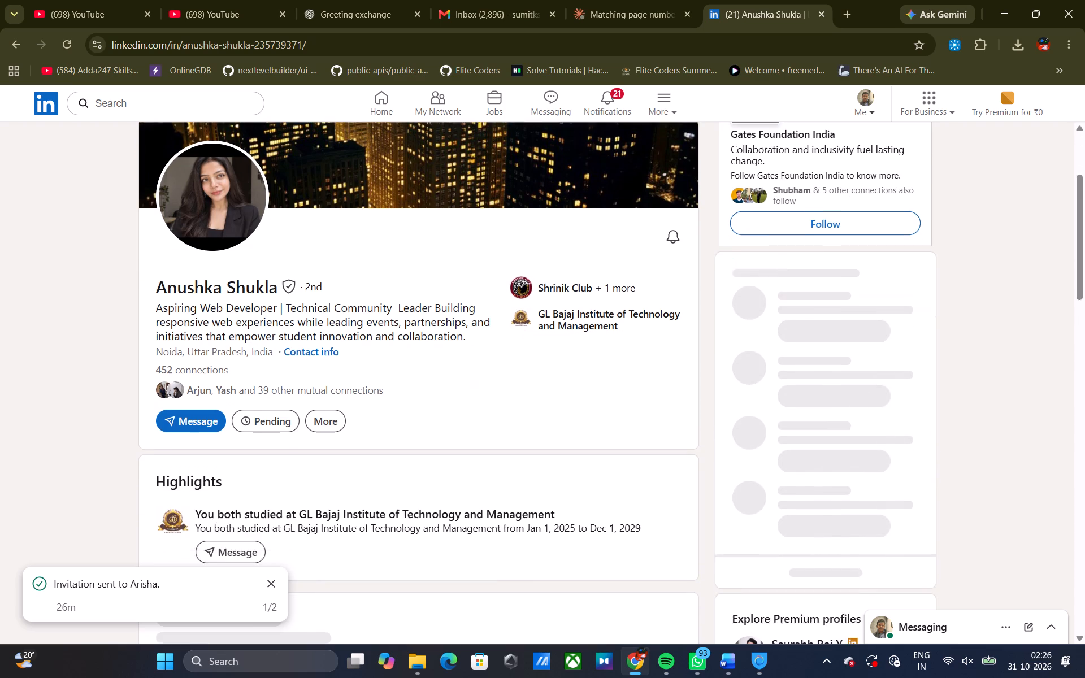
scroll(445, 393, "down", 6)
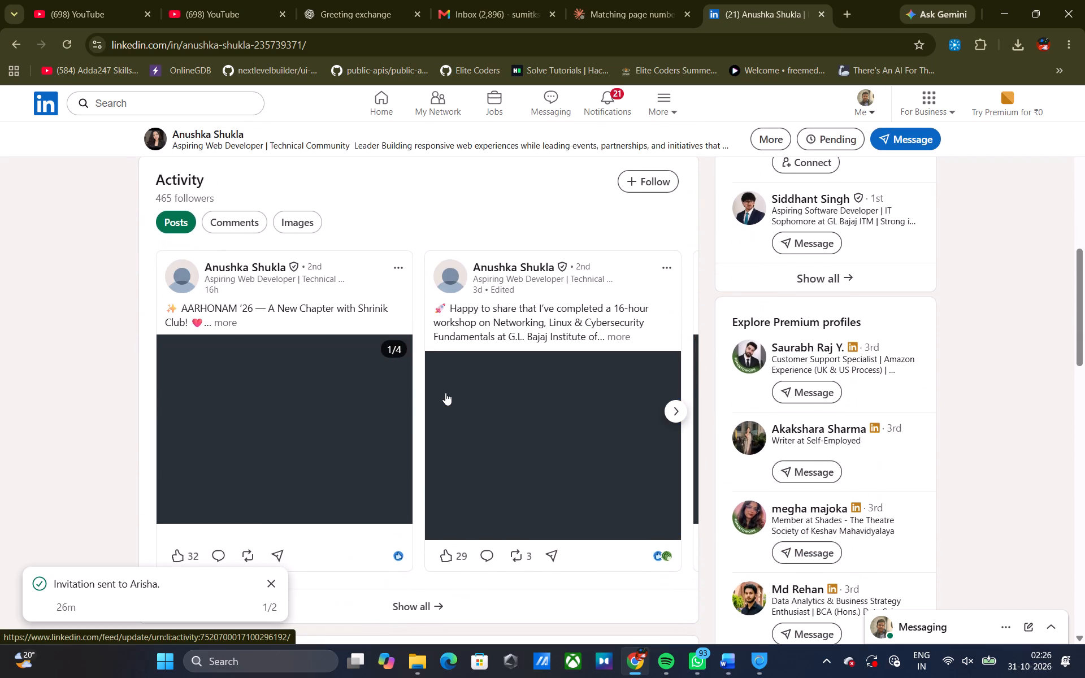
scroll(445, 393, "down", 3)
scroll(445, 393, "up", 1)
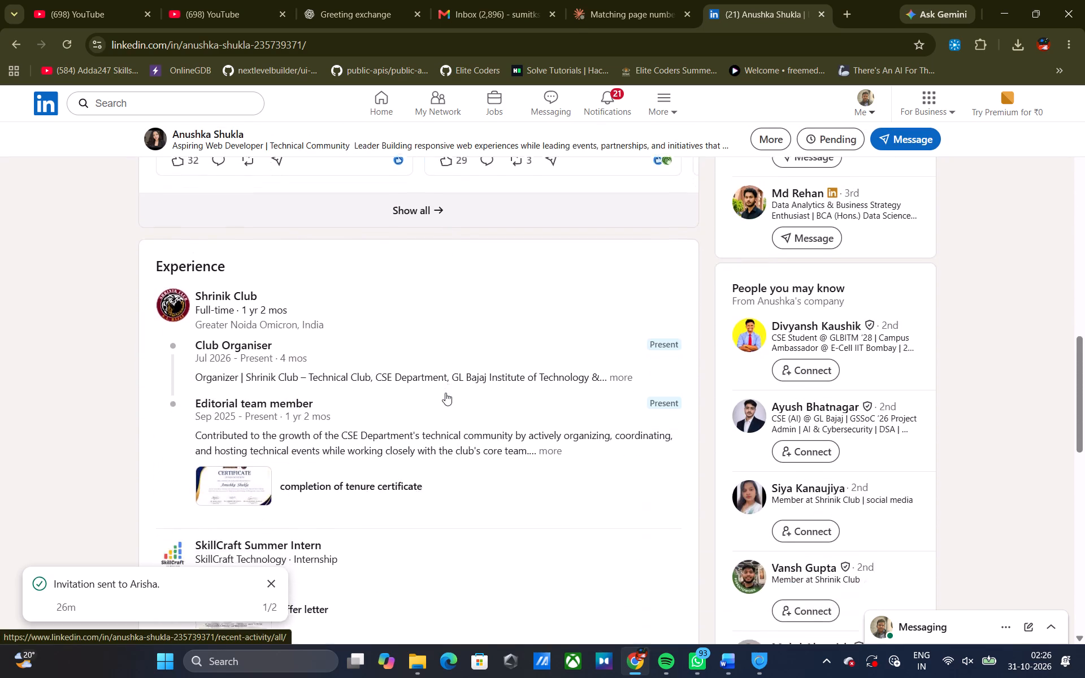
scroll(445, 393, "up", 2)
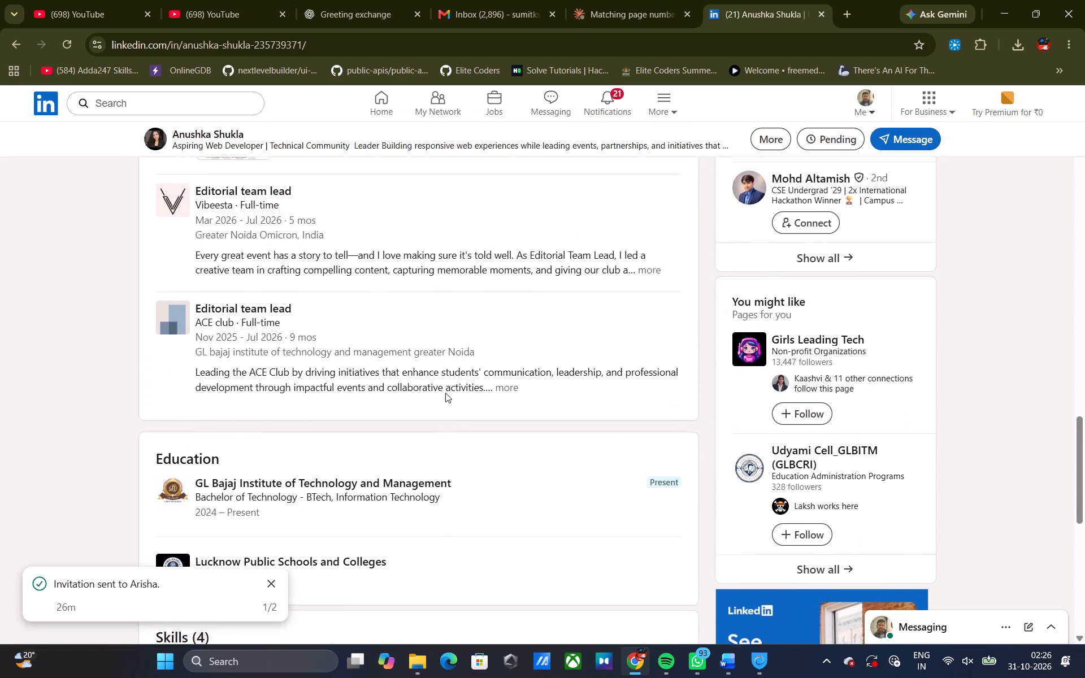
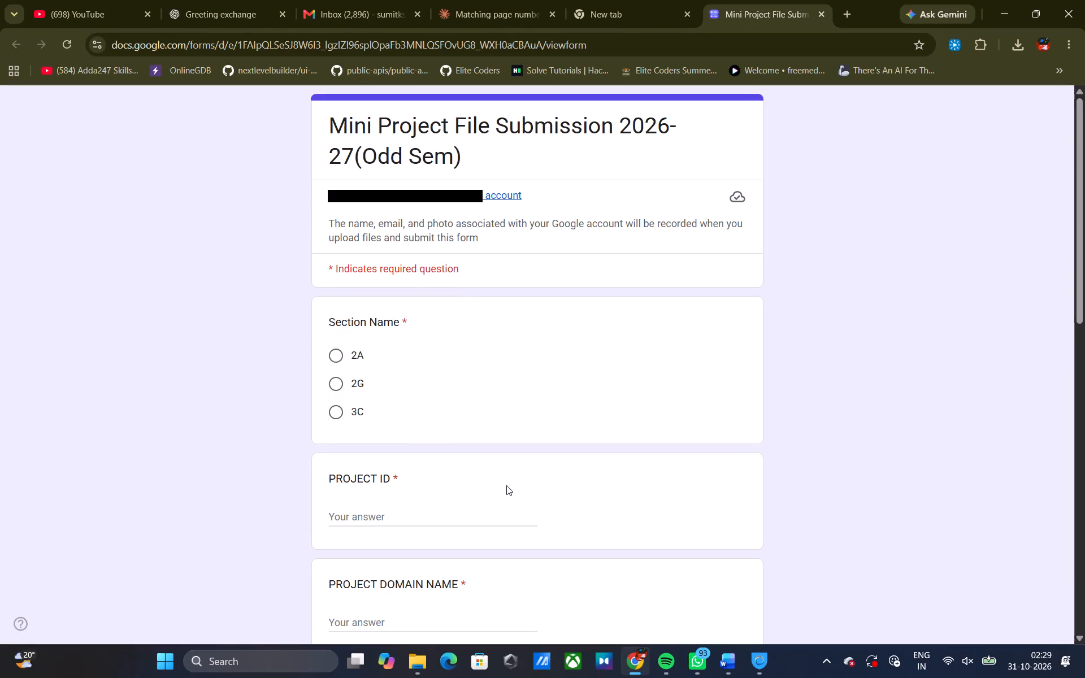
Review the Mini Project File Submission form's required fields and file uploads, from Section Name down to the source code upload.
scroll(506, 485, "down", 2)
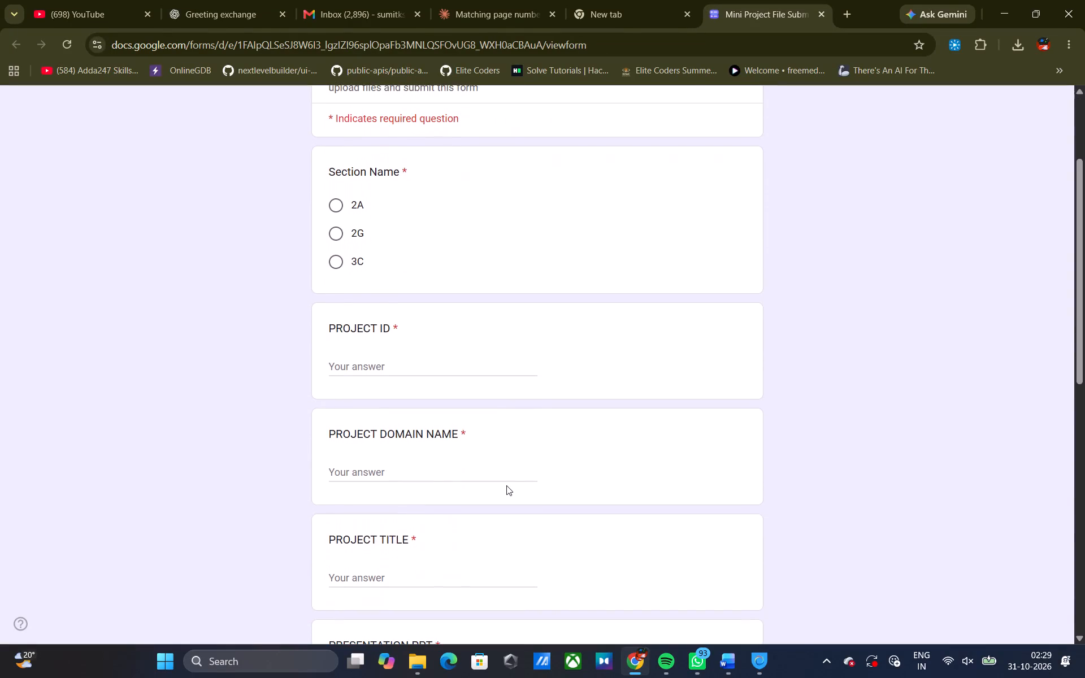
scroll(506, 485, "down", 2)
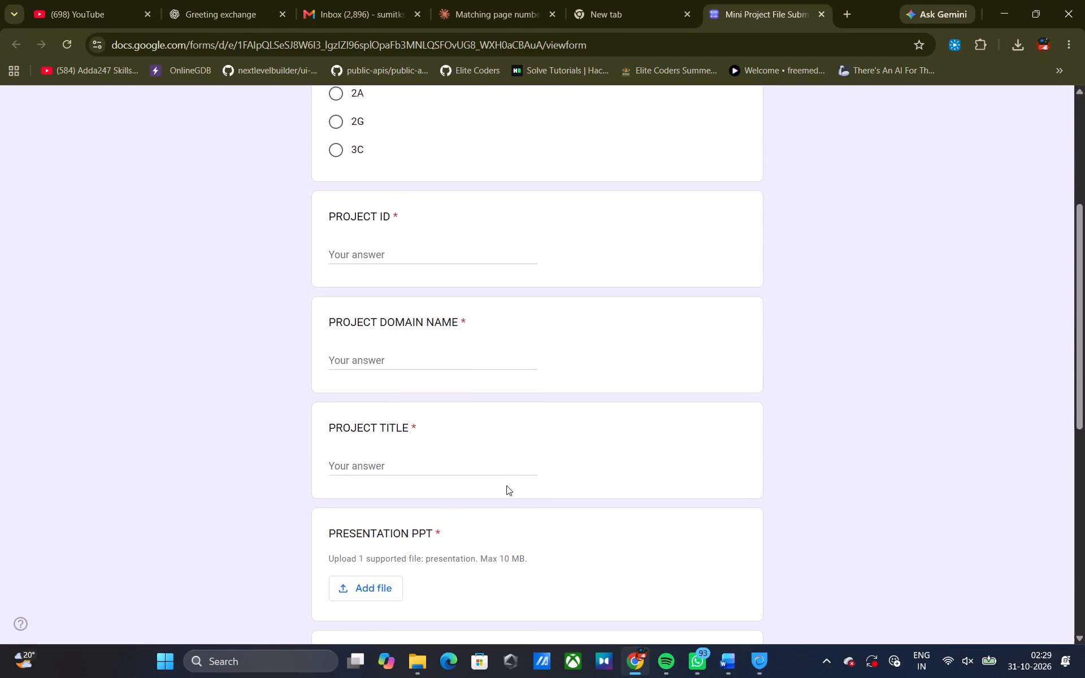
scroll(506, 485, "down", 3)
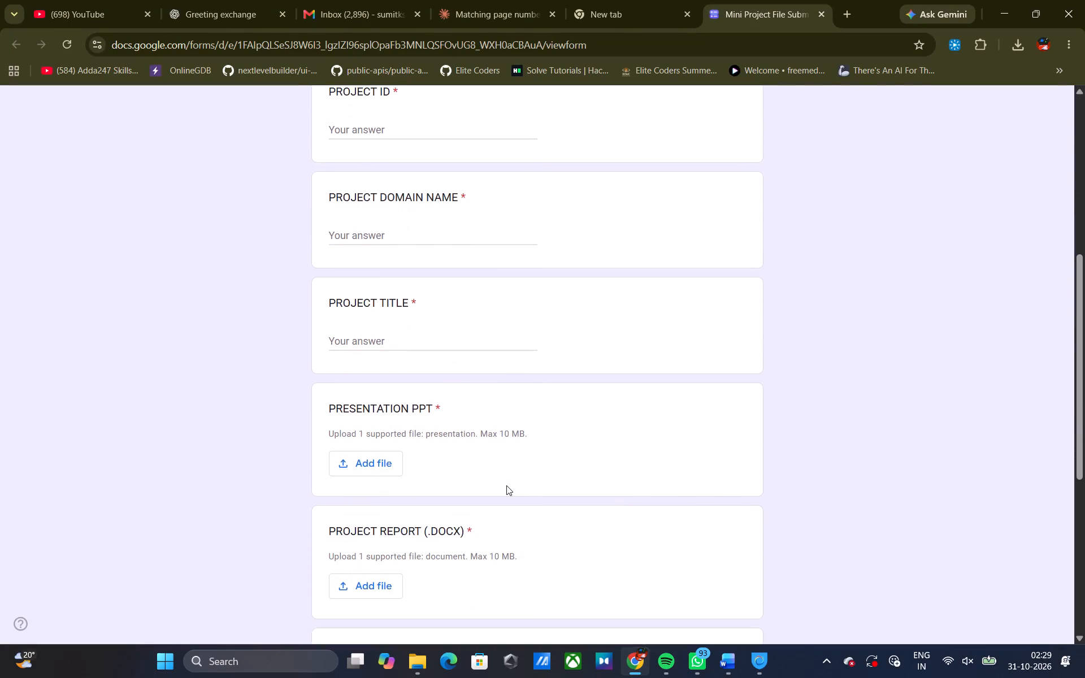
scroll(506, 485, "down", 2)
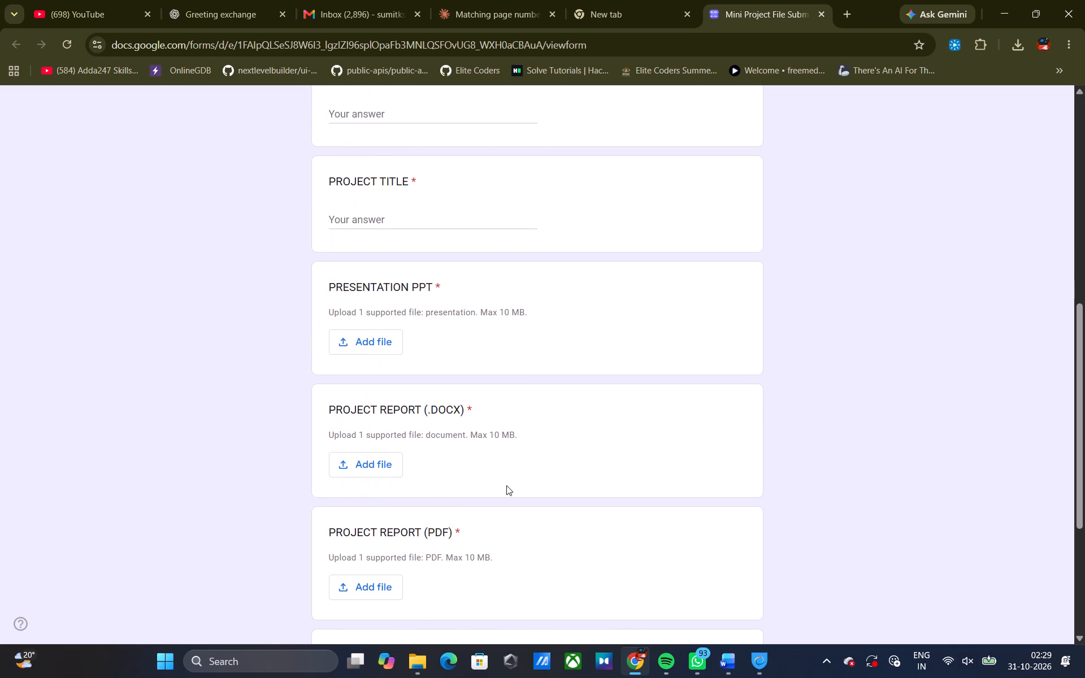
scroll(506, 485, "down", 4)
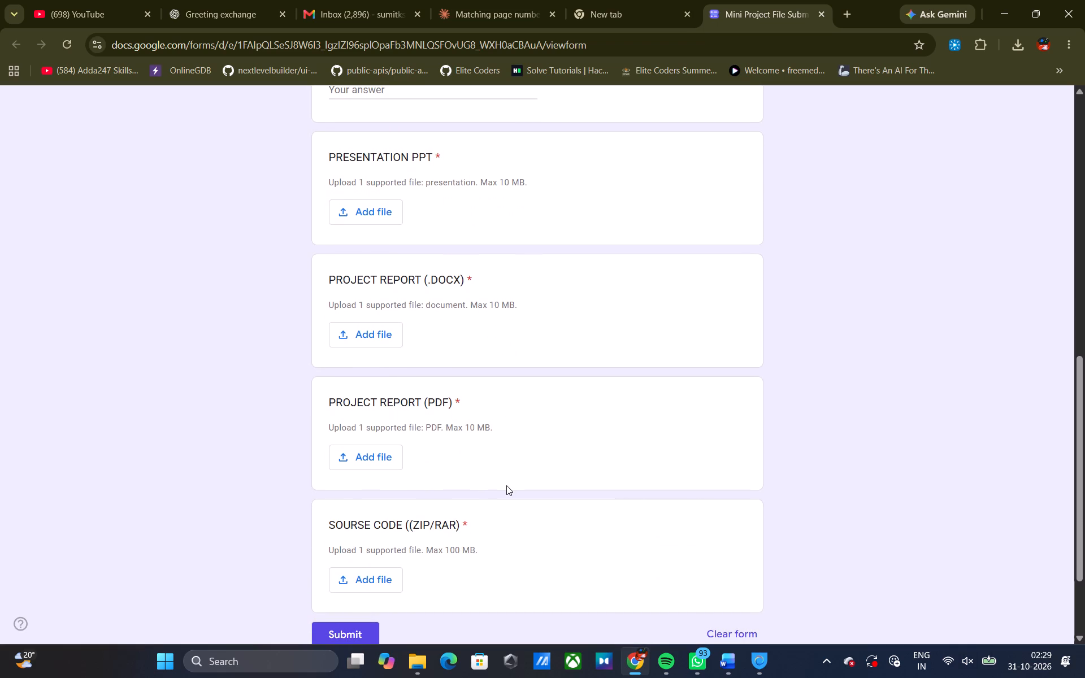
scroll(506, 485, "down", 3)
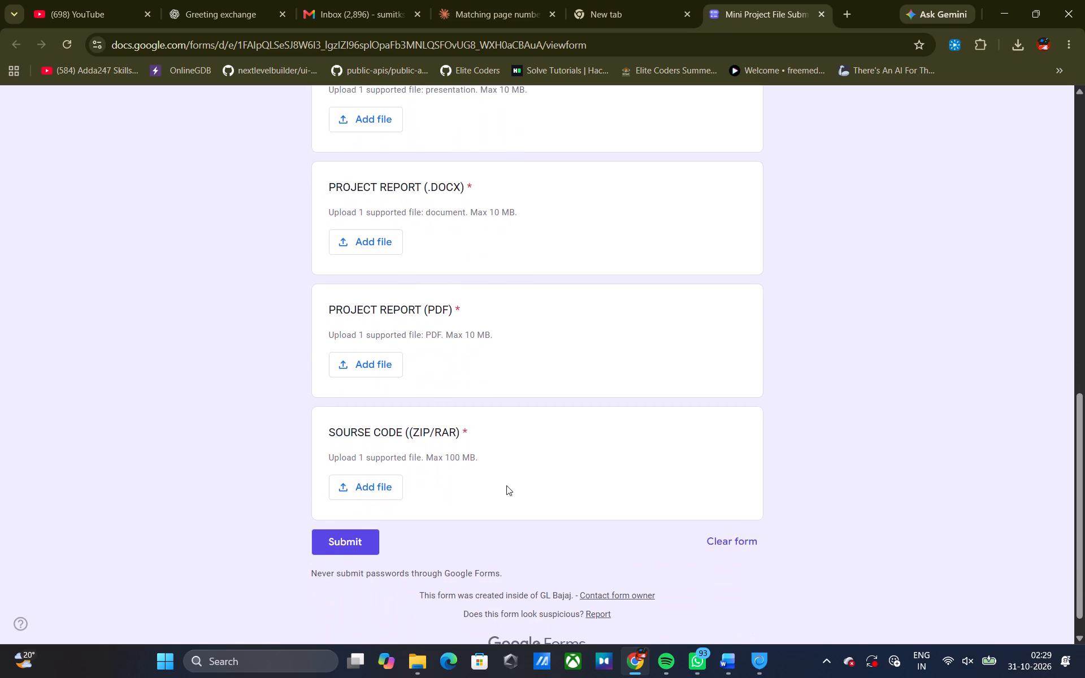
scroll(506, 485, "down", 3)
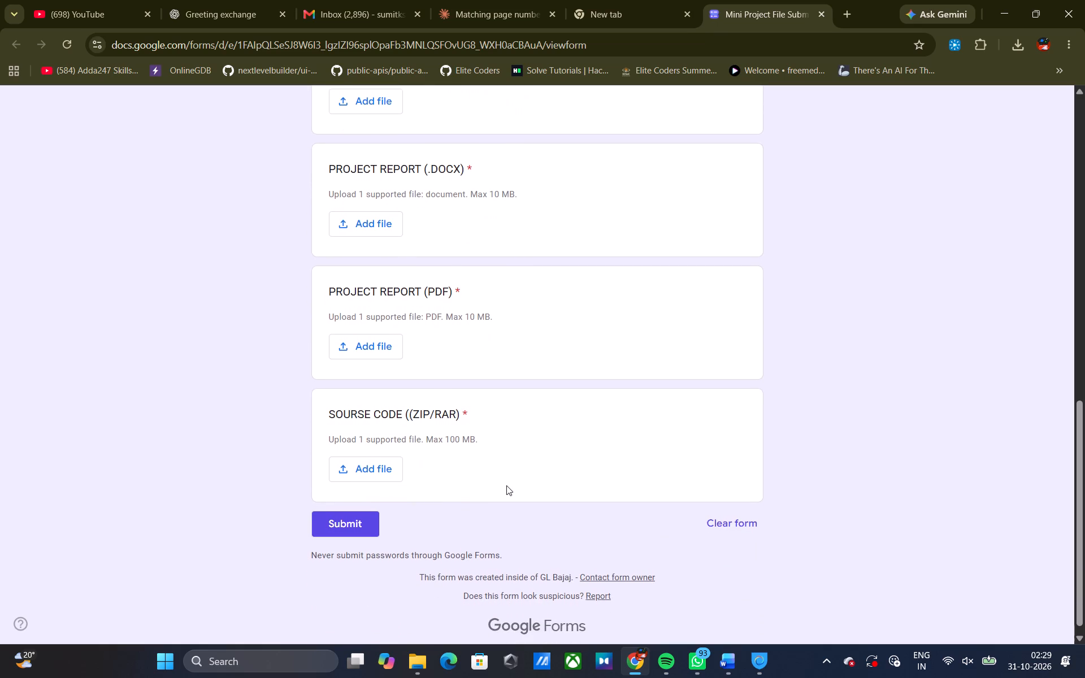
Close the Mini Project File Submission form and open a blank browser tab in its place.
key("ctrl+w")
key("ctrl+t")
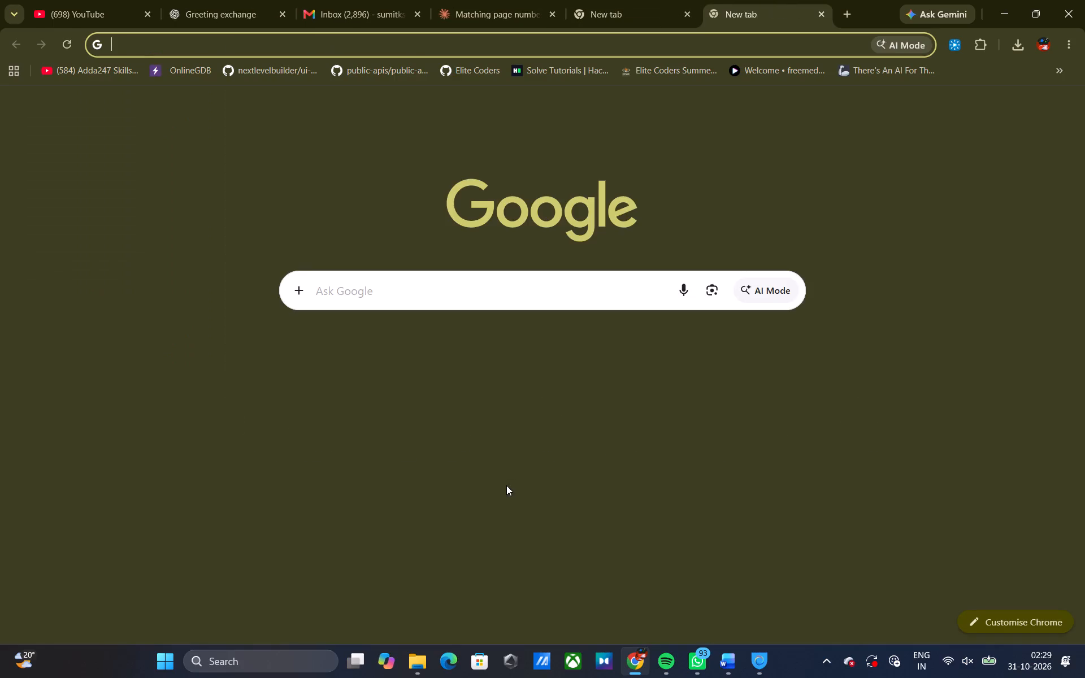
Show the Windows desktop with all windows minimised and lock the computer.
key("super+d")
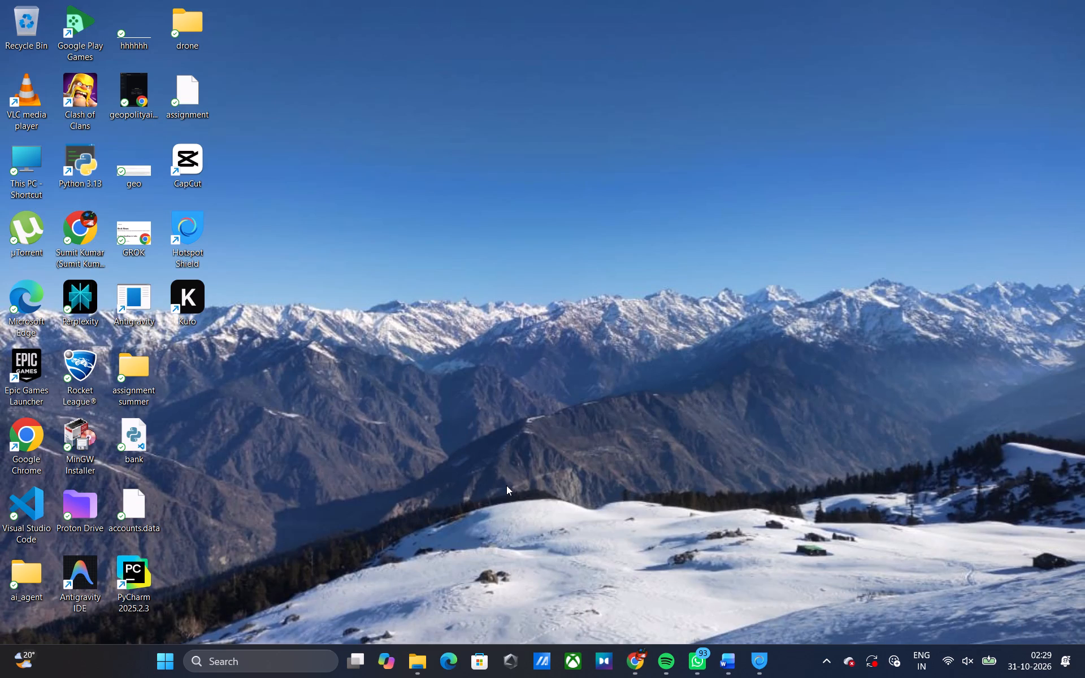
key("super+l")
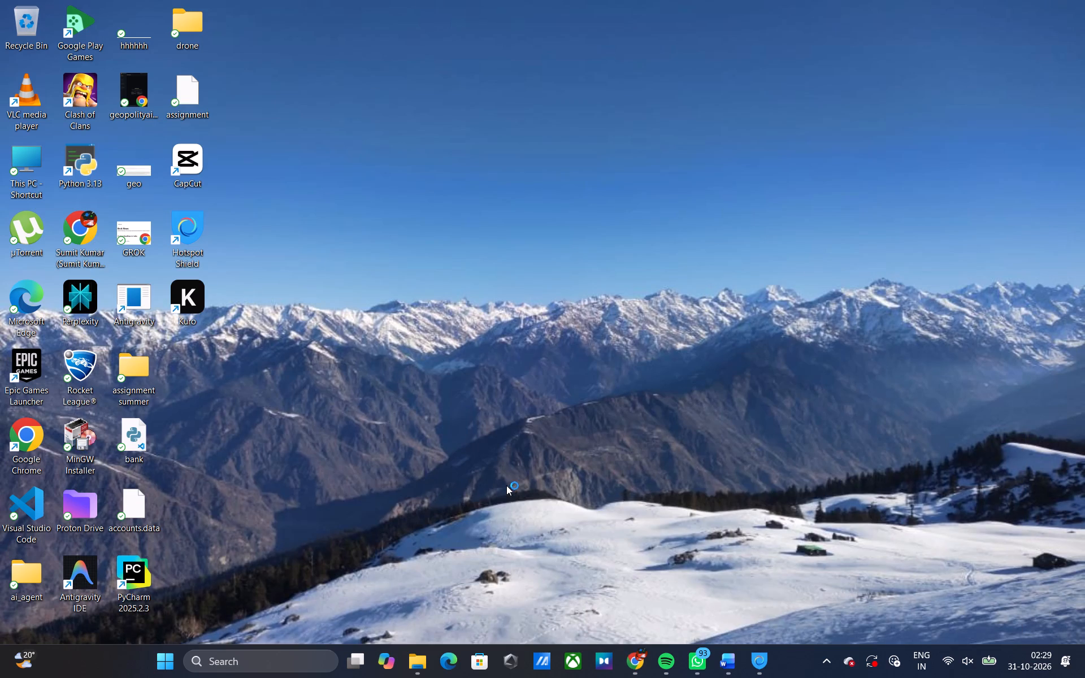